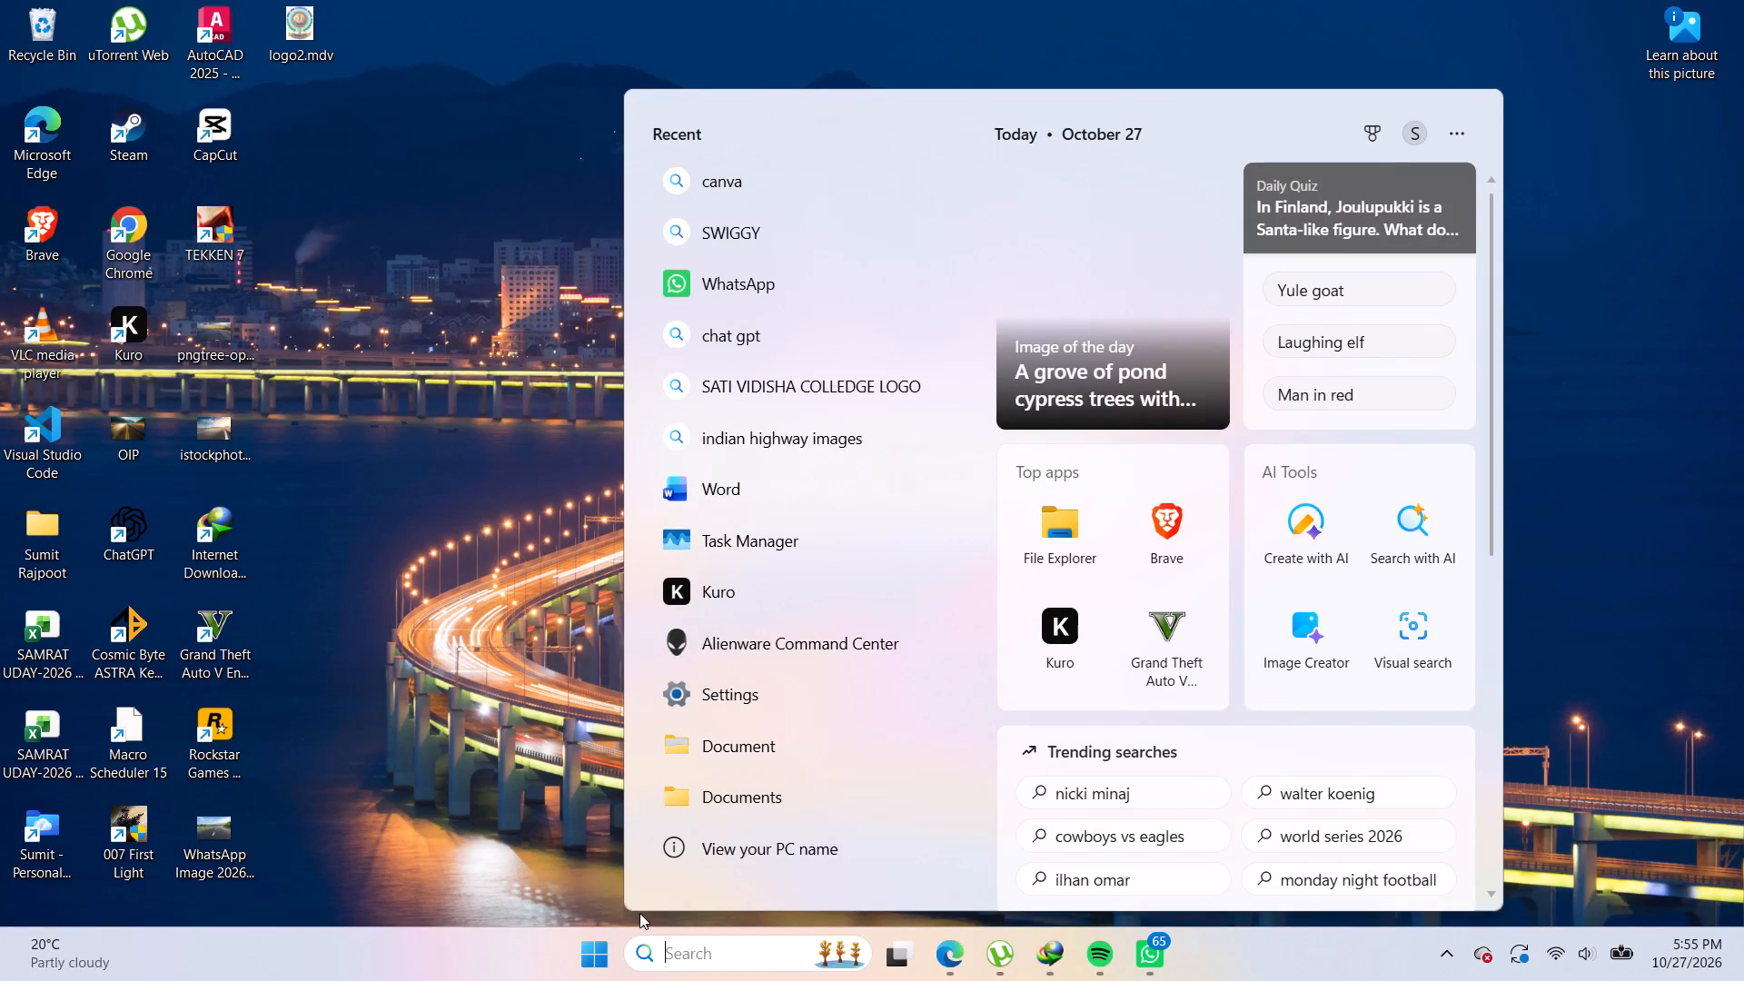
# Search the web for "cNVA" from the desktop and open the Canva website from the results in Microsoft Edge.
pyautogui.press('c')
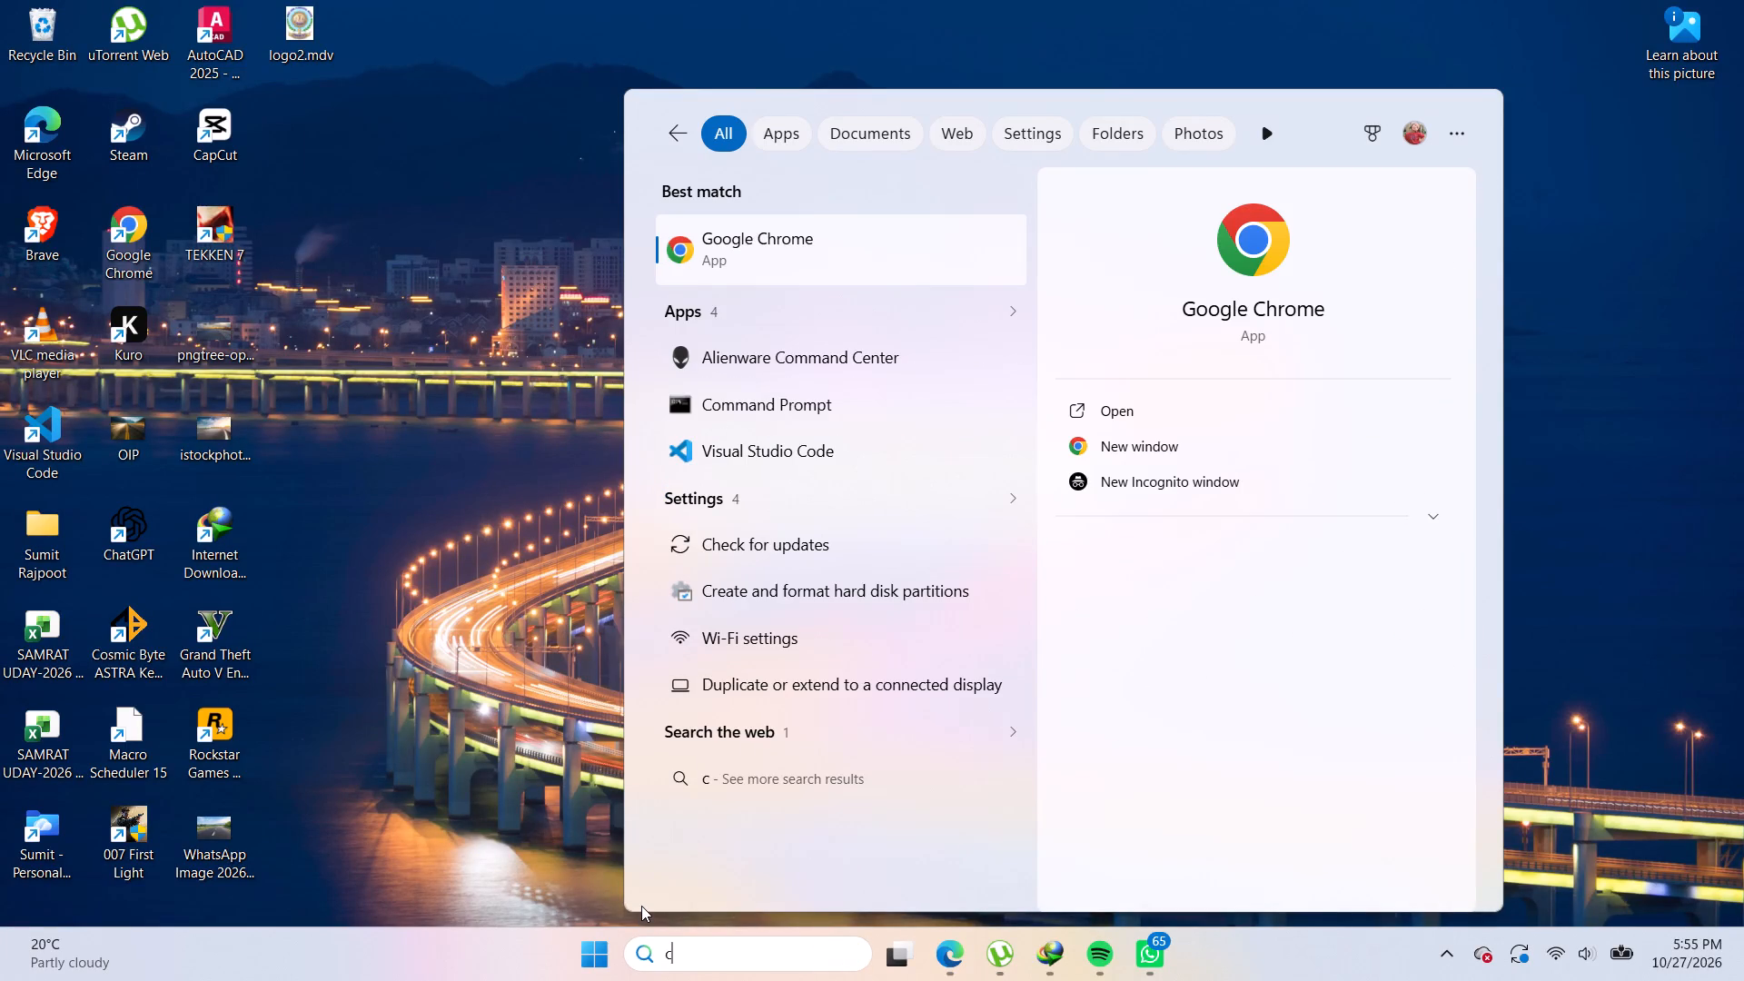
pyautogui.write('NVA')
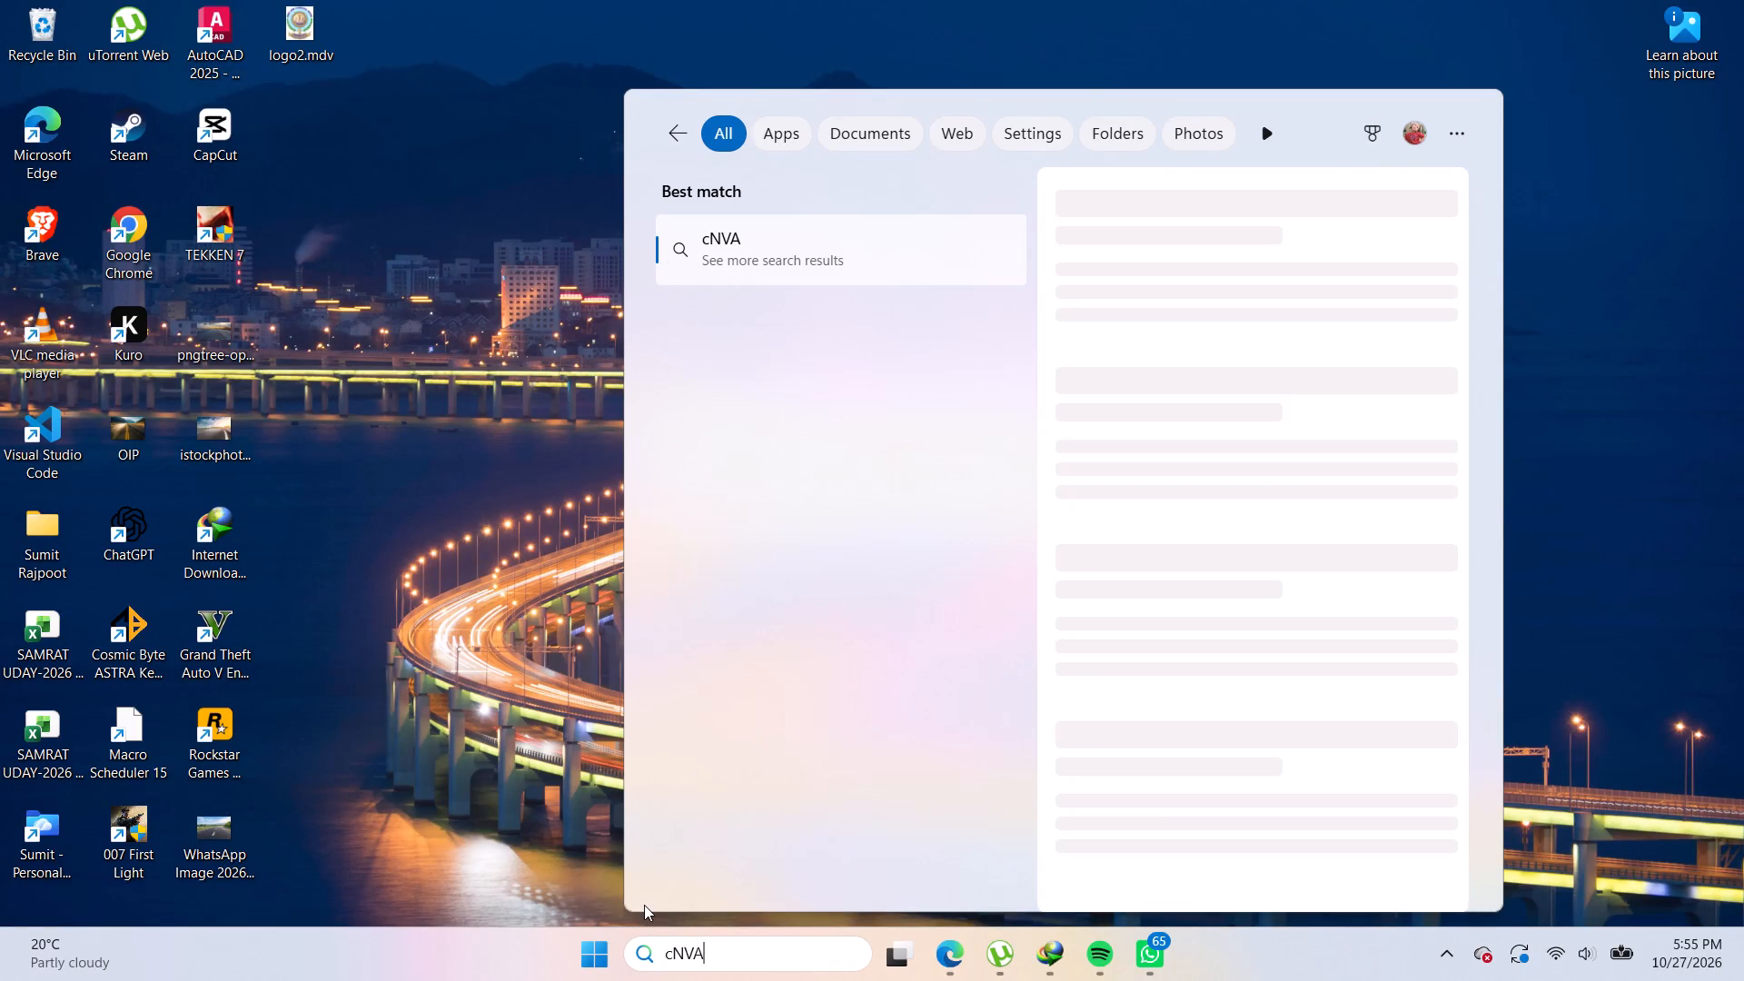
pyautogui.press('Return')
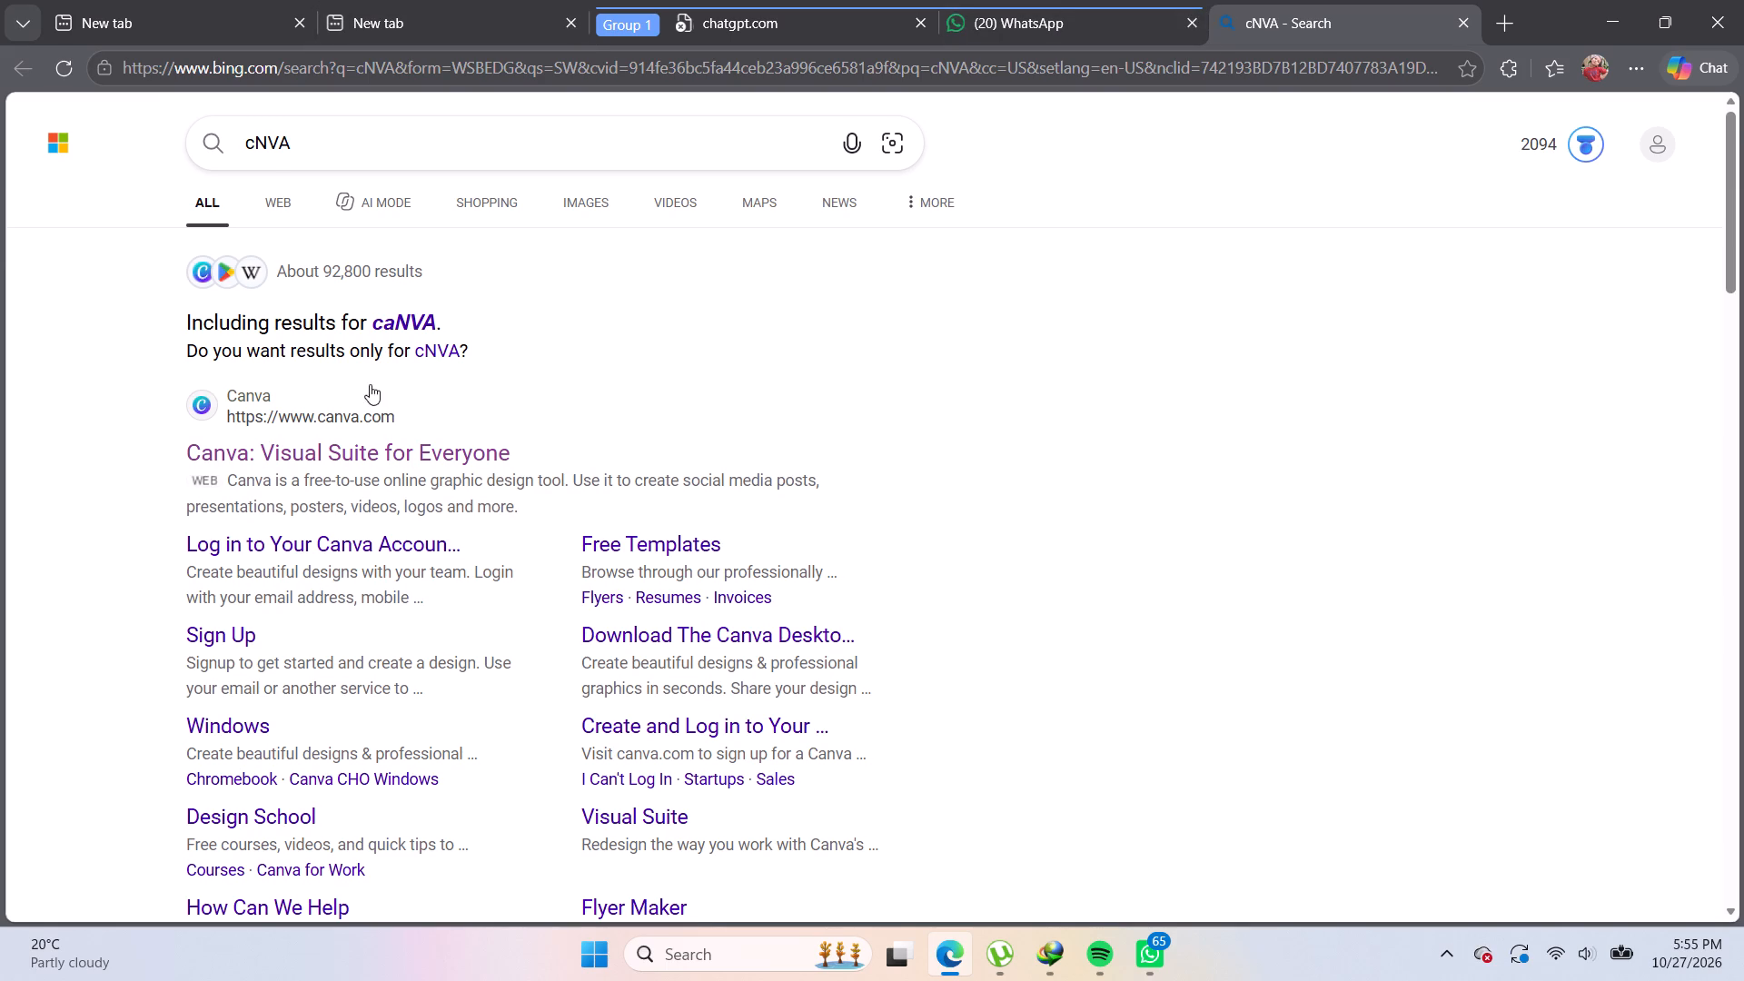
pyautogui.scroll(-1, 370, 384)
pyautogui.click(381, 344)
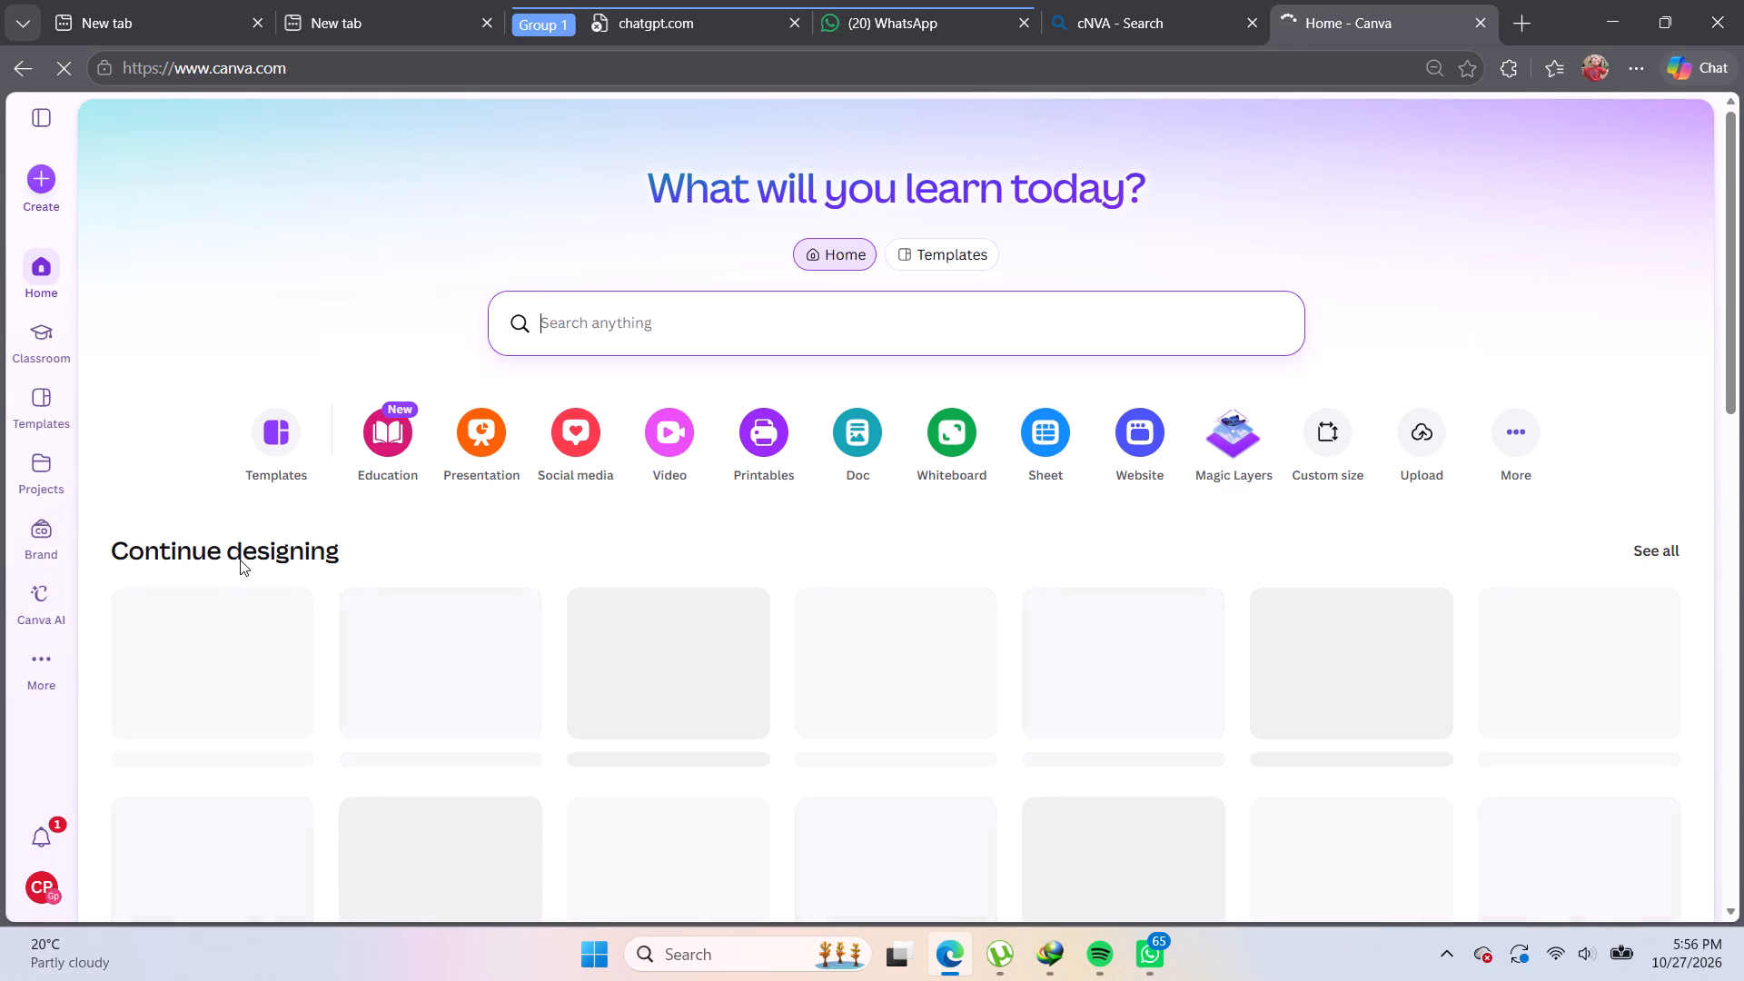
# Open the SELF HEALING ROADS presentation from the recent designs on the Canva home page.
pyautogui.scroll(-2, 632, 648)
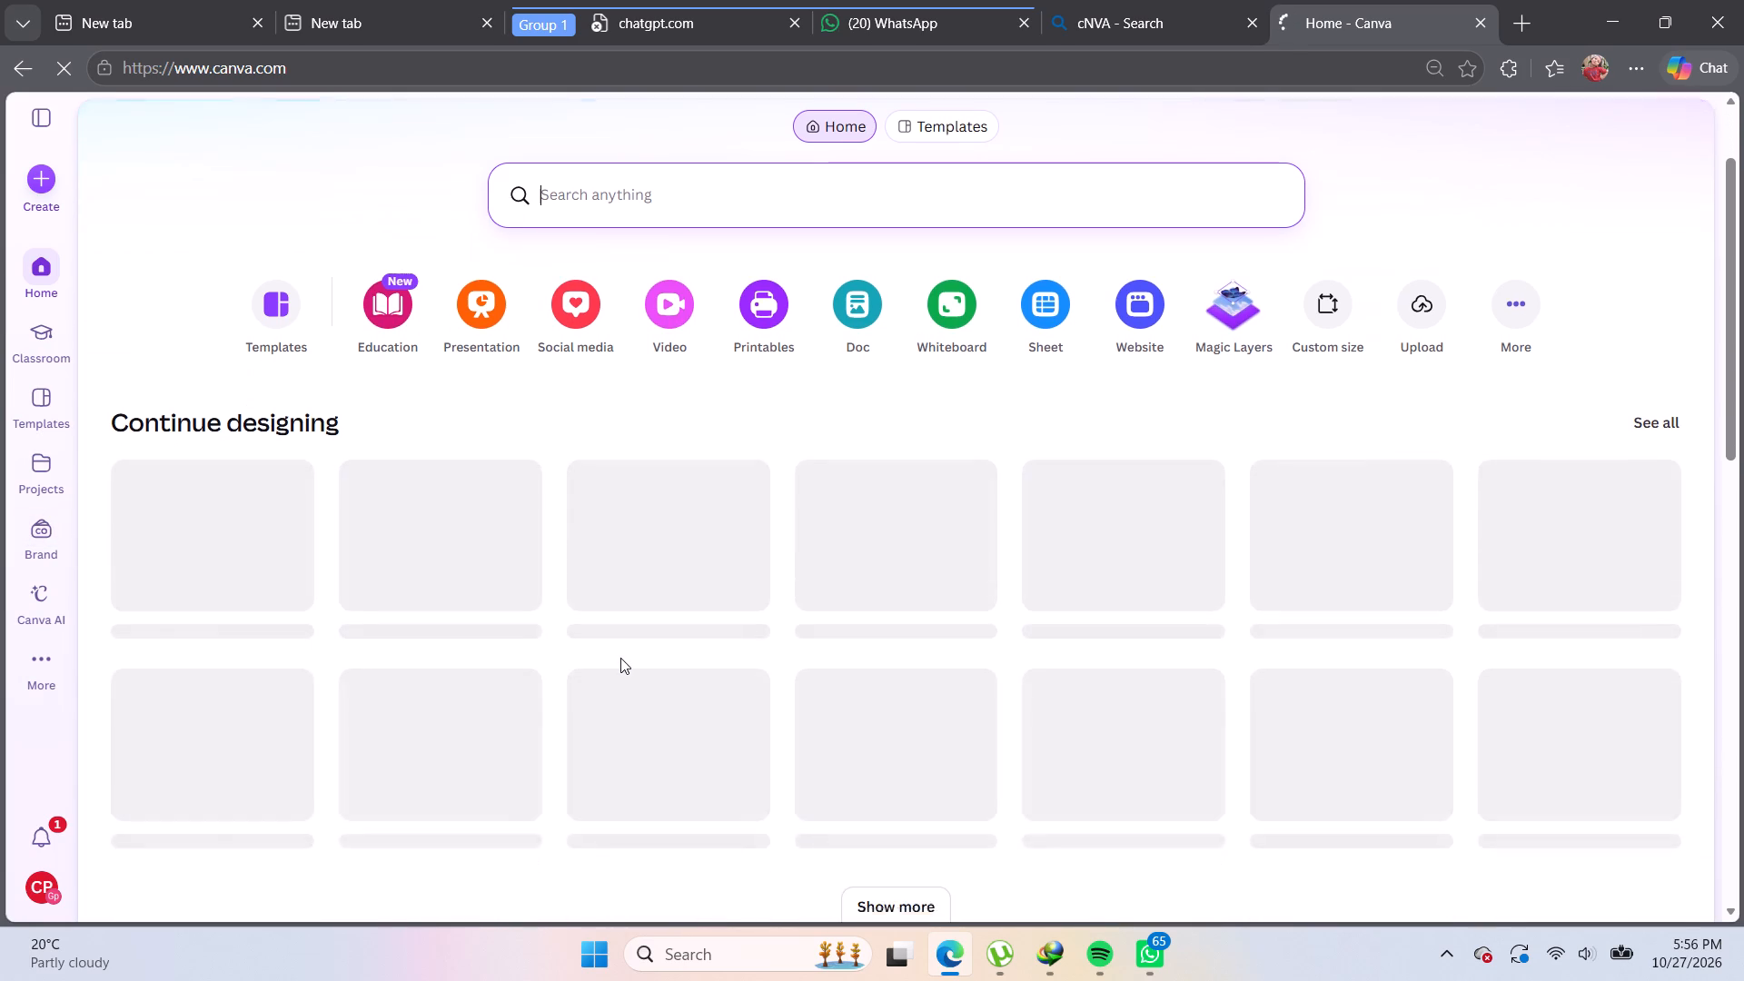
pyautogui.scroll(-3, 620, 658)
pyautogui.scroll(5, 620, 658)
pyautogui.scroll(-5, 620, 658)
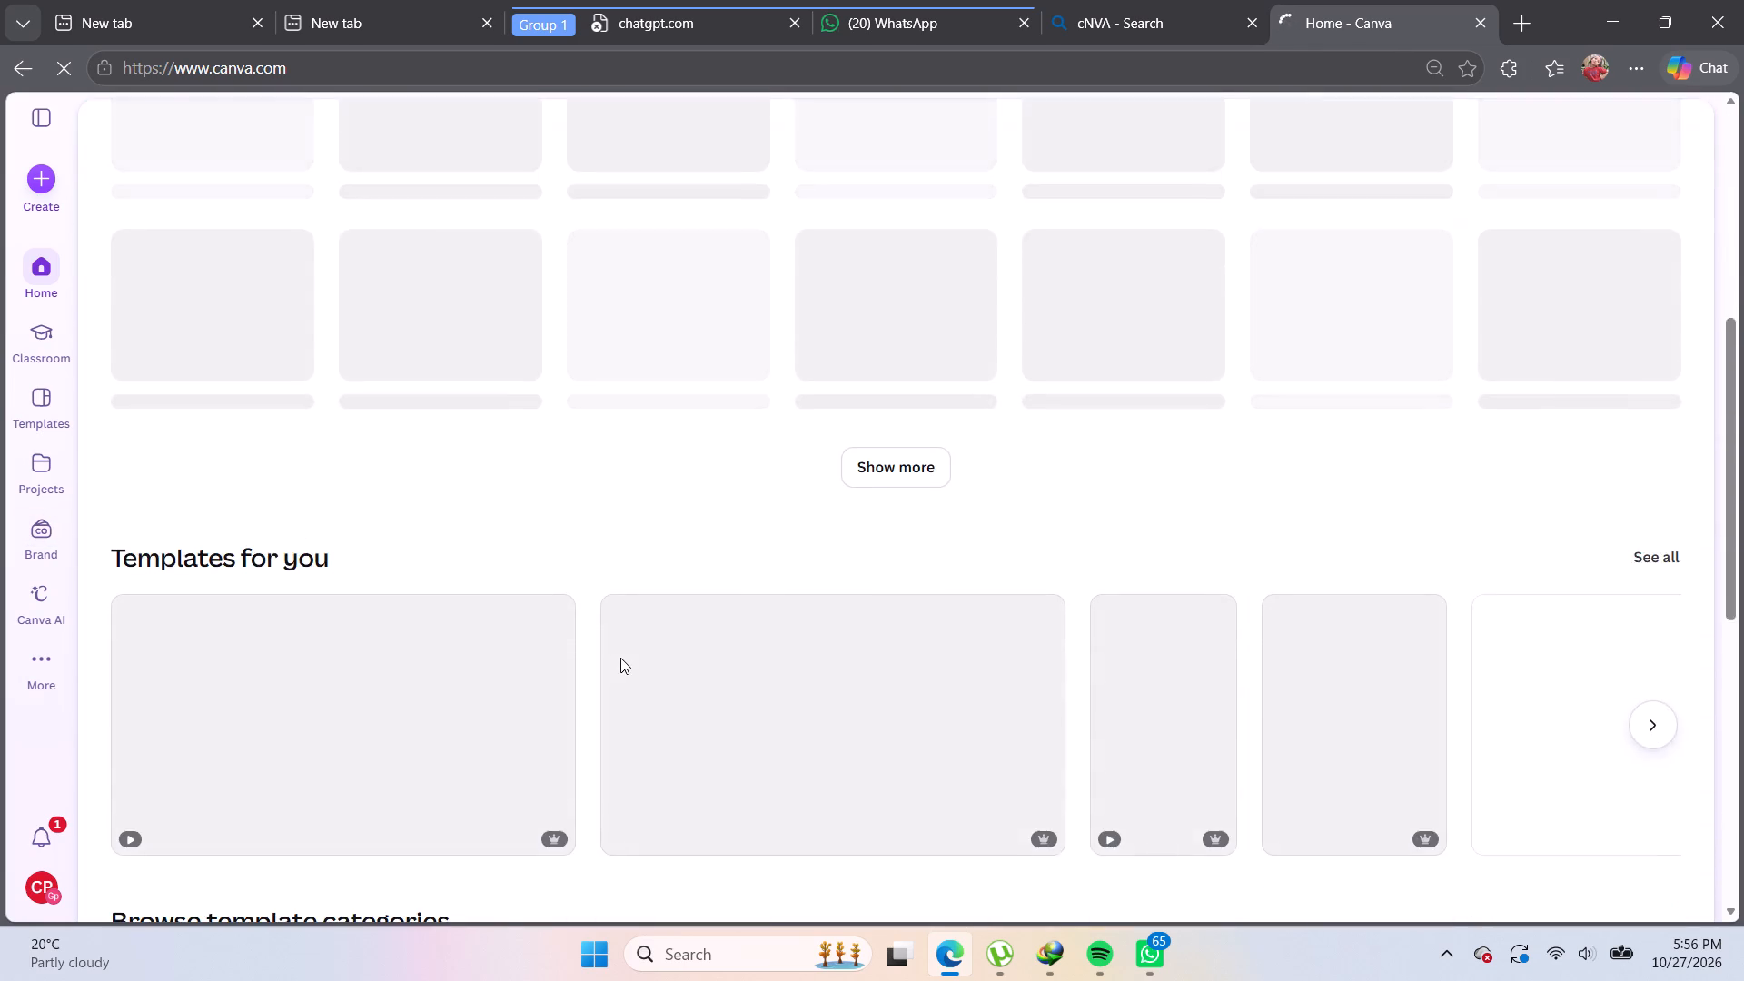
pyautogui.scroll(6, 620, 658)
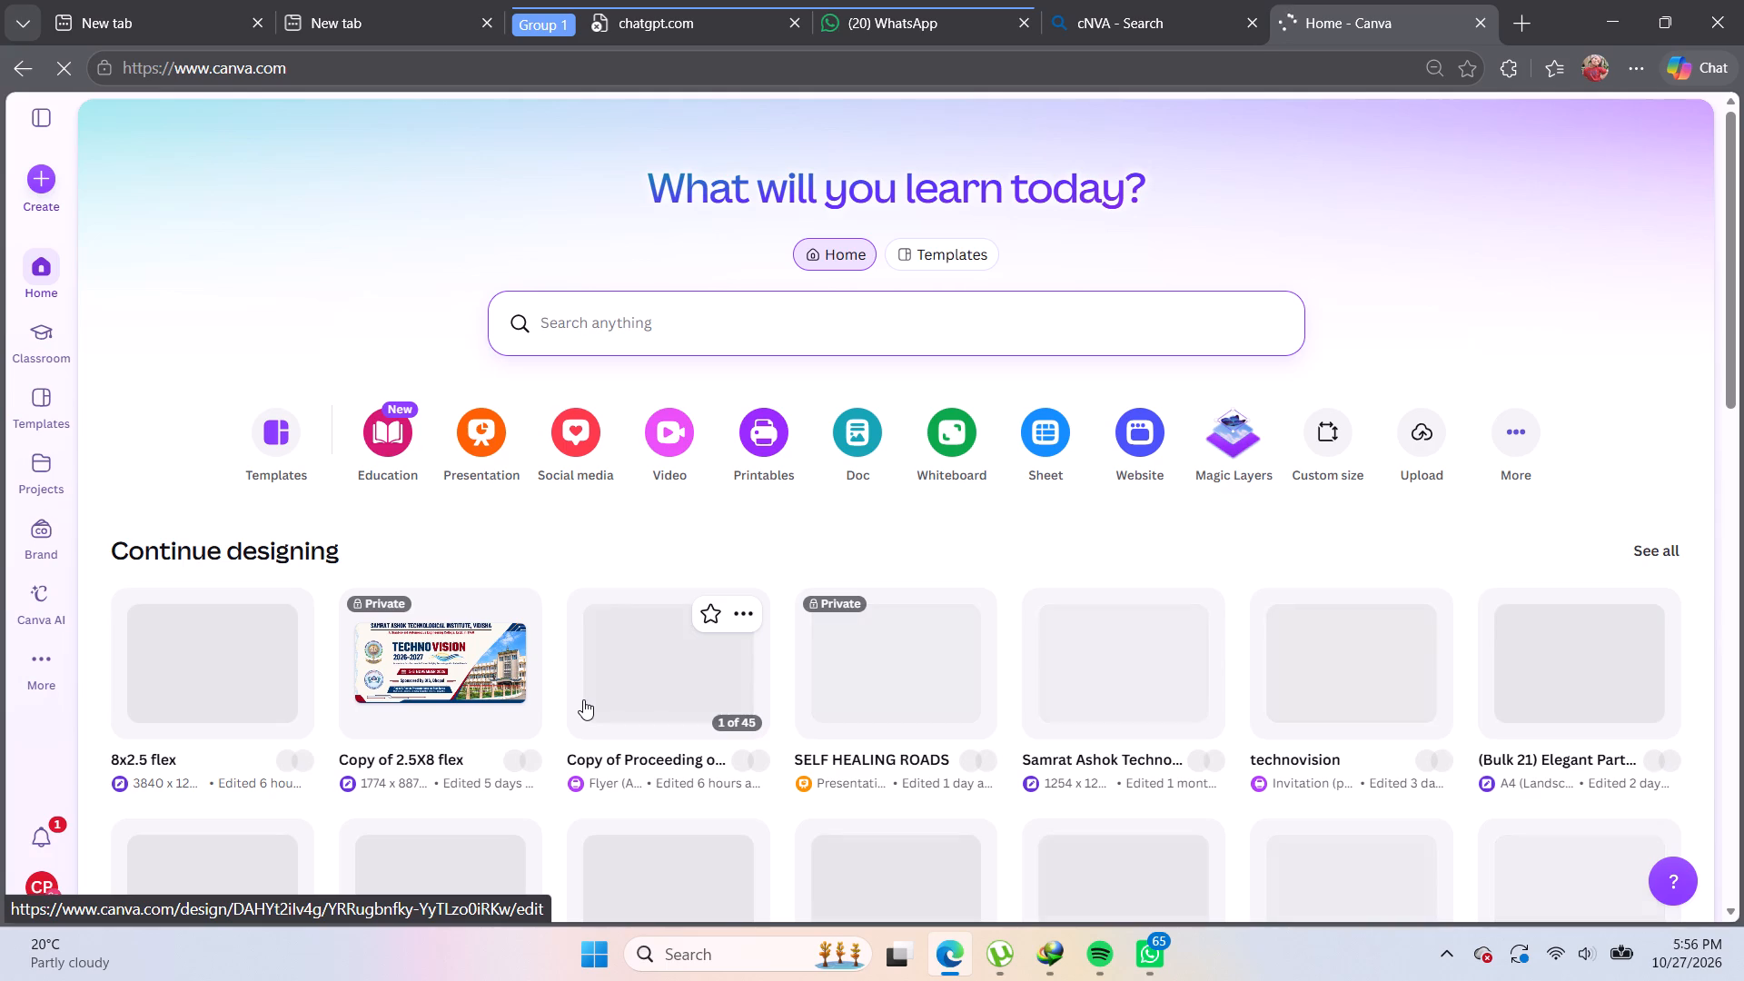
pyautogui.scroll(1, 583, 699)
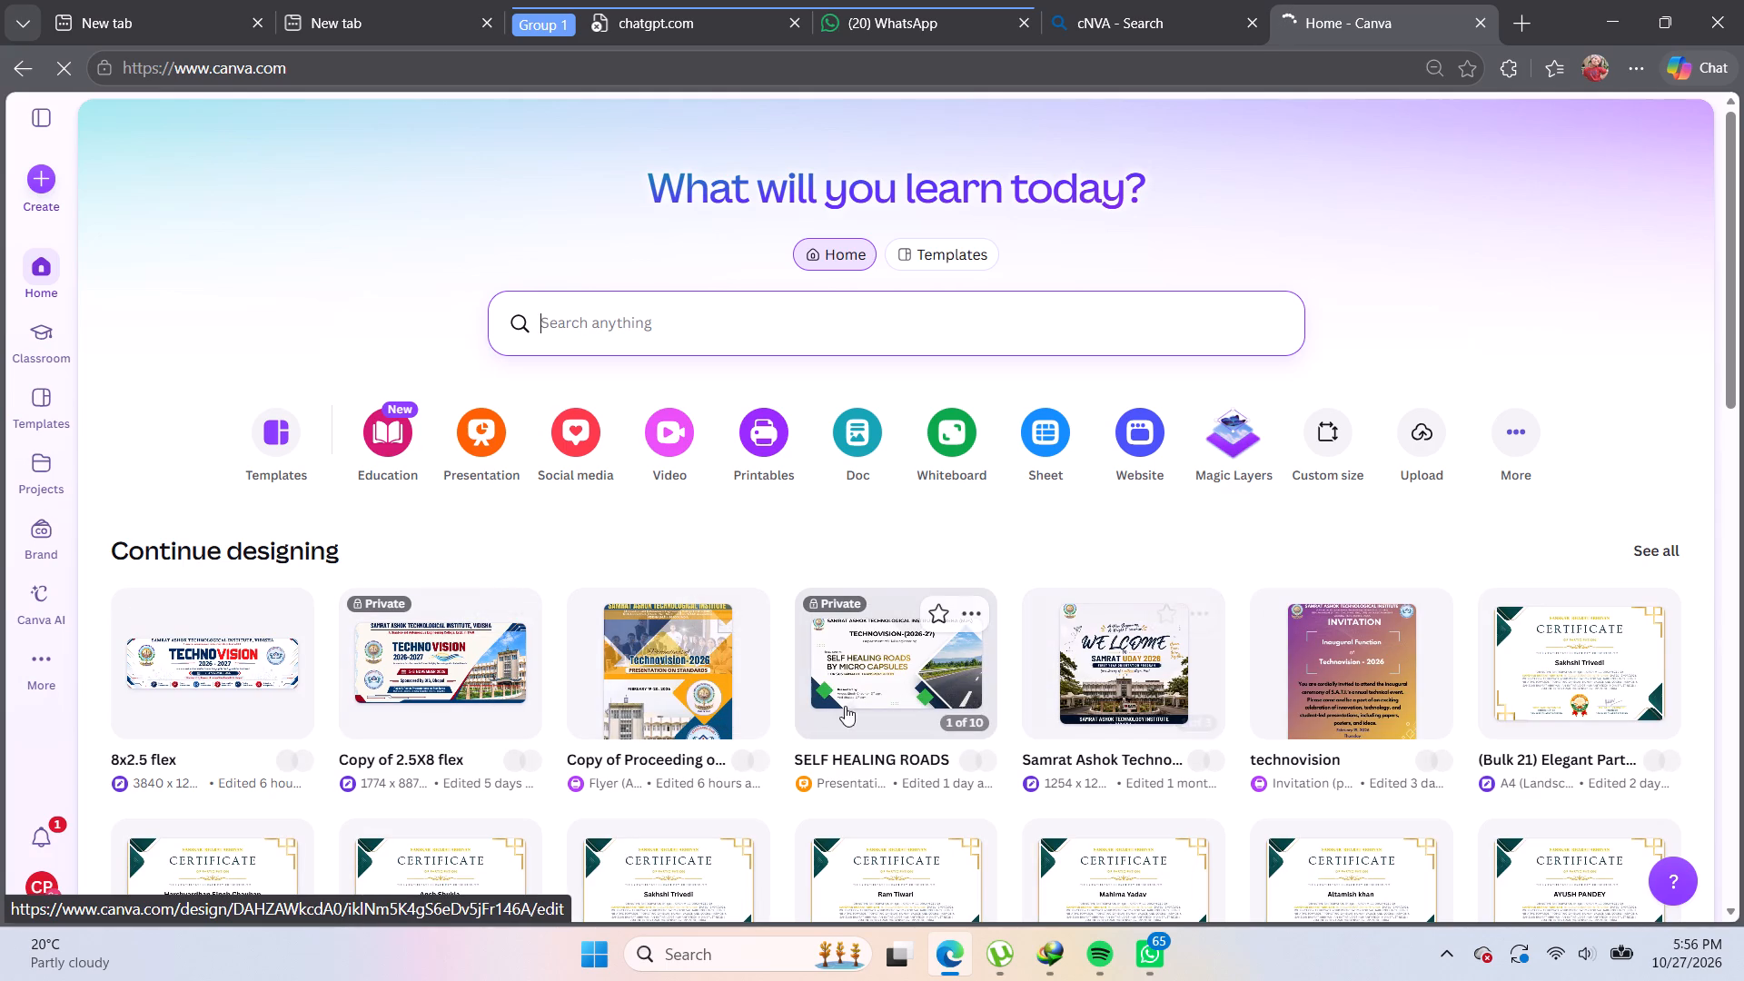
pyautogui.click(863, 690)
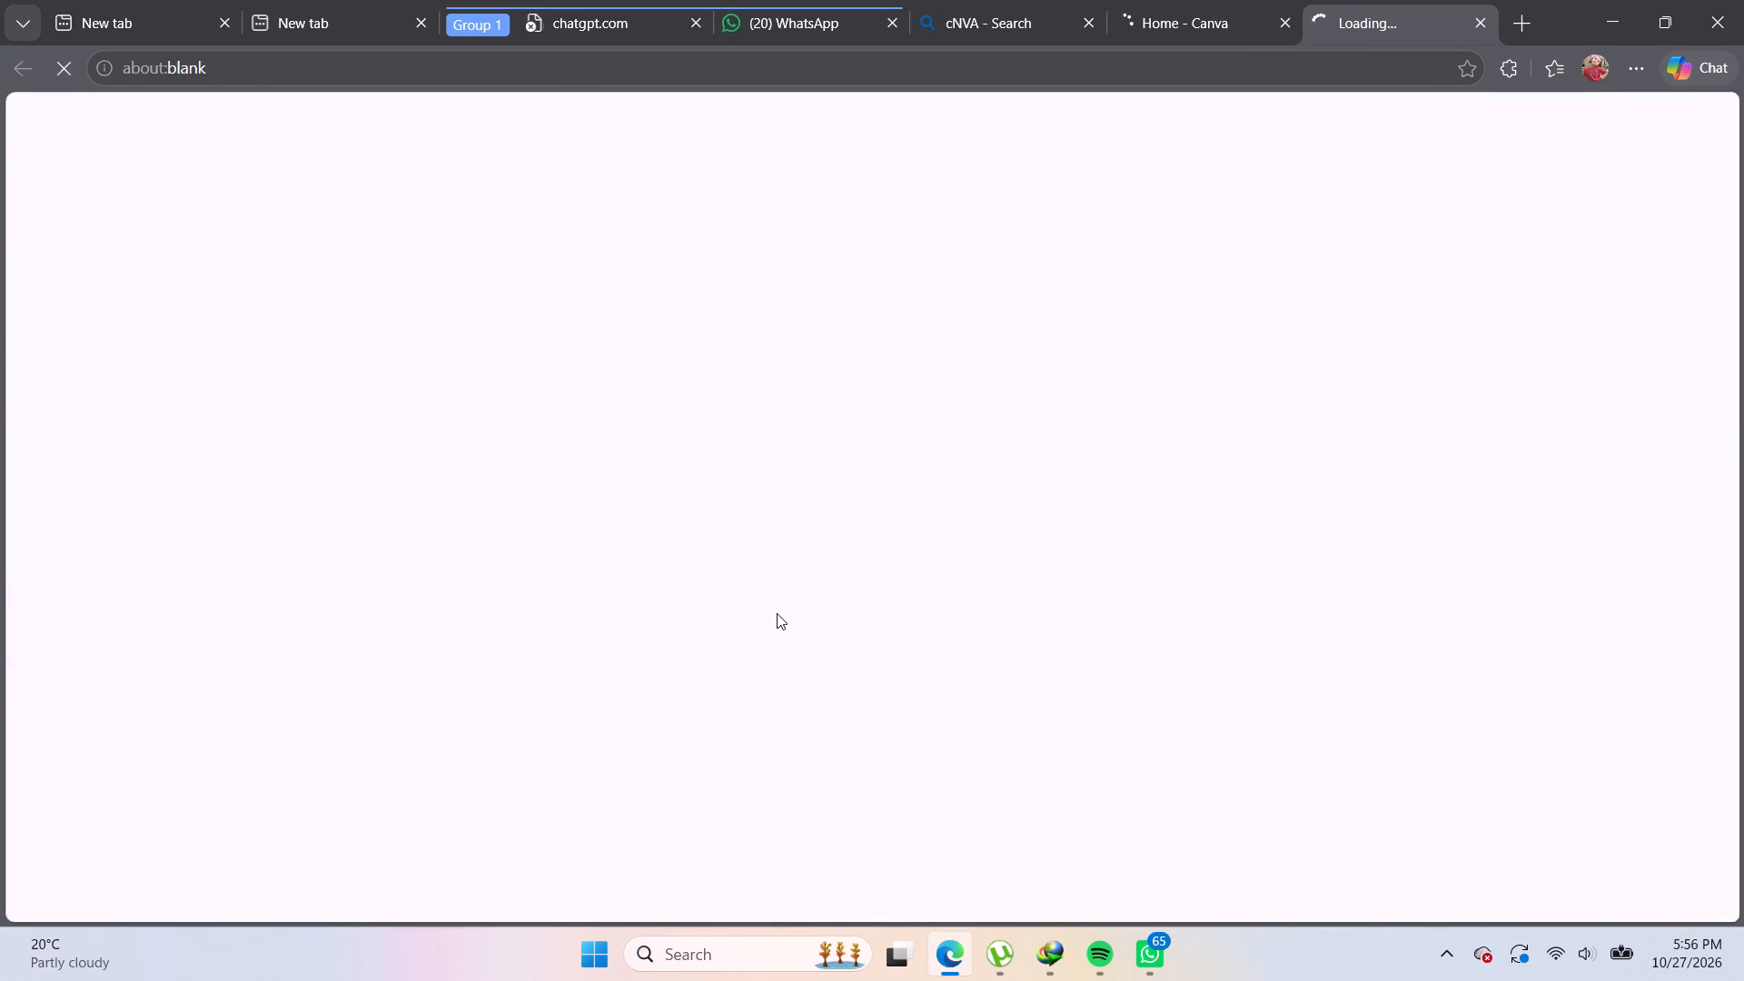
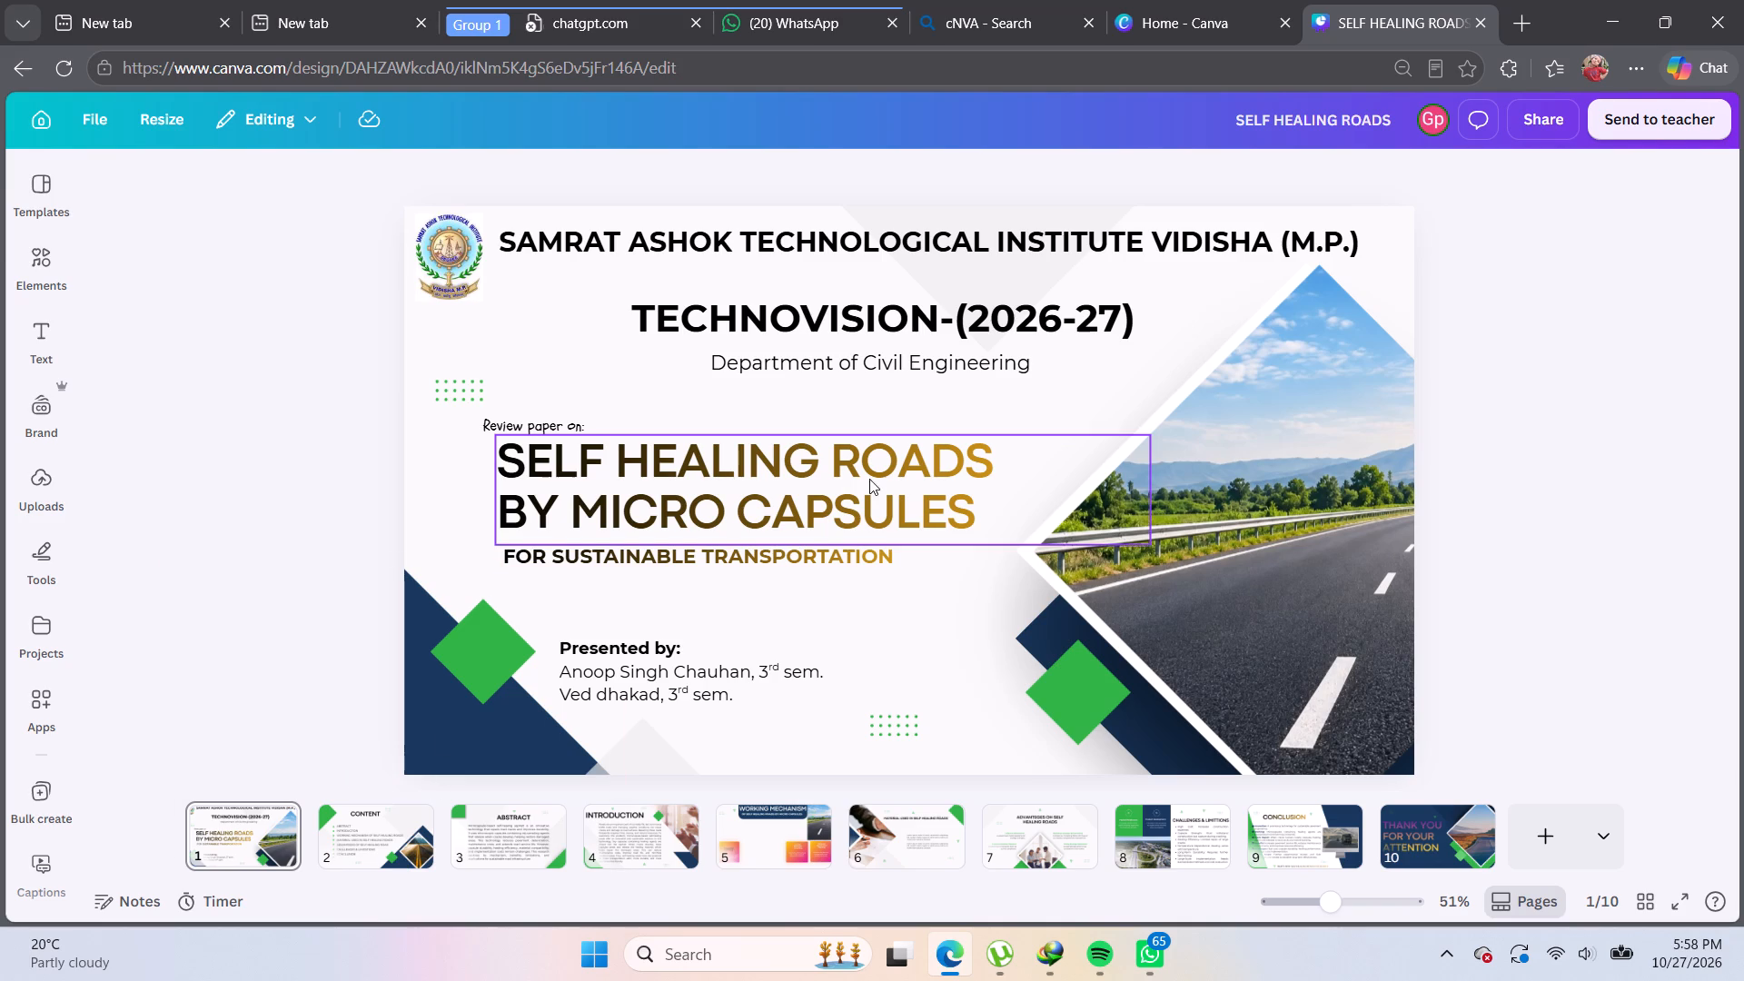
# Review the presentation's slides one after another, from the Content slide through to the last slides before the closing one.
pyautogui.click(375, 858)
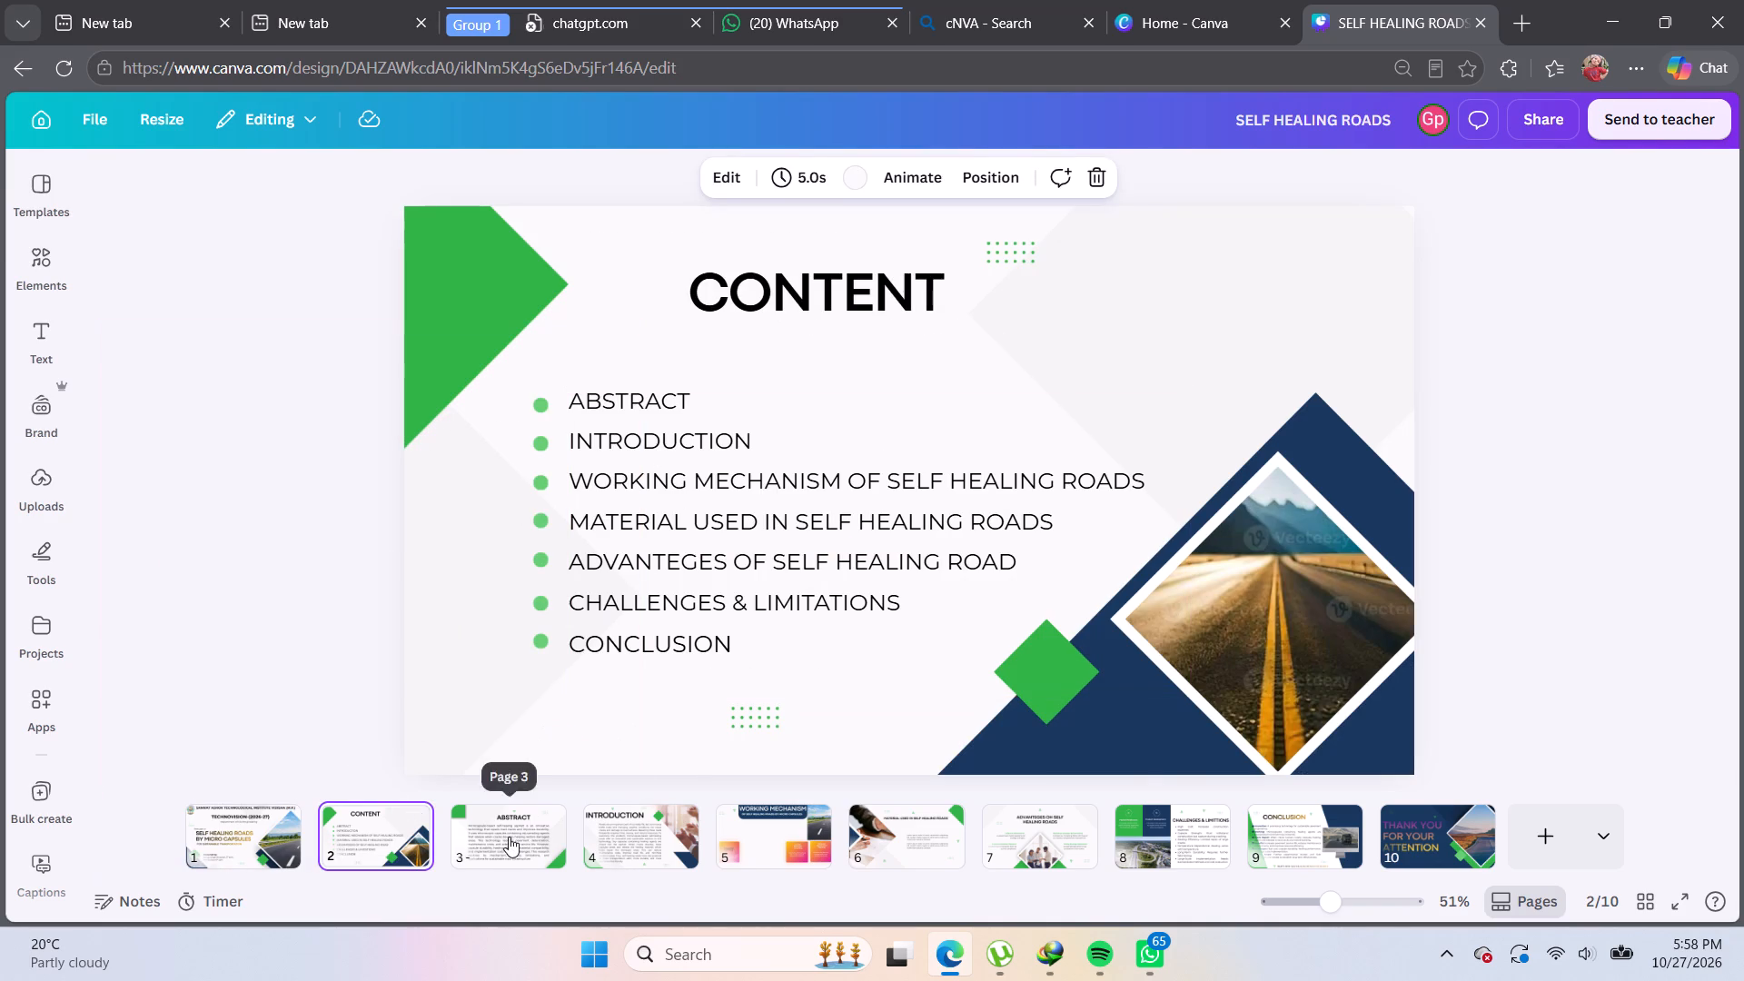
pyautogui.click(509, 837)
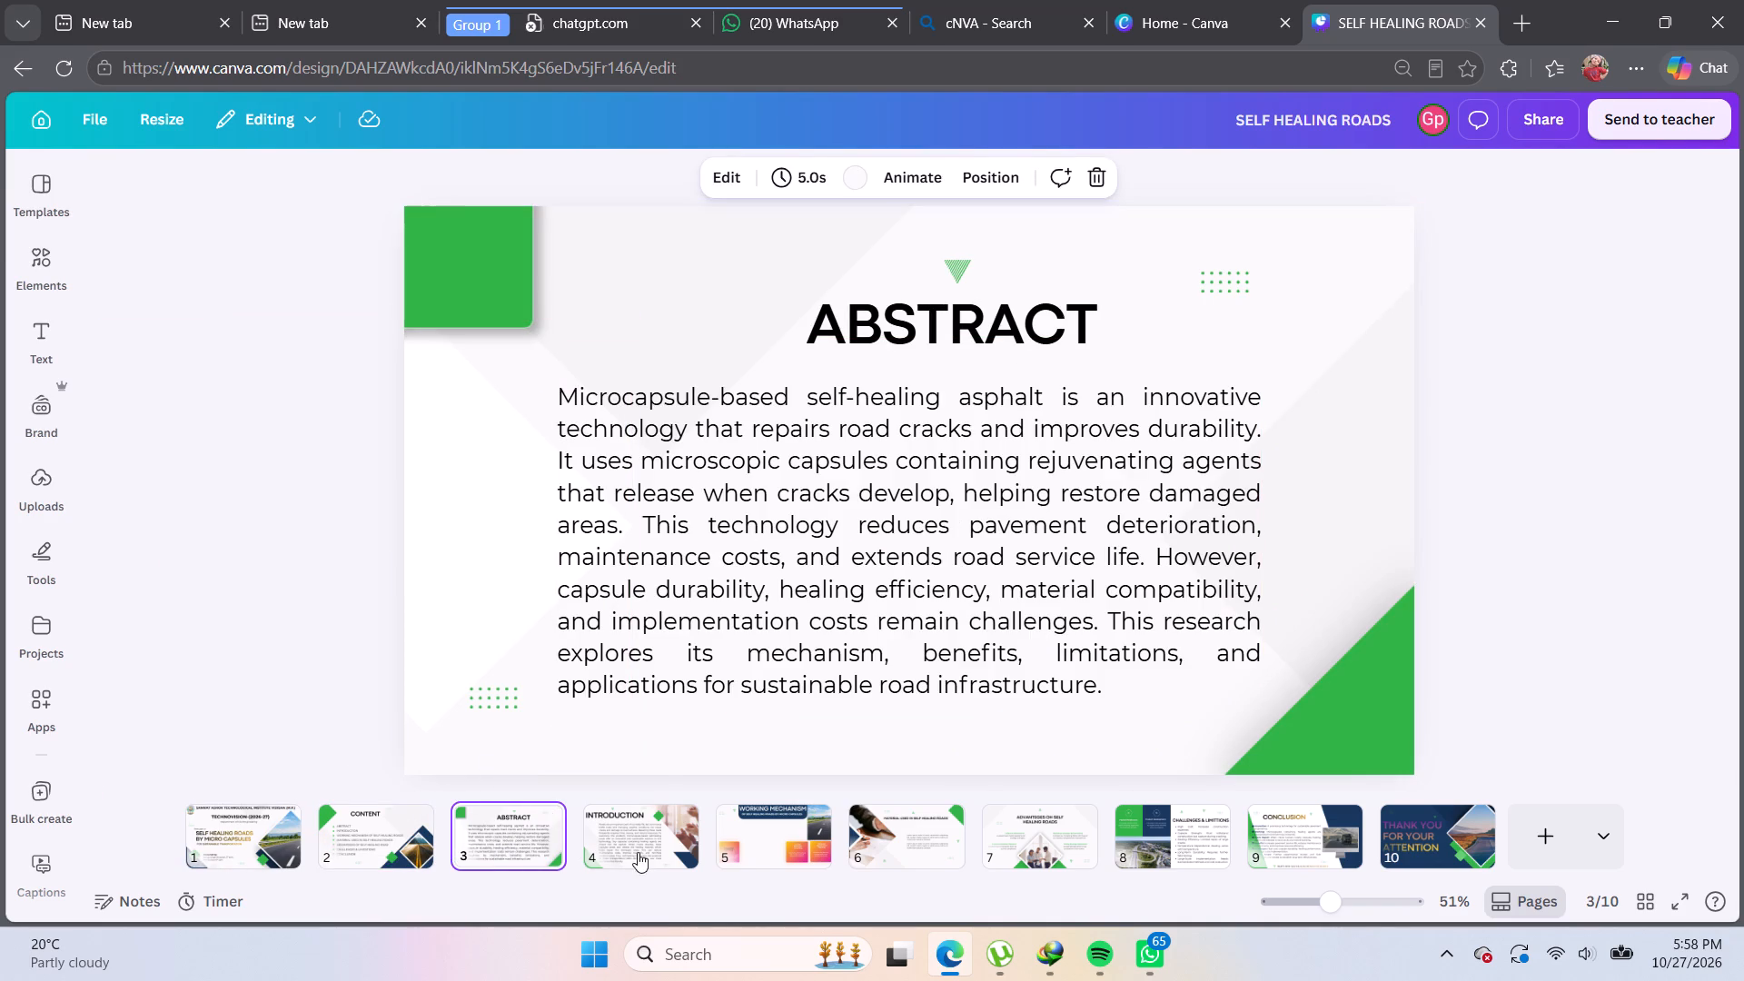
pyautogui.click(656, 854)
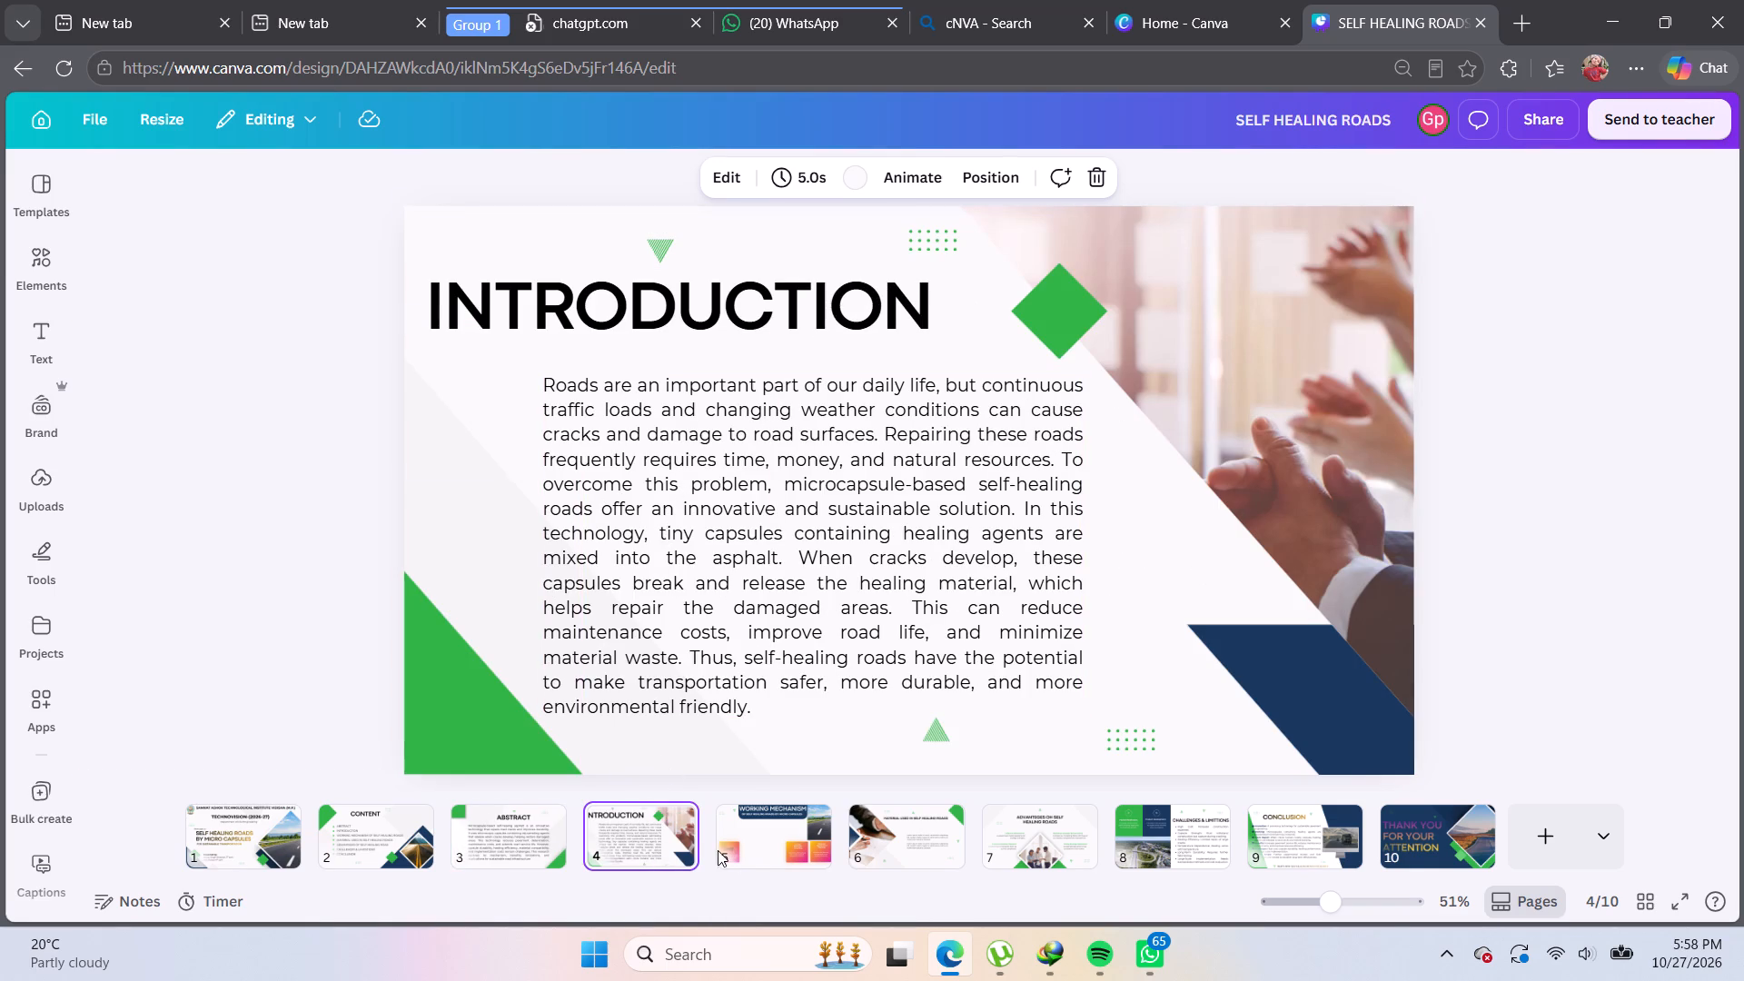
pyautogui.click(757, 854)
pyautogui.click(889, 834)
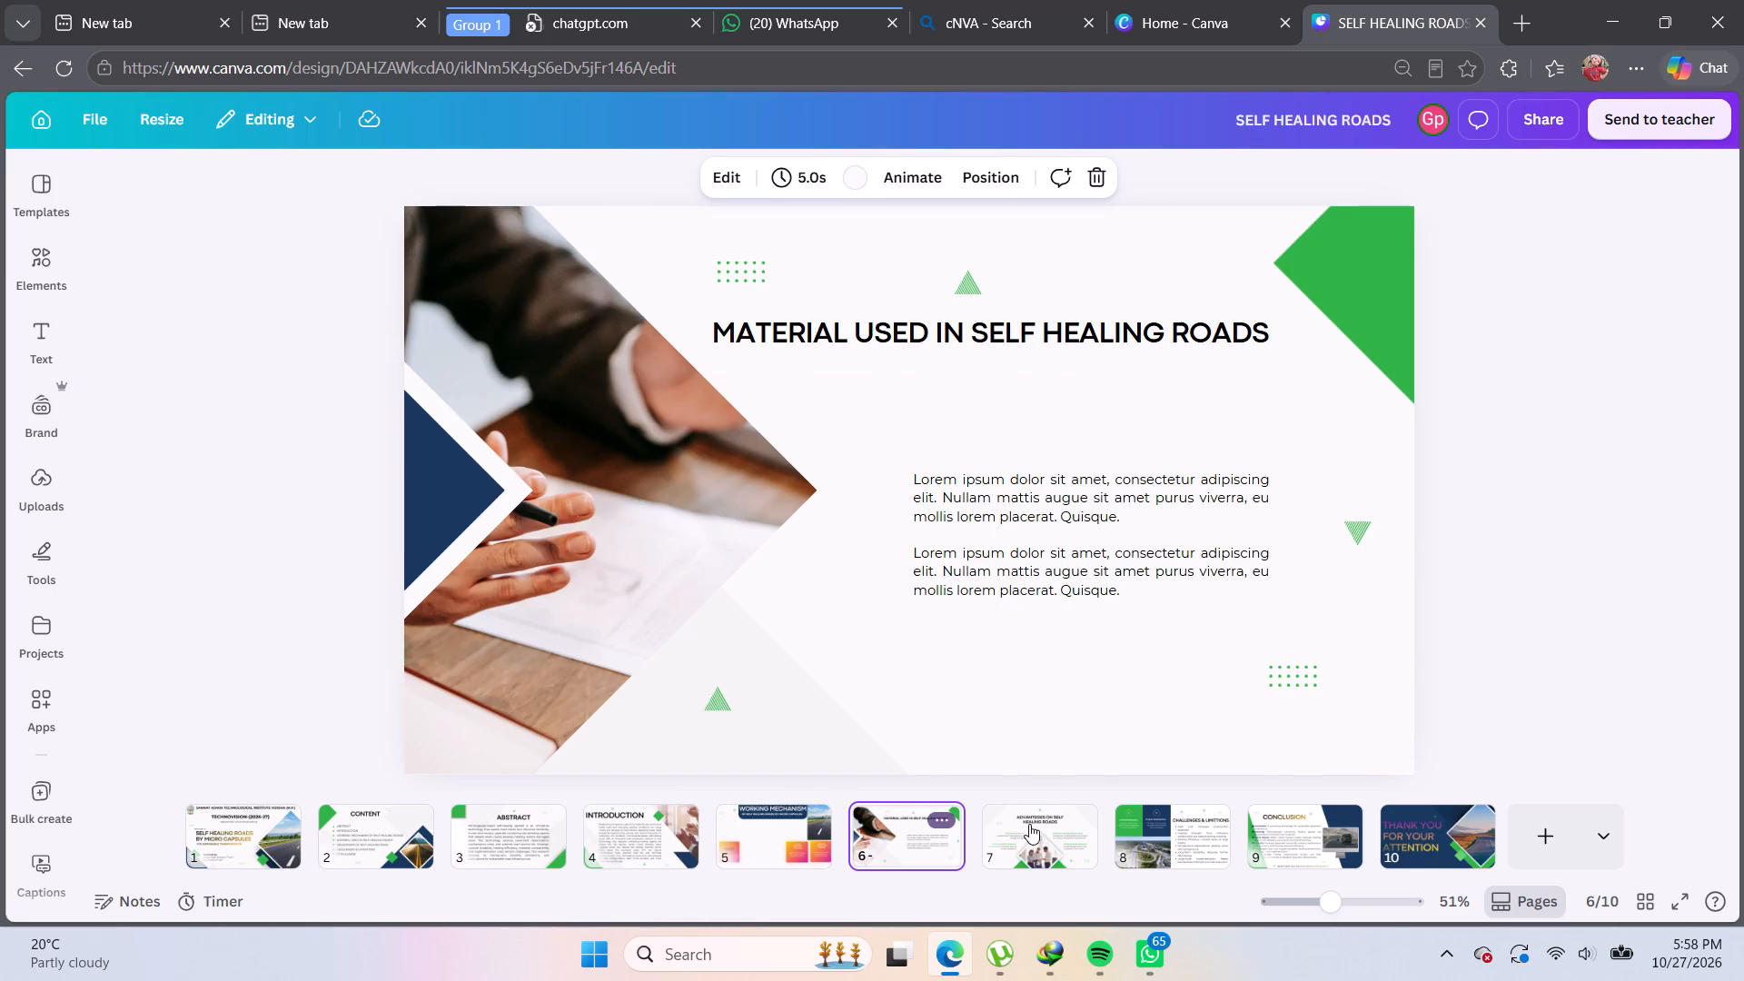
pyautogui.click(1035, 826)
pyautogui.click(1164, 836)
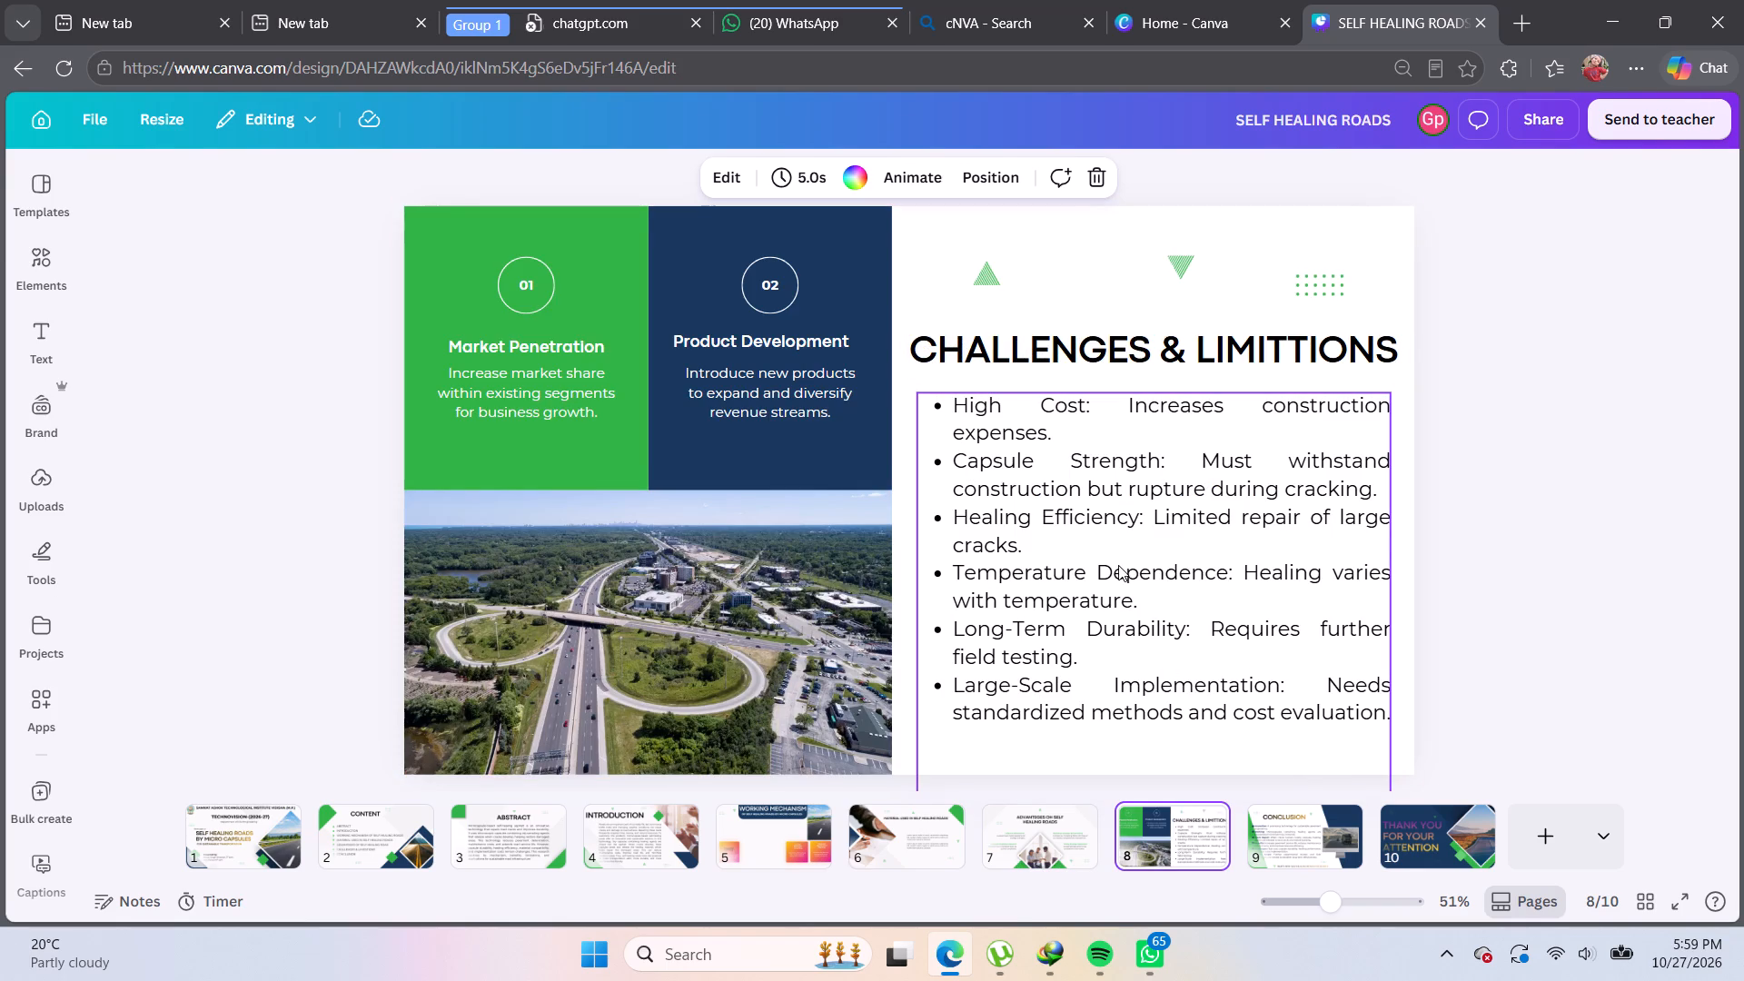
pyautogui.click(1321, 844)
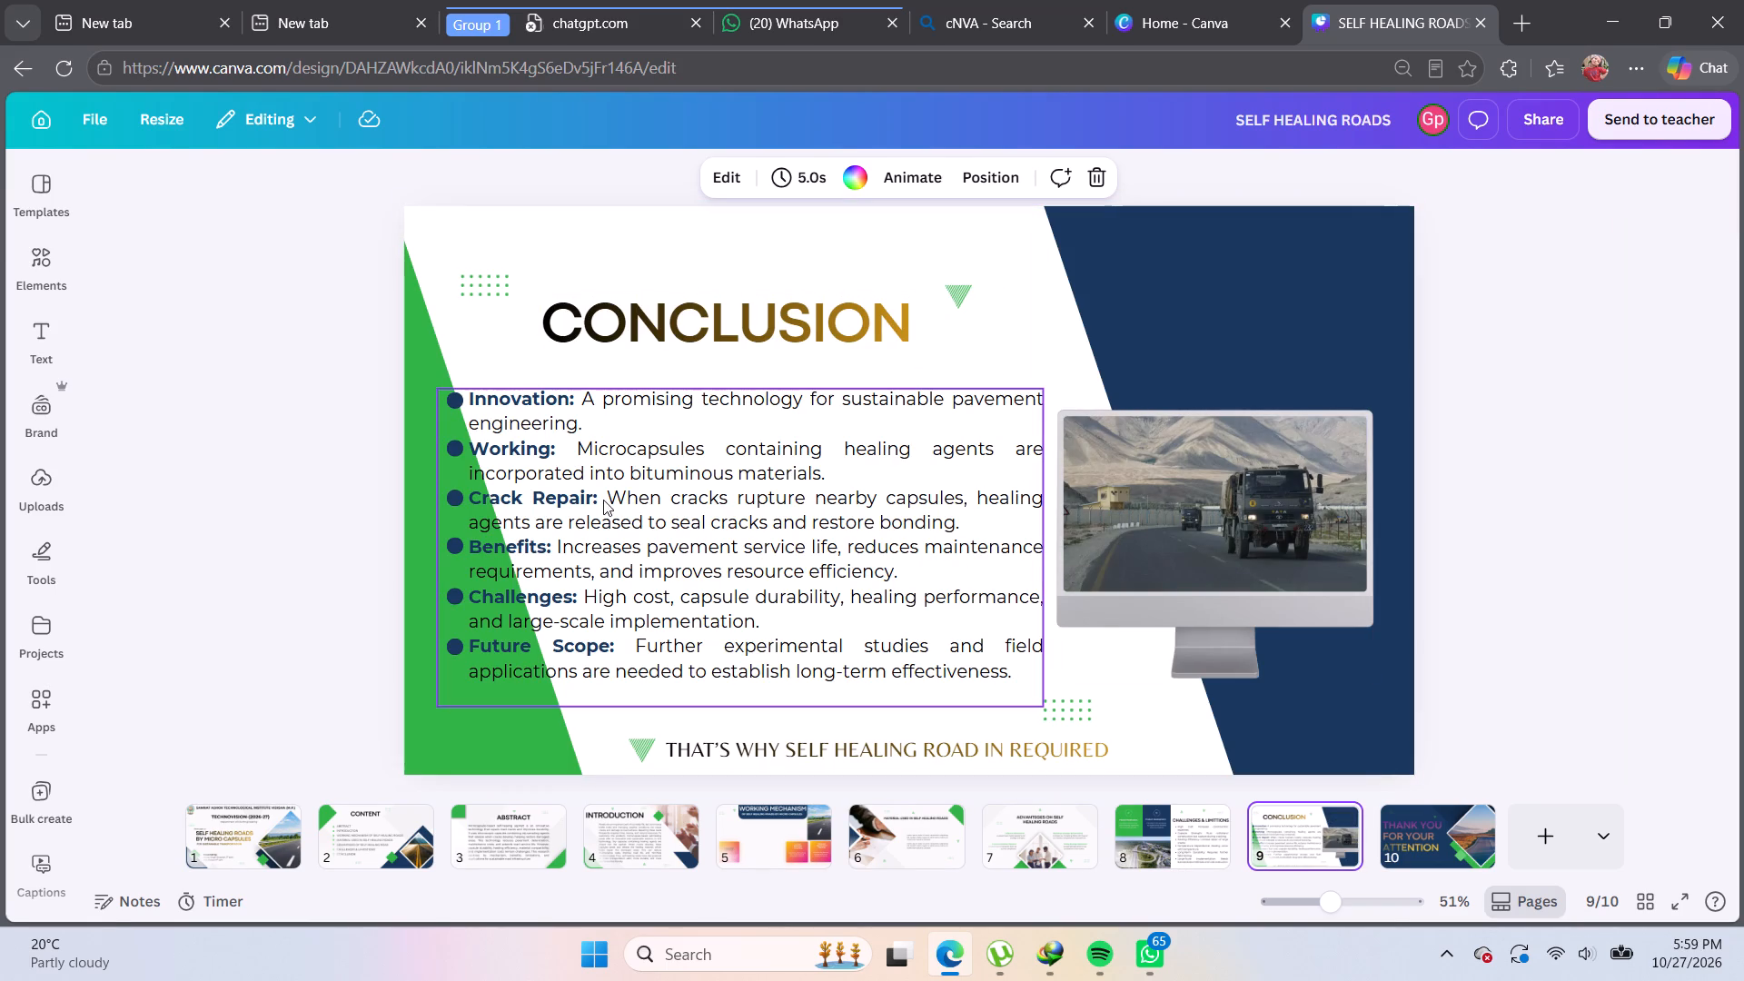
# Review the closing slide, the Conclusion slide and the Challenges & Limitations slide of the presentation.
pyautogui.click(1453, 845)
pyautogui.click(1297, 846)
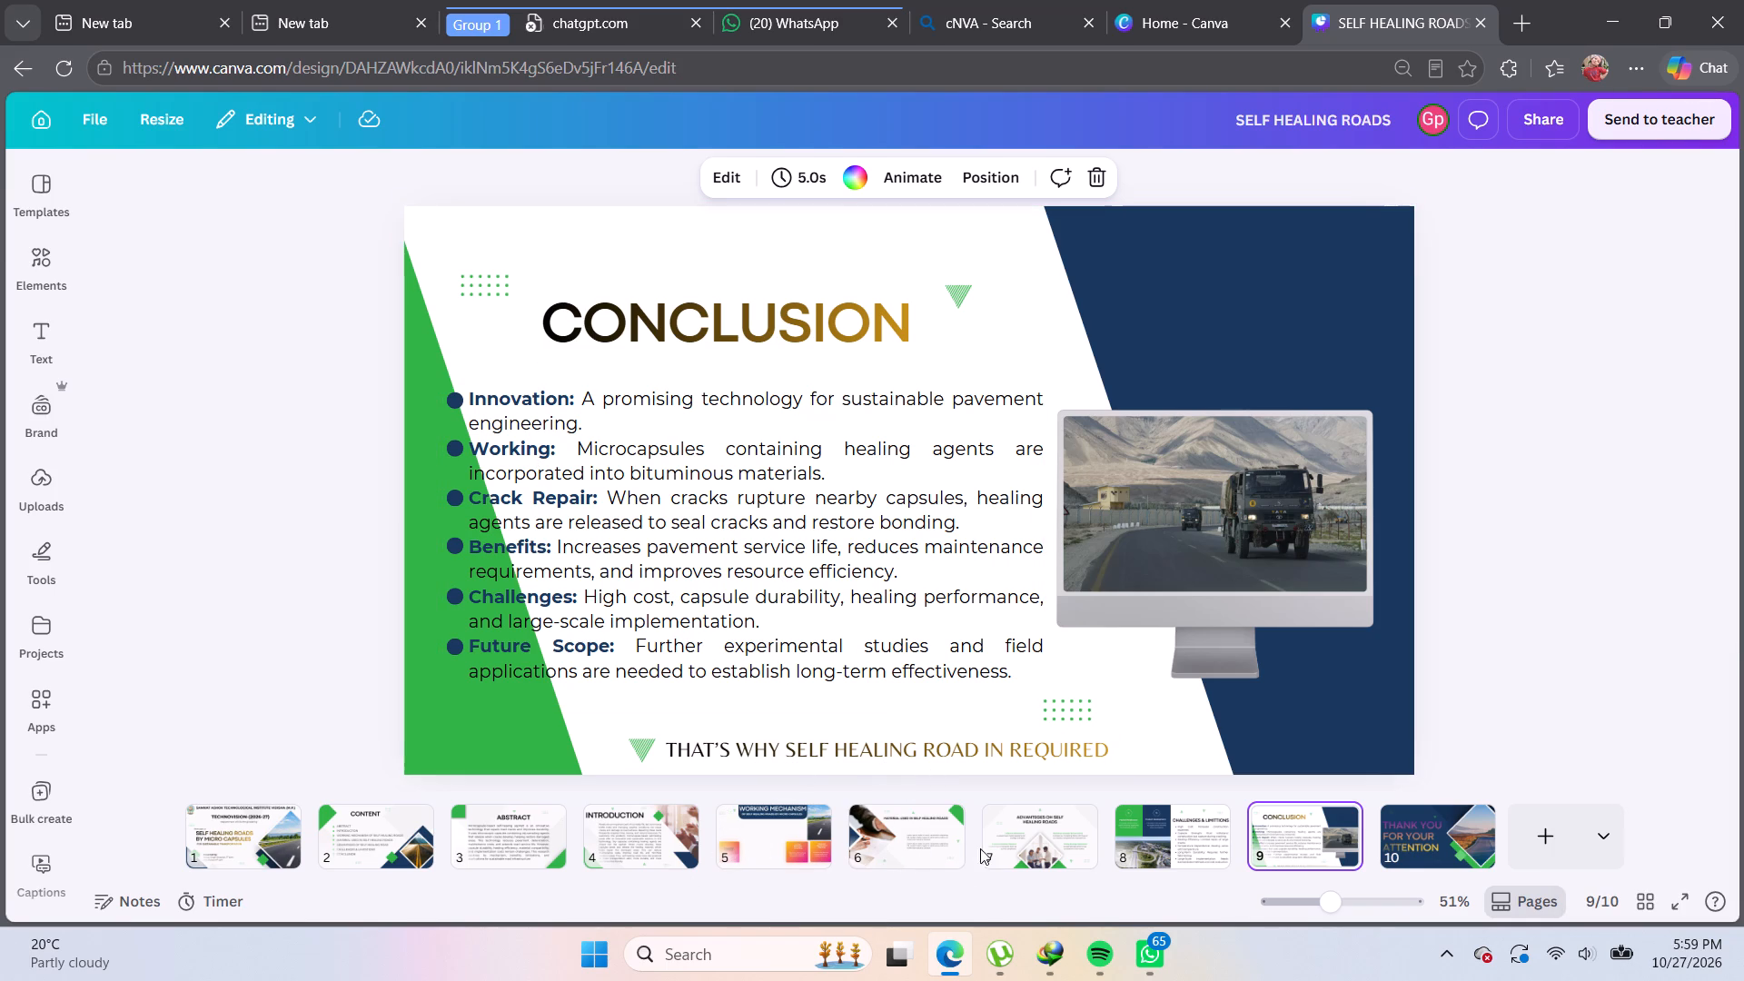
pyautogui.click(1158, 856)
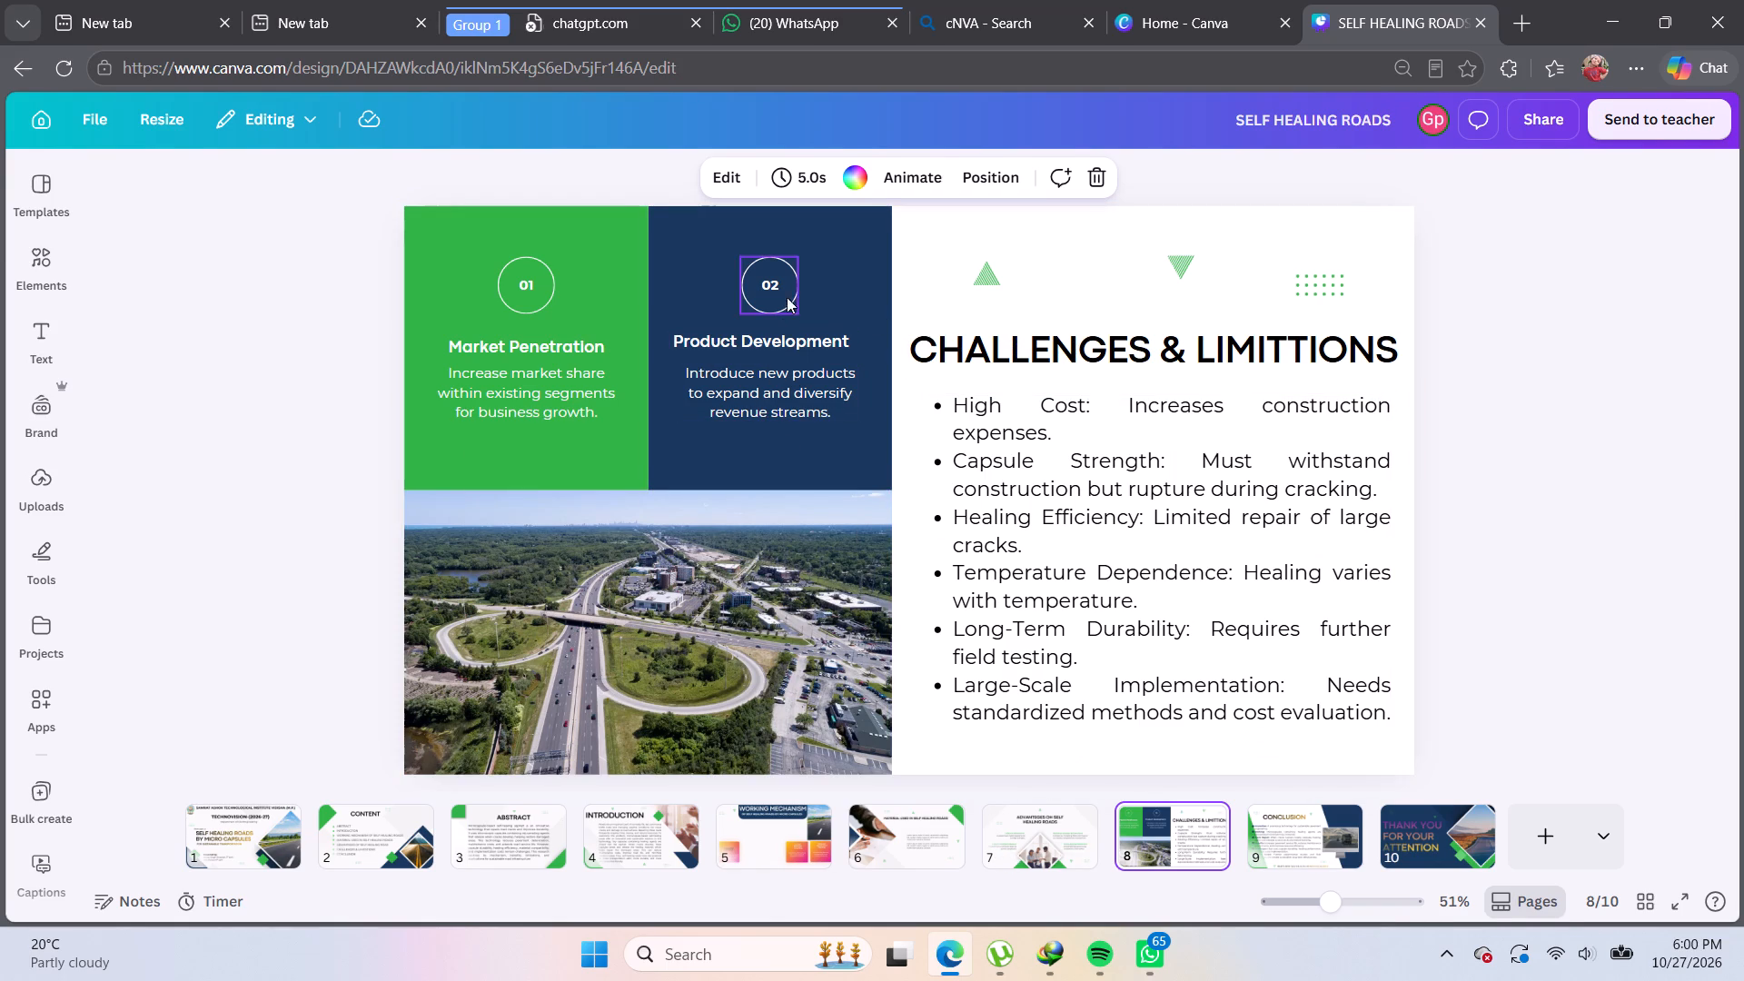
# On the Challenges slide, change the navy Product Development and green Market Penetration background rectangles into circles.
pyautogui.click(832, 280)
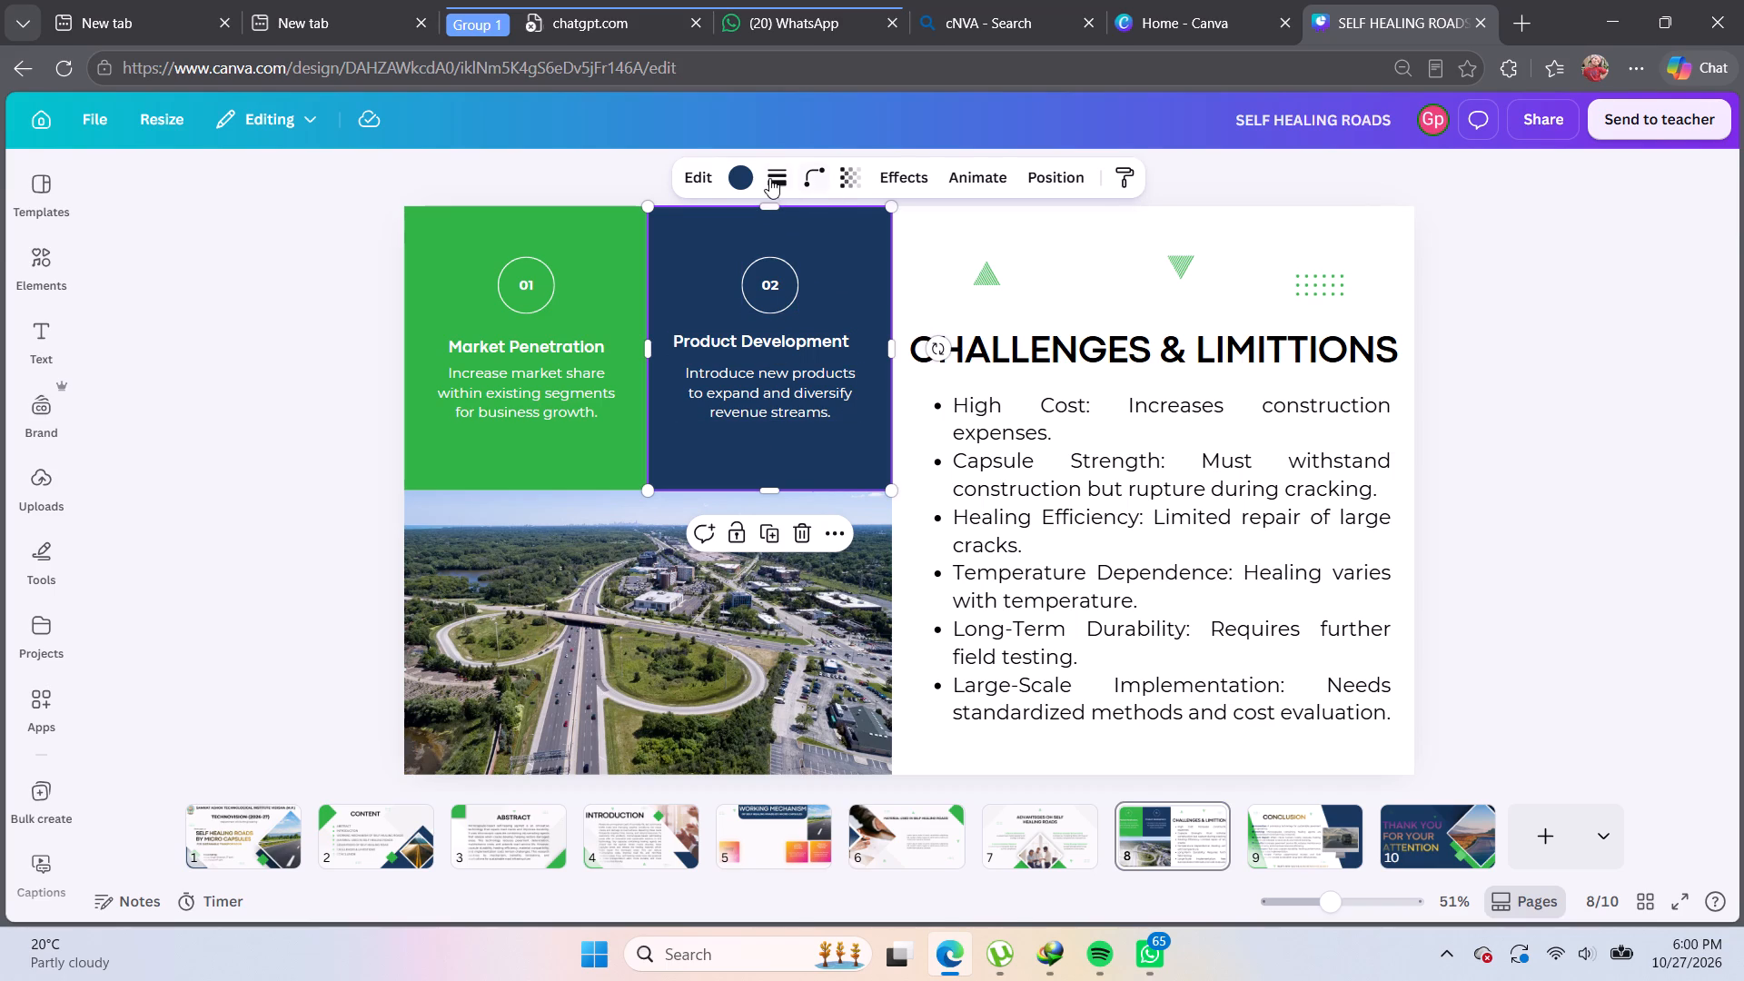
pyautogui.click(695, 179)
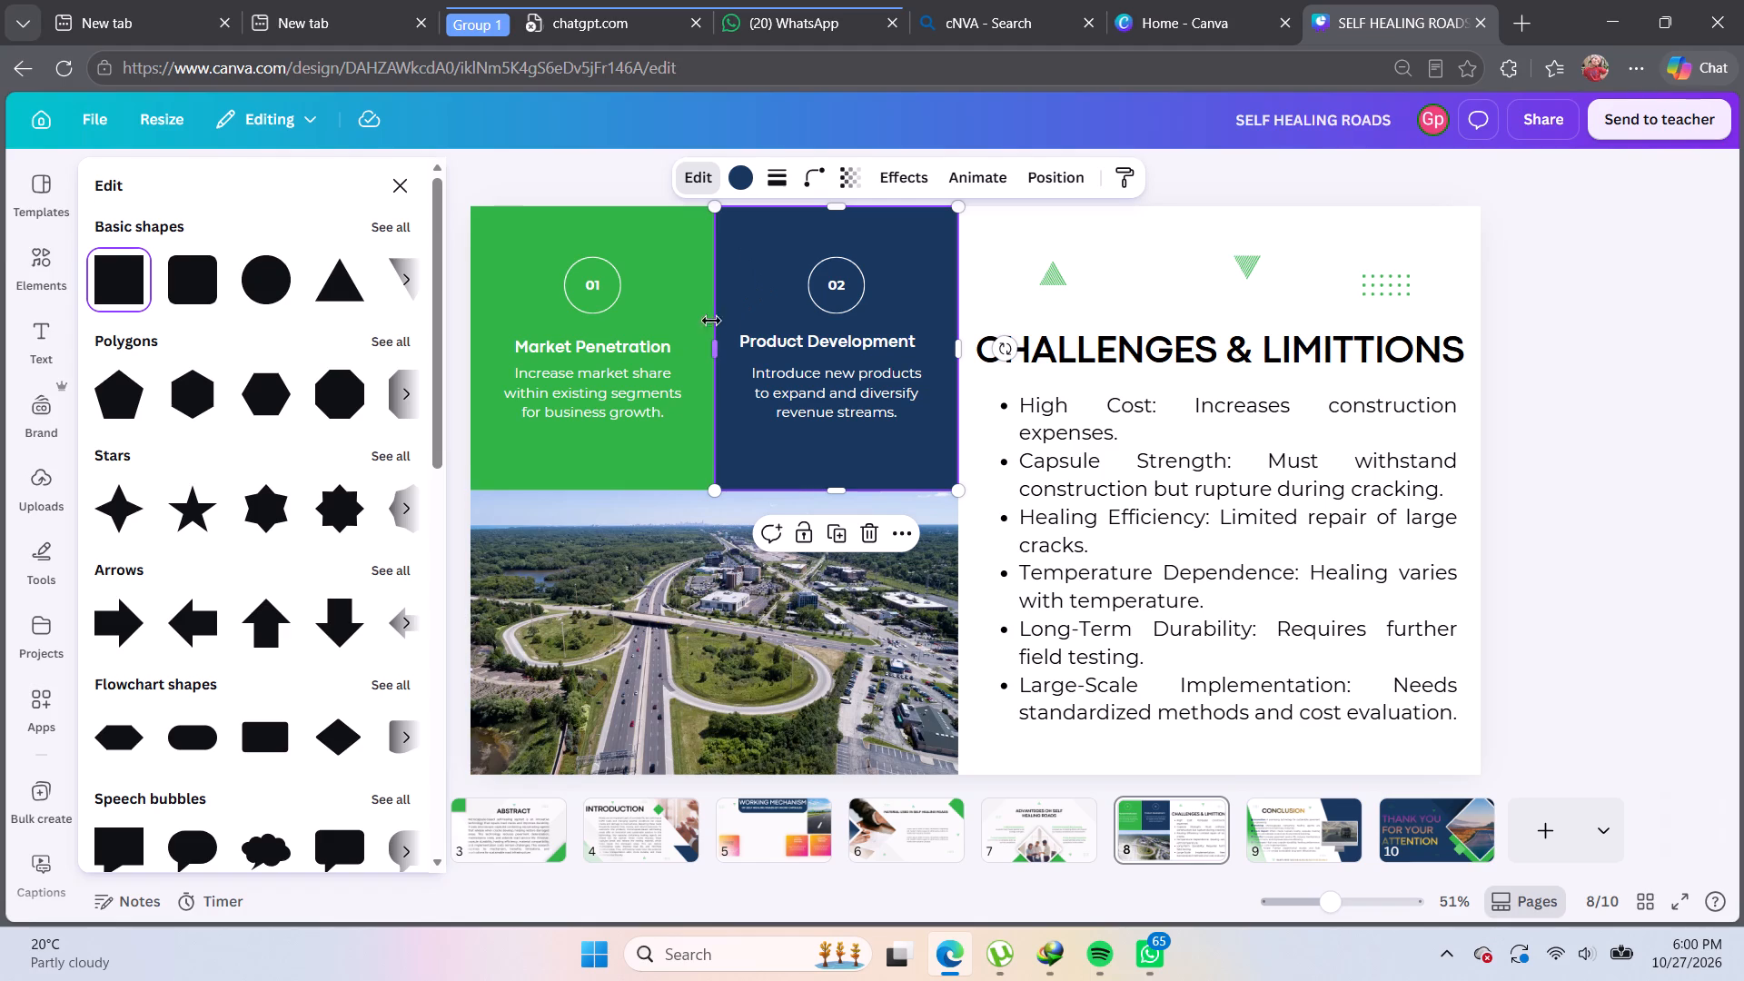
pyautogui.click(274, 288)
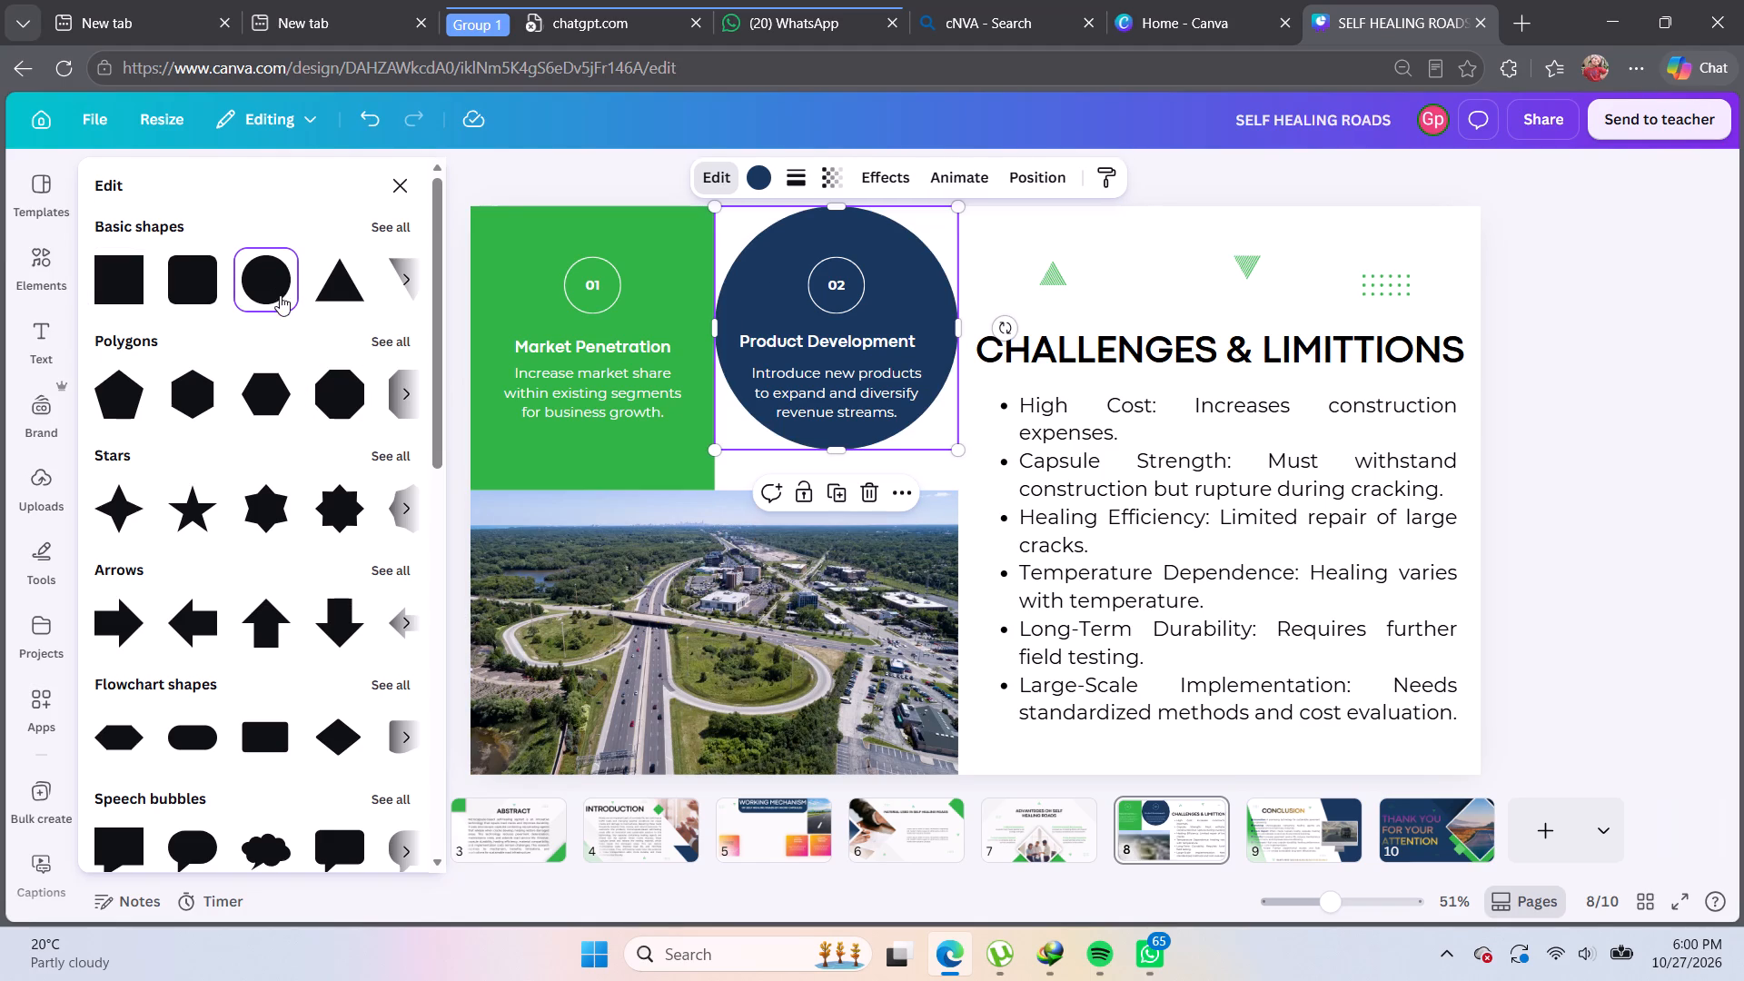
pyautogui.click(679, 291)
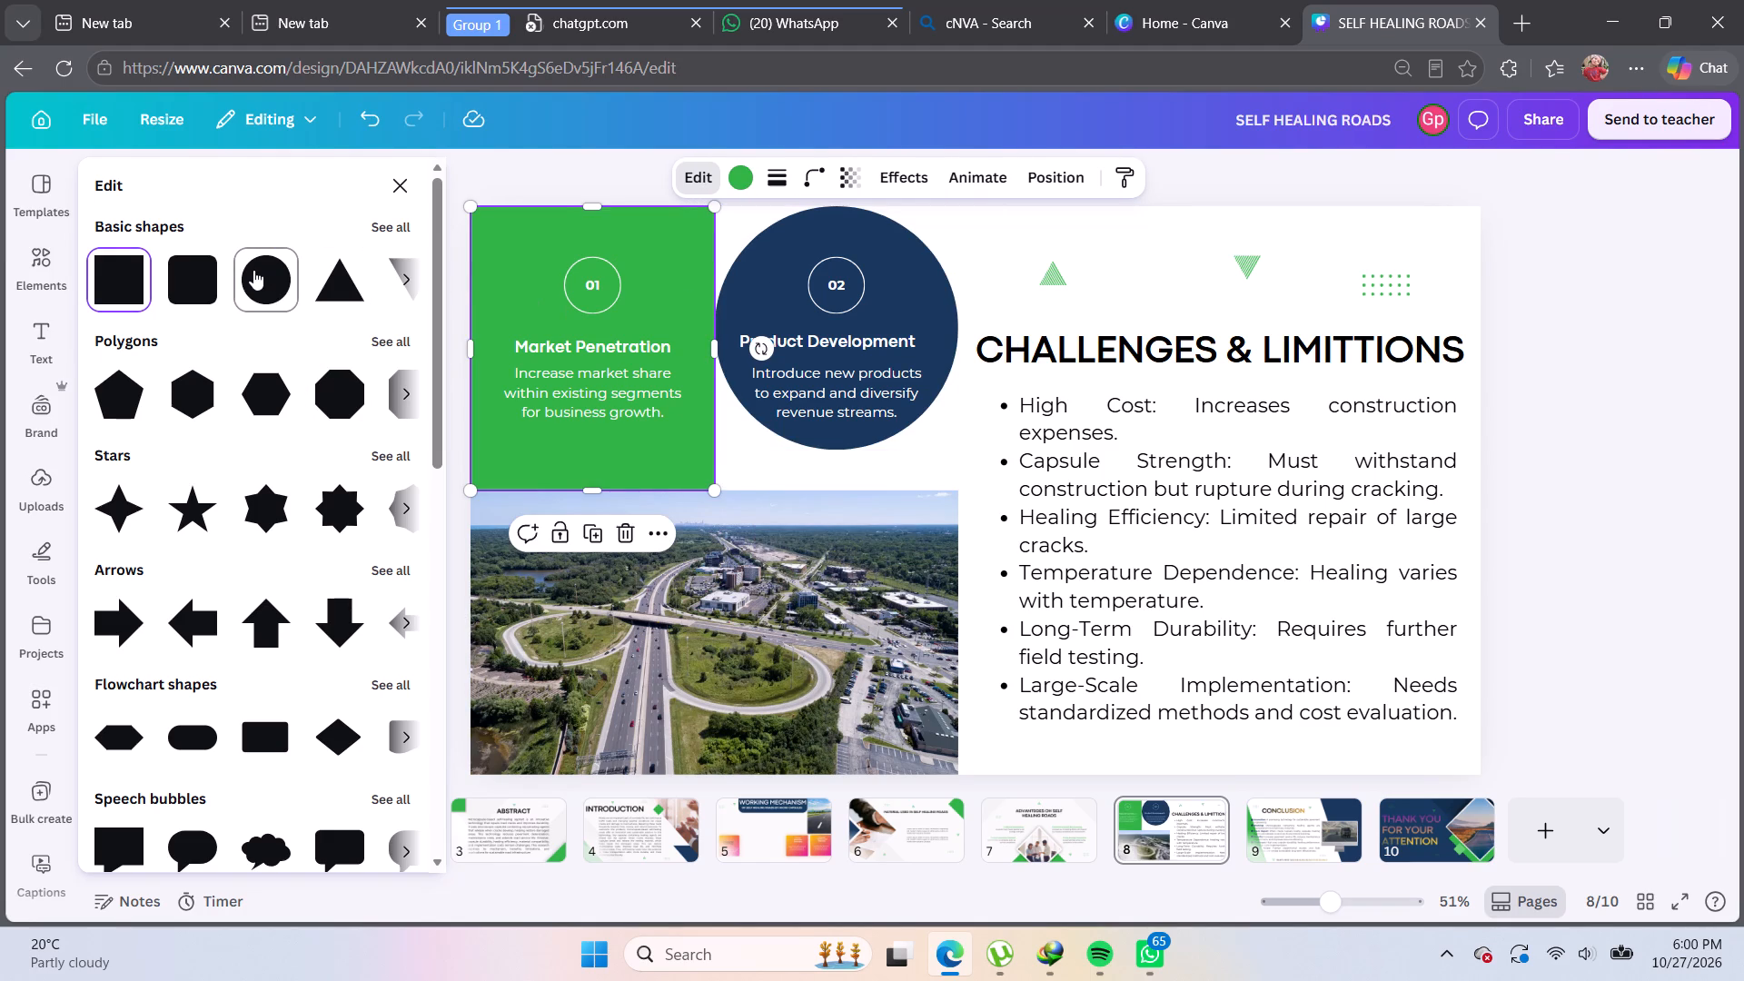
pyautogui.click(253, 270)
pyautogui.click(758, 471)
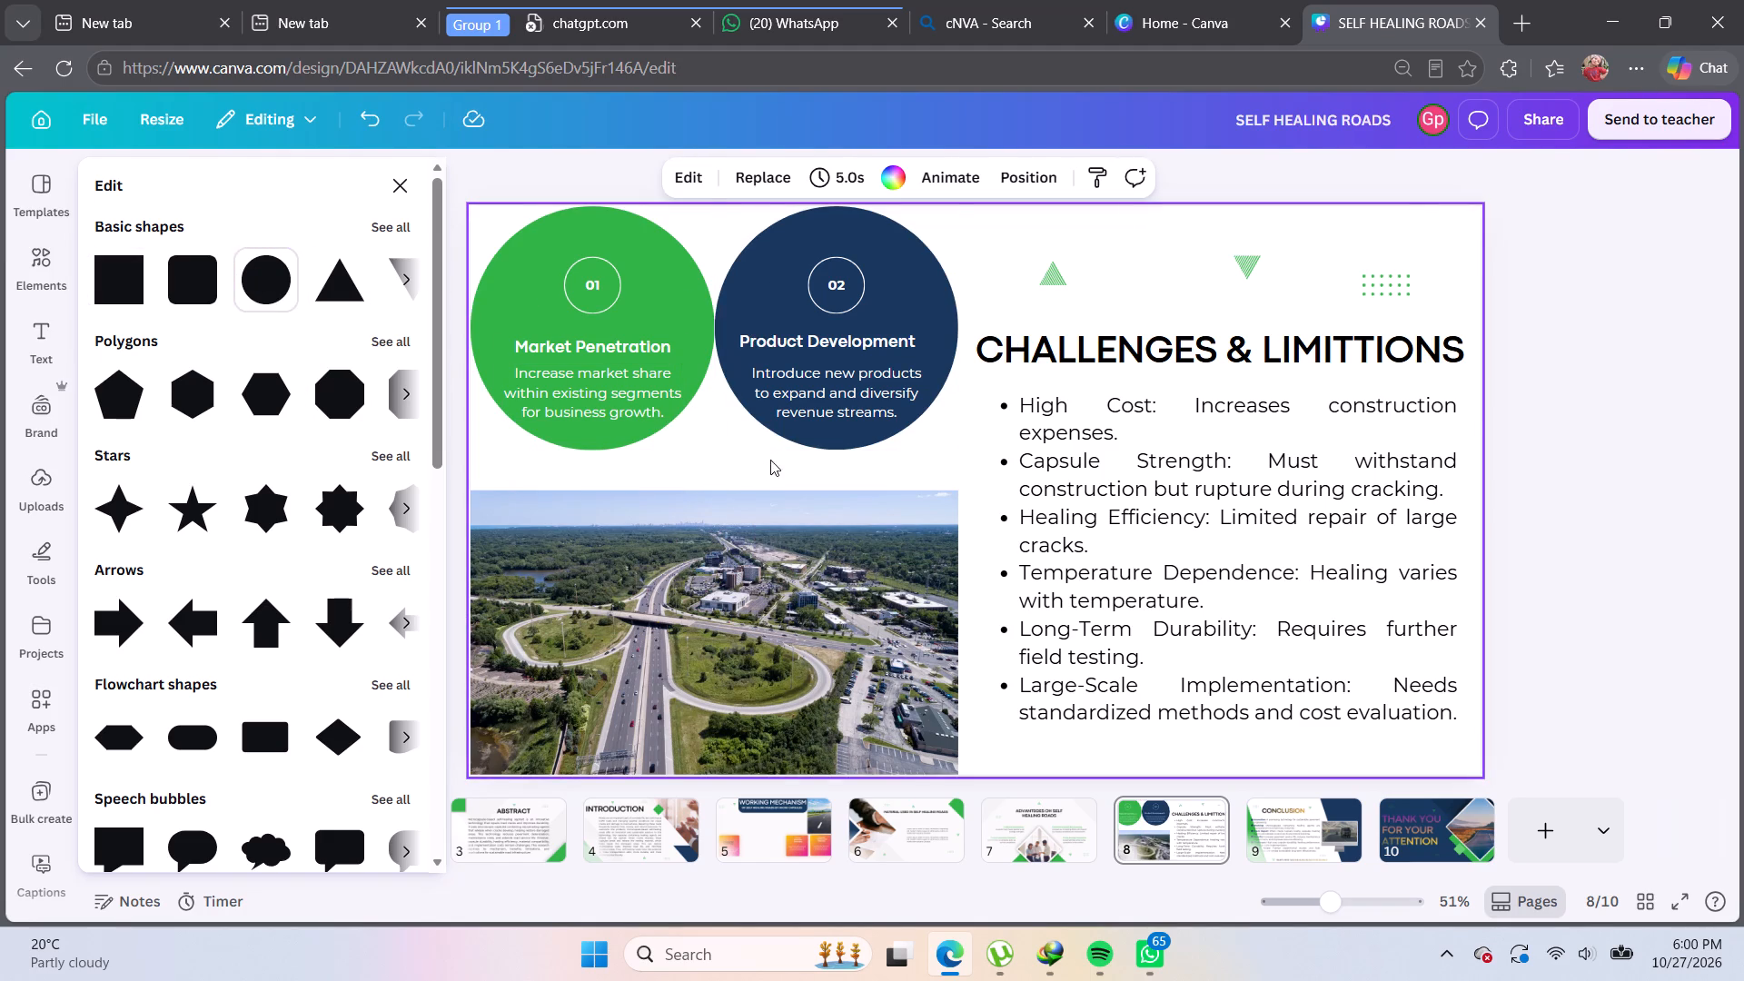
pyautogui.click(954, 464)
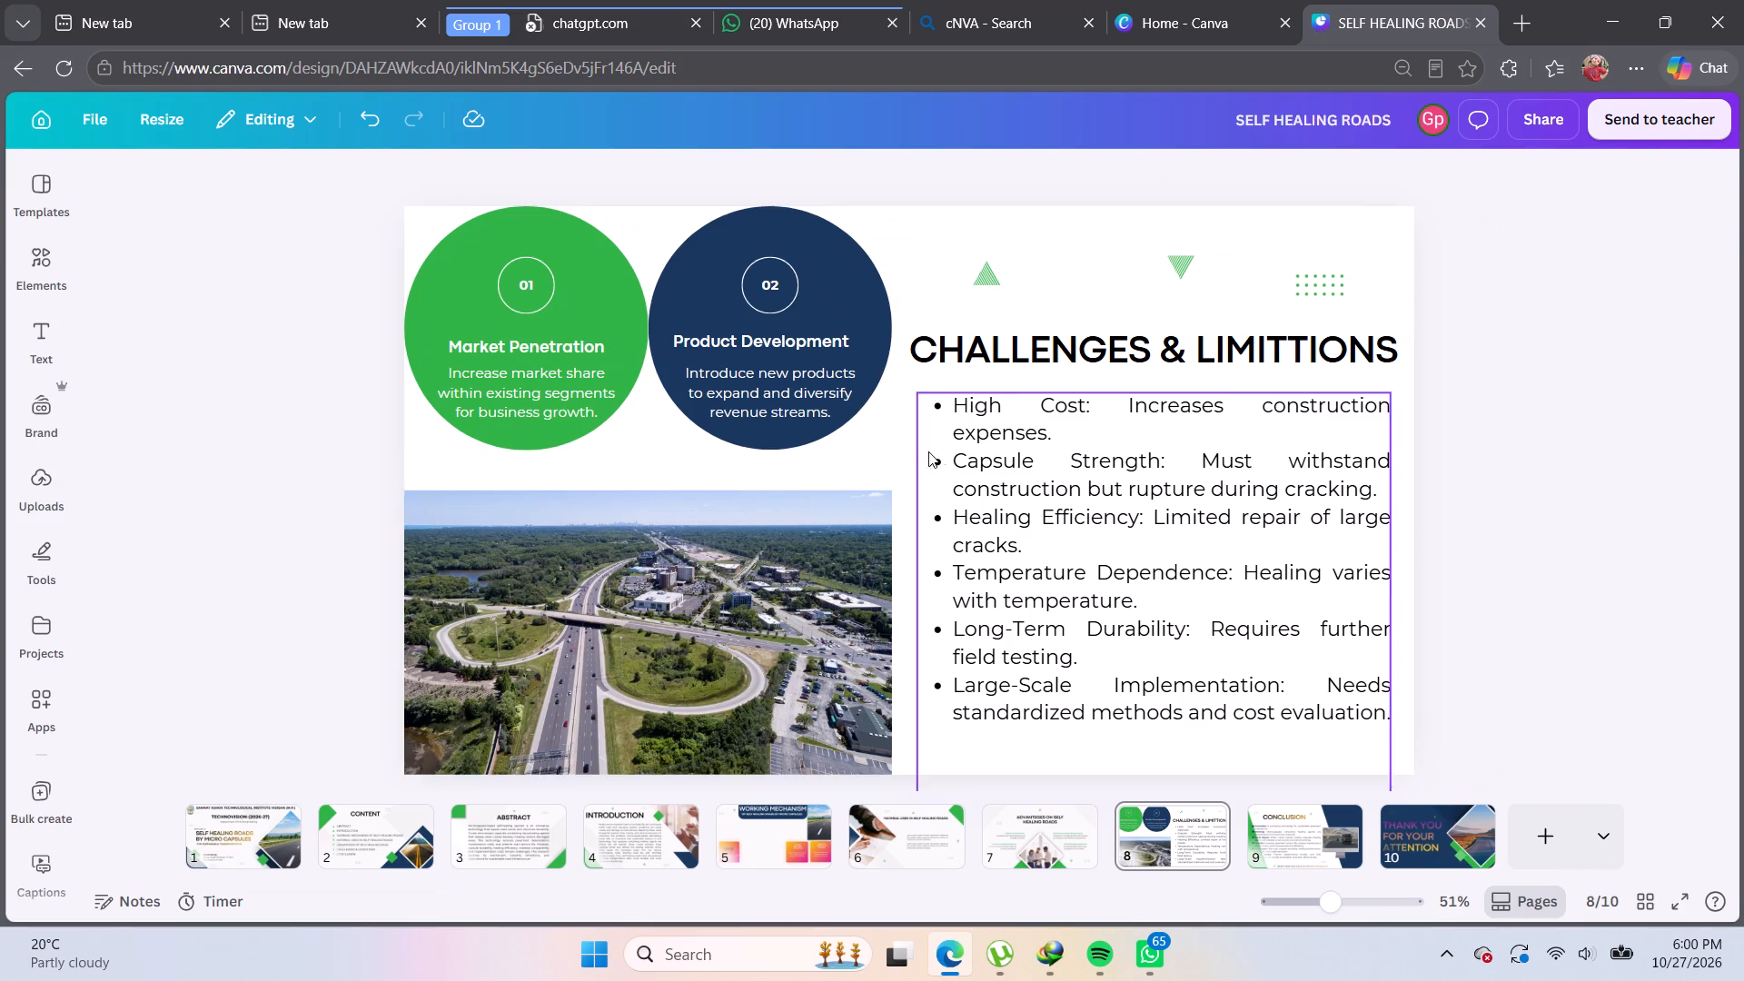
pyautogui.click(827, 400)
pyautogui.click(854, 318)
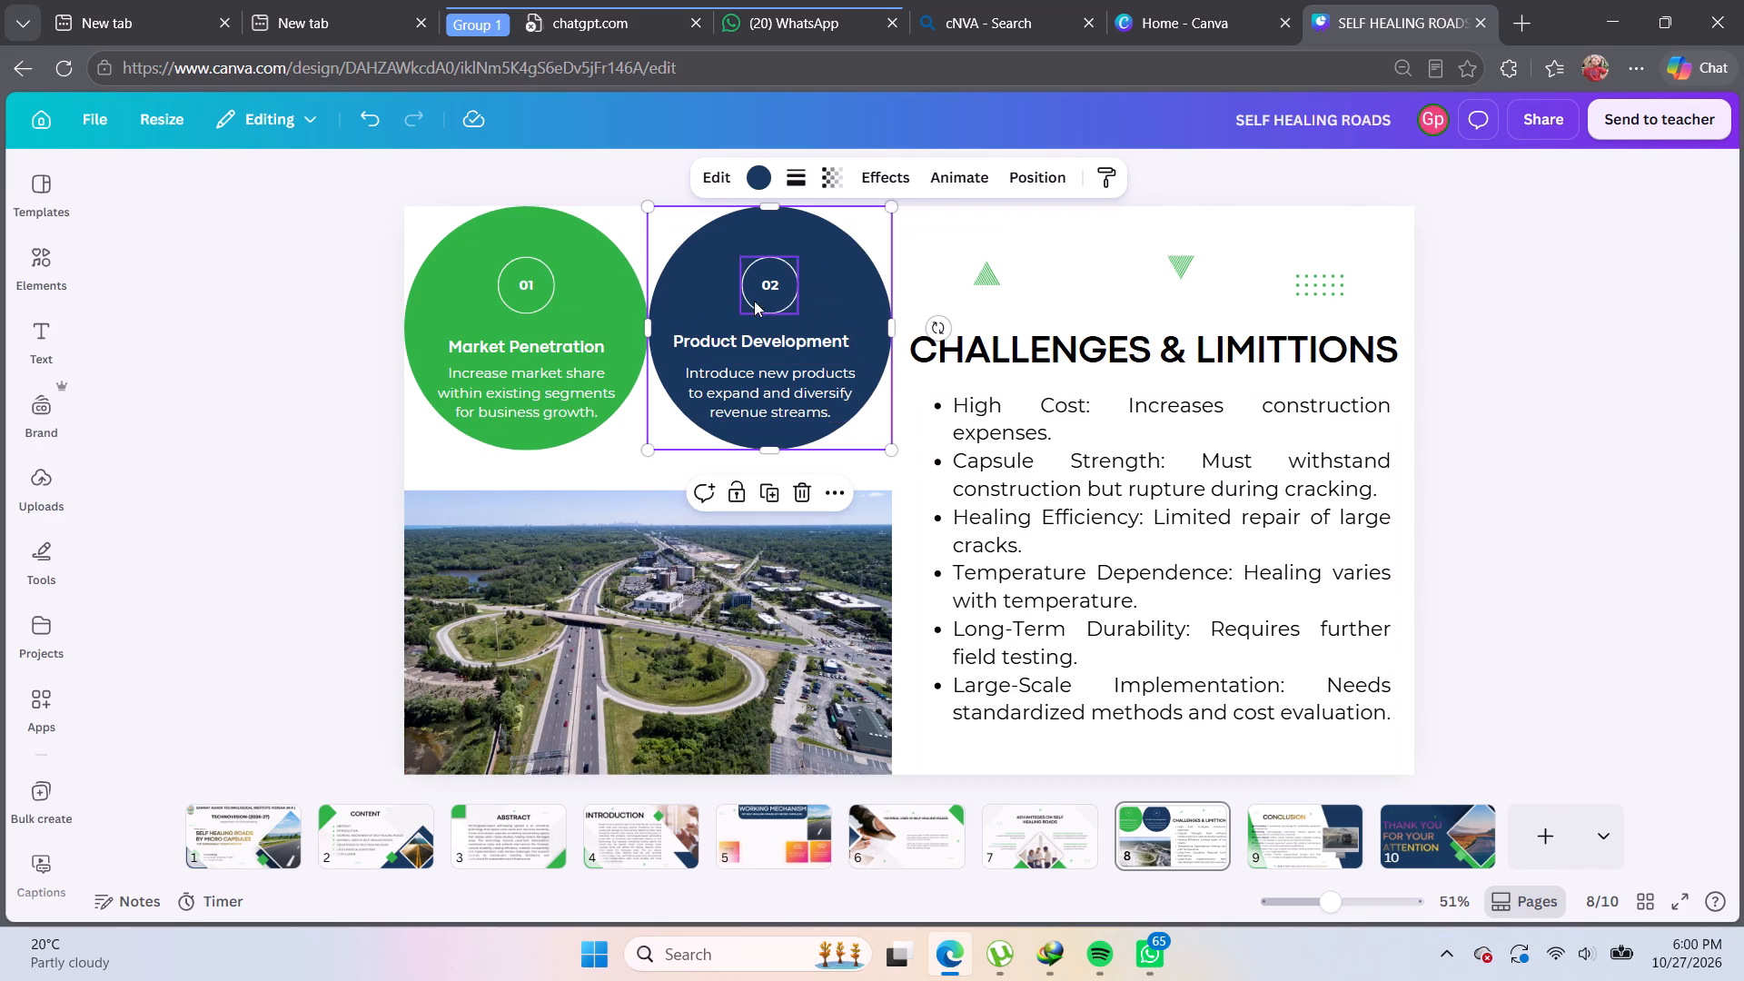
pyautogui.click(728, 170)
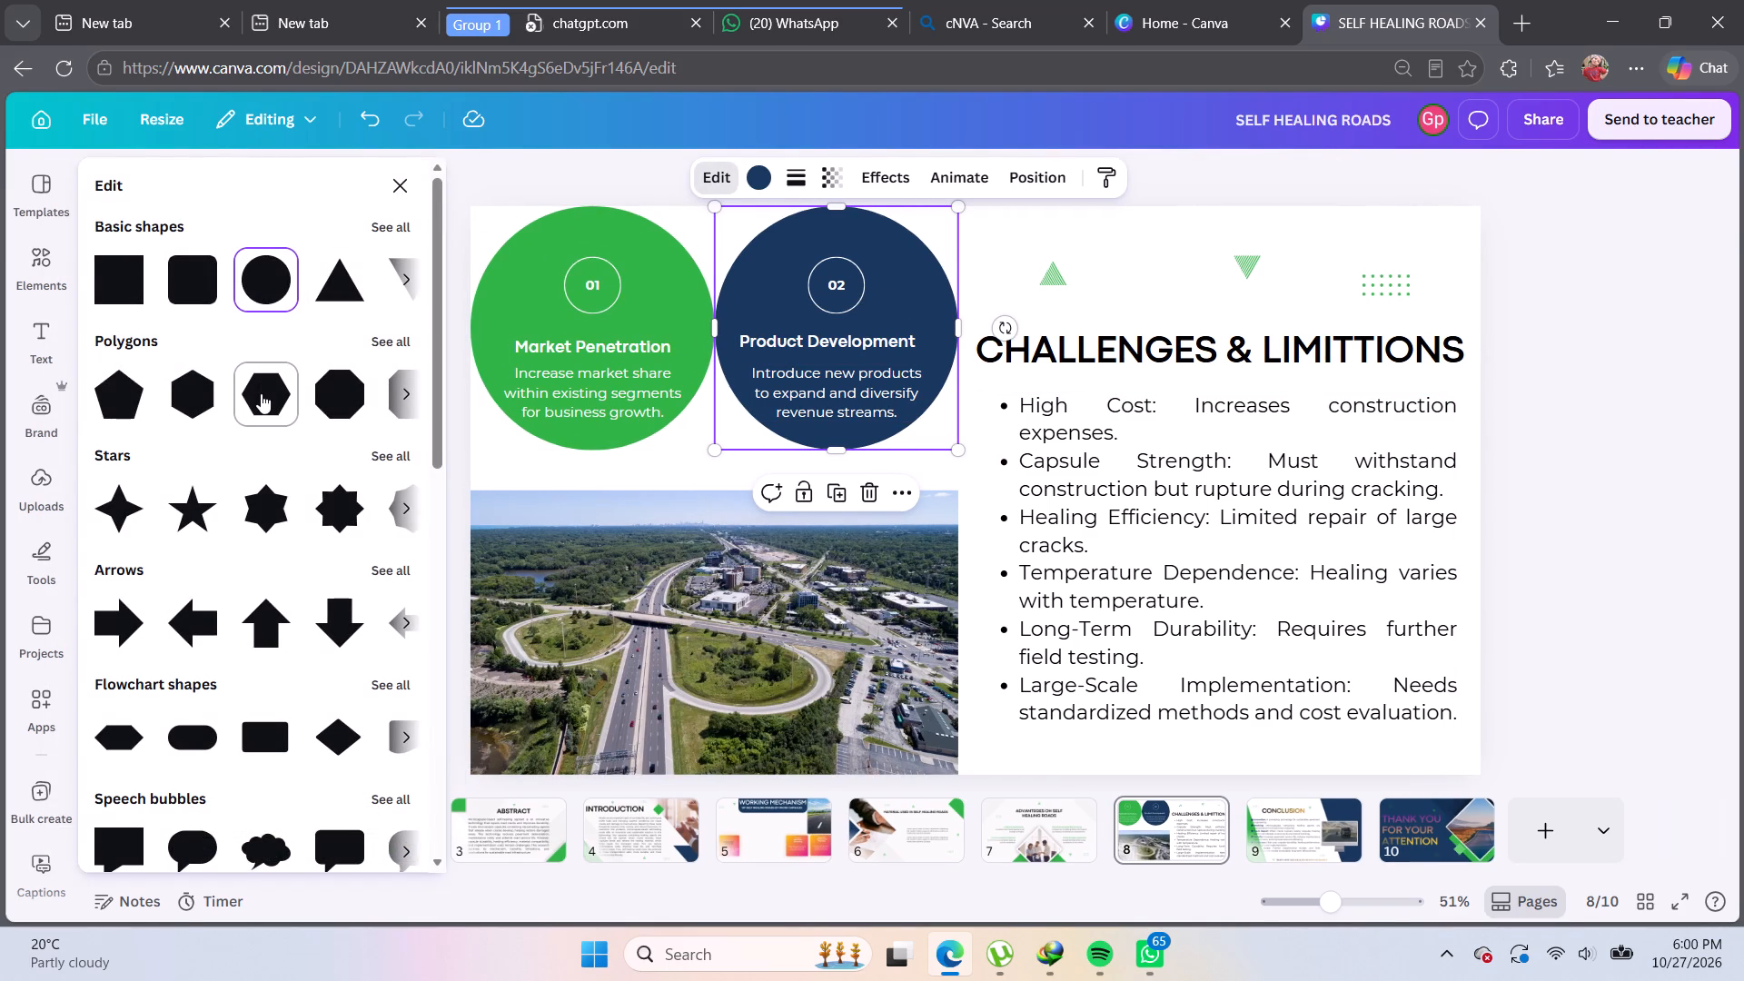
pyautogui.scroll(-2, 261, 393)
pyautogui.scroll(-3, 326, 441)
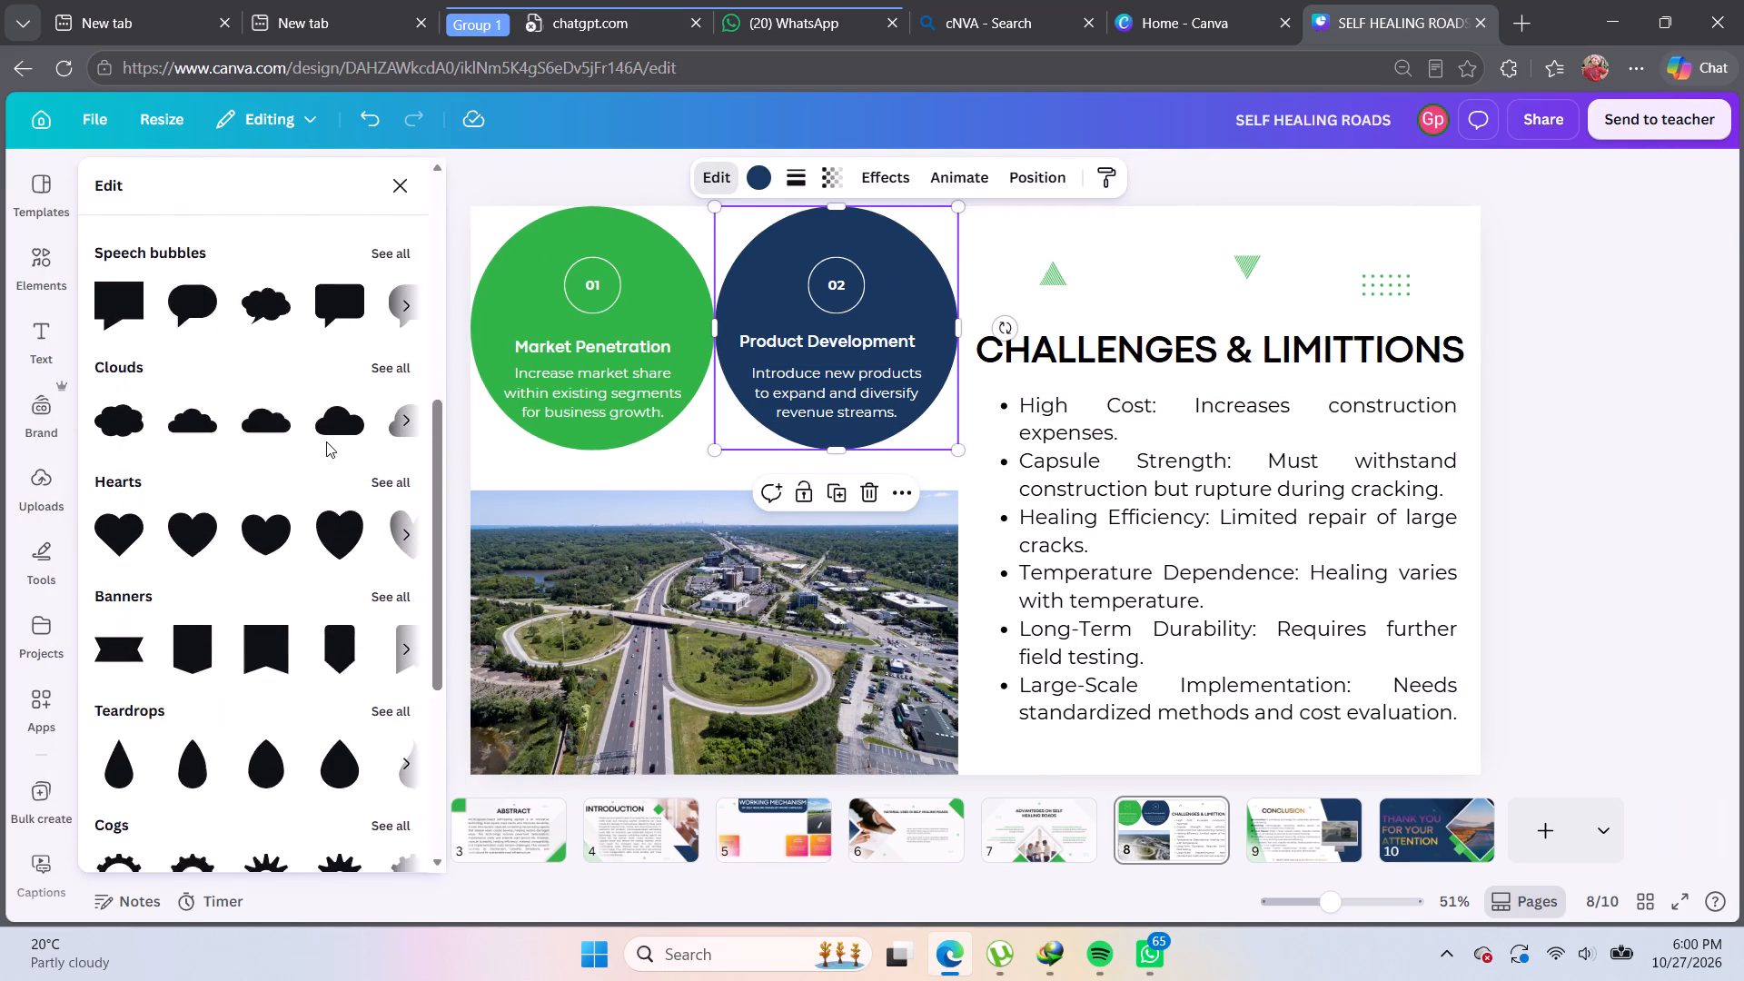
pyautogui.scroll(-7, 326, 441)
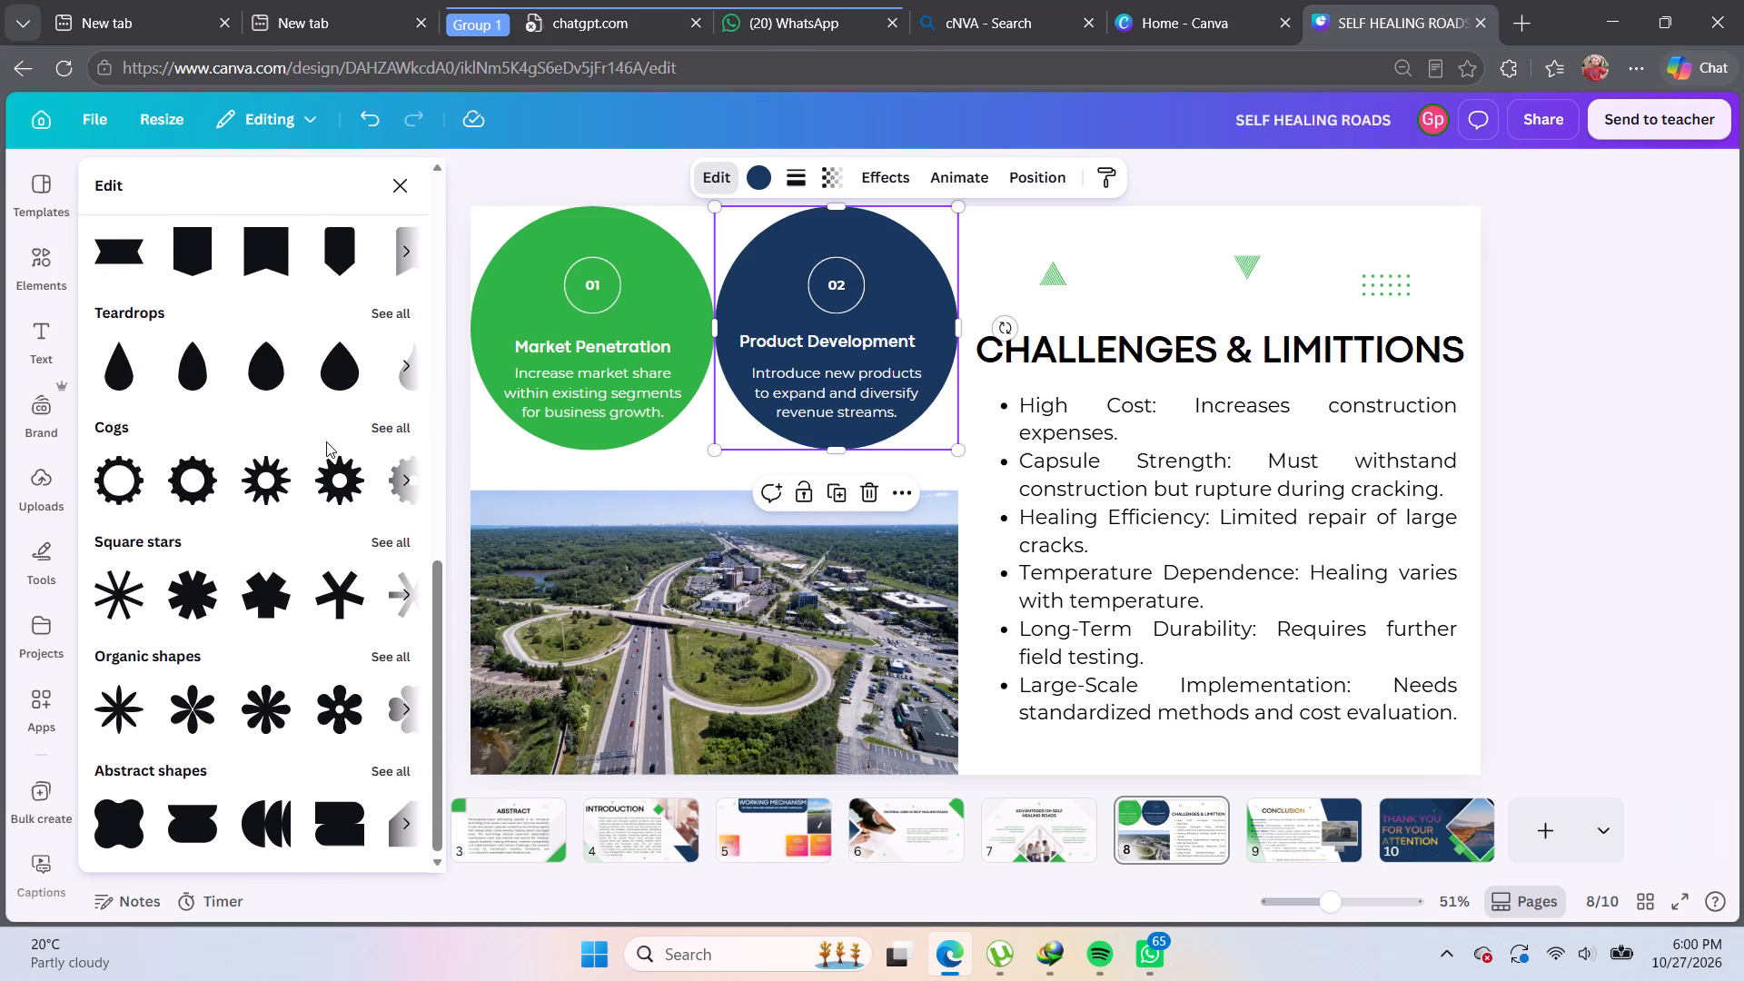
pyautogui.scroll(5, 326, 441)
pyautogui.scroll(-3, 326, 441)
pyautogui.scroll(3, 326, 441)
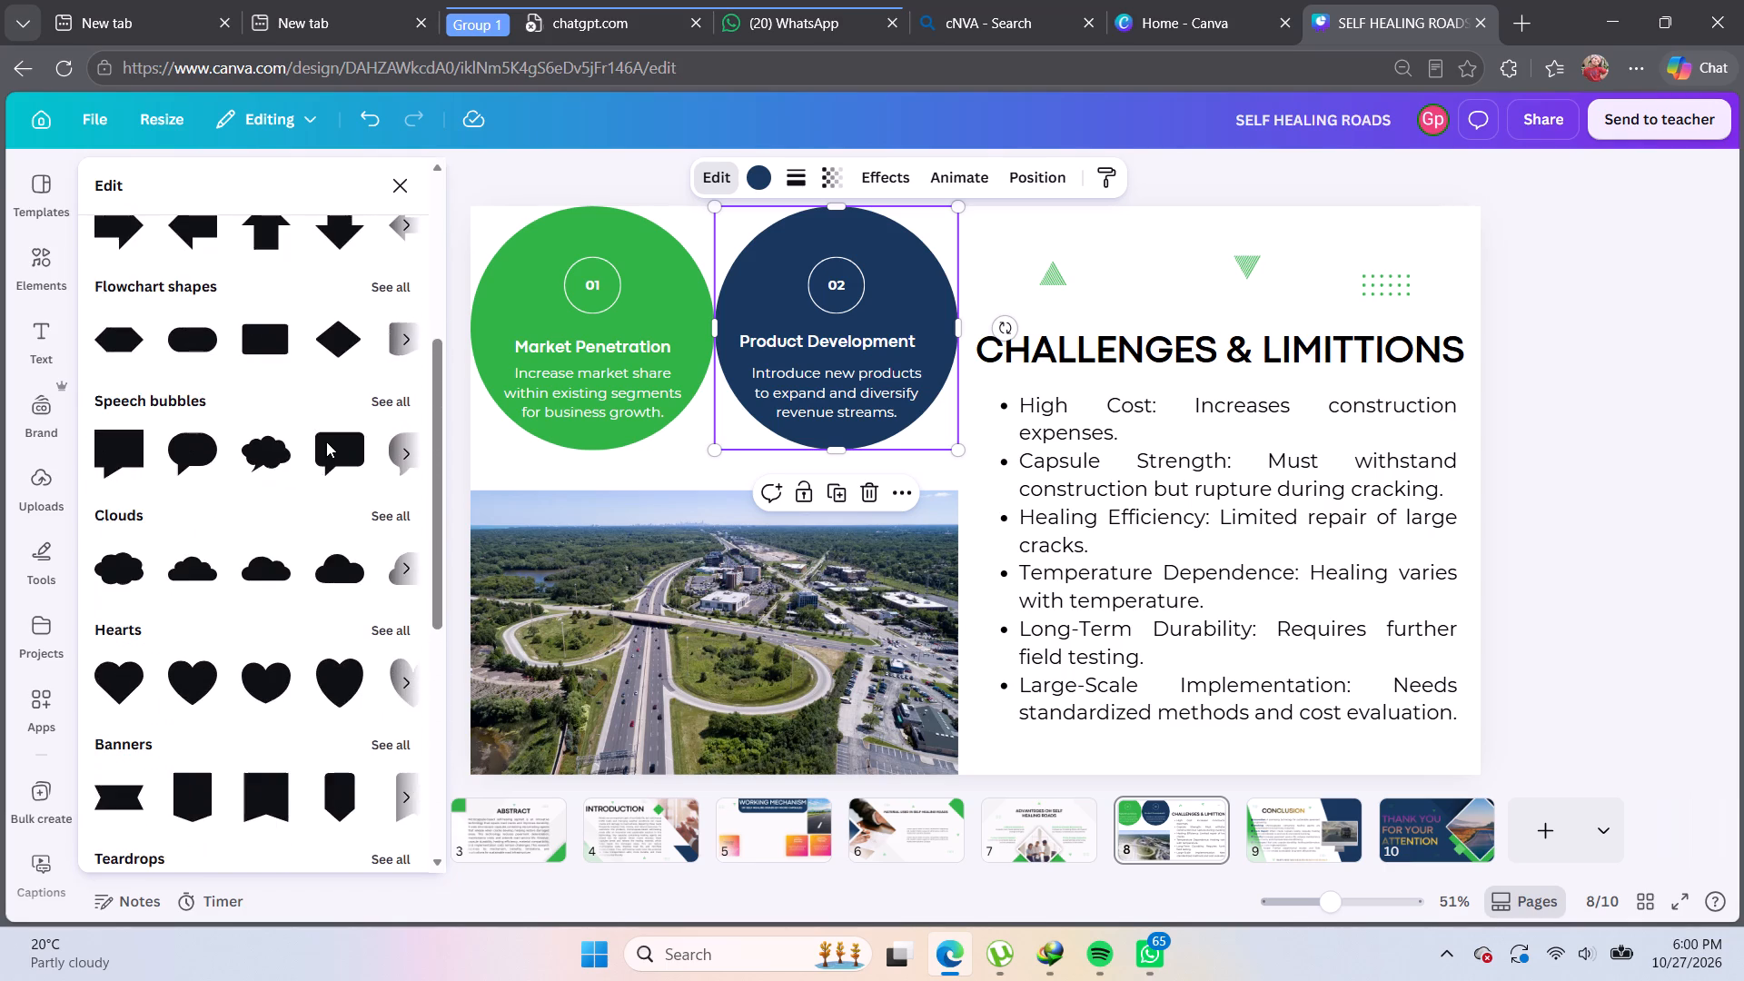
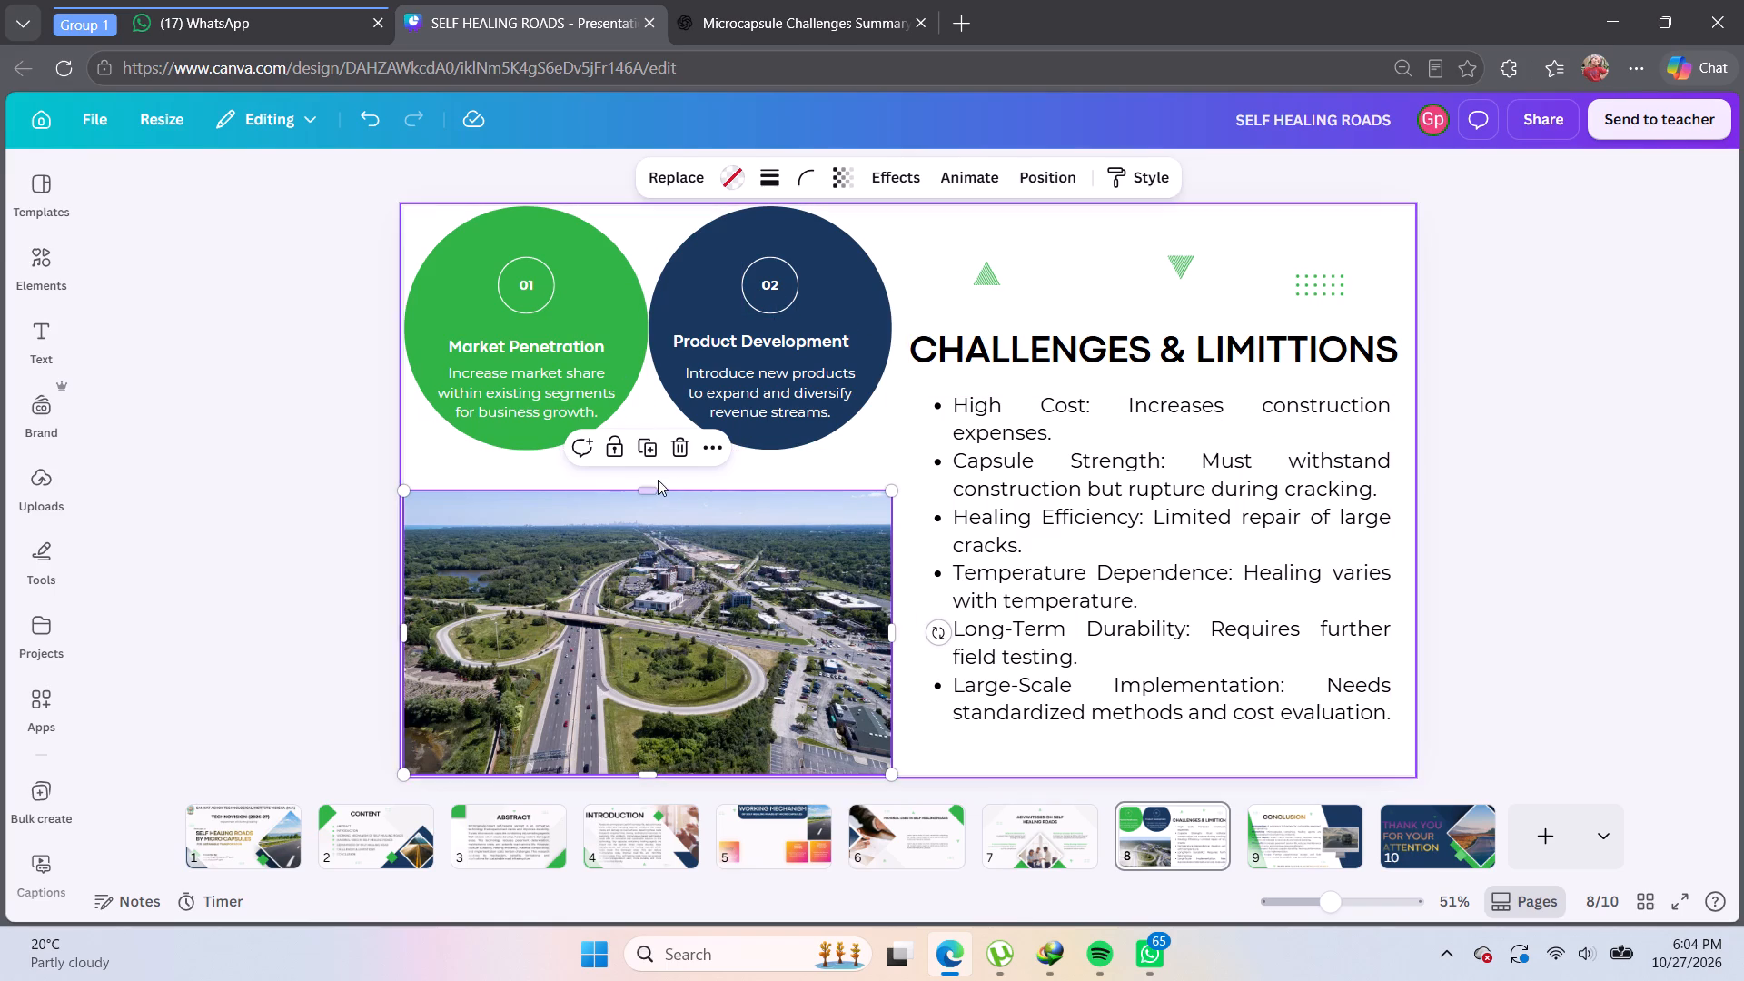
pyautogui.moveTo(670, 521); pyautogui.dragTo(405, 569)
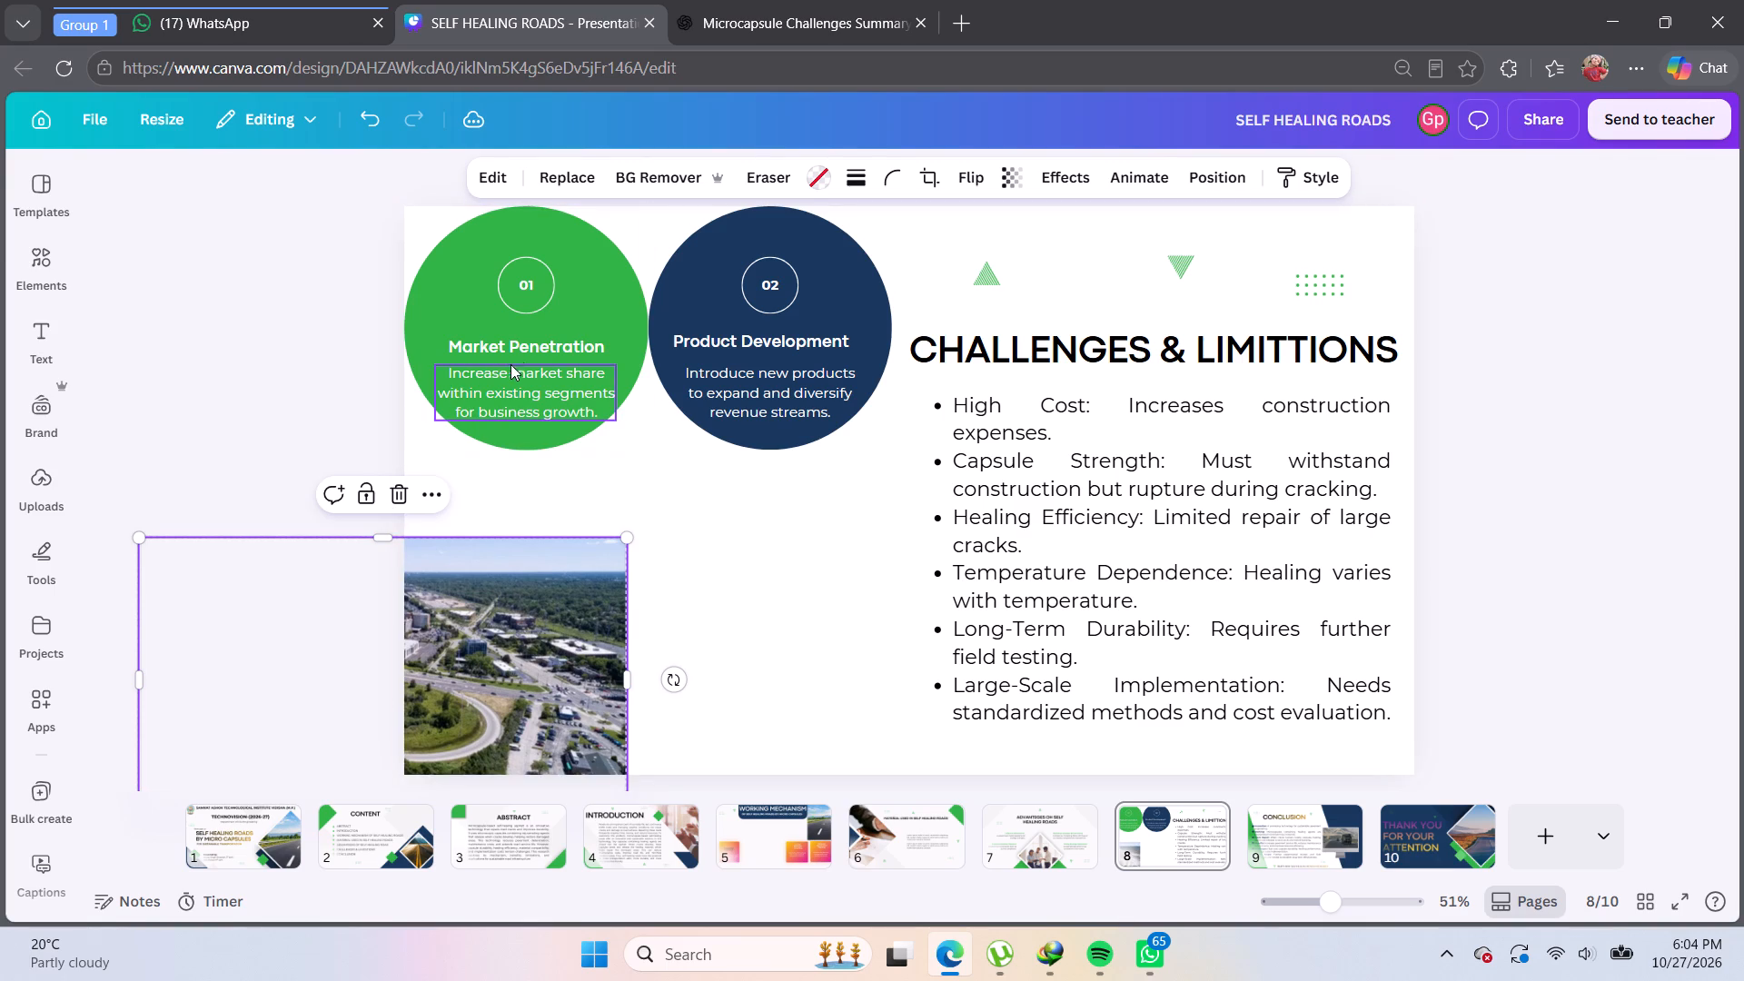
pyautogui.moveTo(527, 598); pyautogui.dragTo(590, 412)
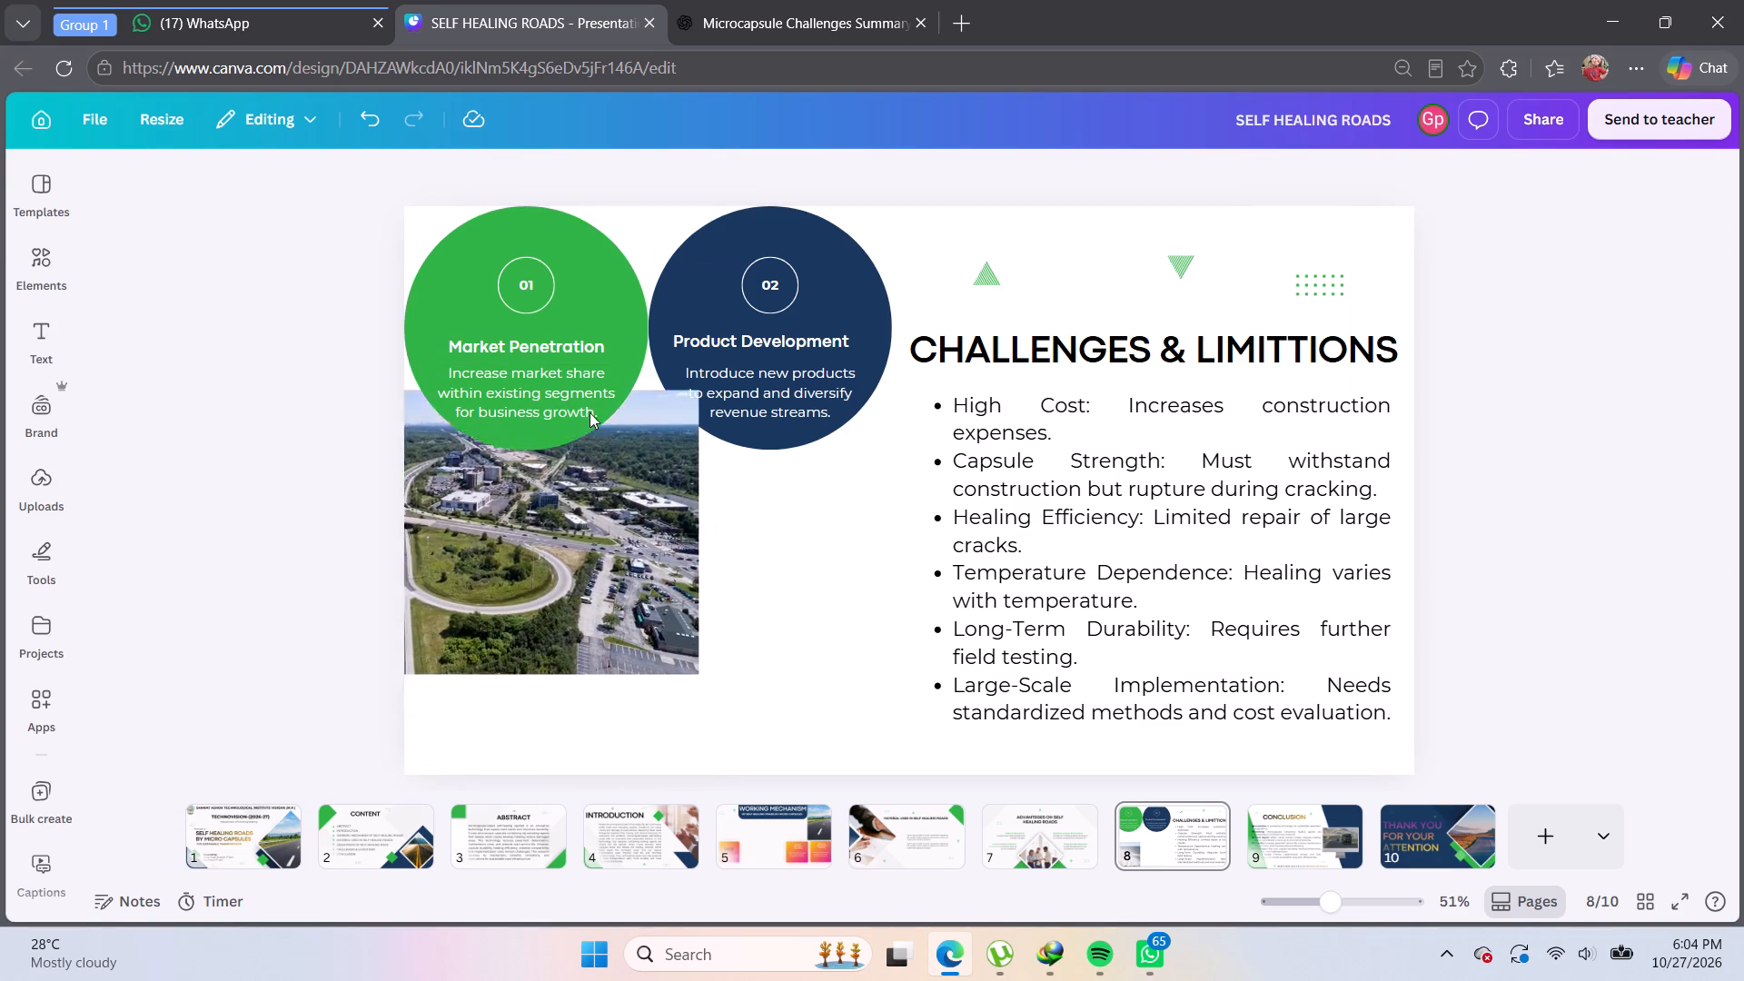
pyautogui.moveTo(590, 412); pyautogui.dragTo(620, 236)
# Move the green circle off the photo into the slide's lower-left corner and shrink it proportionally.
pyautogui.click(573, 298)
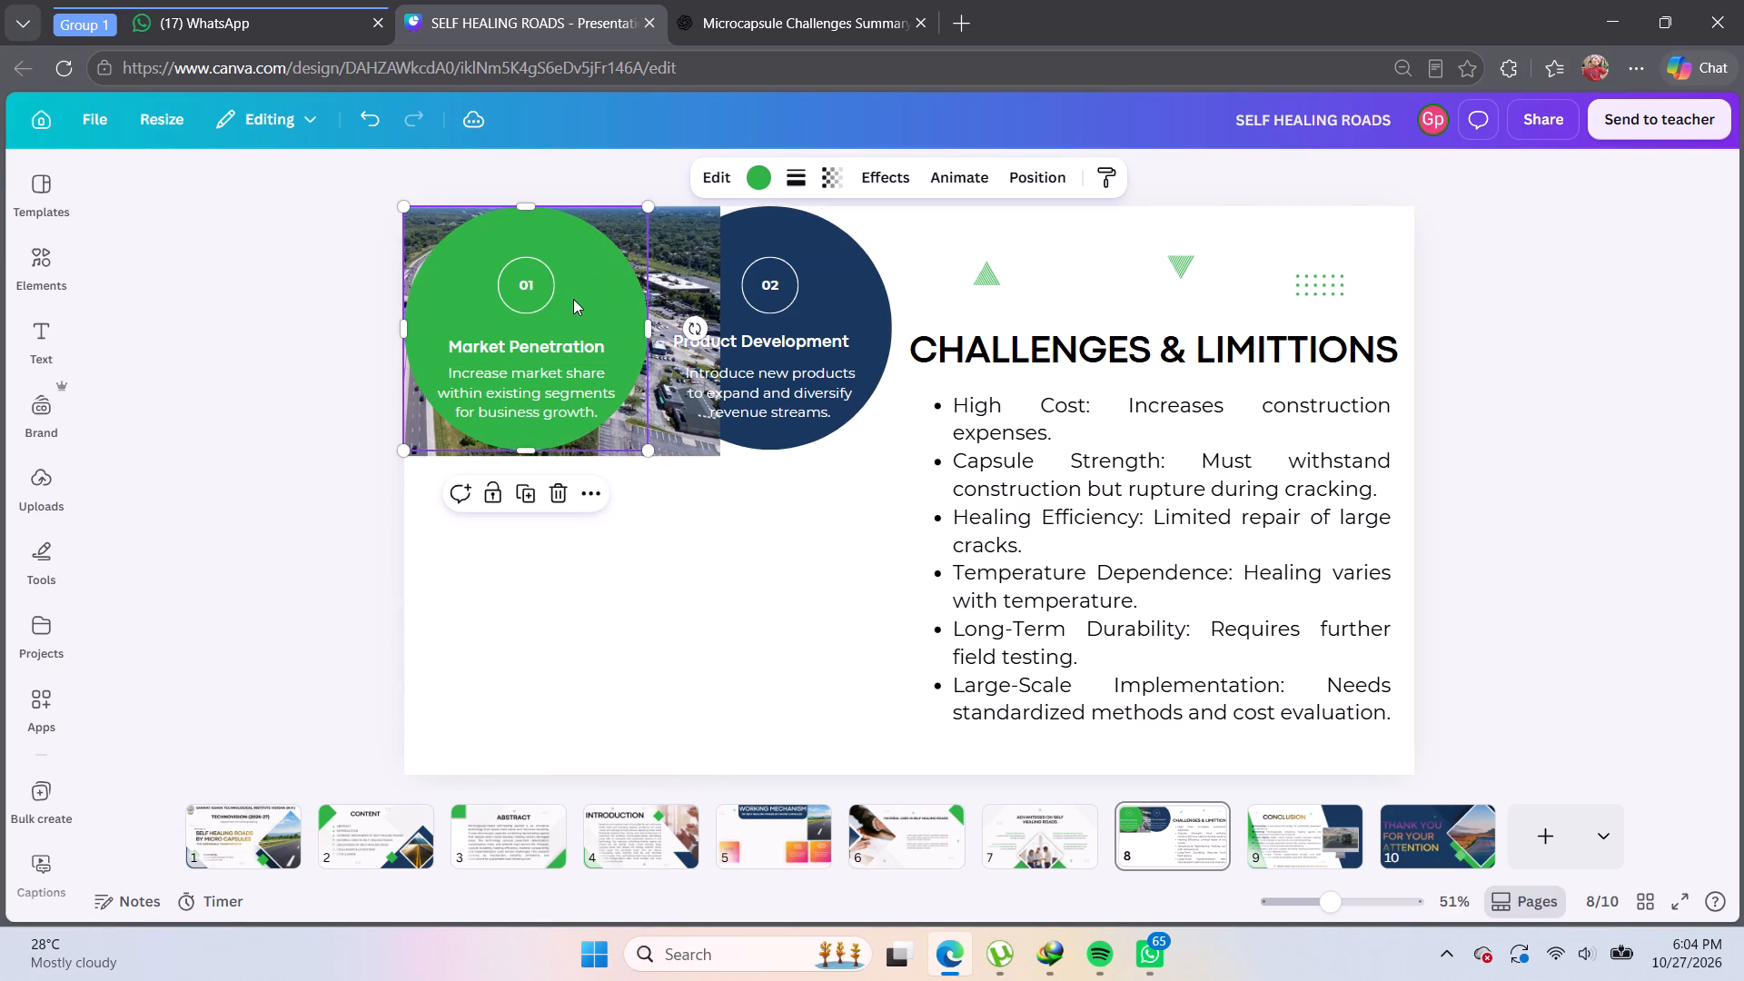
pyautogui.moveTo(582, 282); pyautogui.dragTo(590, 609)
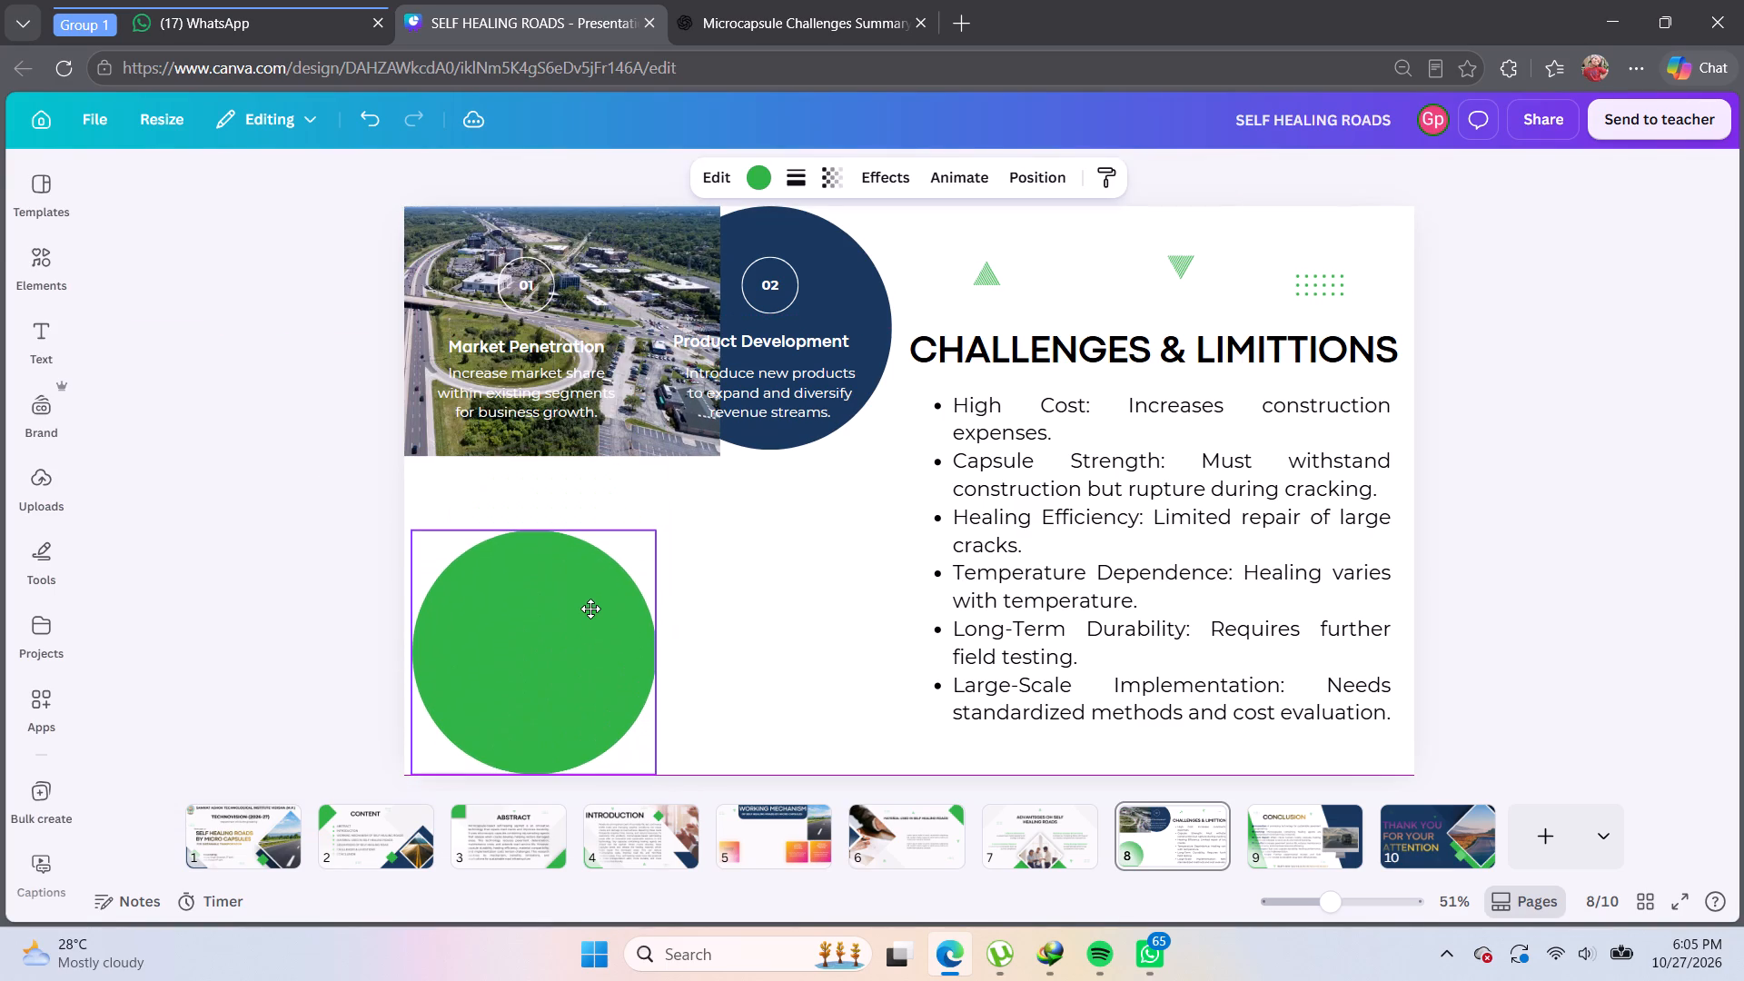
pyautogui.moveTo(590, 609); pyautogui.dragTo(590, 605)
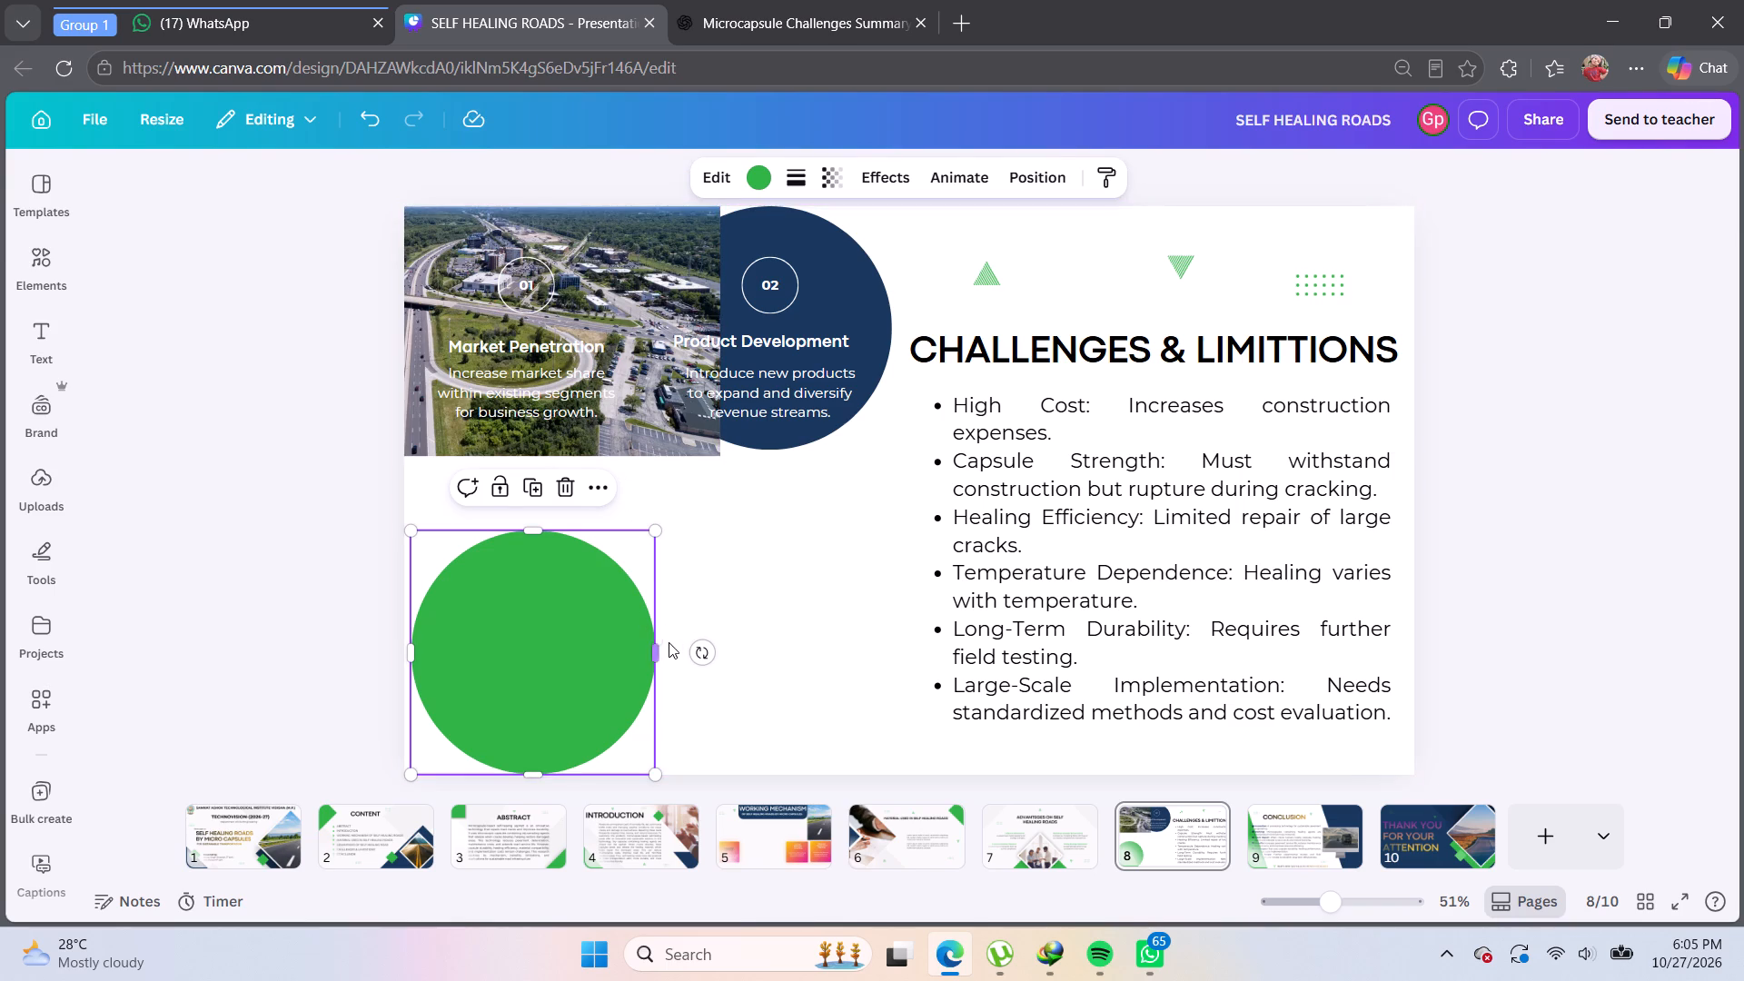
pyautogui.moveTo(654, 658); pyautogui.dragTo(640, 657)
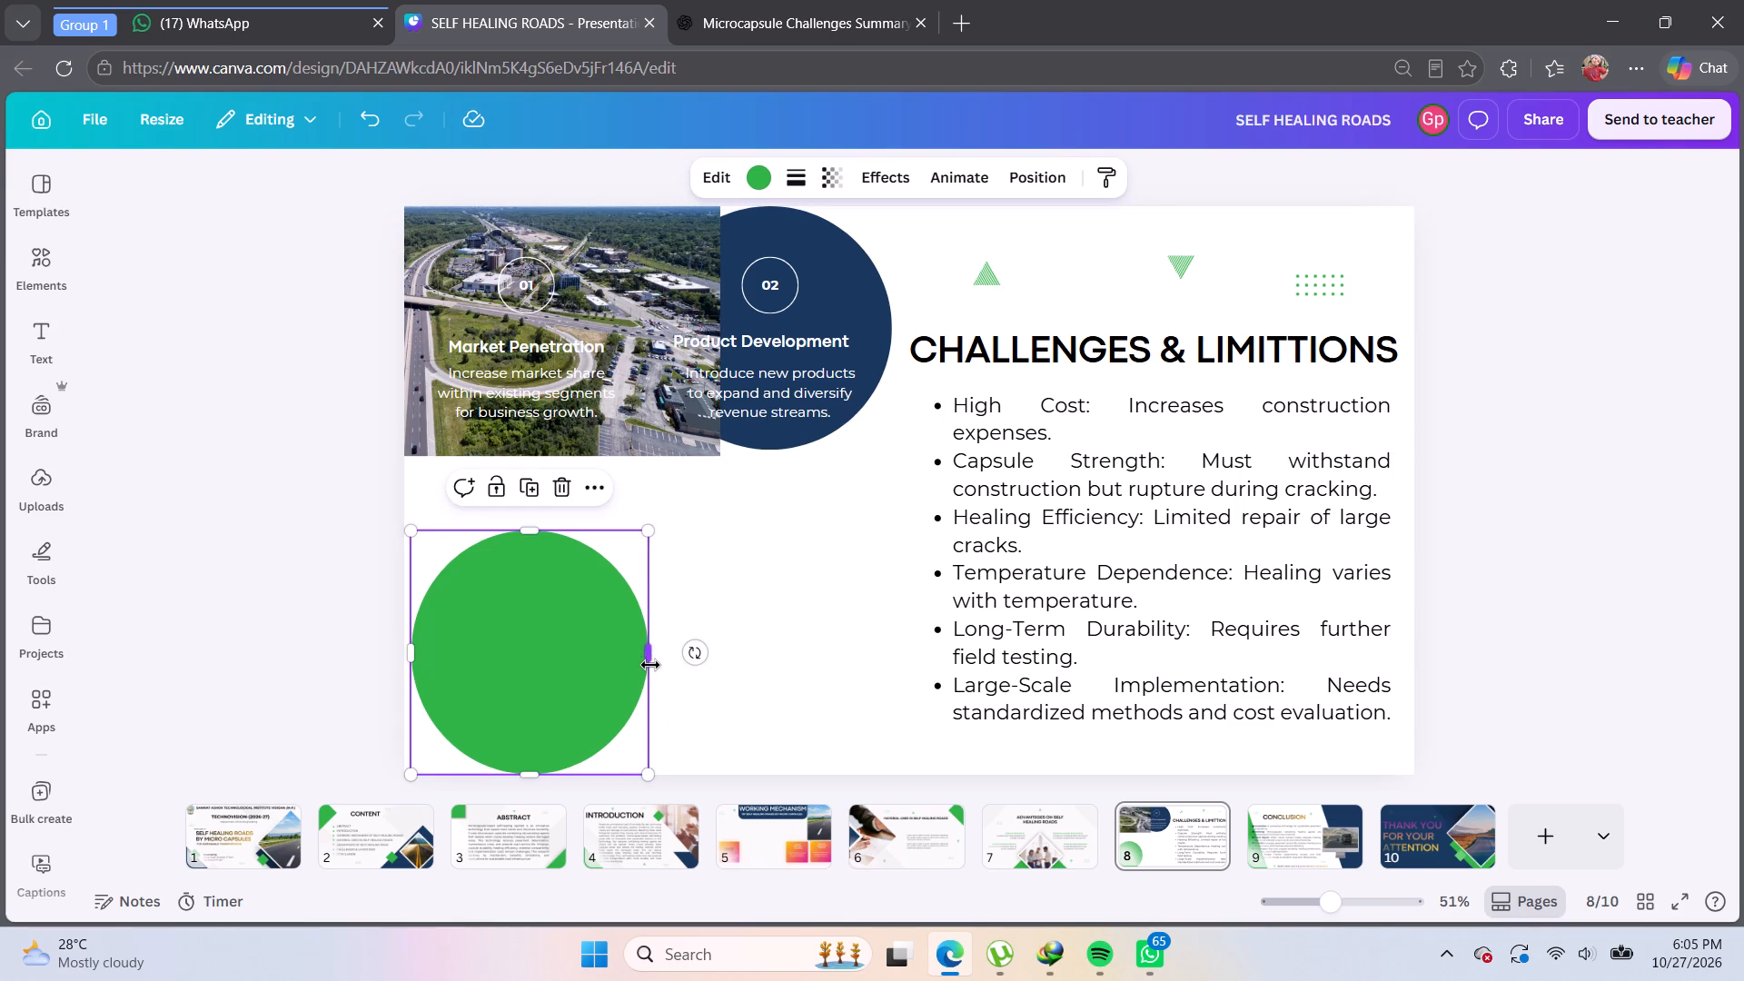
pyautogui.hotkey('ctrl', 'z')
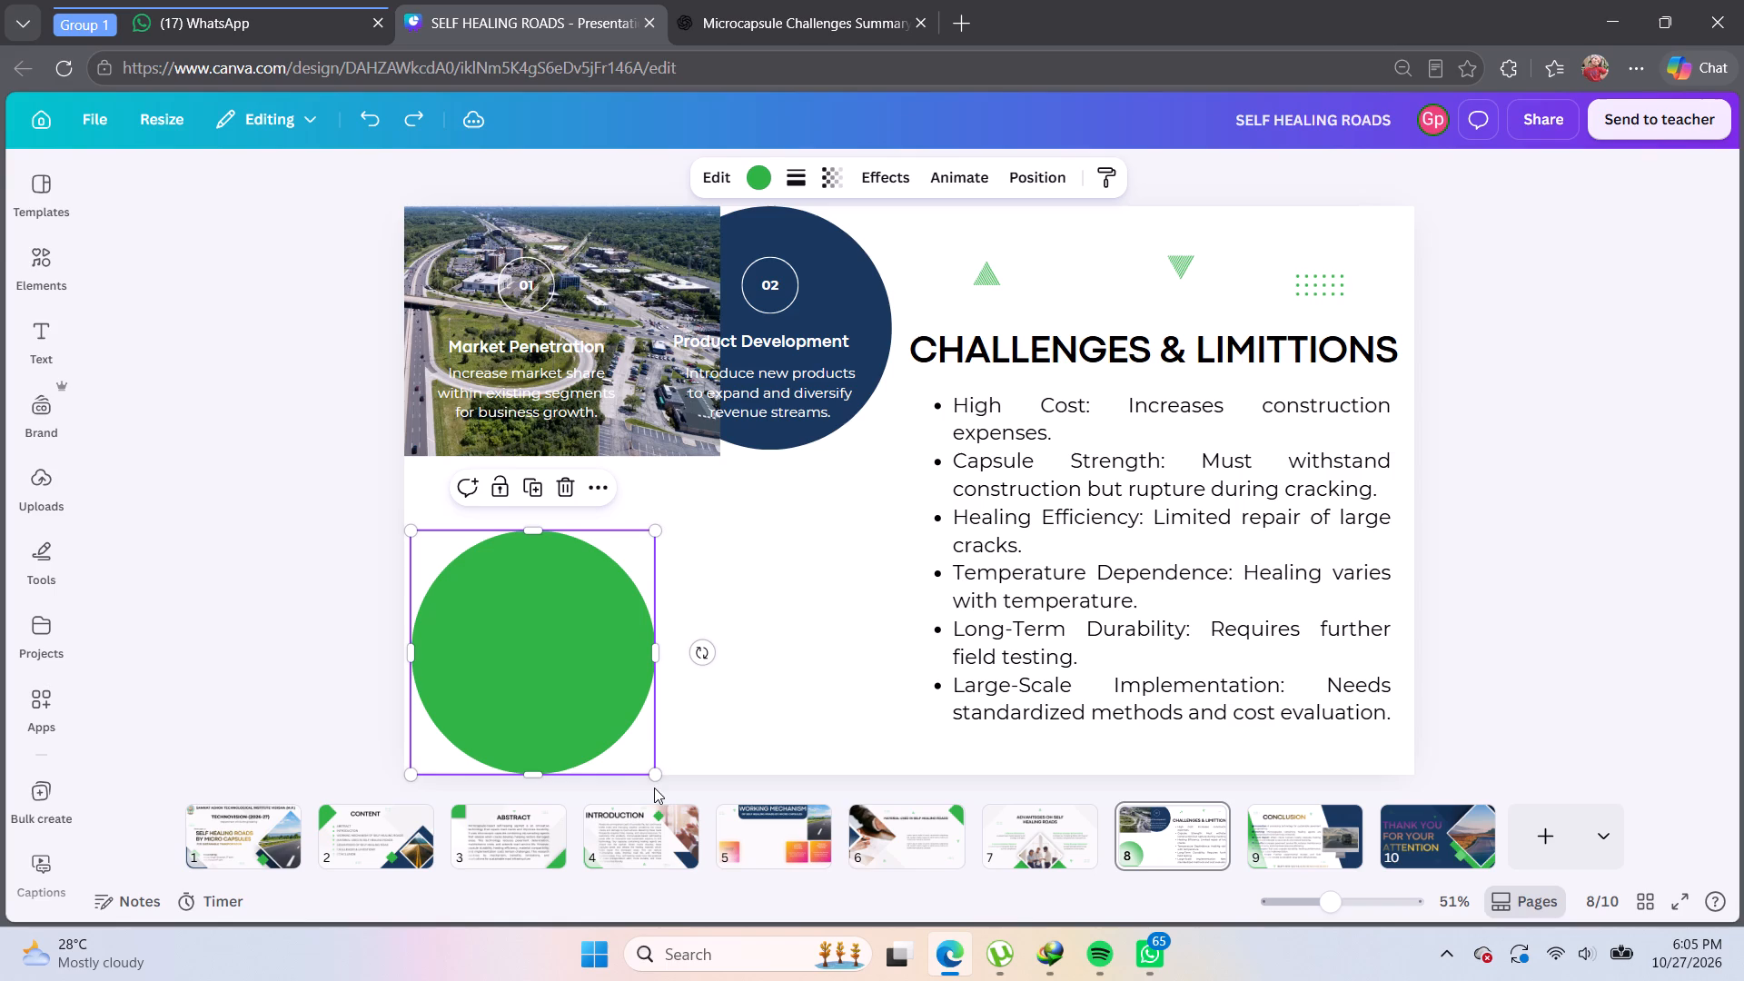
pyautogui.moveTo(653, 777); pyautogui.dragTo(601, 715)
pyautogui.moveTo(528, 605); pyautogui.dragTo(540, 667)
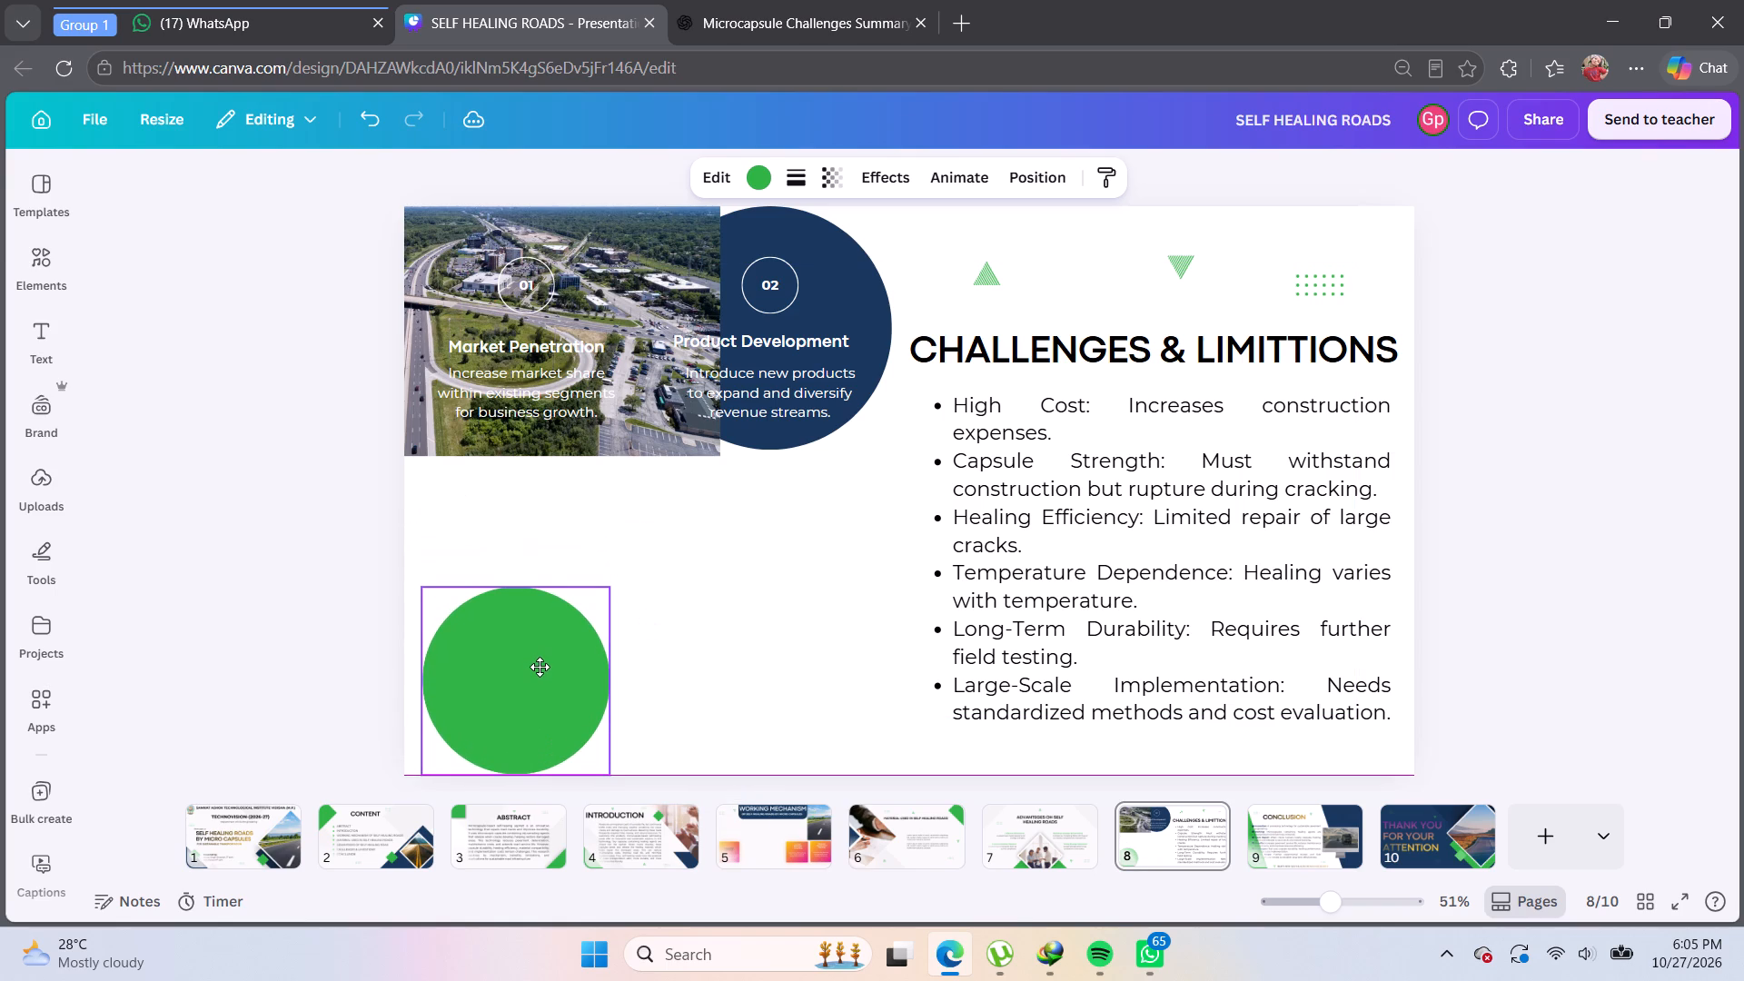
pyautogui.moveTo(540, 667); pyautogui.dragTo(525, 658)
# Move the navy circle down beside the green circle and shrink it proportionally to nearly the same size, aligning their centres.
pyautogui.click(804, 290)
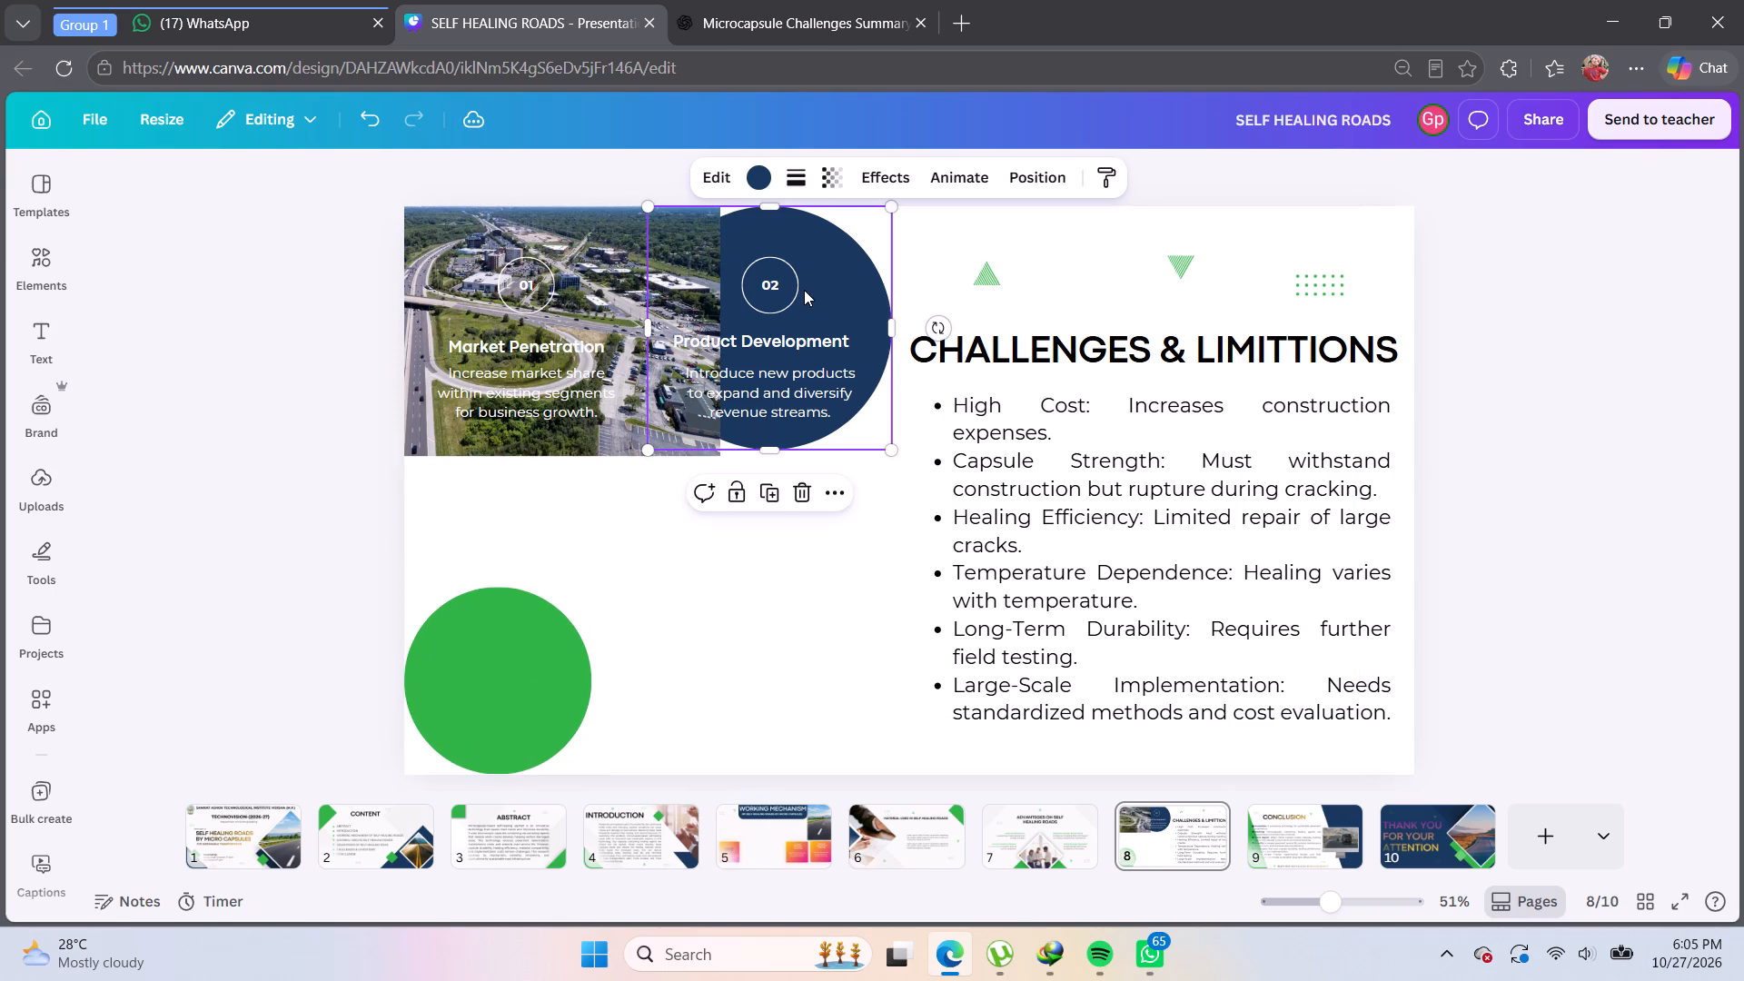
pyautogui.moveTo(848, 295); pyautogui.dragTo(800, 653)
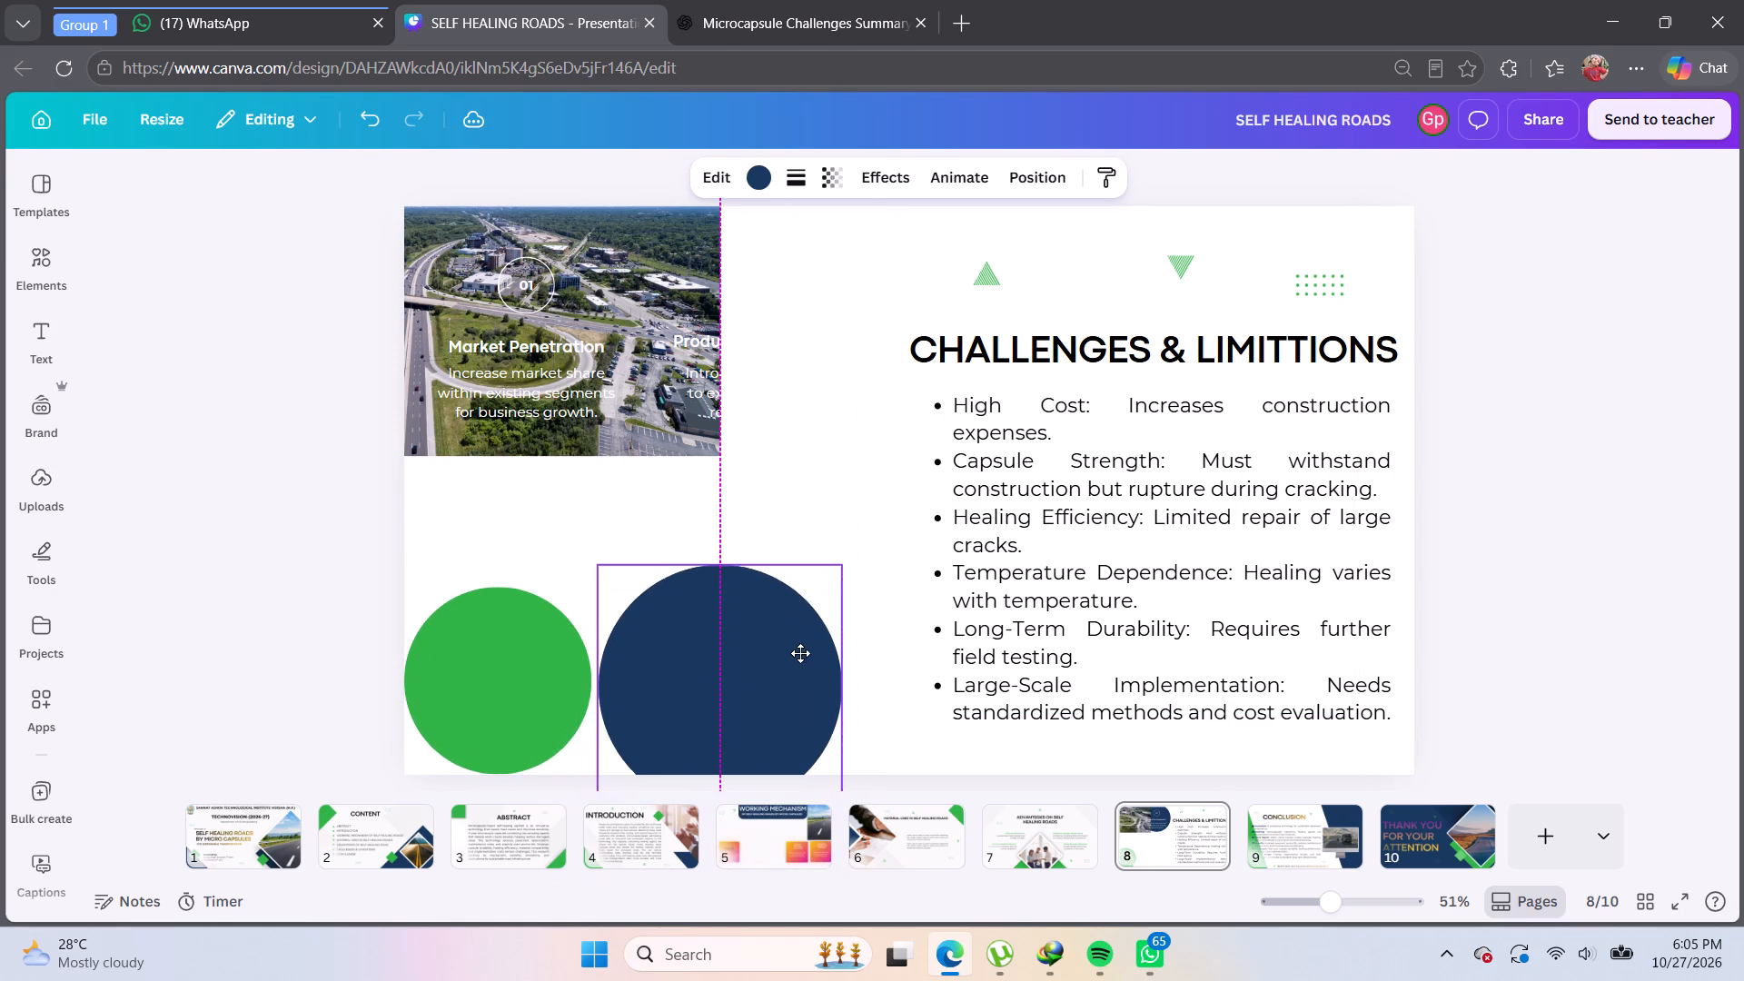
pyautogui.moveTo(800, 653); pyautogui.dragTo(789, 609)
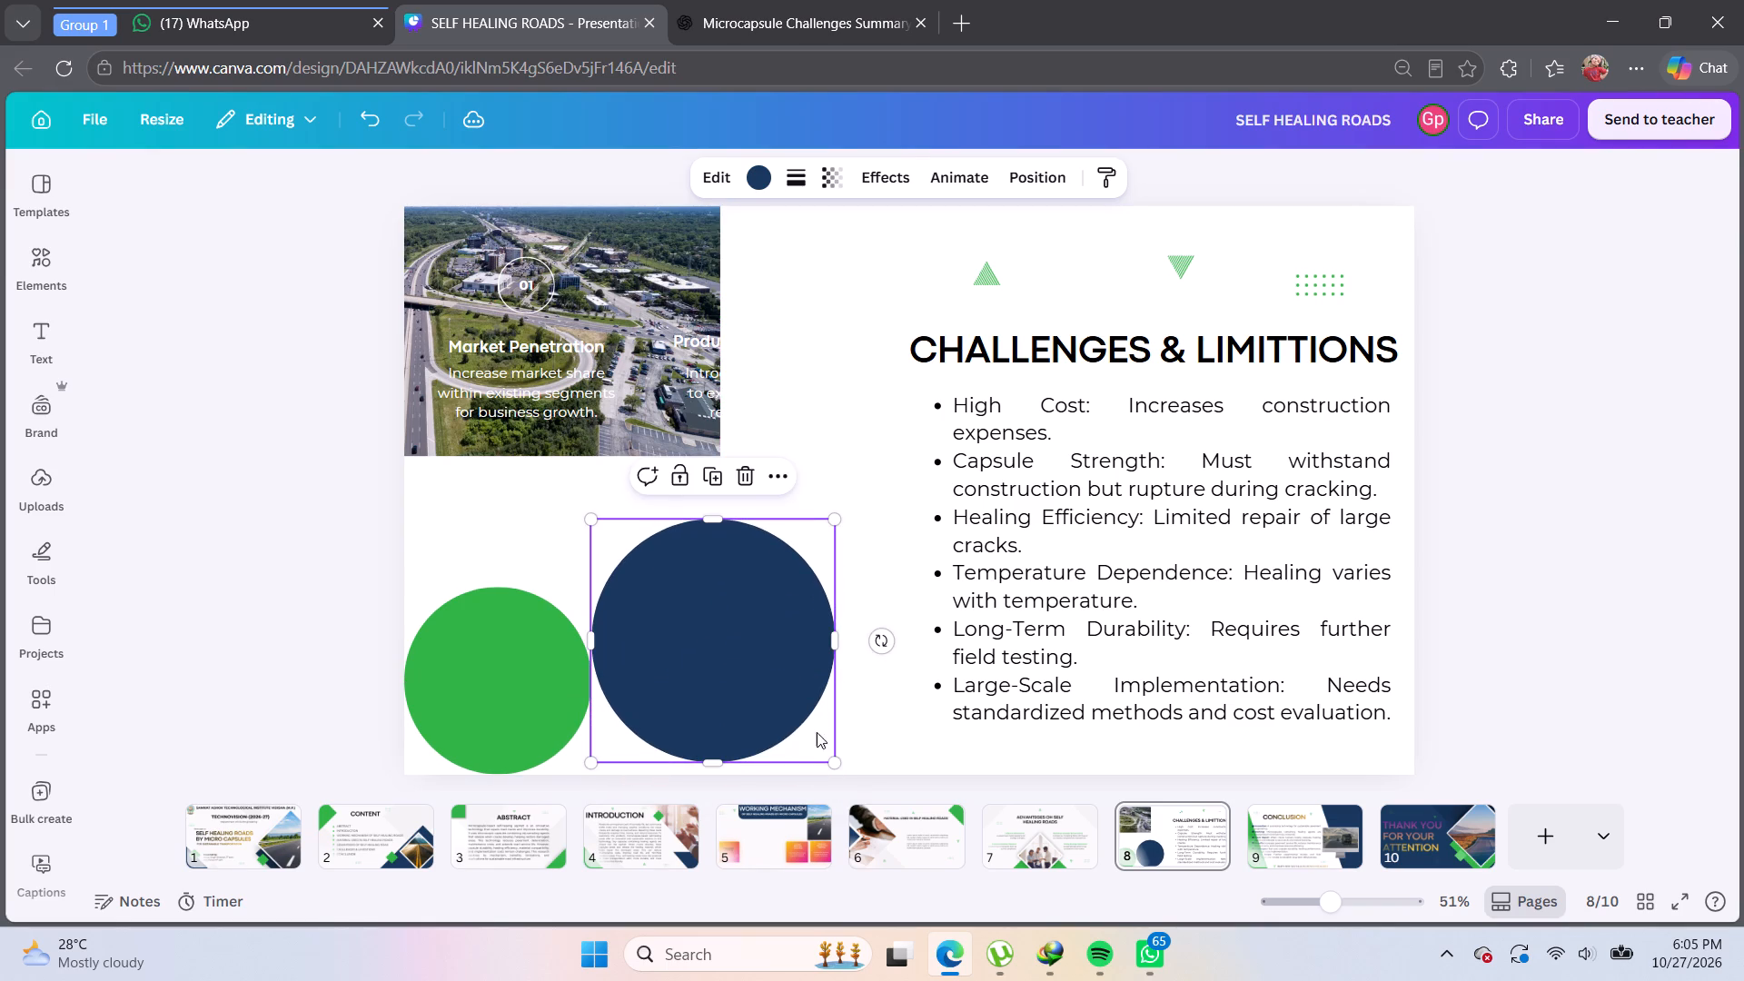
pyautogui.click(499, 705)
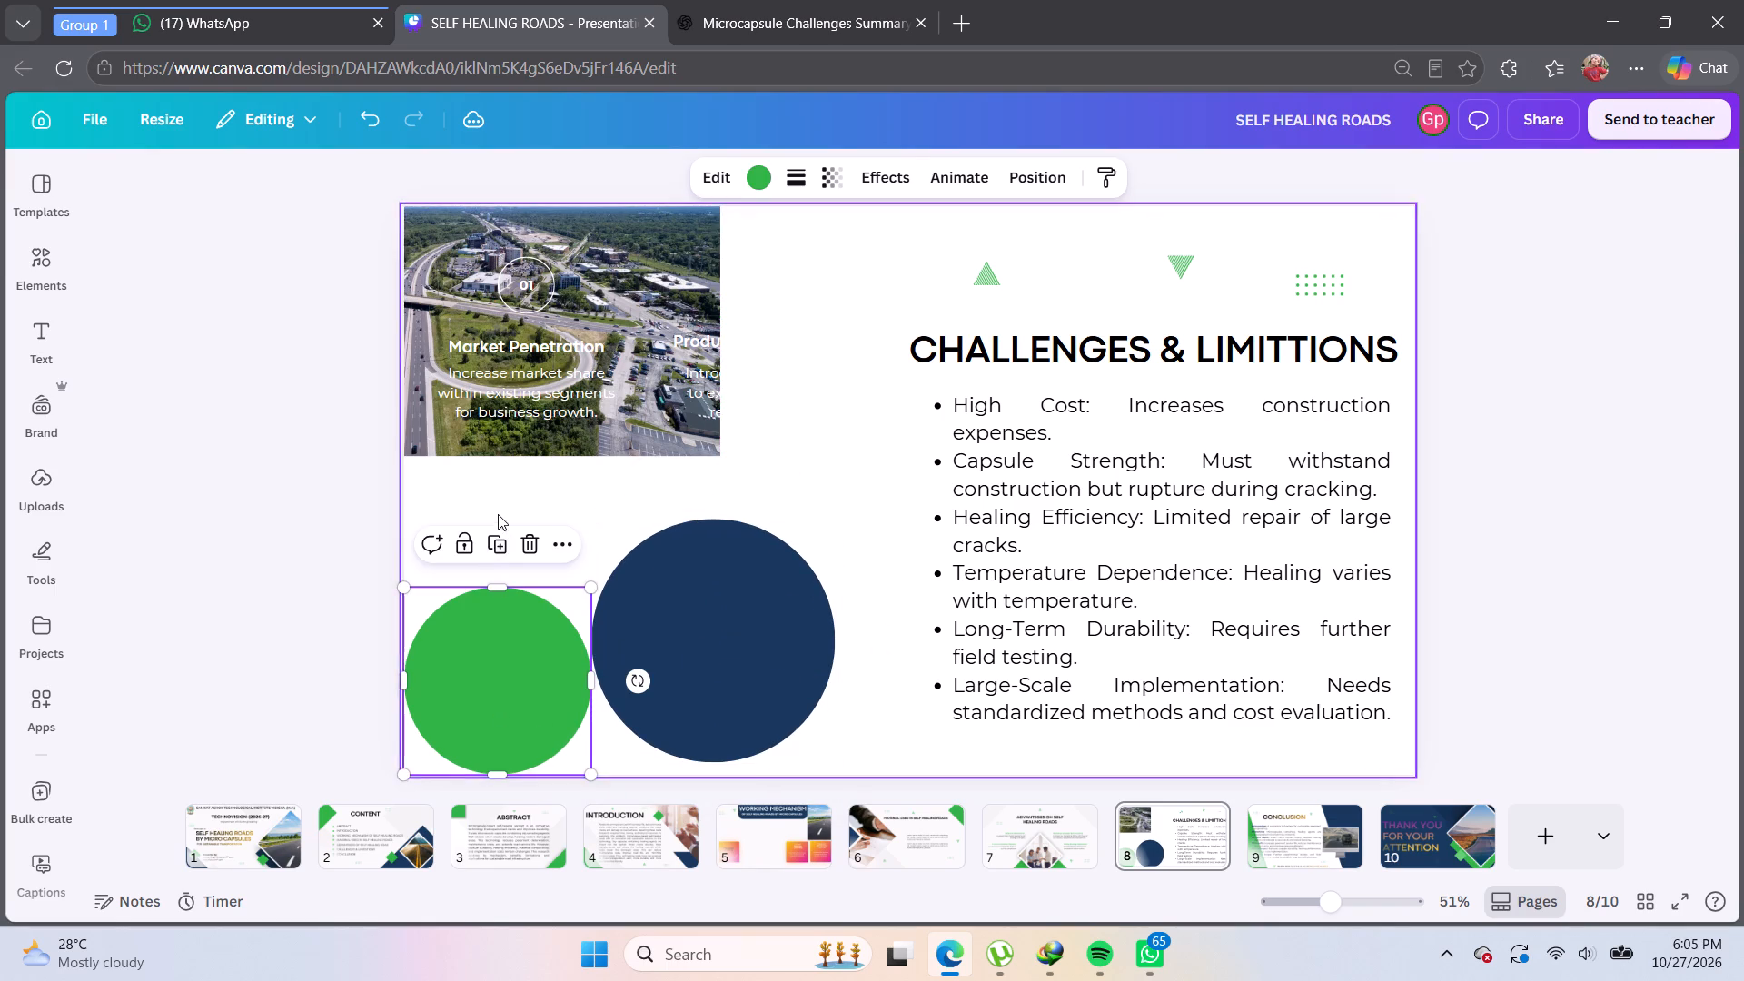
pyautogui.click(711, 680)
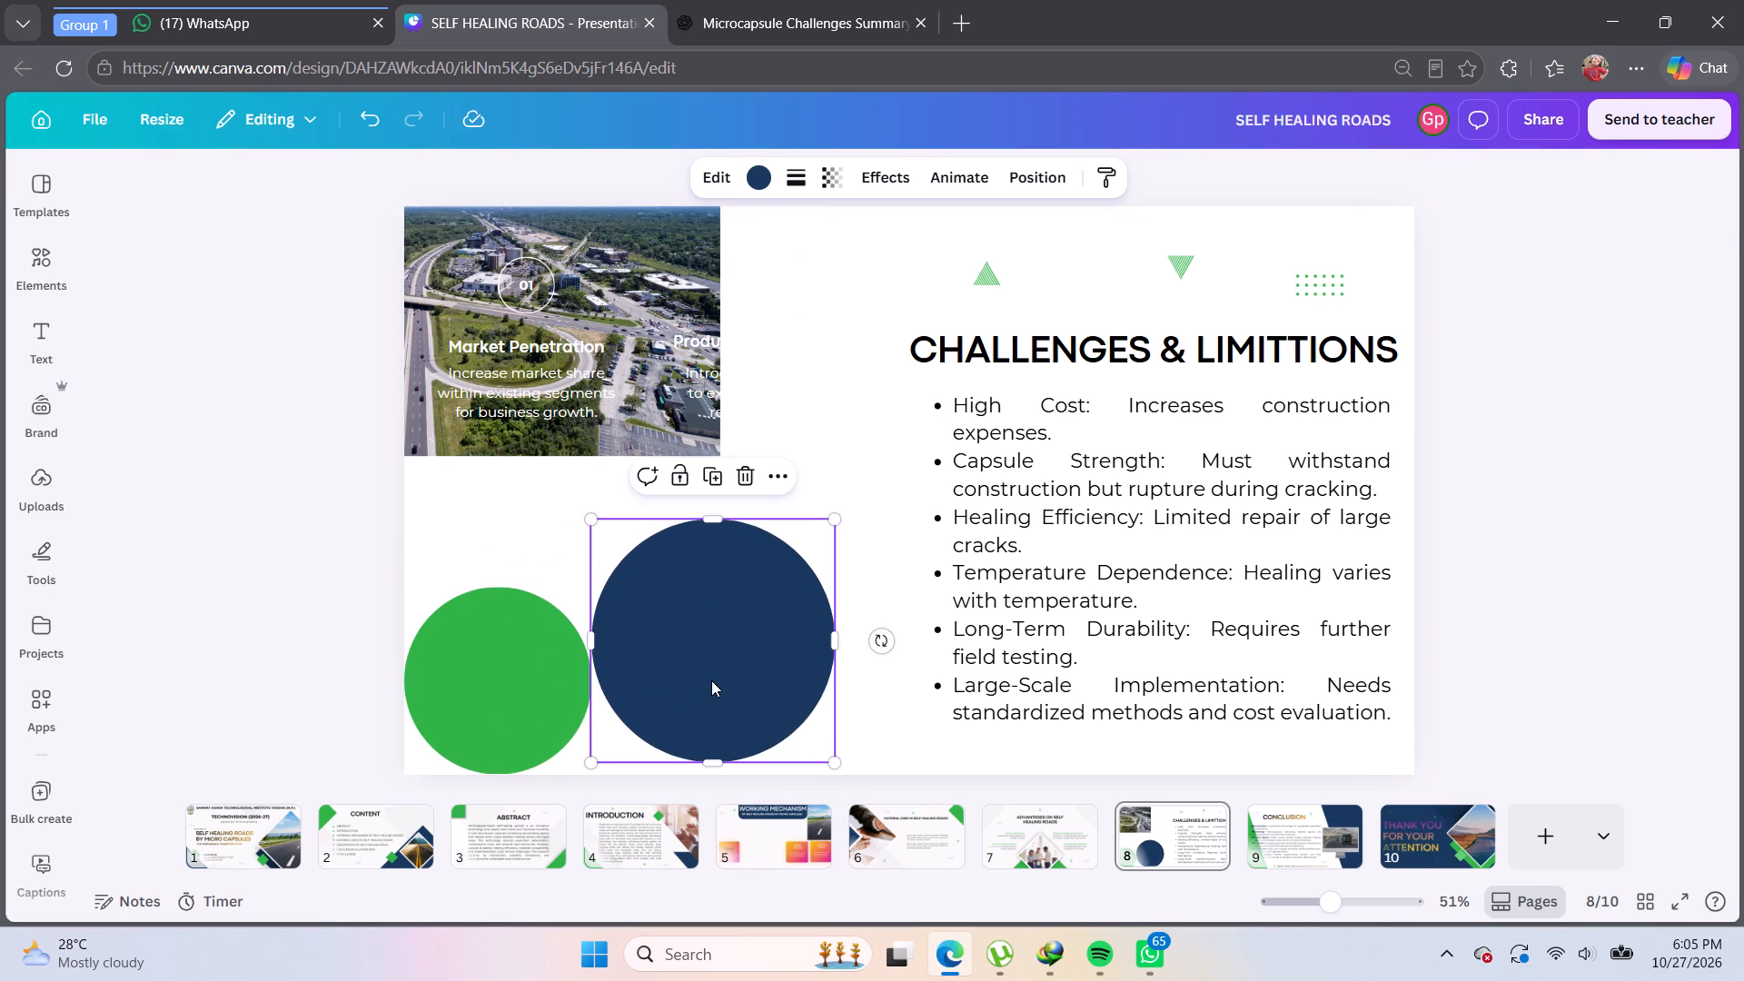
pyautogui.moveTo(838, 764); pyautogui.dragTo(777, 701)
pyautogui.moveTo(687, 595); pyautogui.dragTo(689, 678)
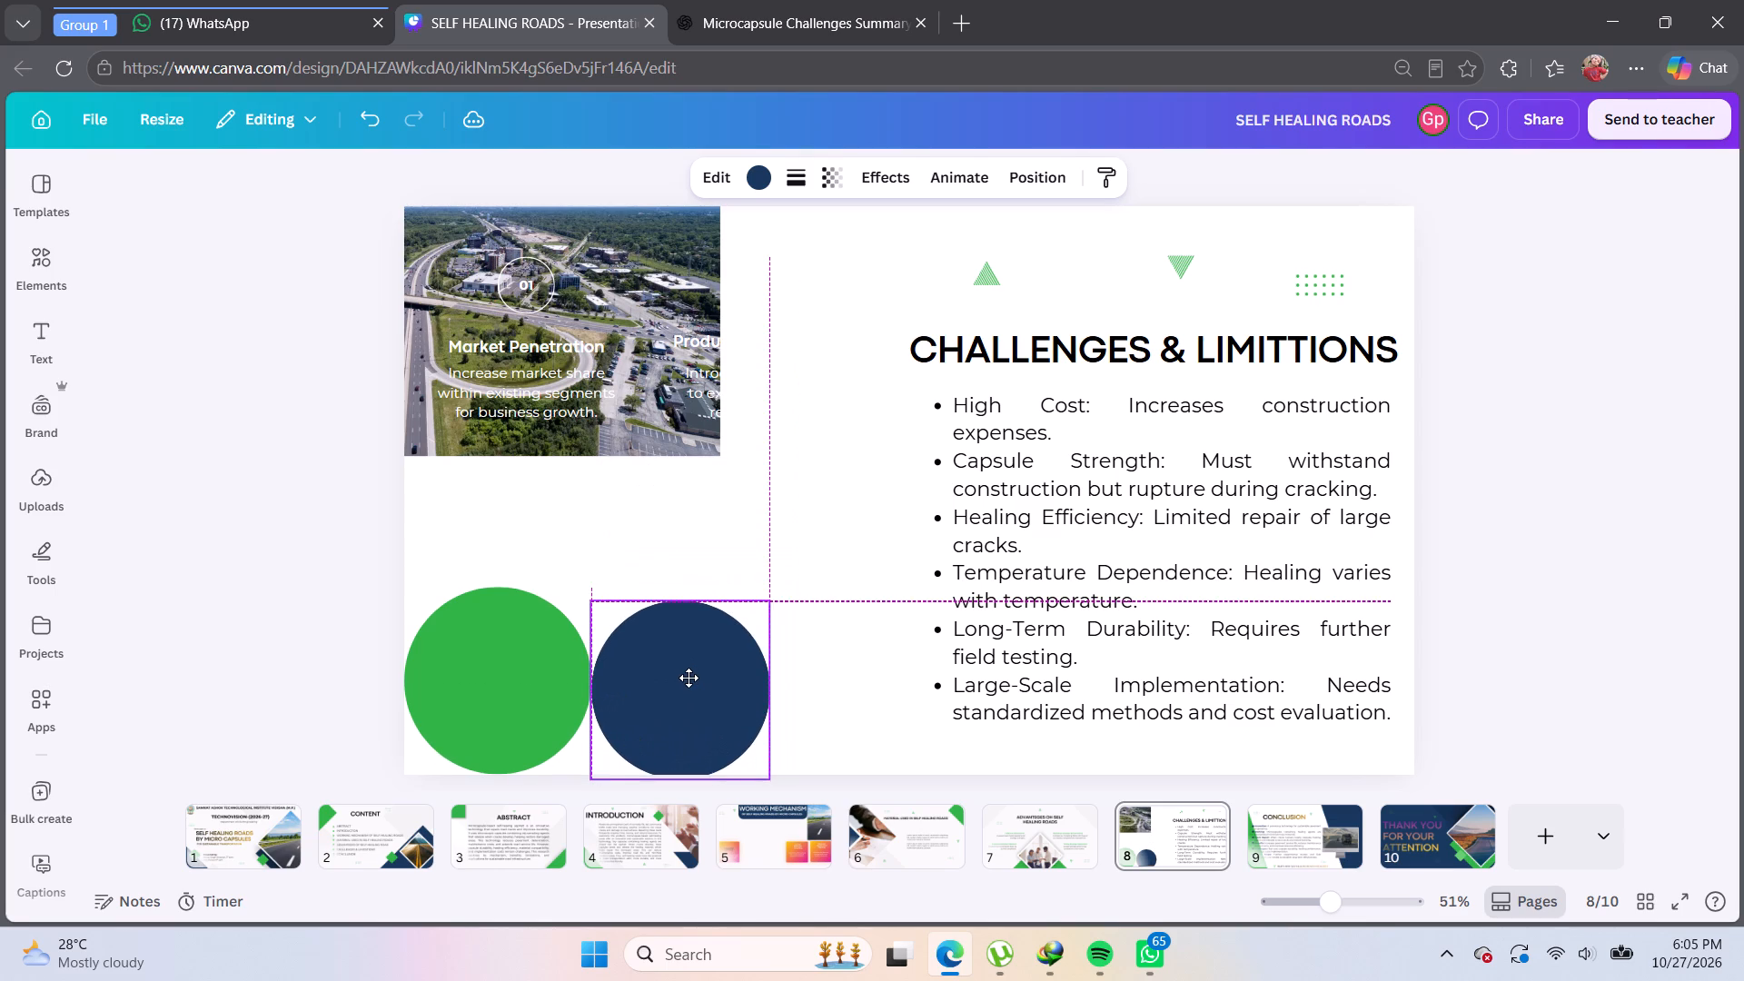
pyautogui.moveTo(689, 678); pyautogui.dragTo(689, 669)
pyautogui.click(689, 669)
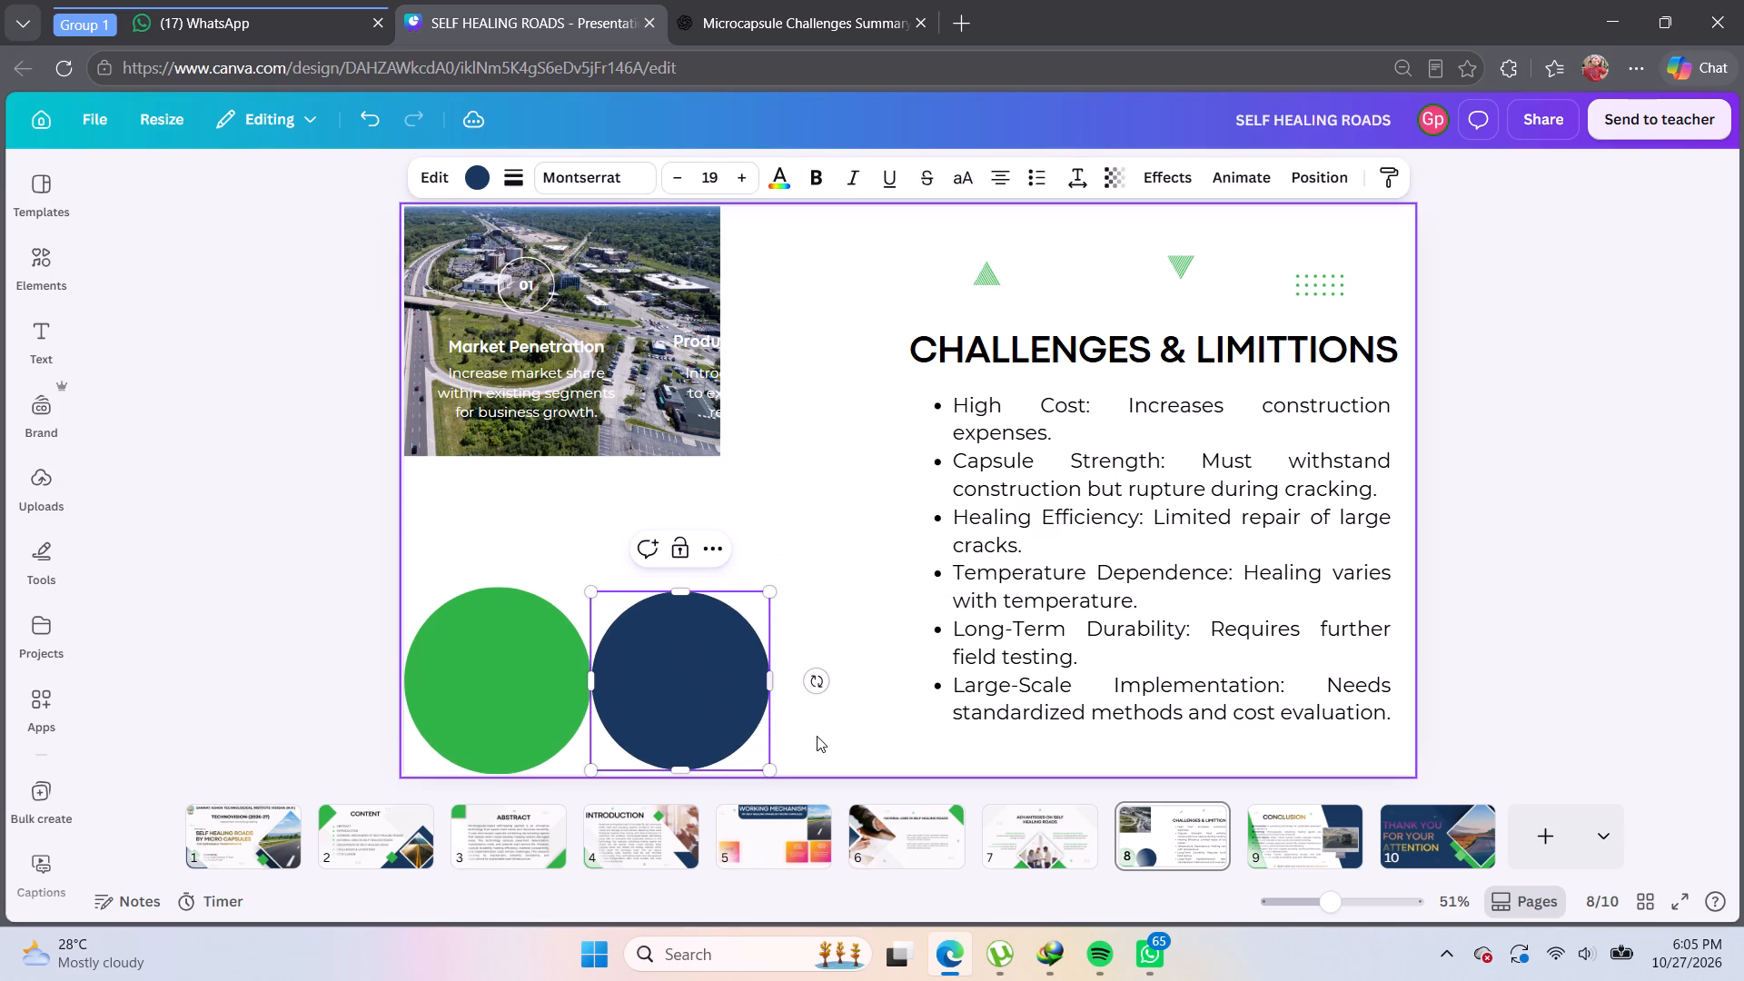
pyautogui.click(817, 736)
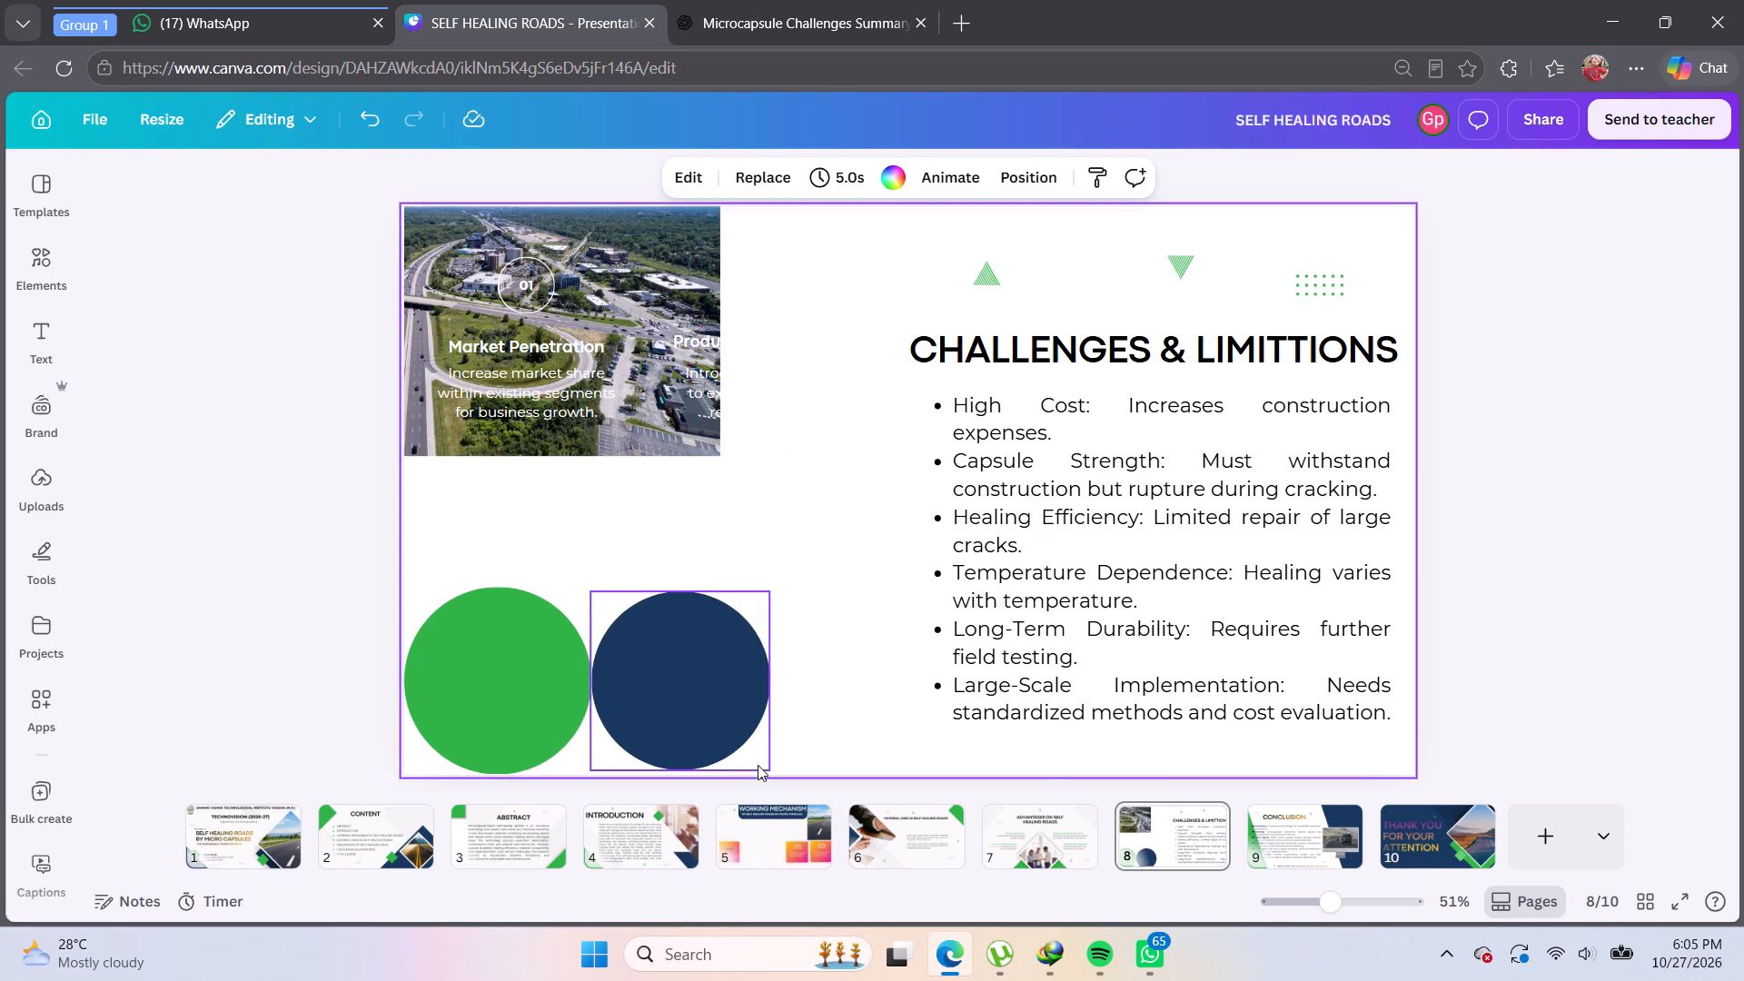
# Enlarge the navy circle proportionally to match the green circle's size of about 356 by 356.
pyautogui.click(746, 739)
pyautogui.click(766, 768)
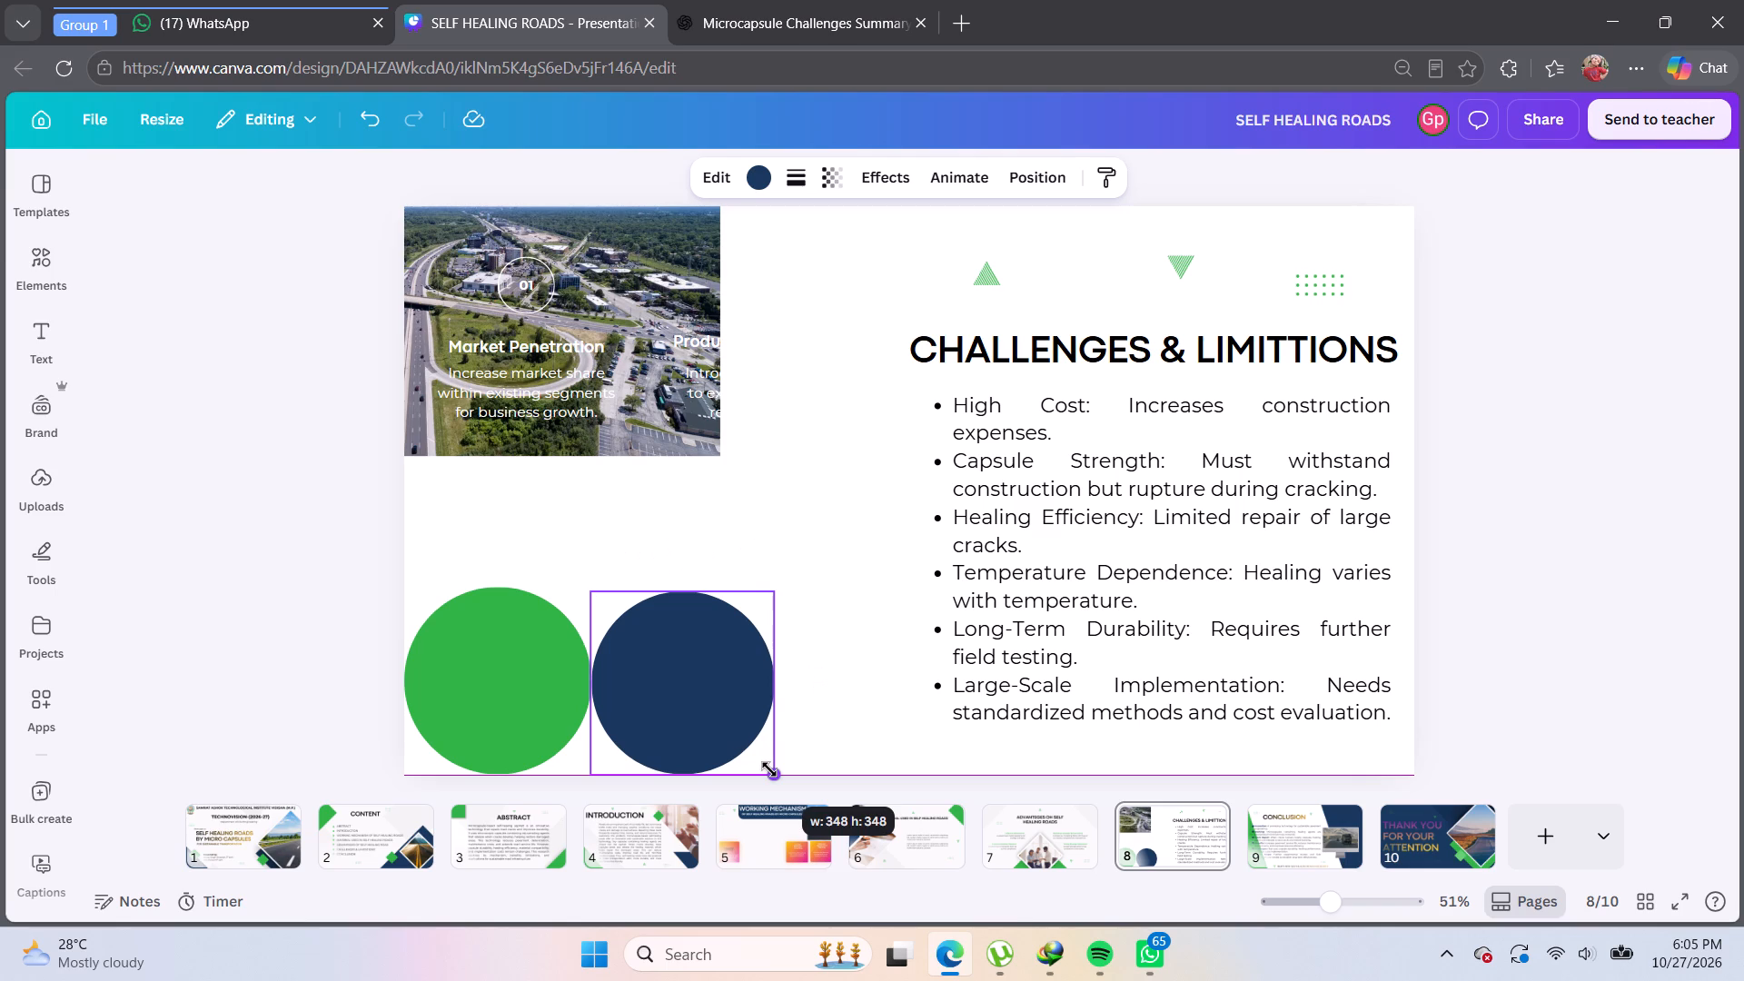
pyautogui.click(530, 710)
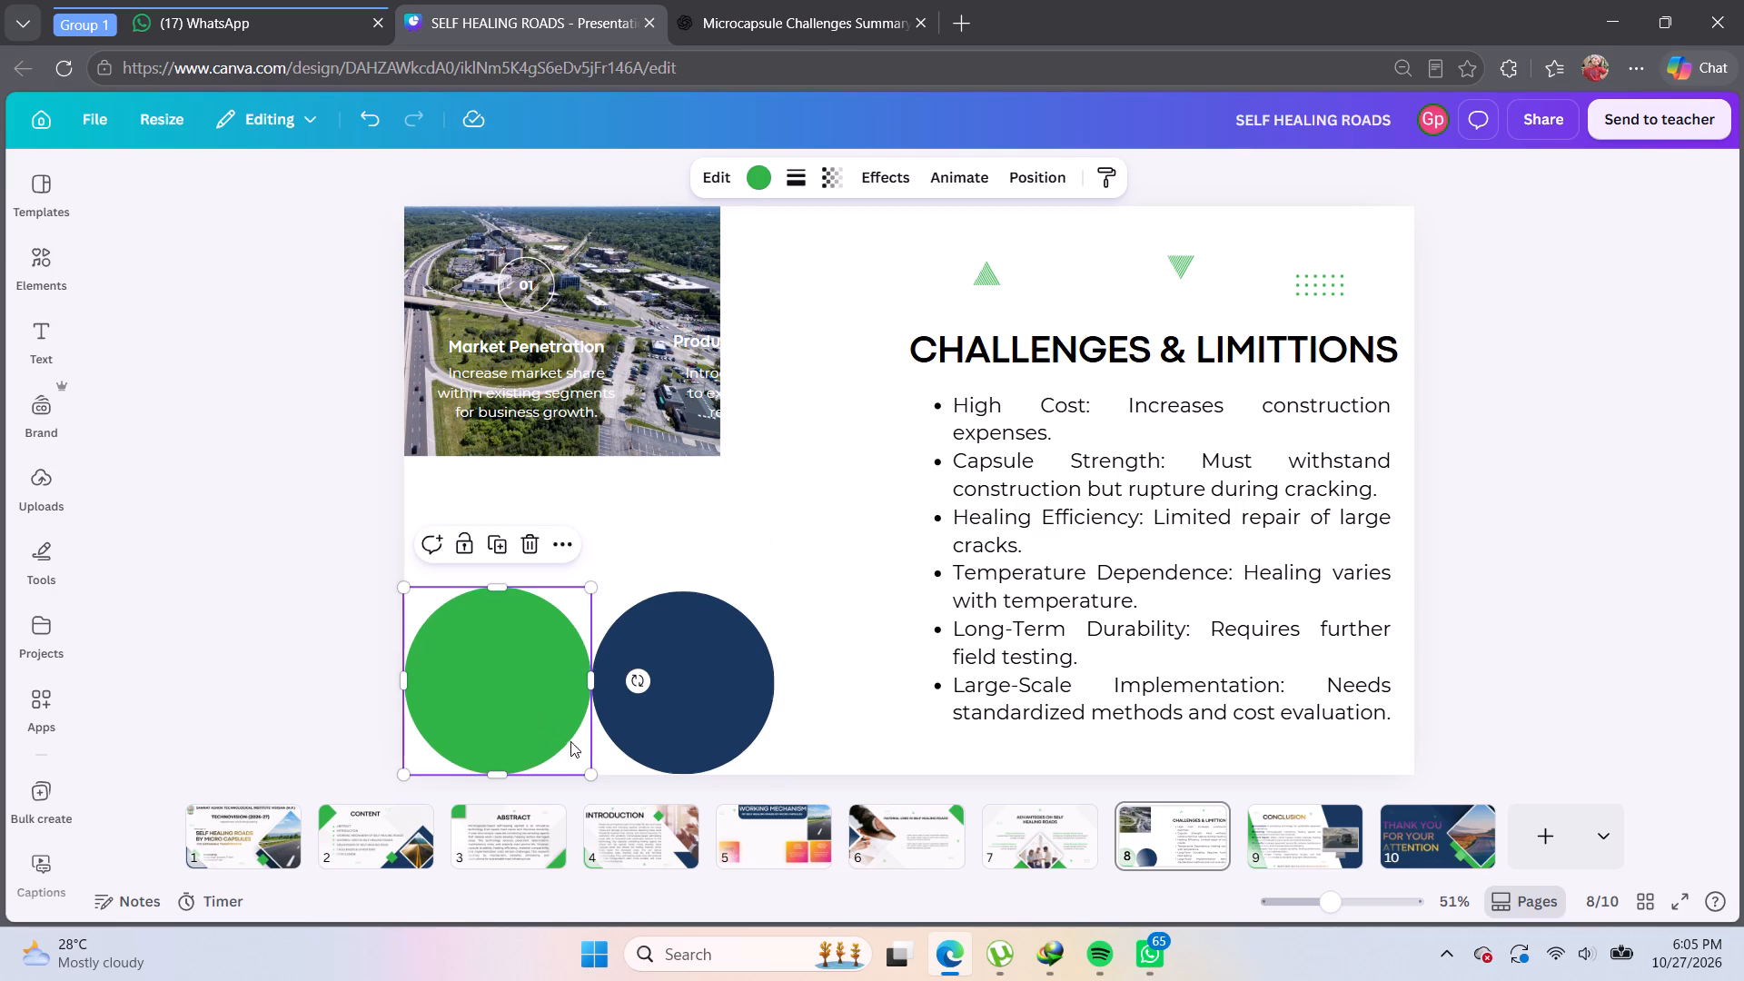
pyautogui.click(593, 773)
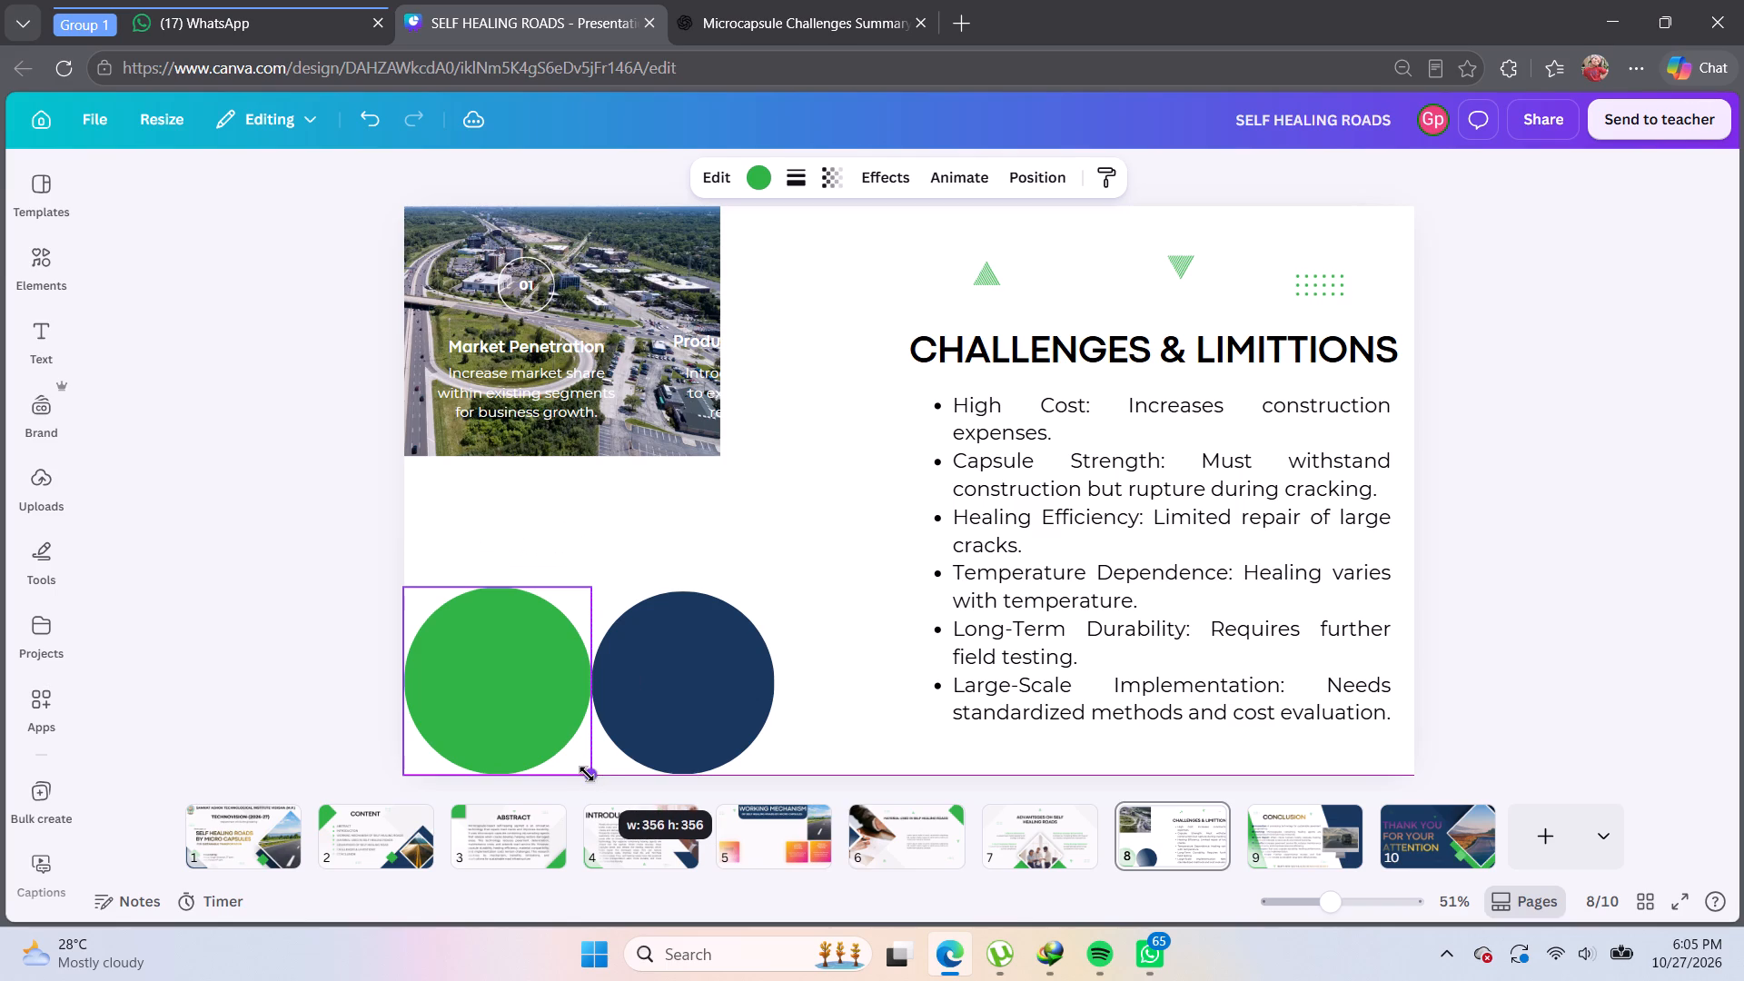
pyautogui.click(587, 774)
pyautogui.click(646, 742)
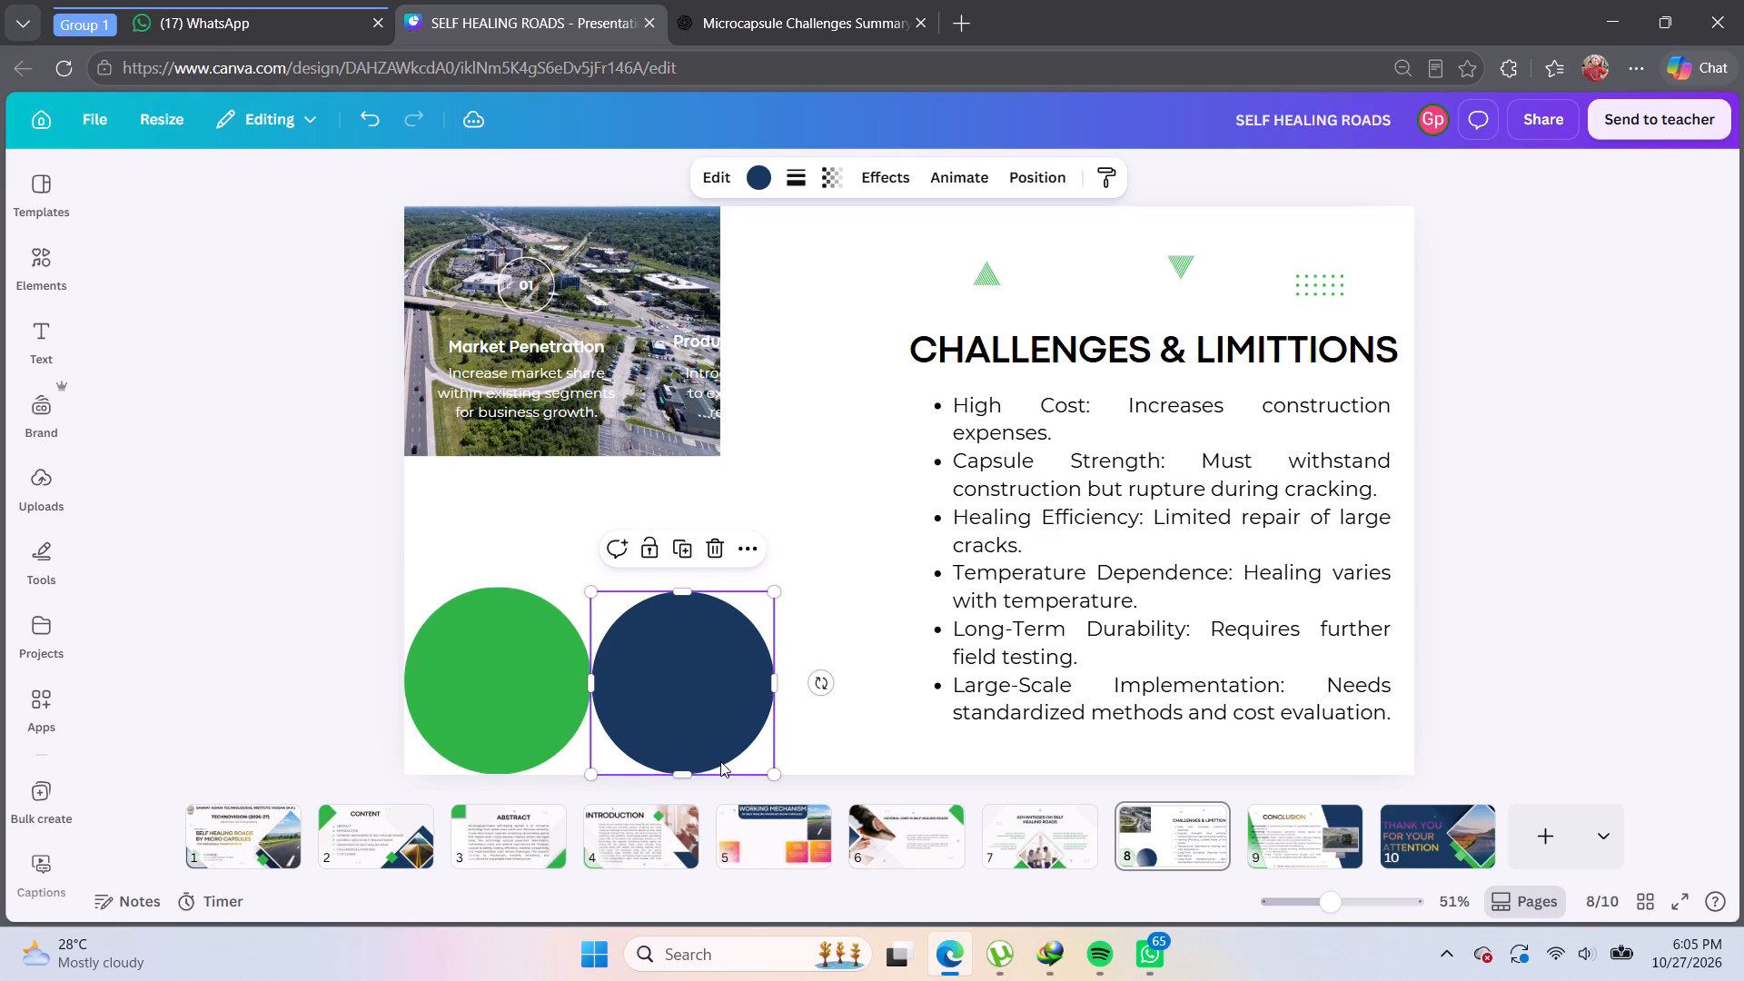
pyautogui.click(774, 776)
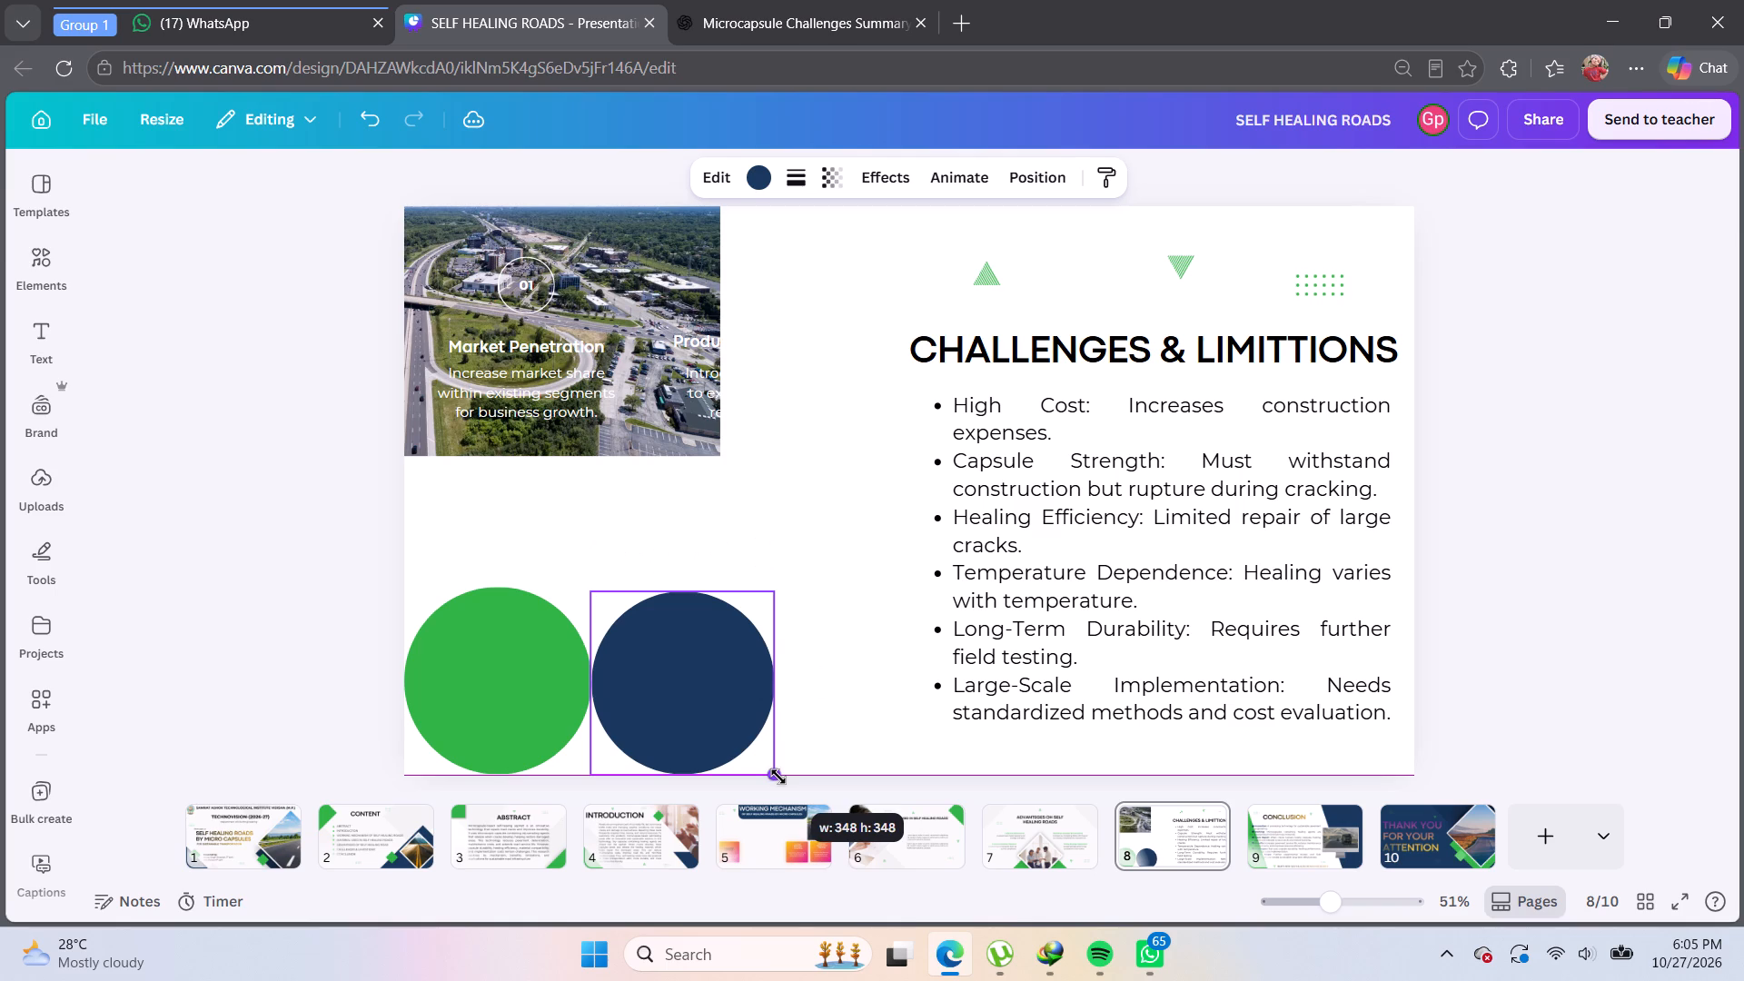
pyautogui.click(844, 752)
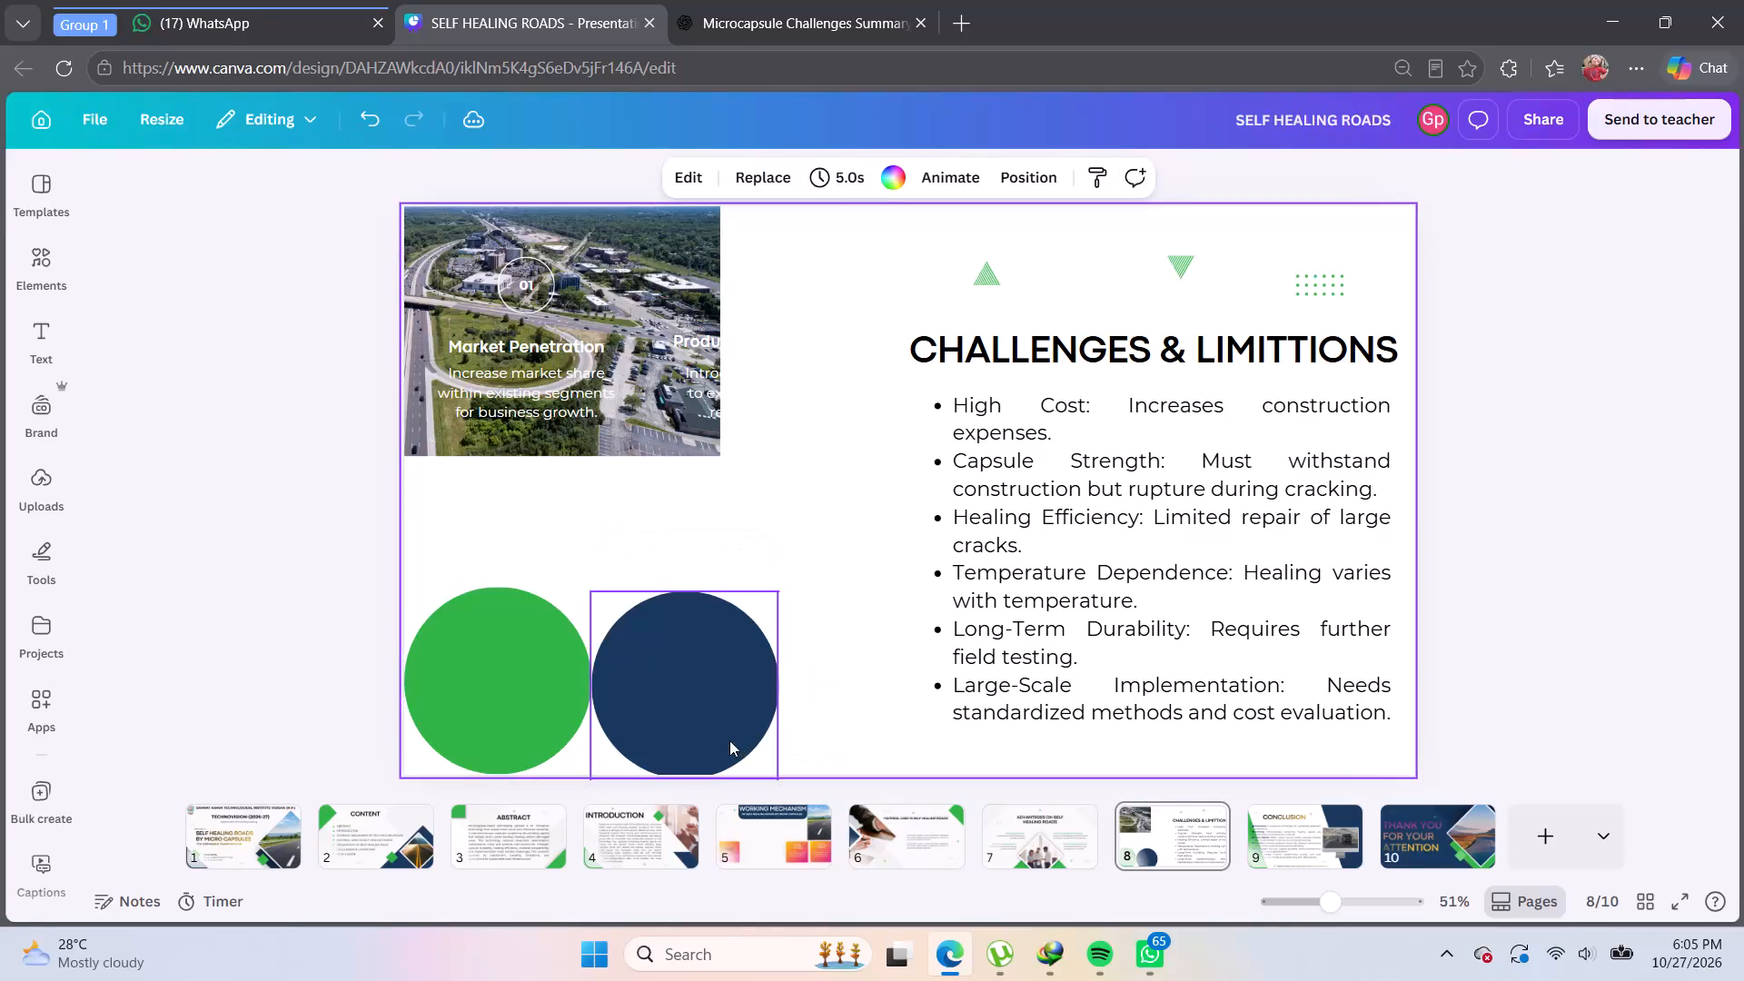
# Align the navy circle level with the green circle, leaving a small gap between the two.
pyautogui.moveTo(721, 736); pyautogui.dragTo(728, 729)
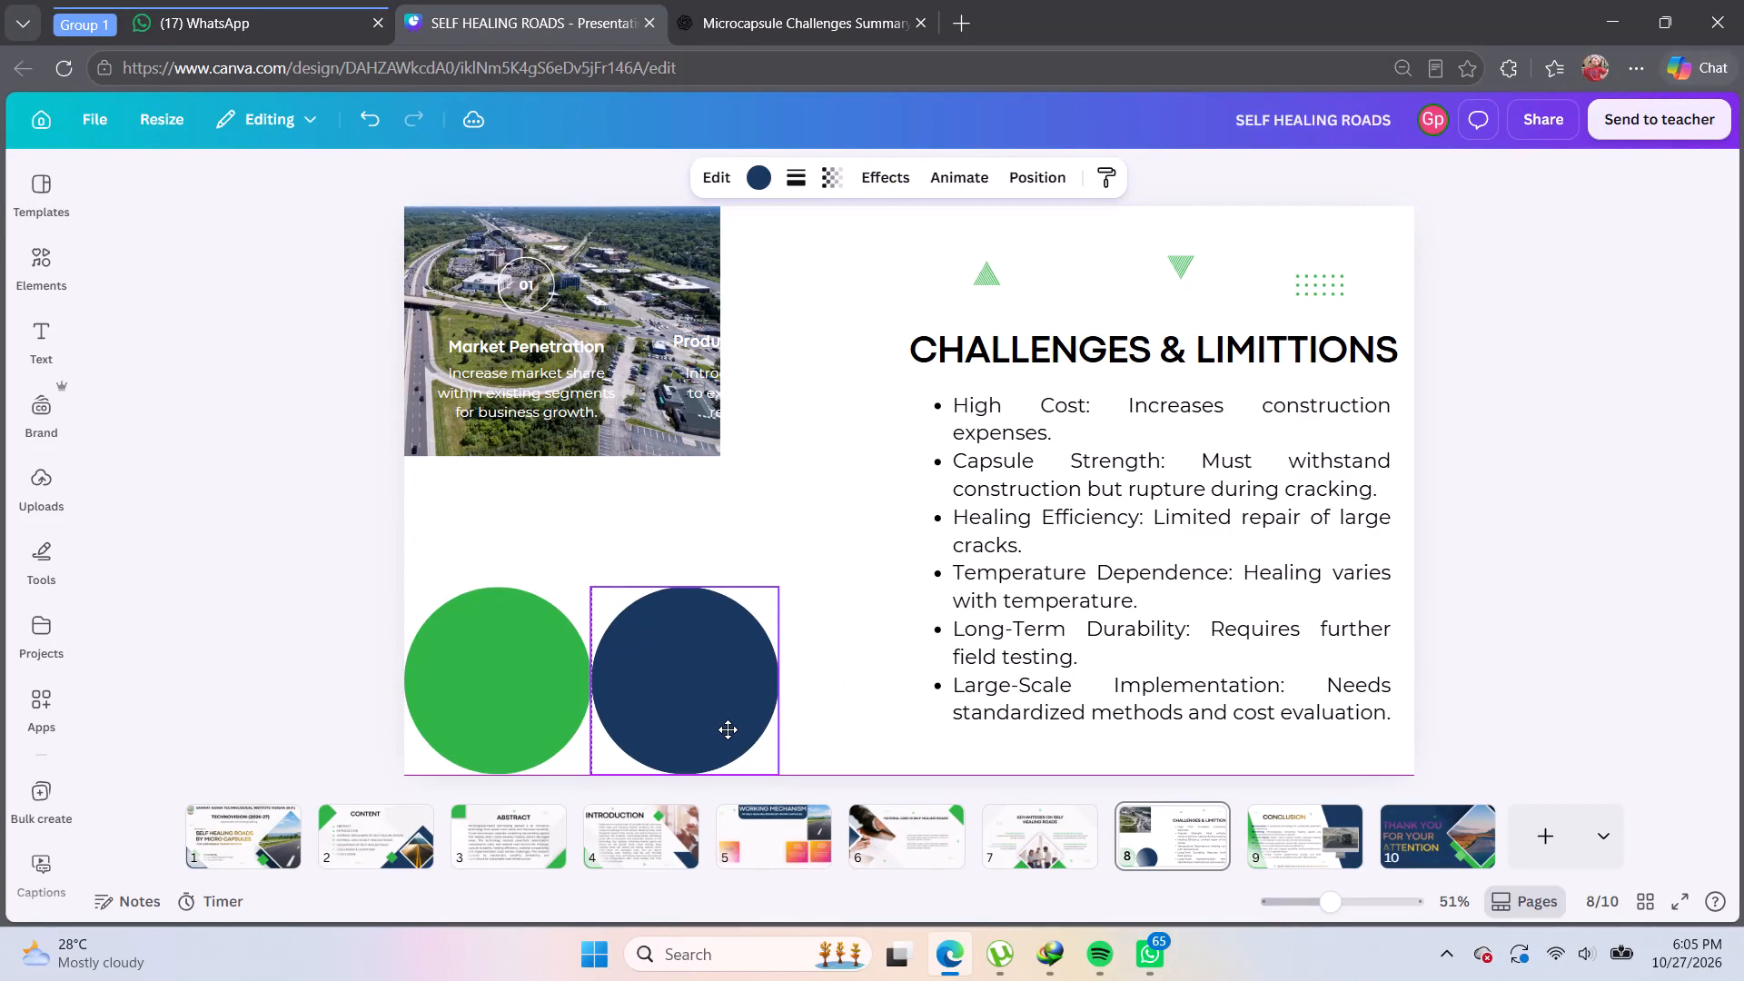
pyautogui.moveTo(728, 729); pyautogui.dragTo(729, 729)
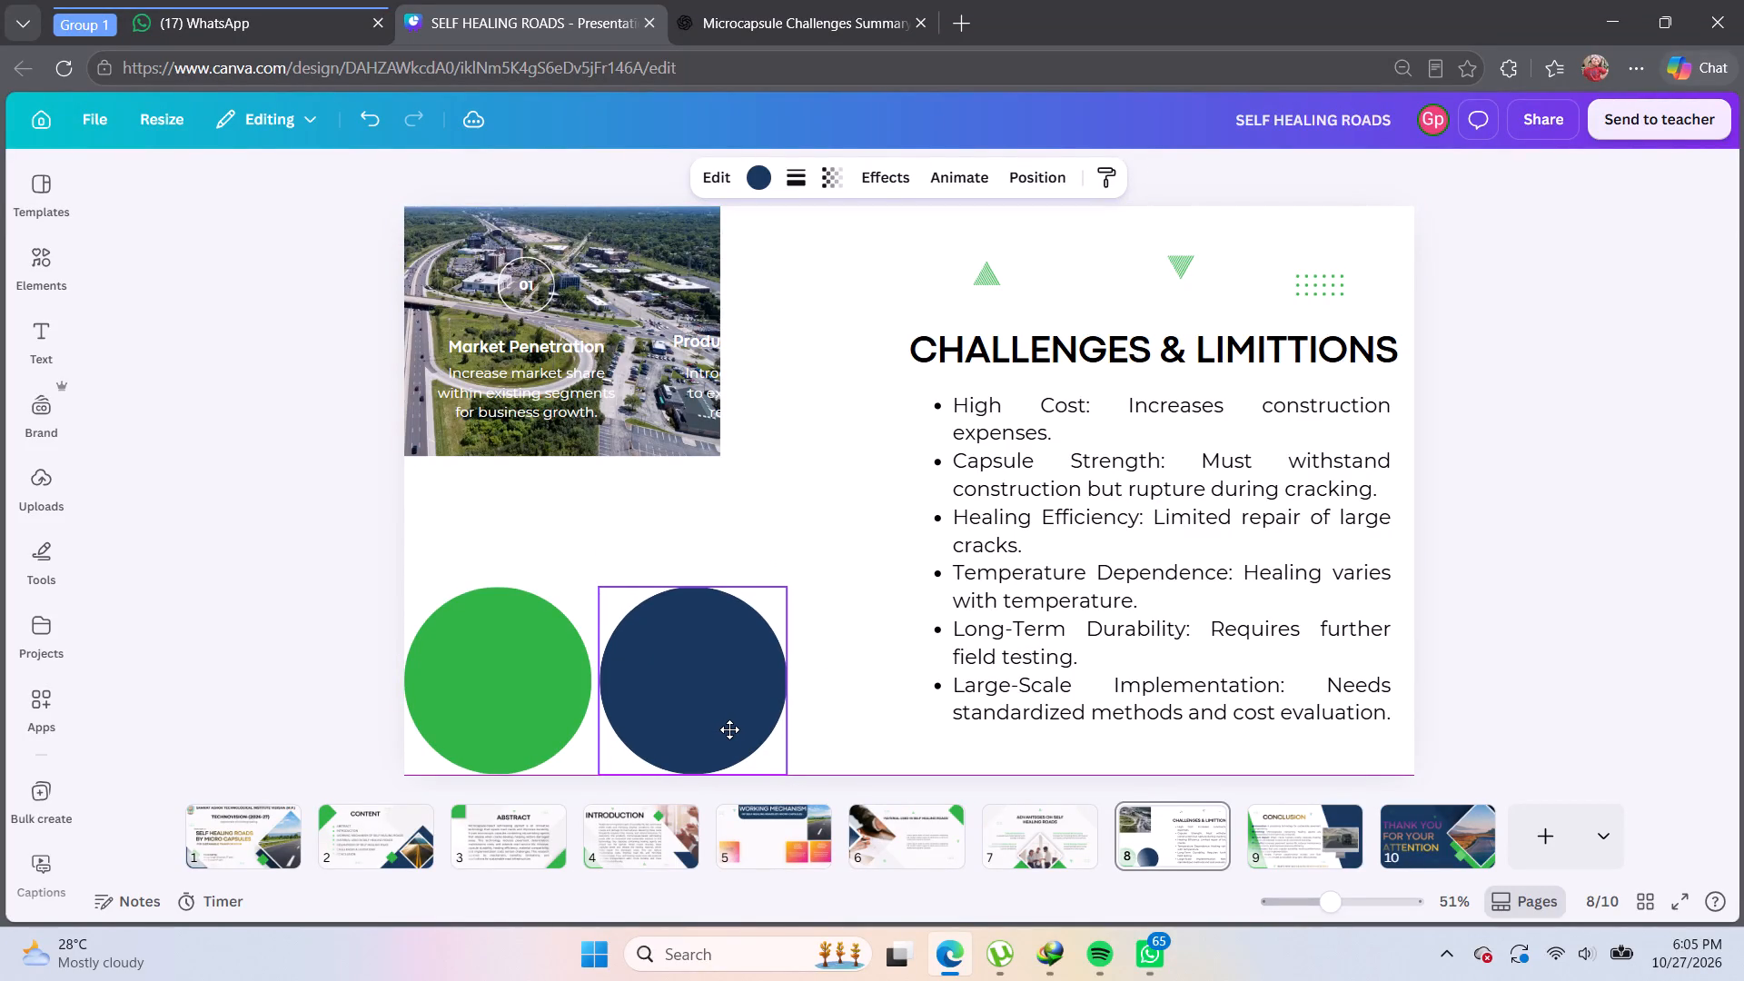
pyautogui.moveTo(729, 729); pyautogui.dragTo(730, 729)
pyautogui.click(806, 739)
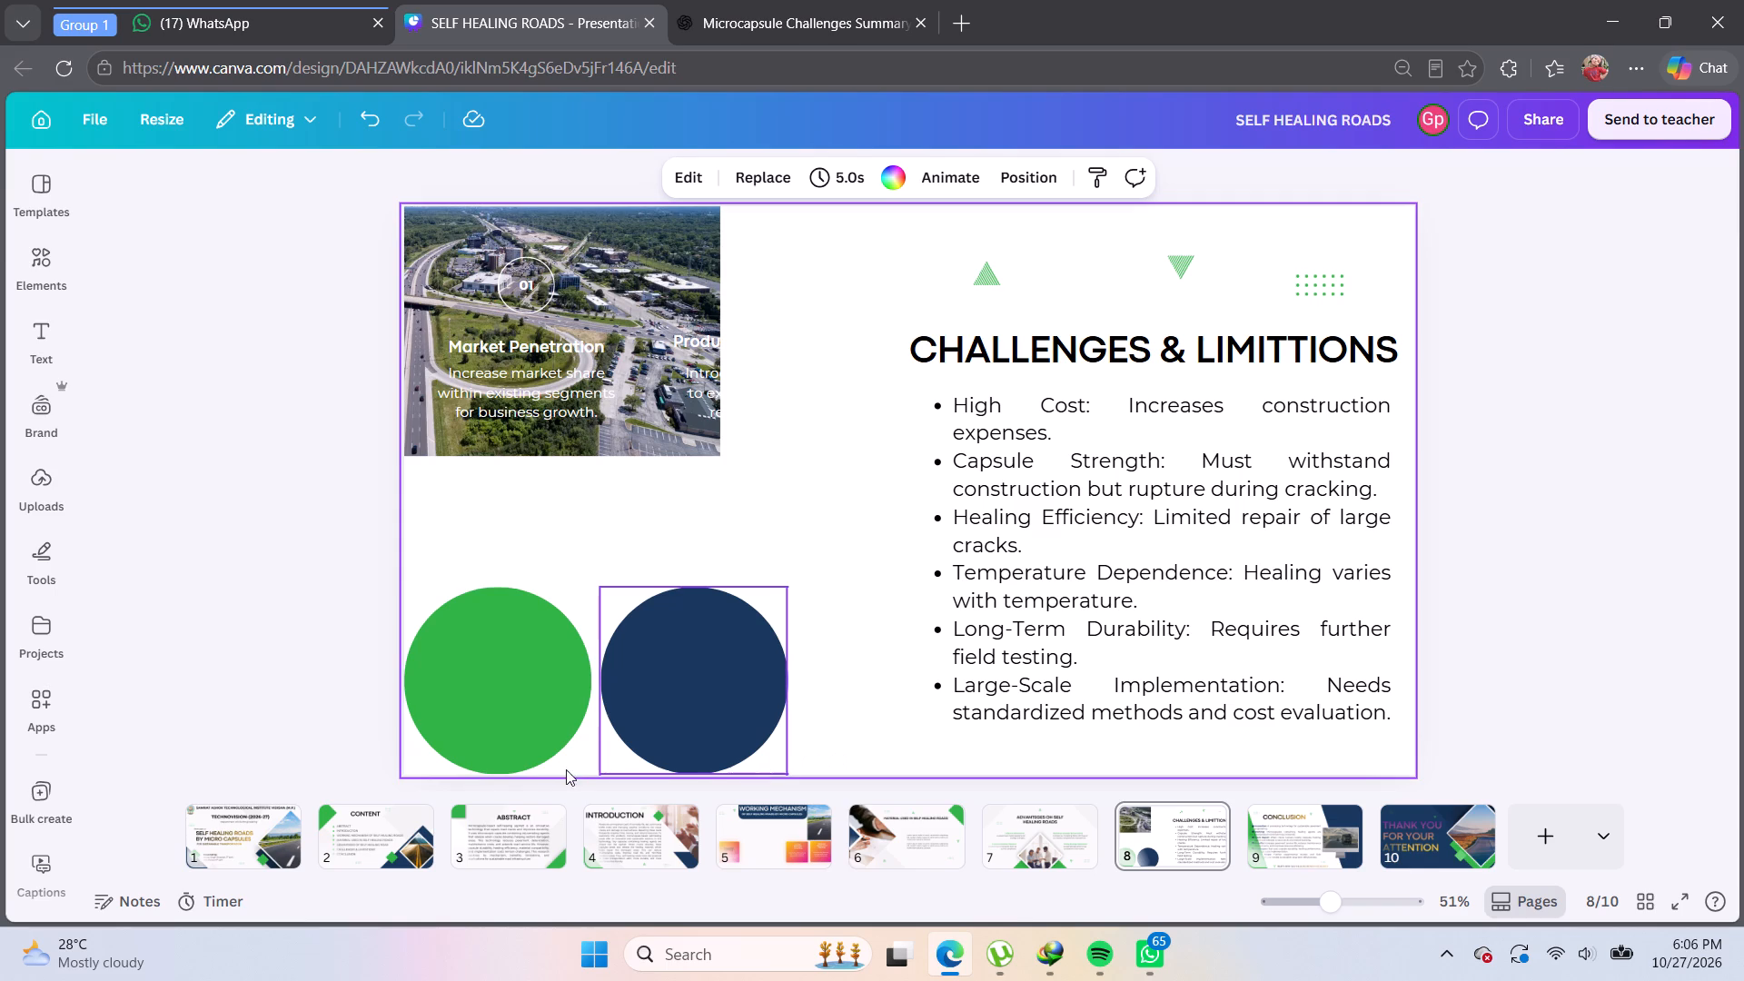
# Check the green circle's dimensions for comparison with the navy circle.
pyautogui.click(529, 716)
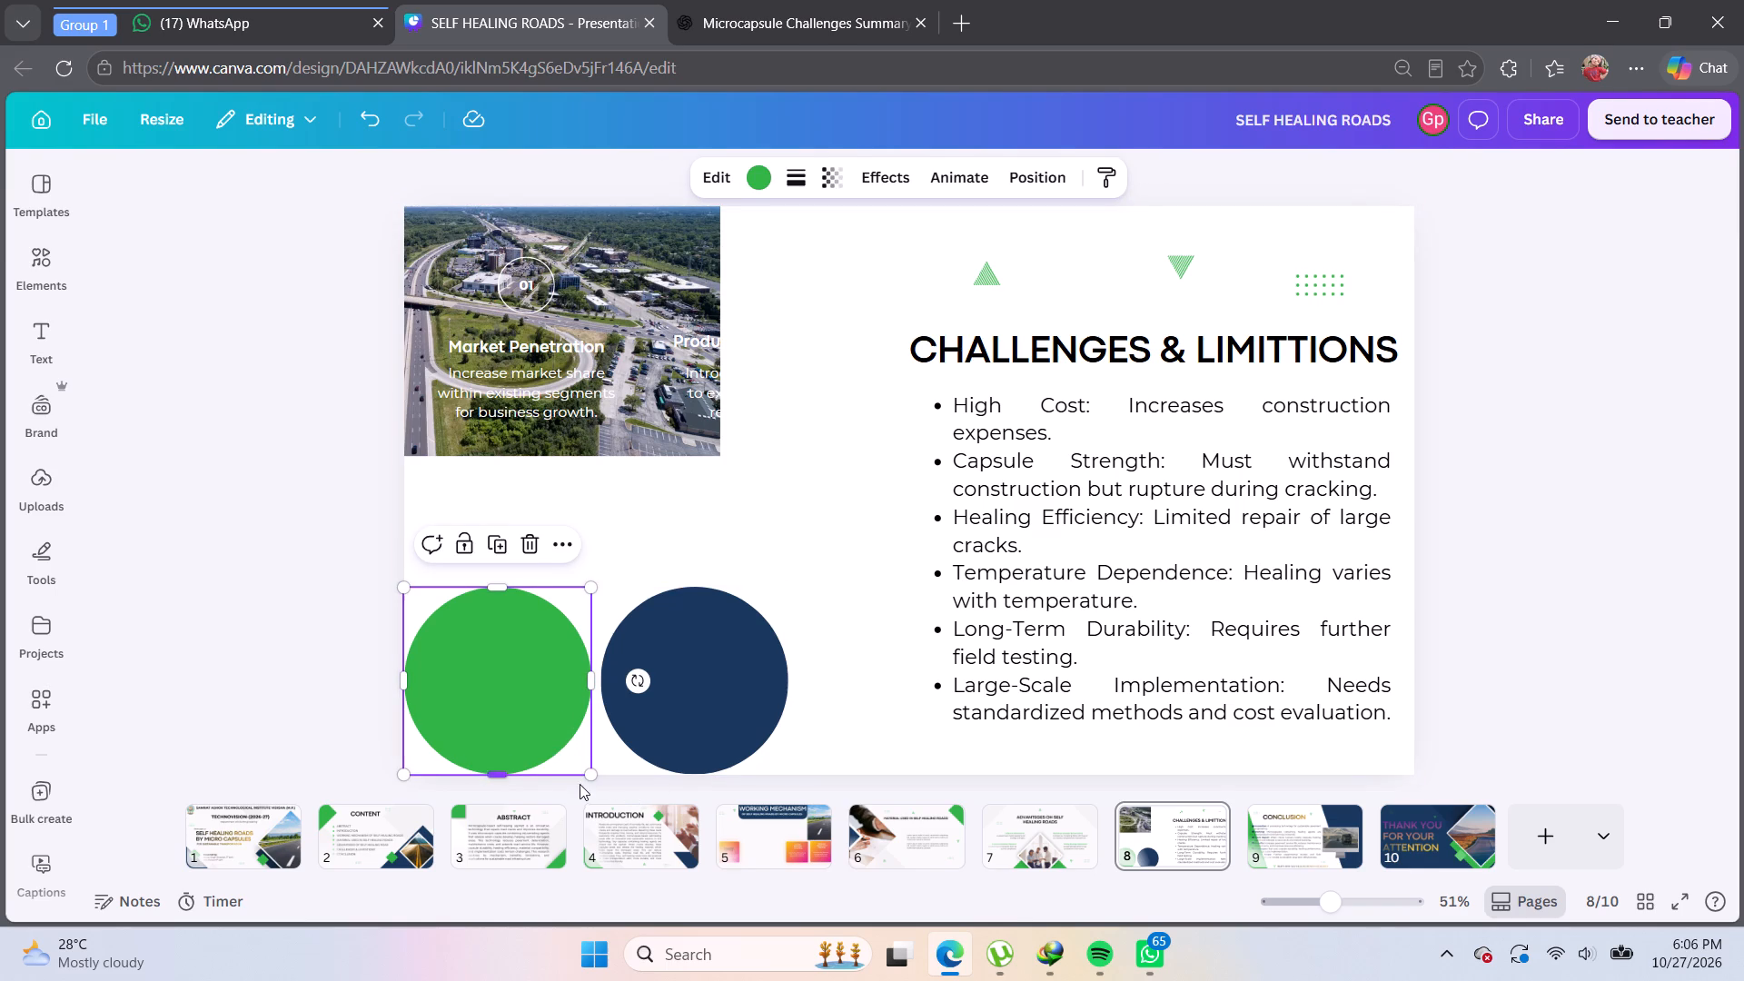
pyautogui.click(573, 754)
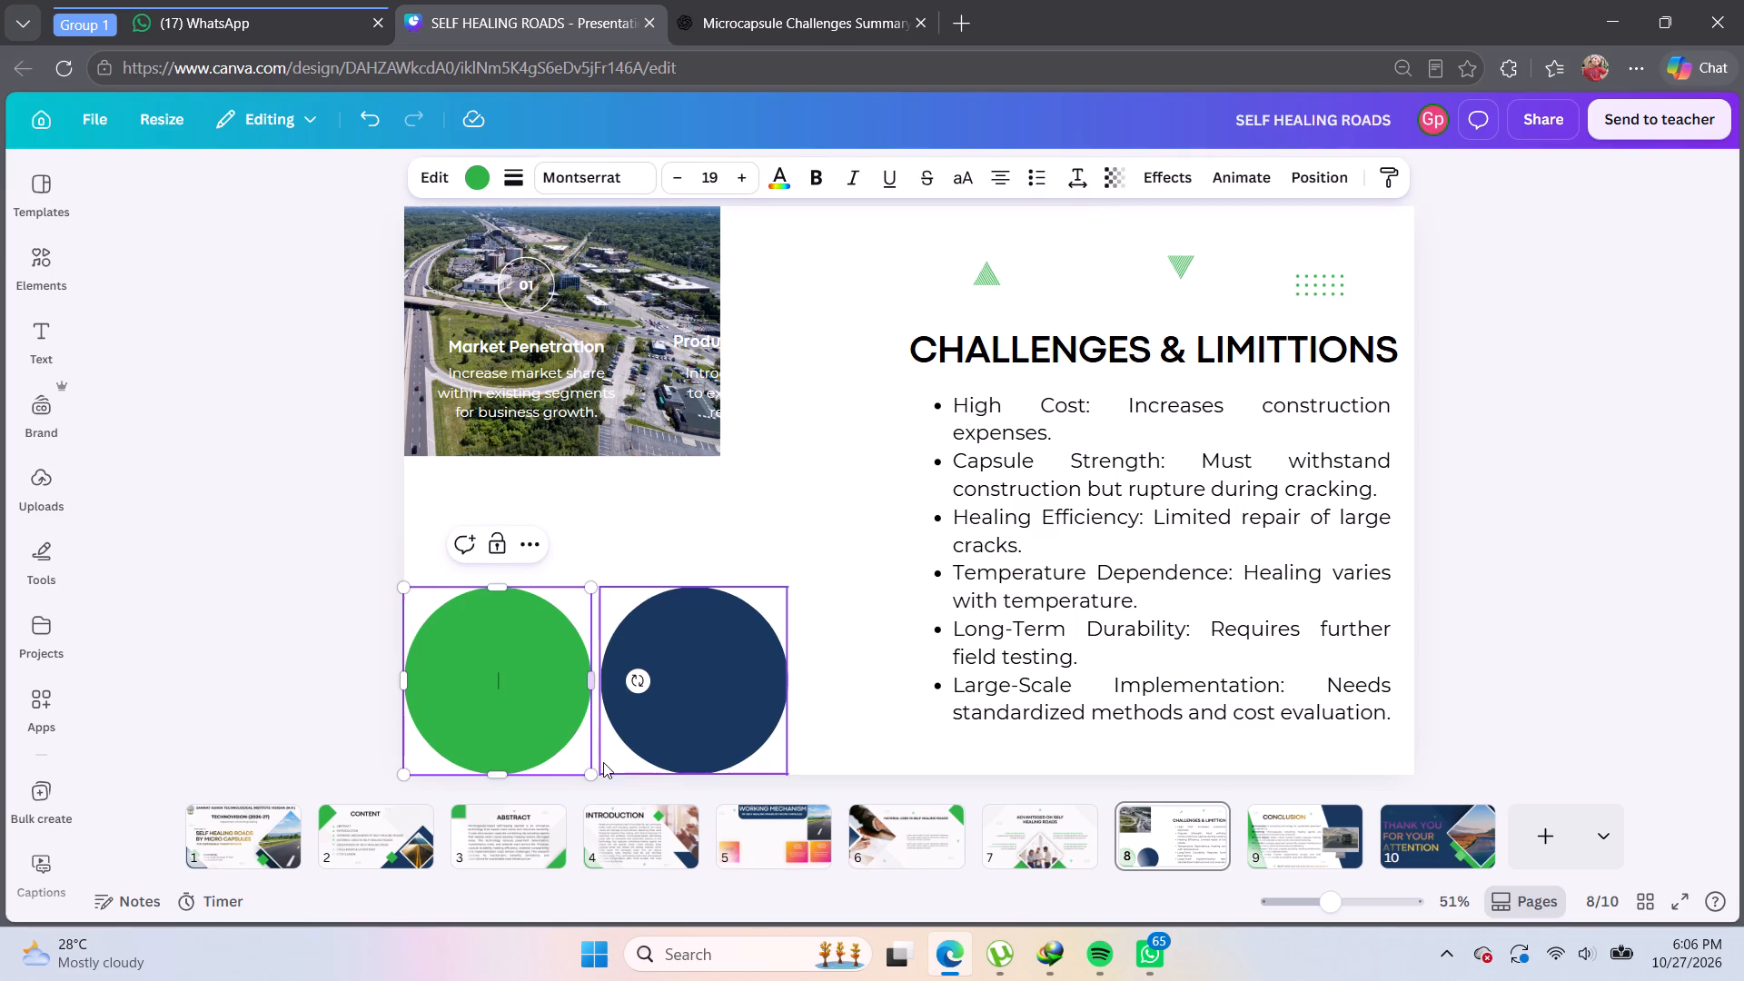
pyautogui.click(590, 776)
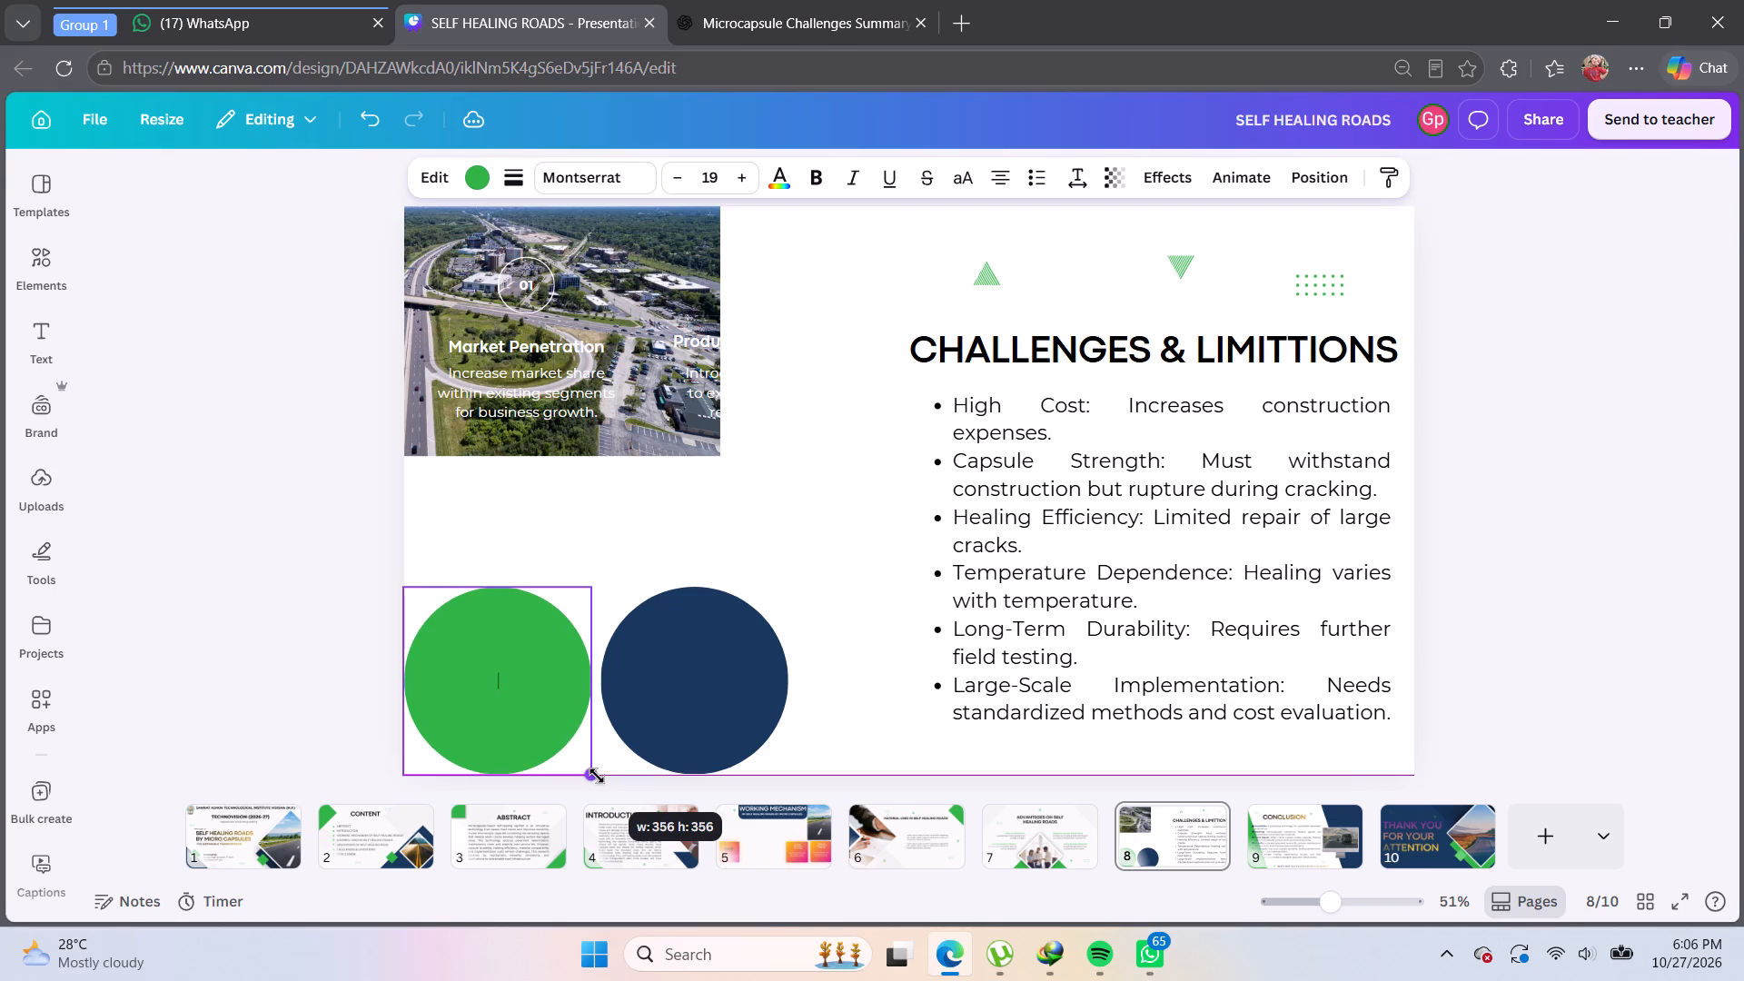
pyautogui.click(834, 725)
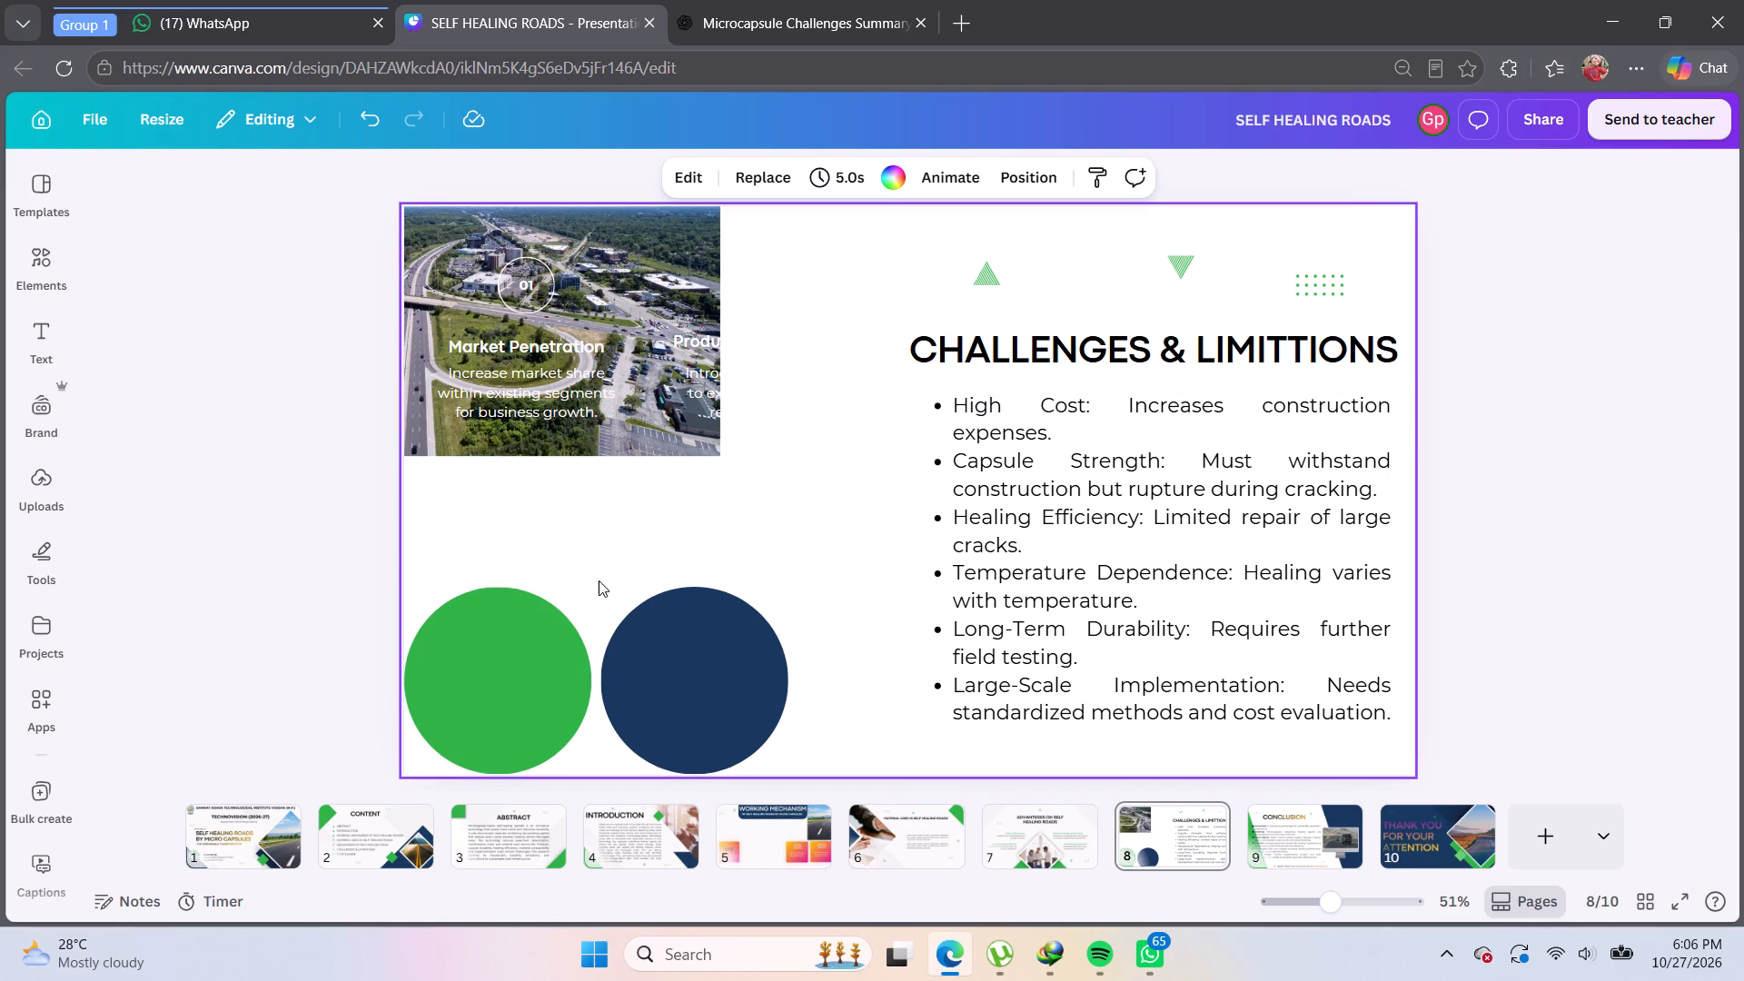
# Move the 01 number badge from the highway photo to the top centre of the green circle.
pyautogui.doubleClick(530, 282)
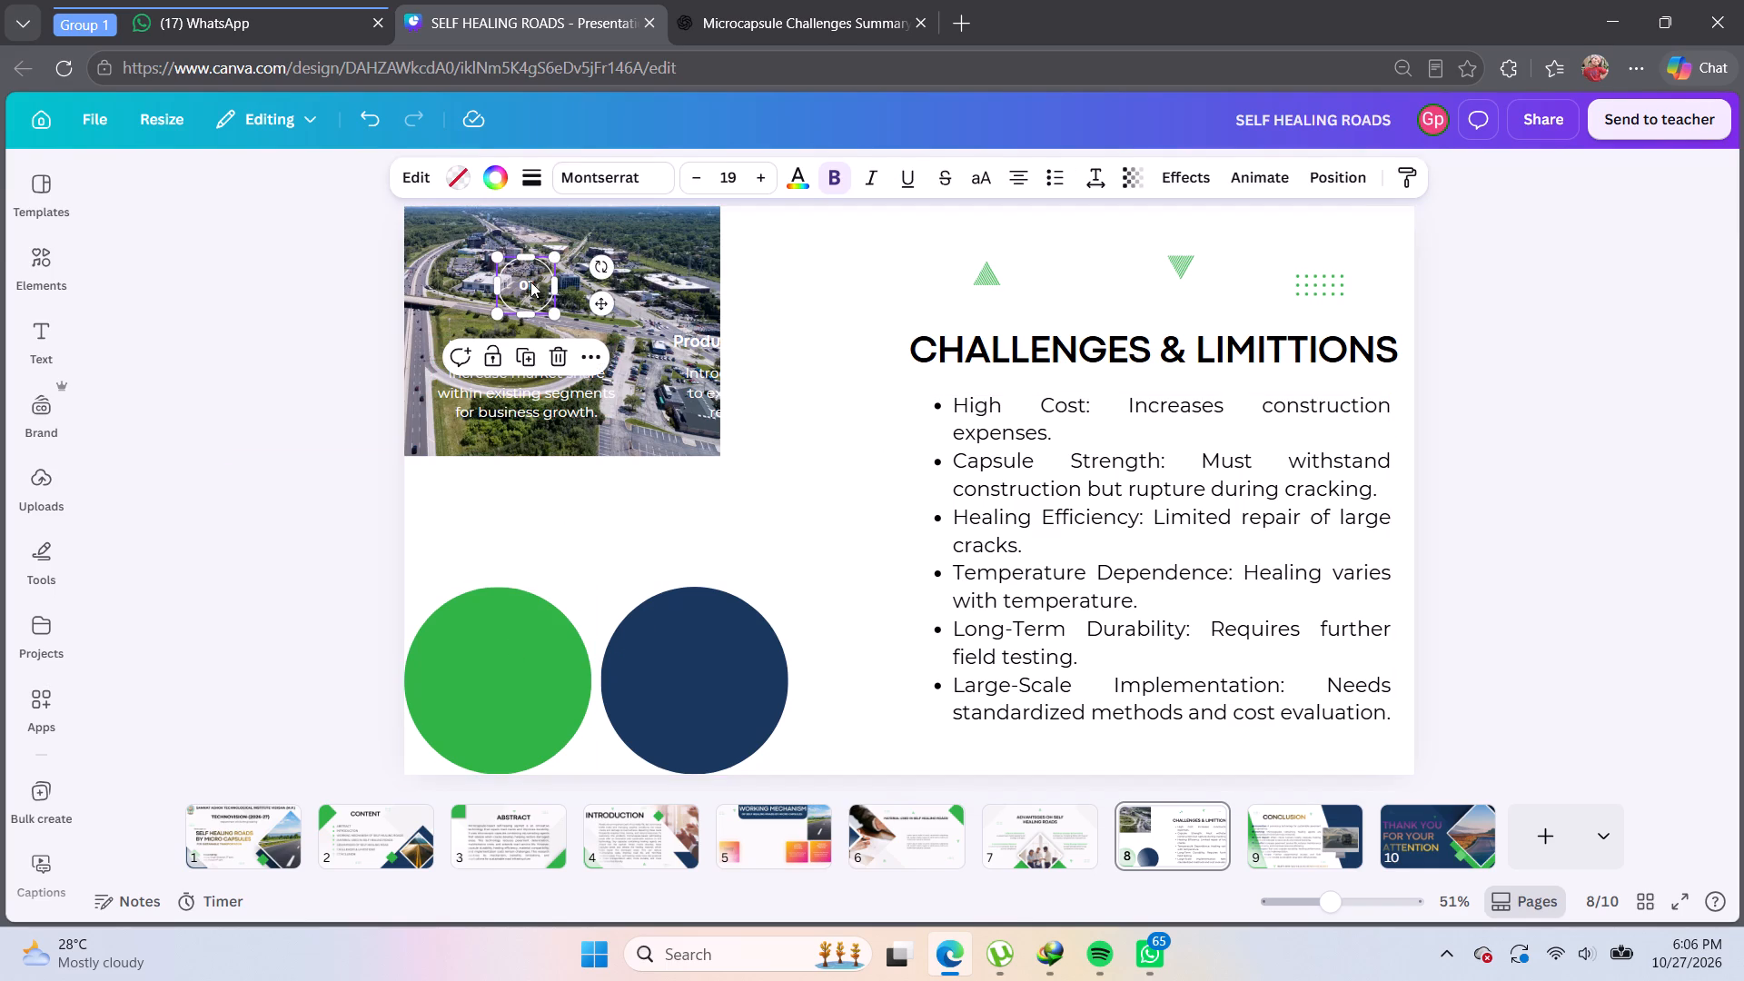
pyautogui.click(580, 298)
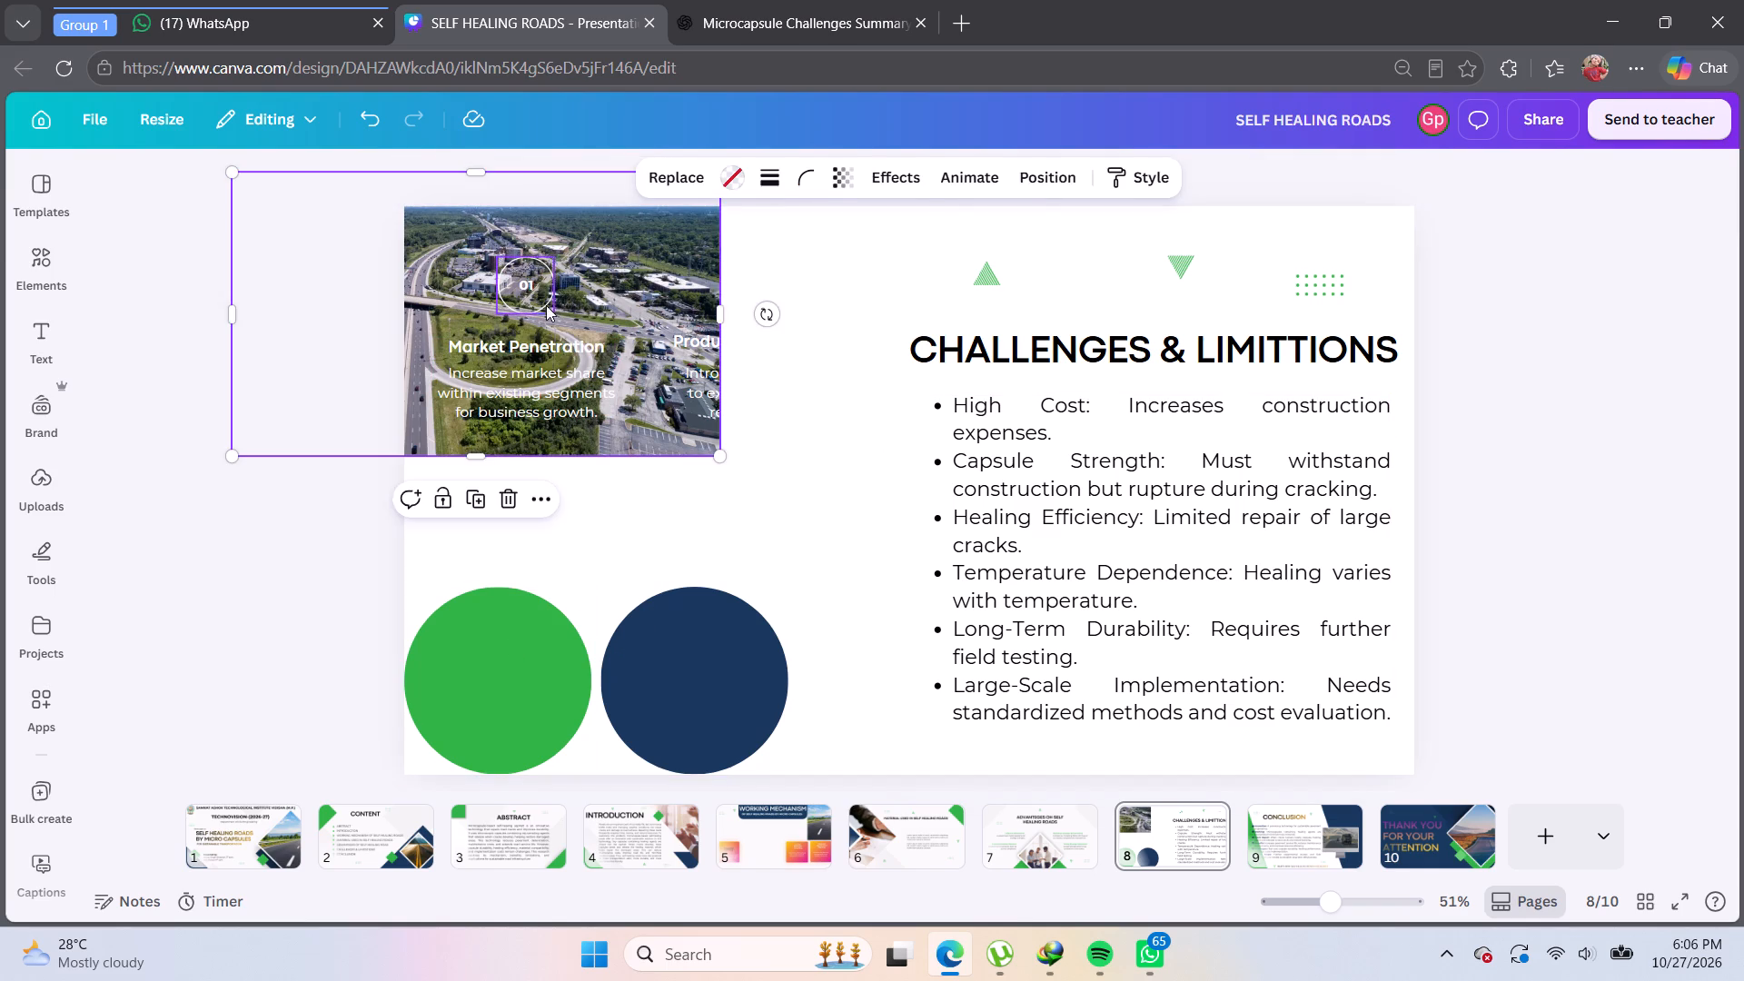
pyautogui.click(540, 301)
pyautogui.moveTo(600, 311); pyautogui.dragTo(590, 619)
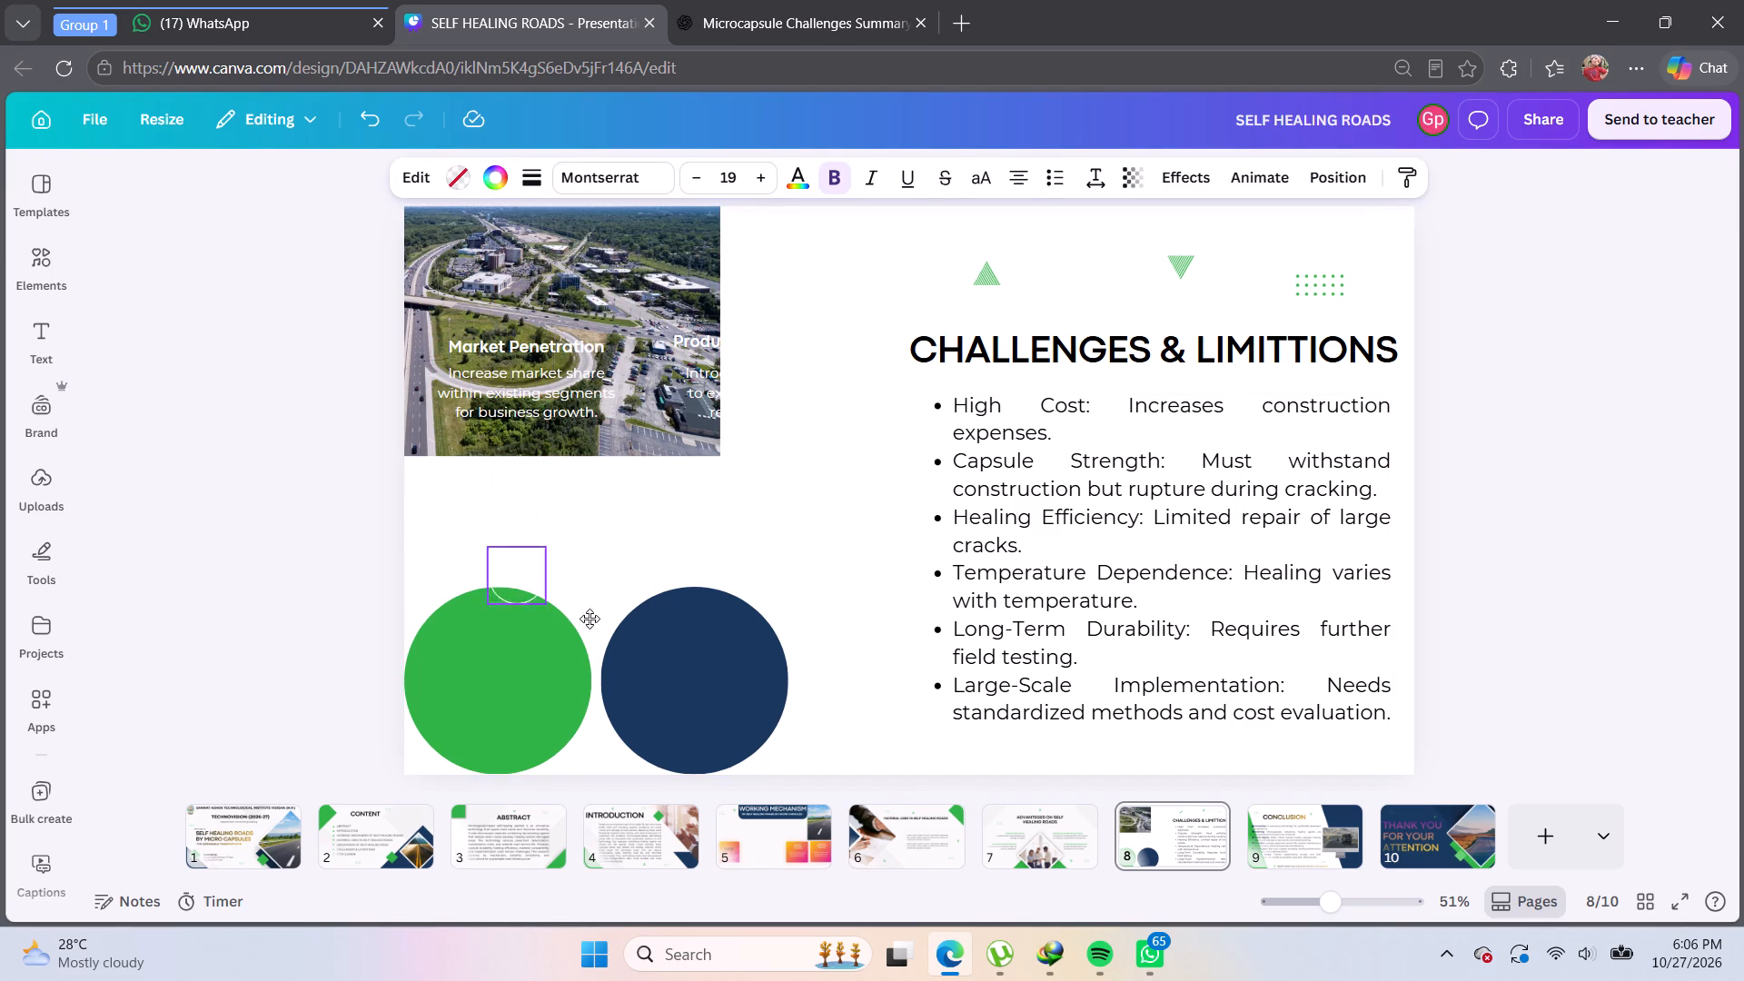
pyautogui.moveTo(590, 619); pyautogui.dragTo(562, 645)
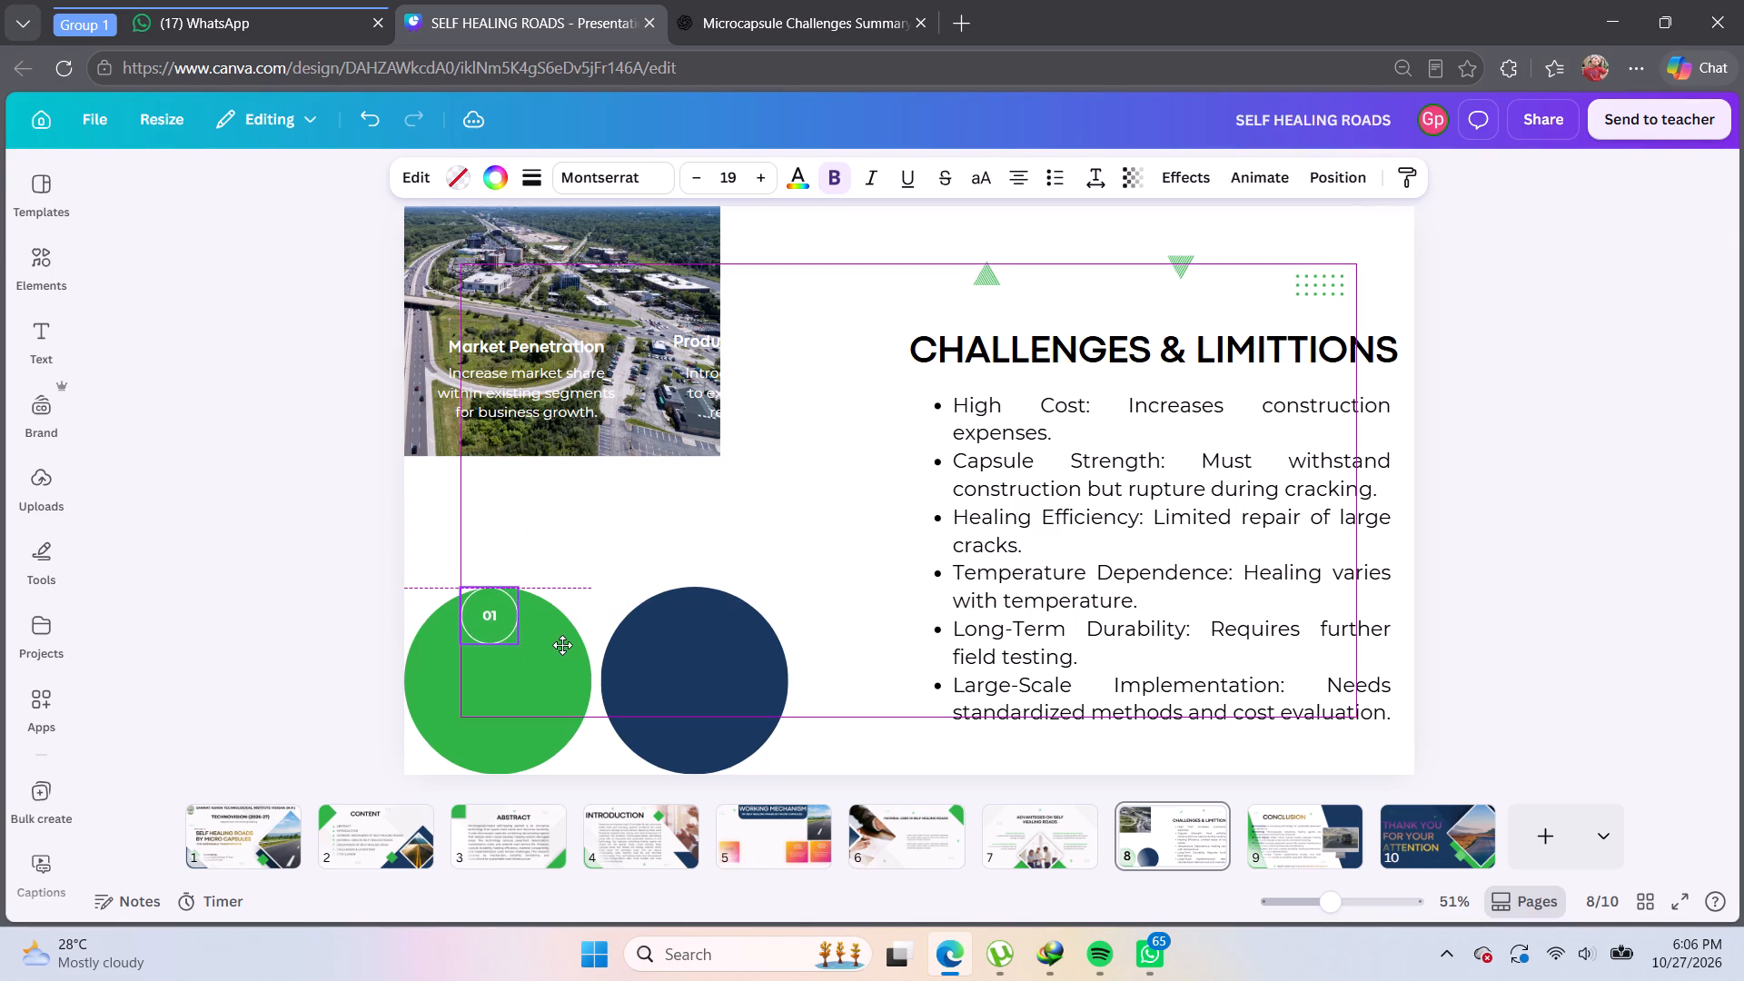
pyautogui.moveTo(562, 645); pyautogui.dragTo(574, 644)
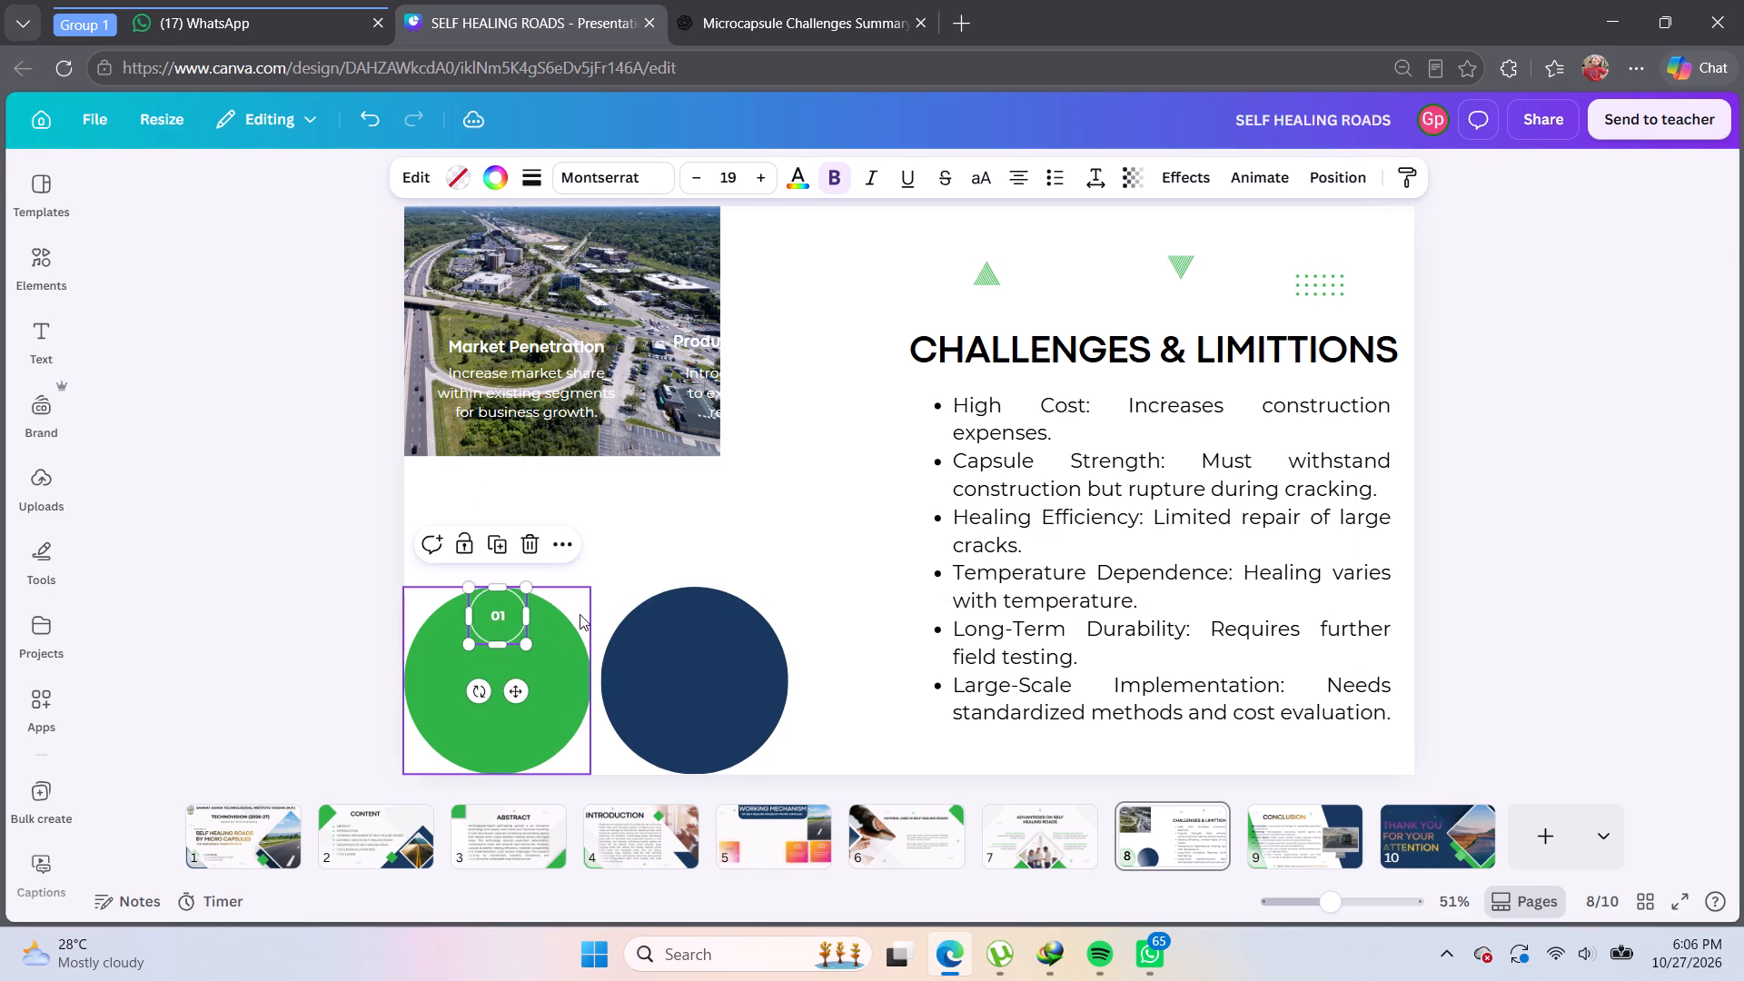
pyautogui.click(615, 539)
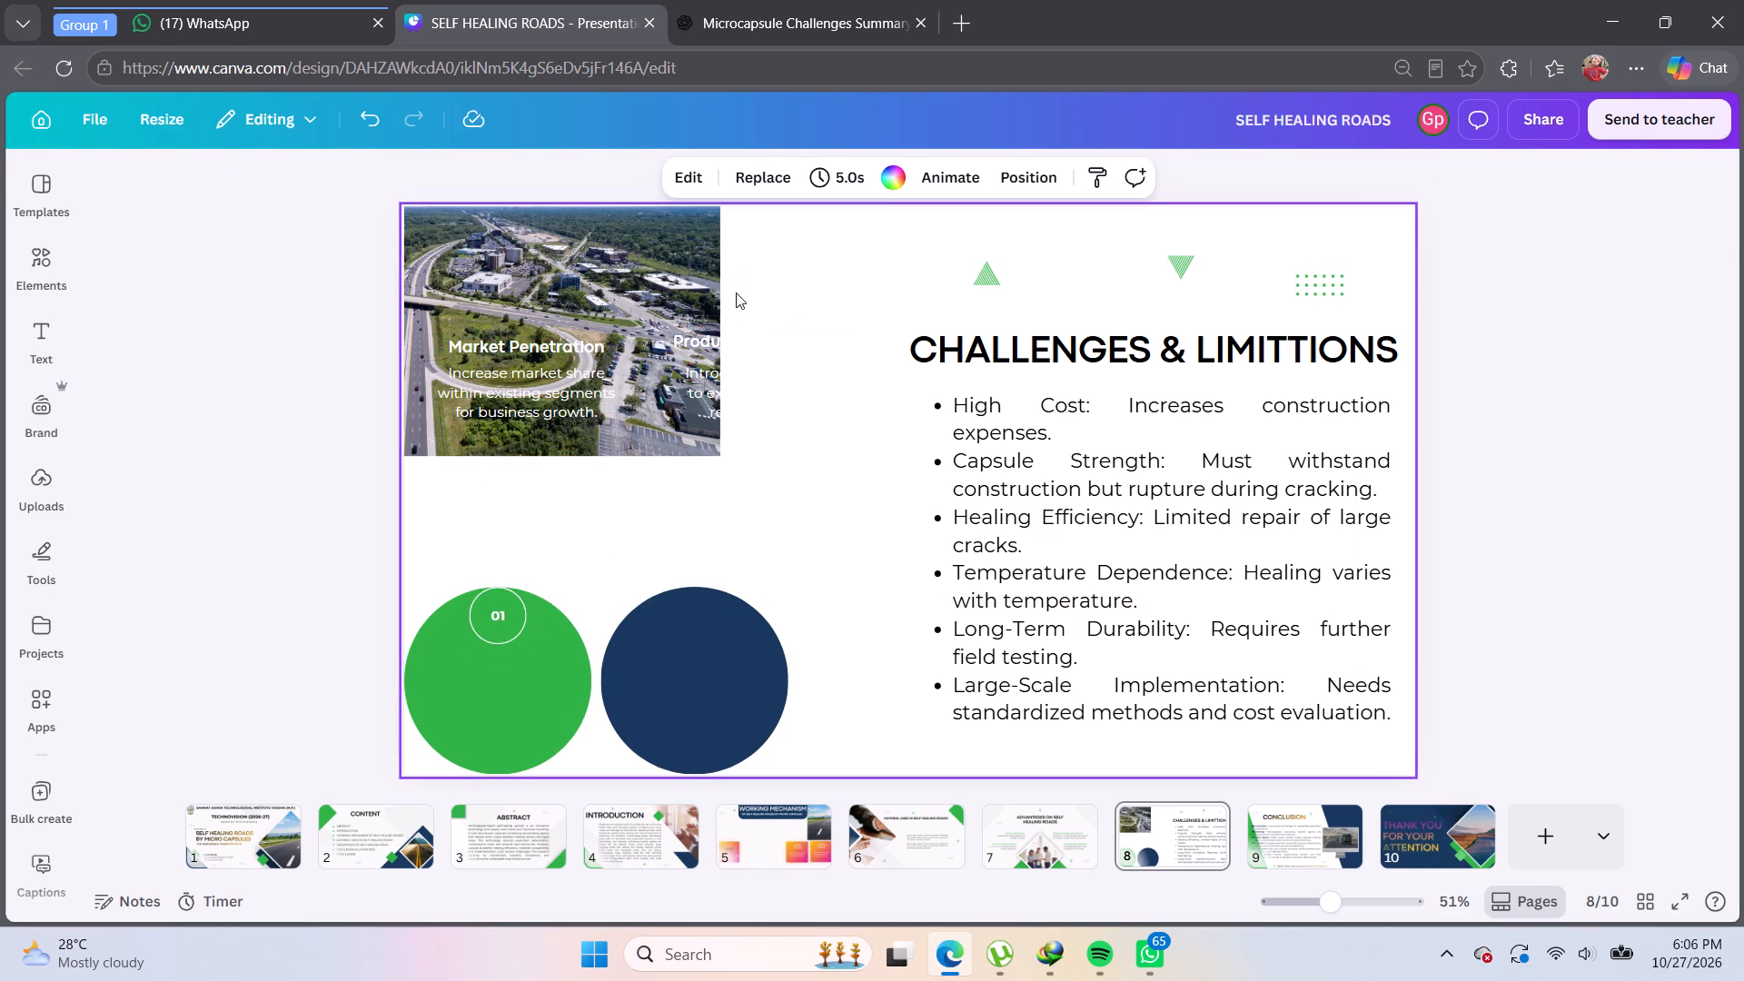
# Move the white 02 number badge from beside the photo to the top of the navy circle, level with 01.
pyautogui.click(762, 292)
pyautogui.moveTo(842, 306); pyautogui.dragTo(840, 336)
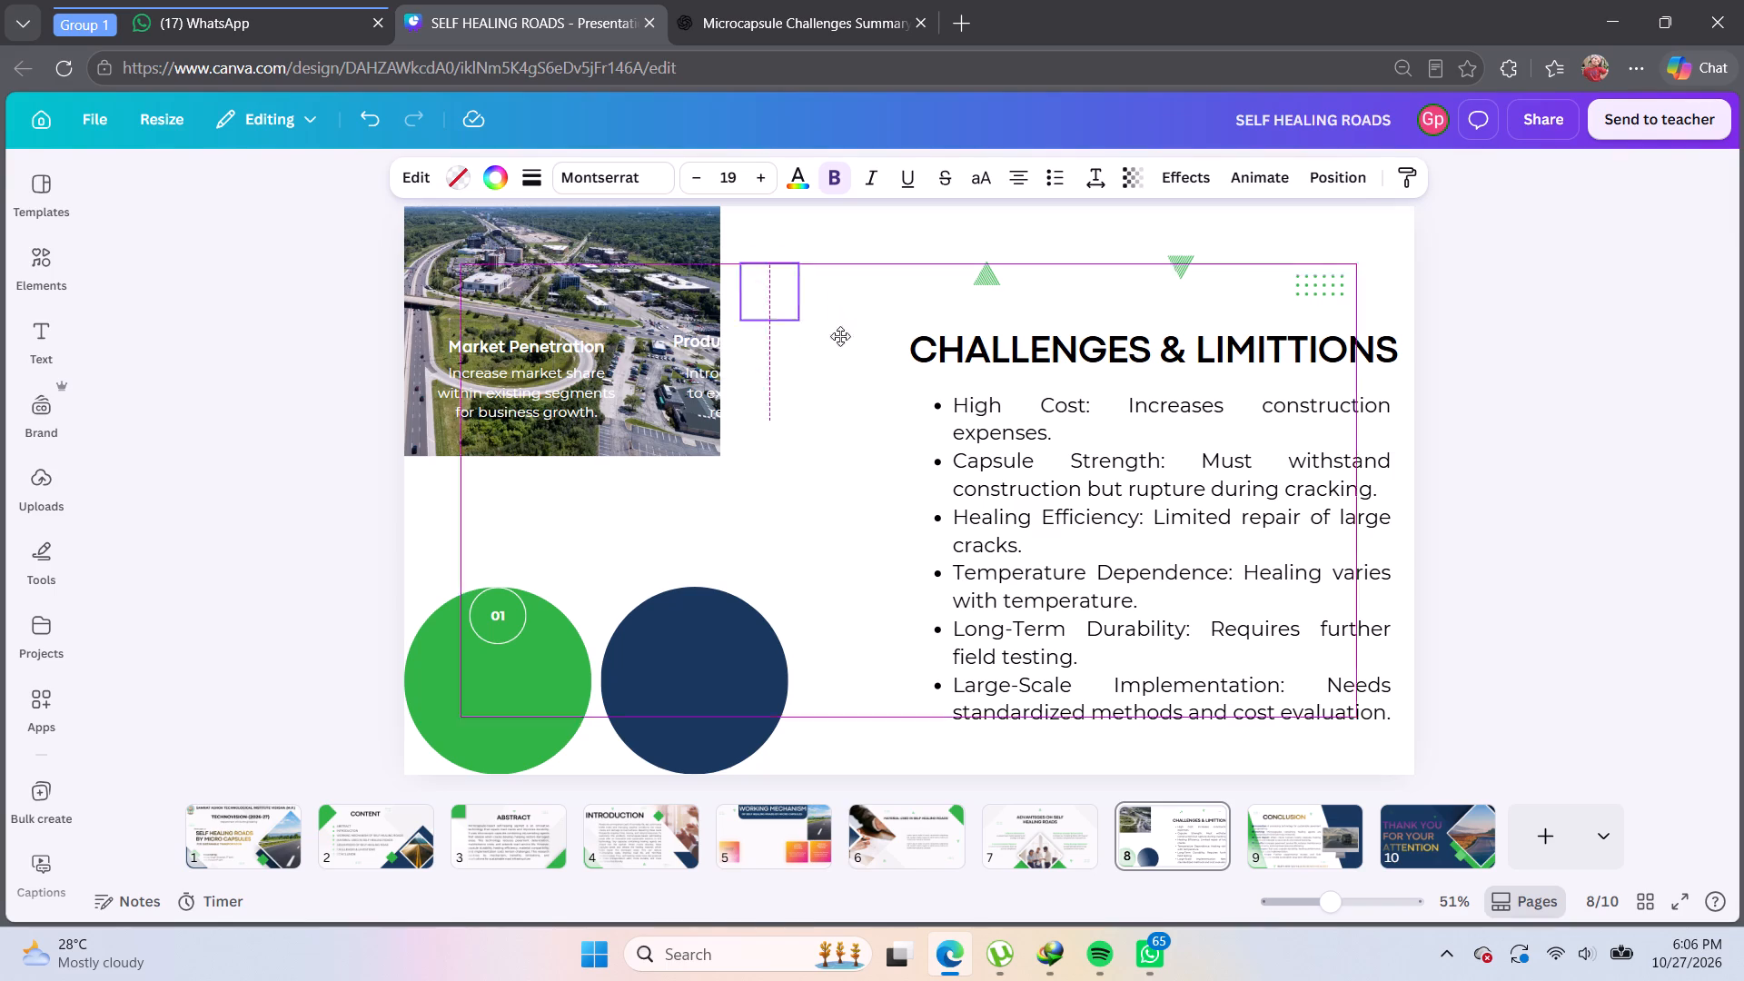
pyautogui.moveTo(840, 336); pyautogui.dragTo(763, 640)
pyautogui.click(802, 560)
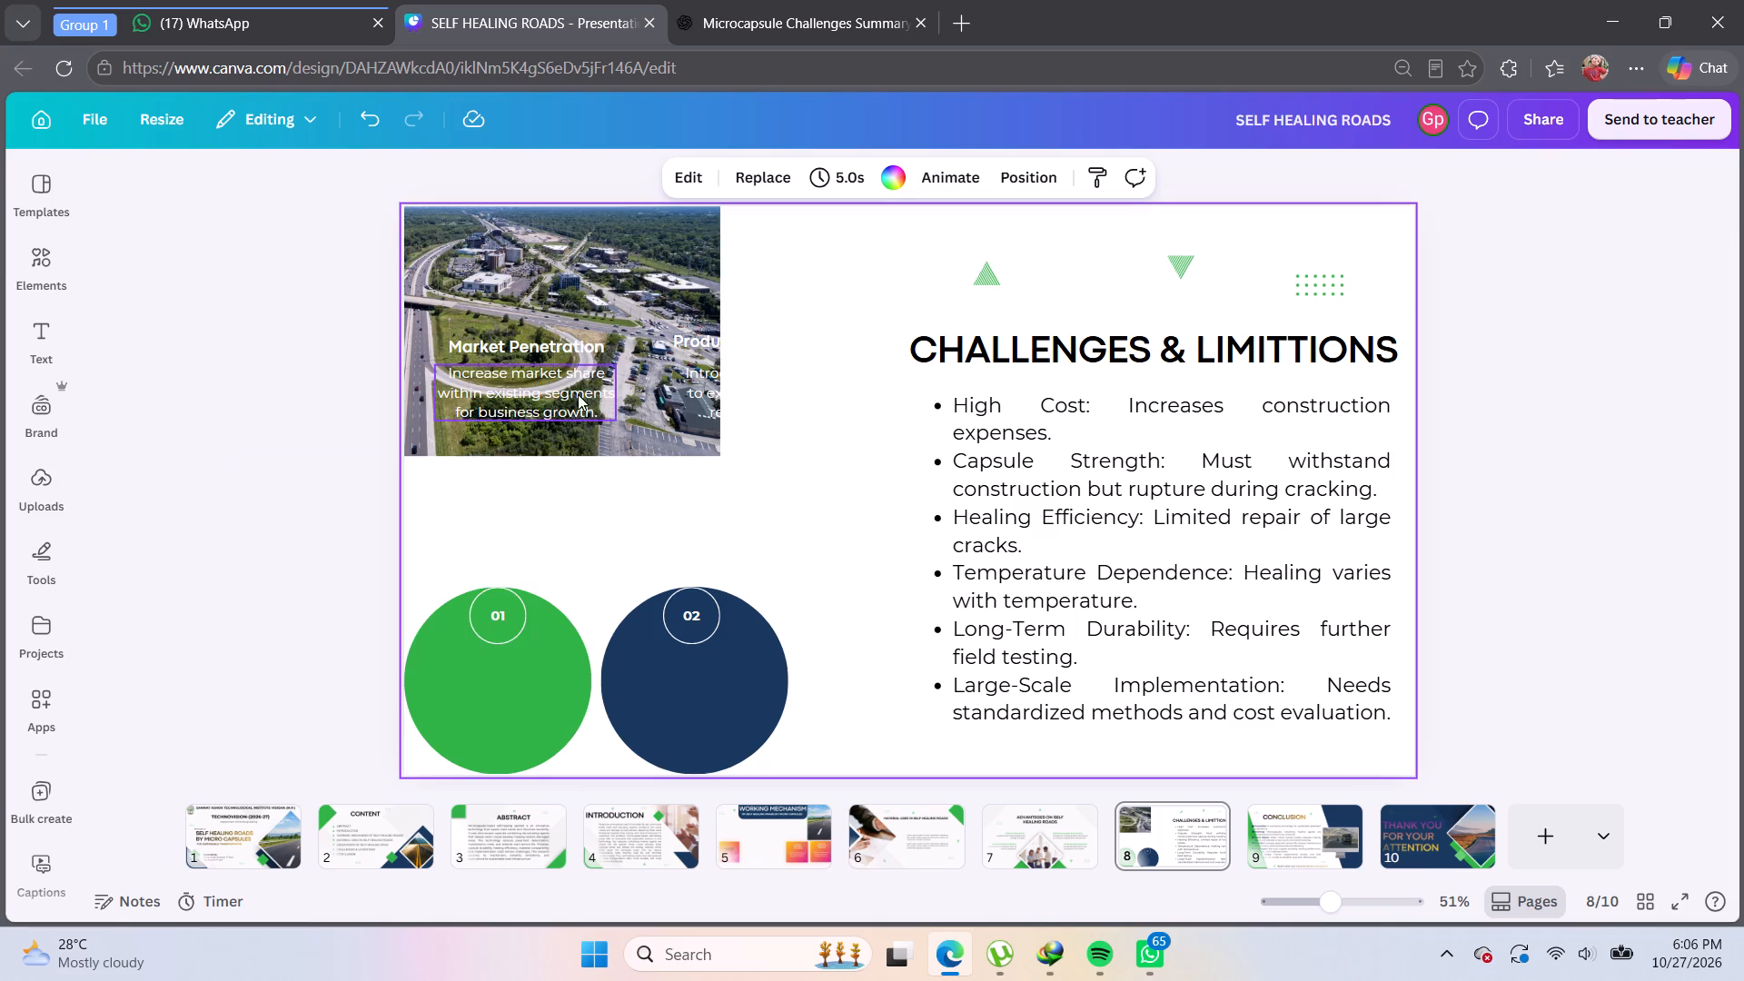
# Move the Market Penetration heading off the photo onto the green circle, just below the 01 badge.
pyautogui.click(556, 347)
pyautogui.moveTo(551, 343); pyautogui.dragTo(523, 674)
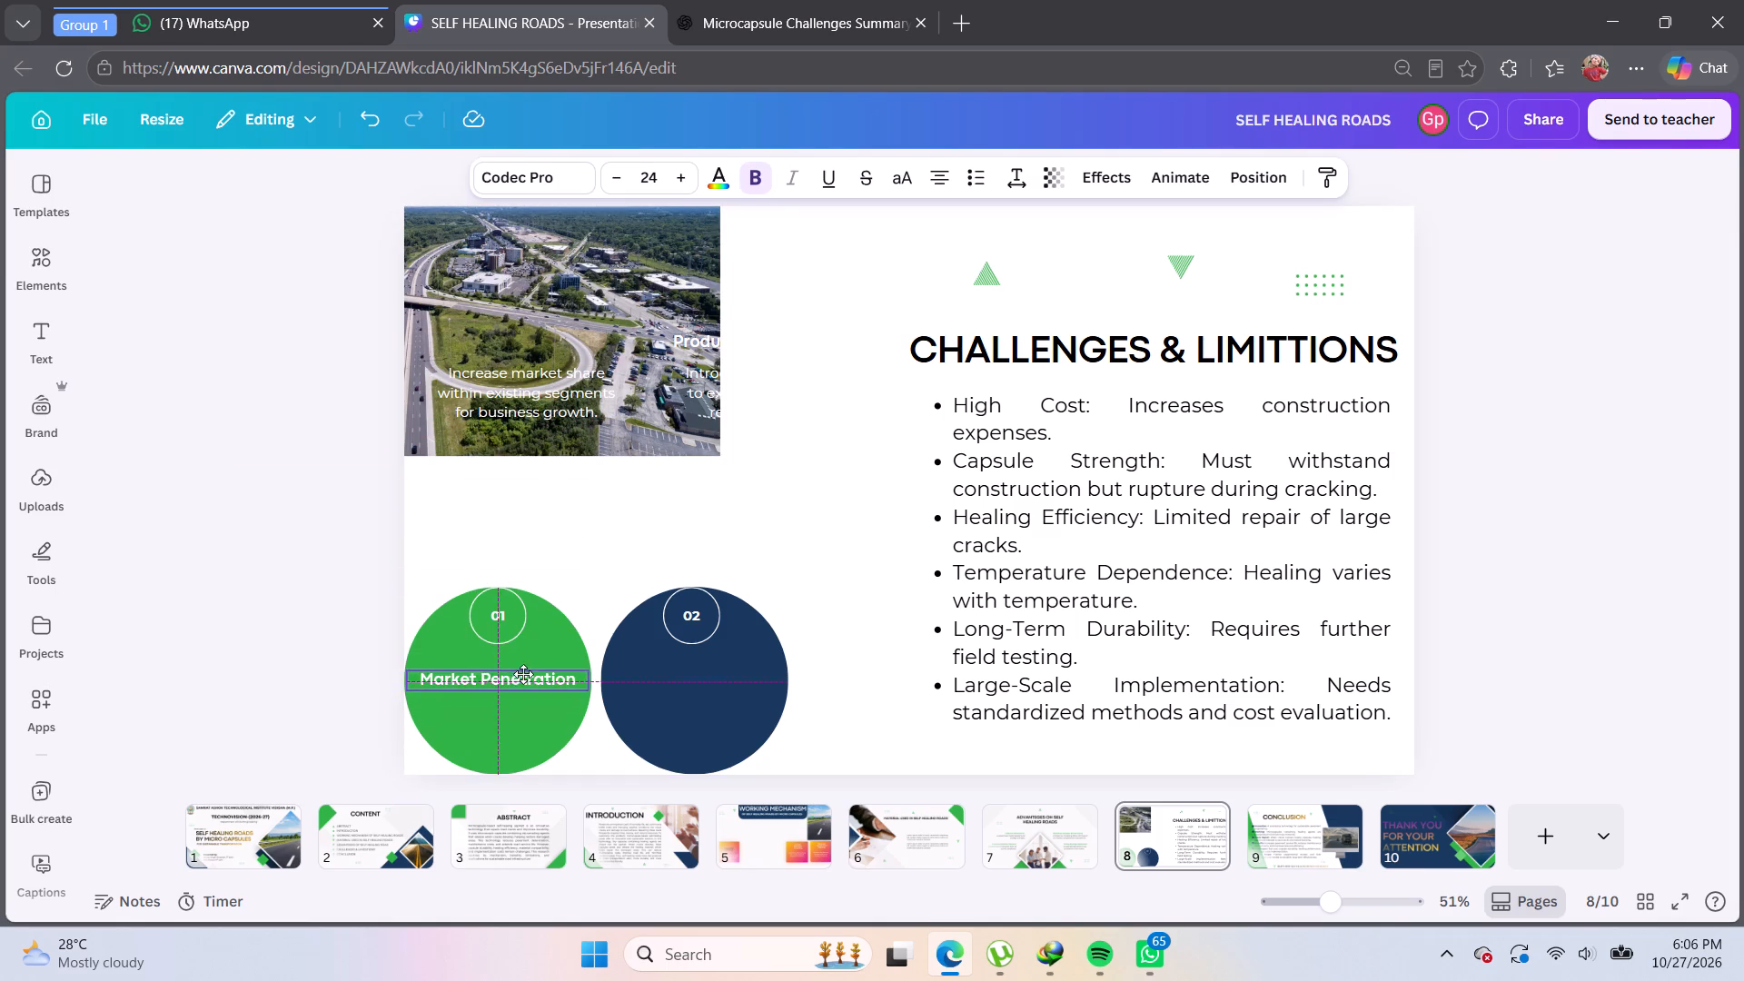
pyautogui.moveTo(523, 674); pyautogui.dragTo(518, 663)
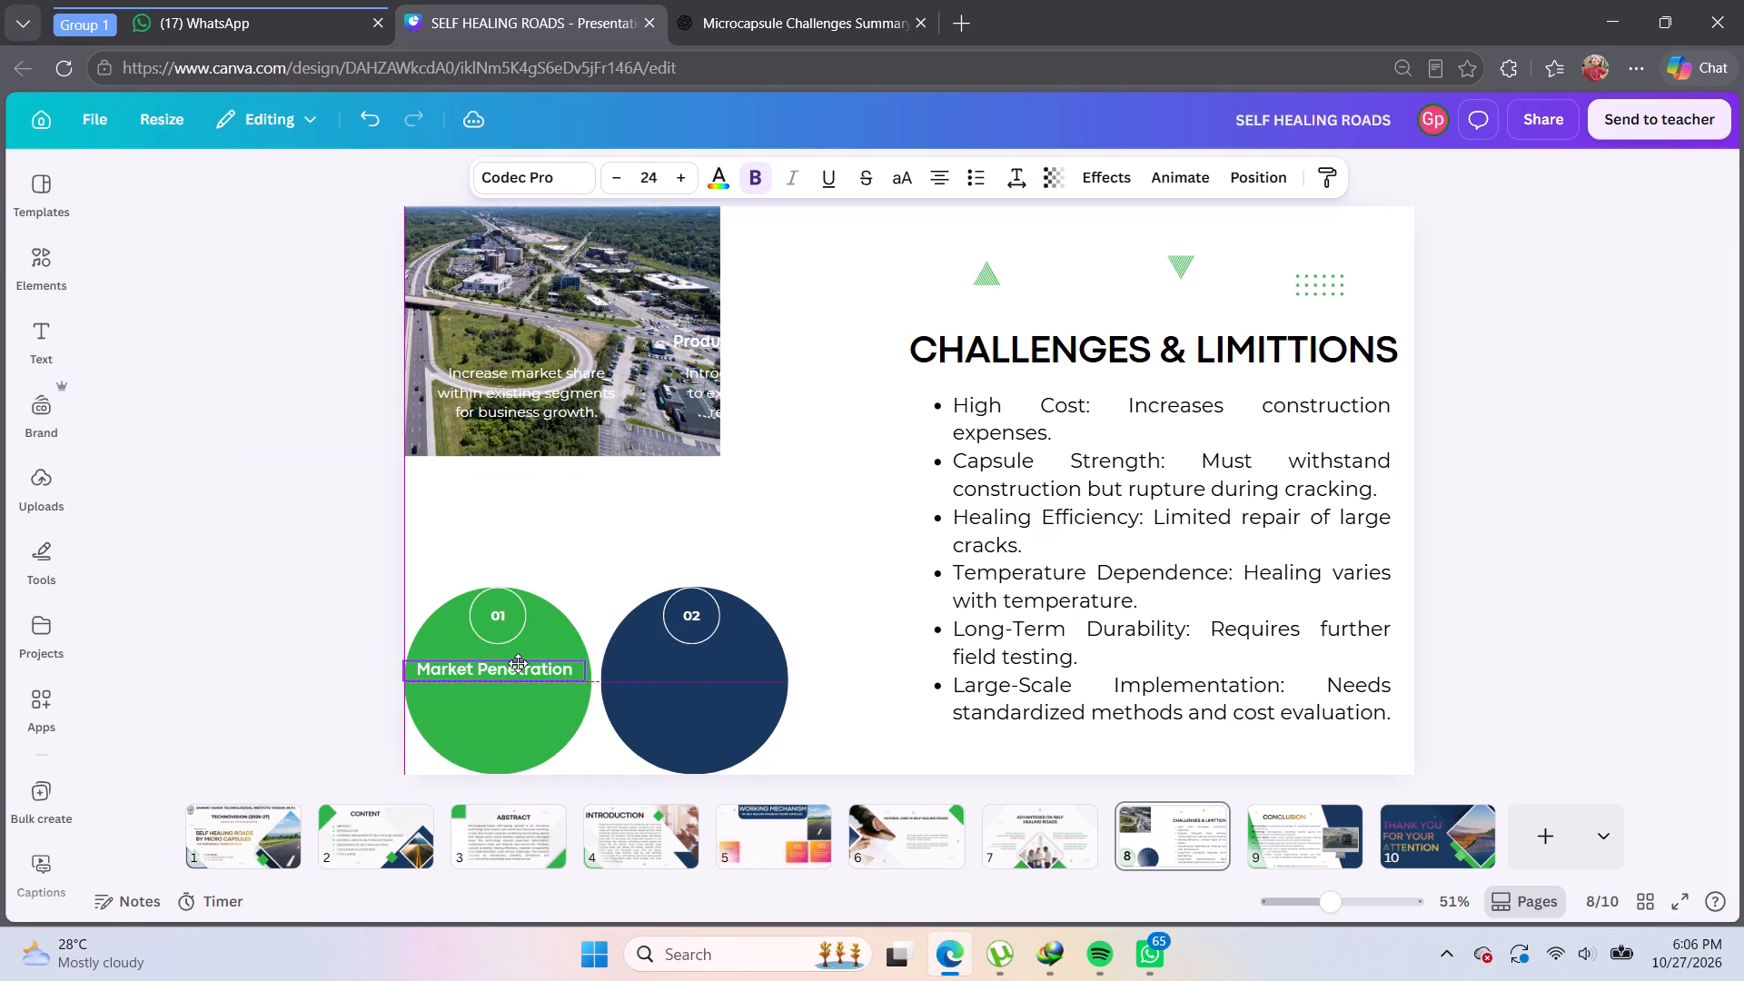
pyautogui.moveTo(518, 663); pyautogui.dragTo(520, 656)
pyautogui.click(562, 550)
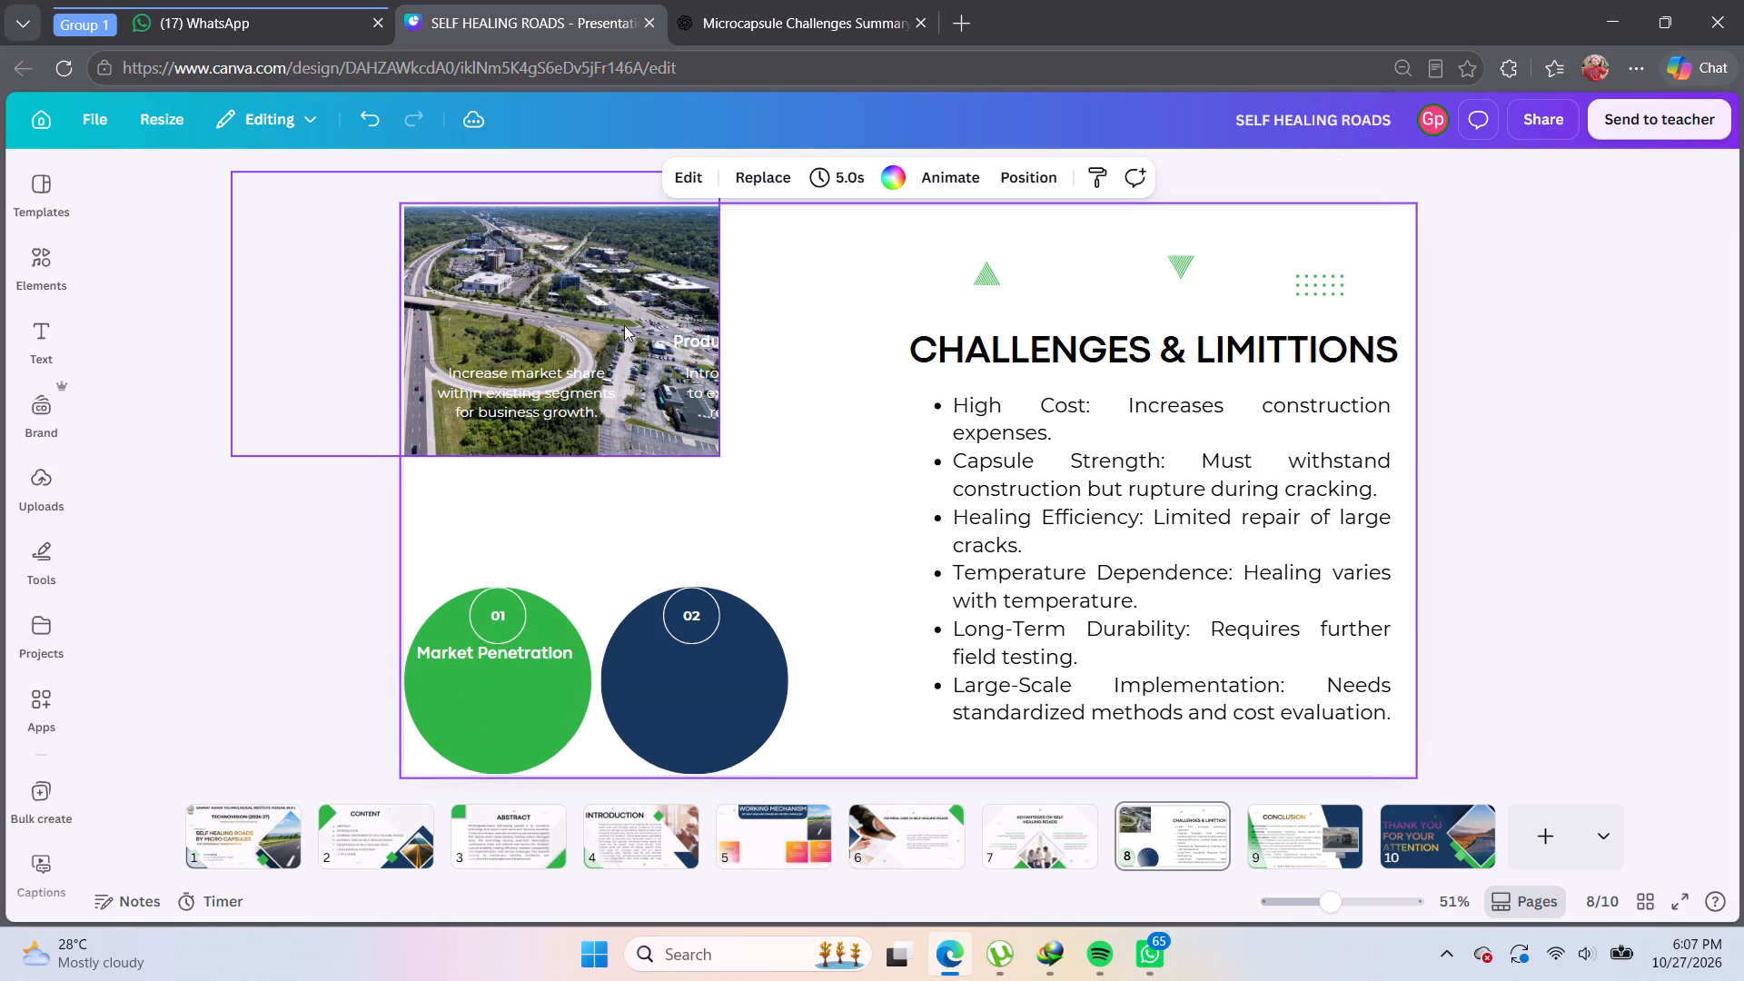
# Move the Product Development heading onto the navy circle below the 02 badge, level with the Market Penetration heading.
pyautogui.moveTo(733, 334); pyautogui.dragTo(689, 656)
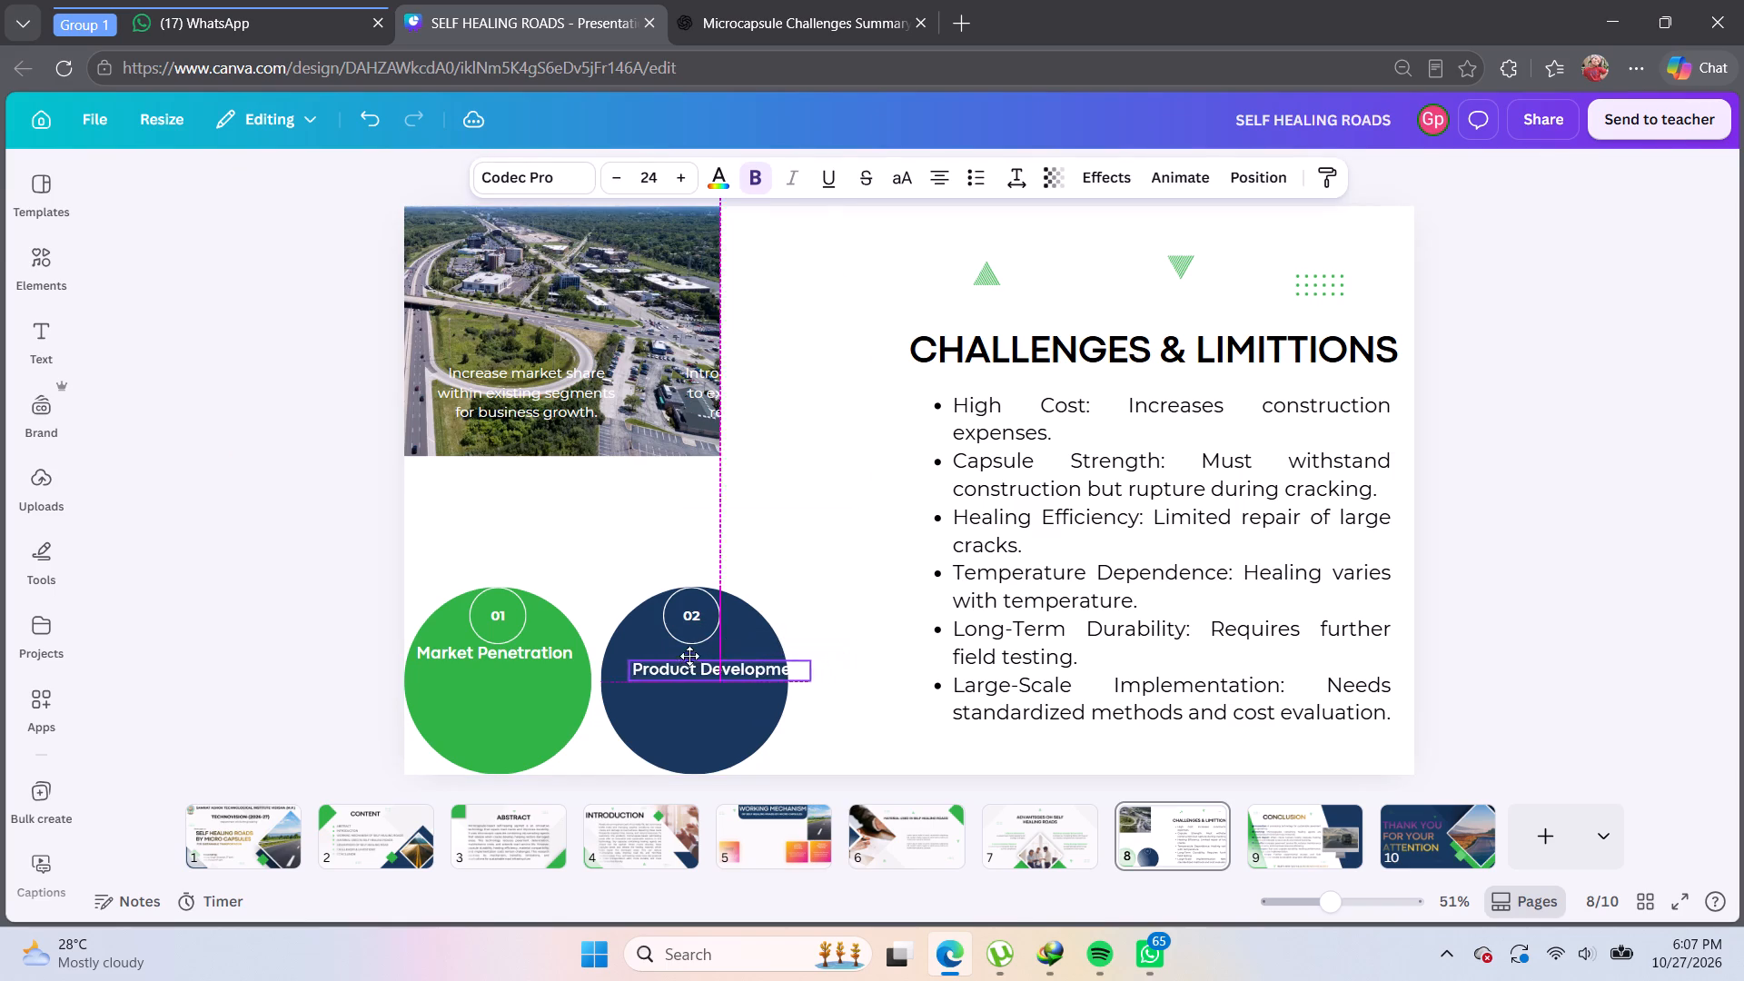
pyautogui.moveTo(689, 656); pyautogui.dragTo(674, 647)
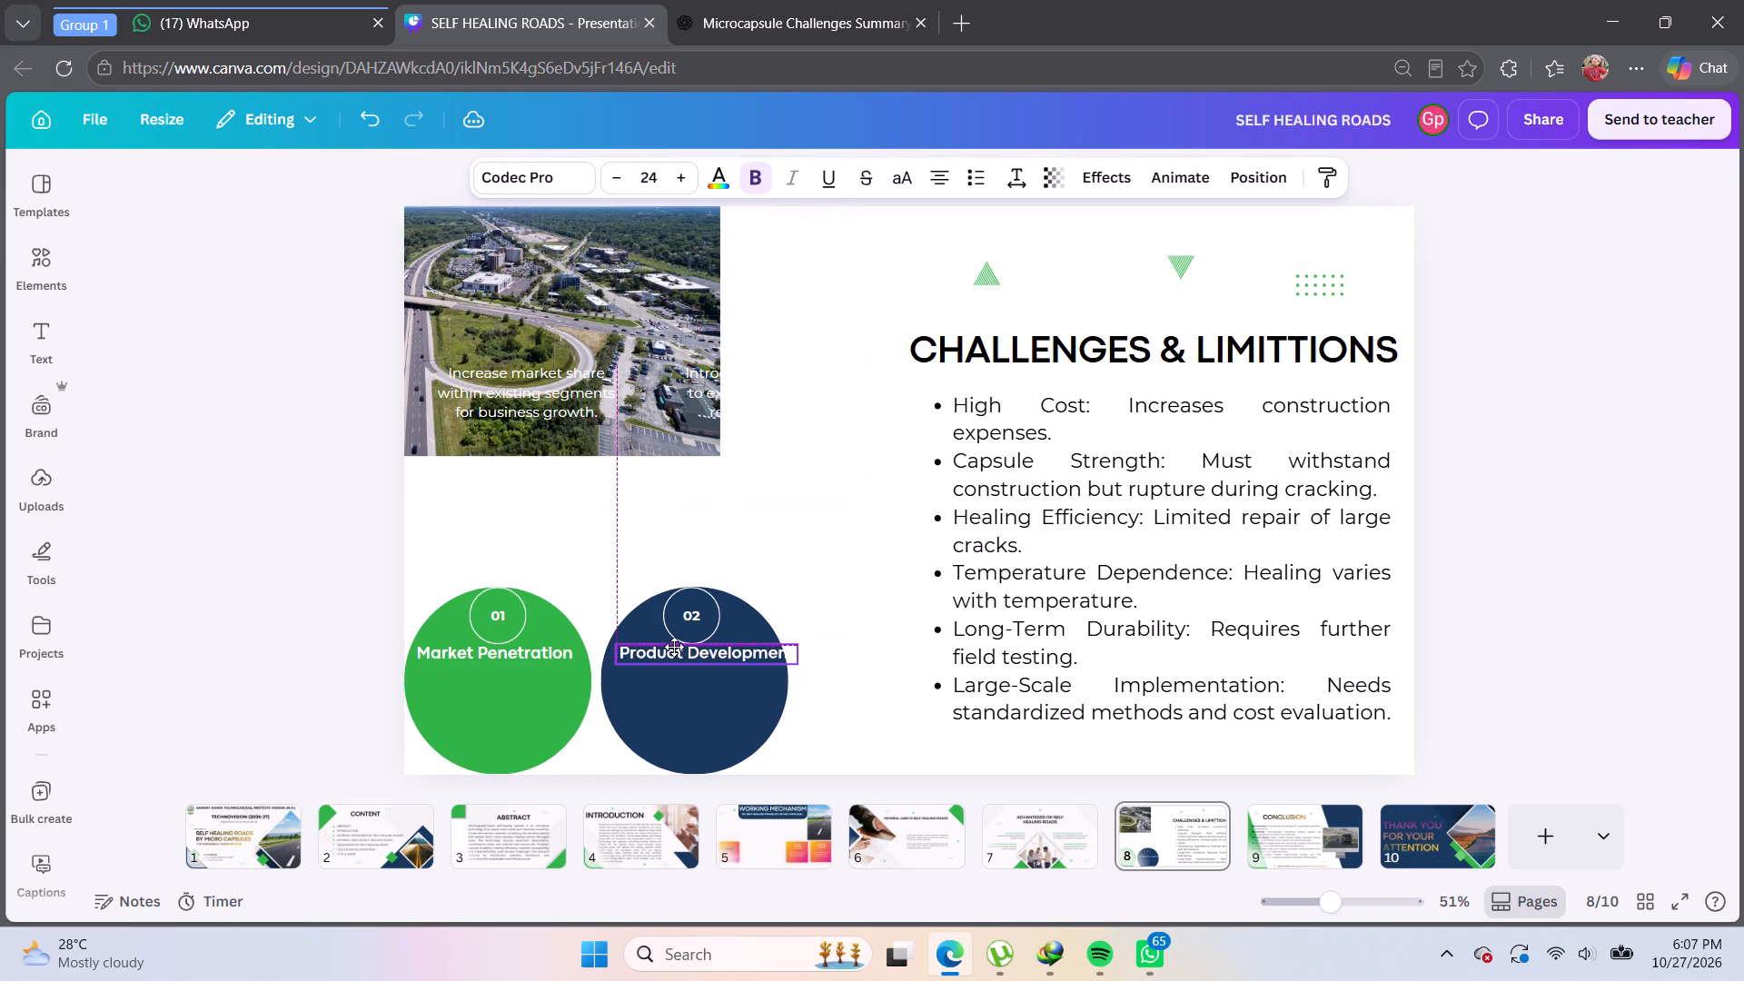
pyautogui.moveTo(674, 647); pyautogui.dragTo(673, 647)
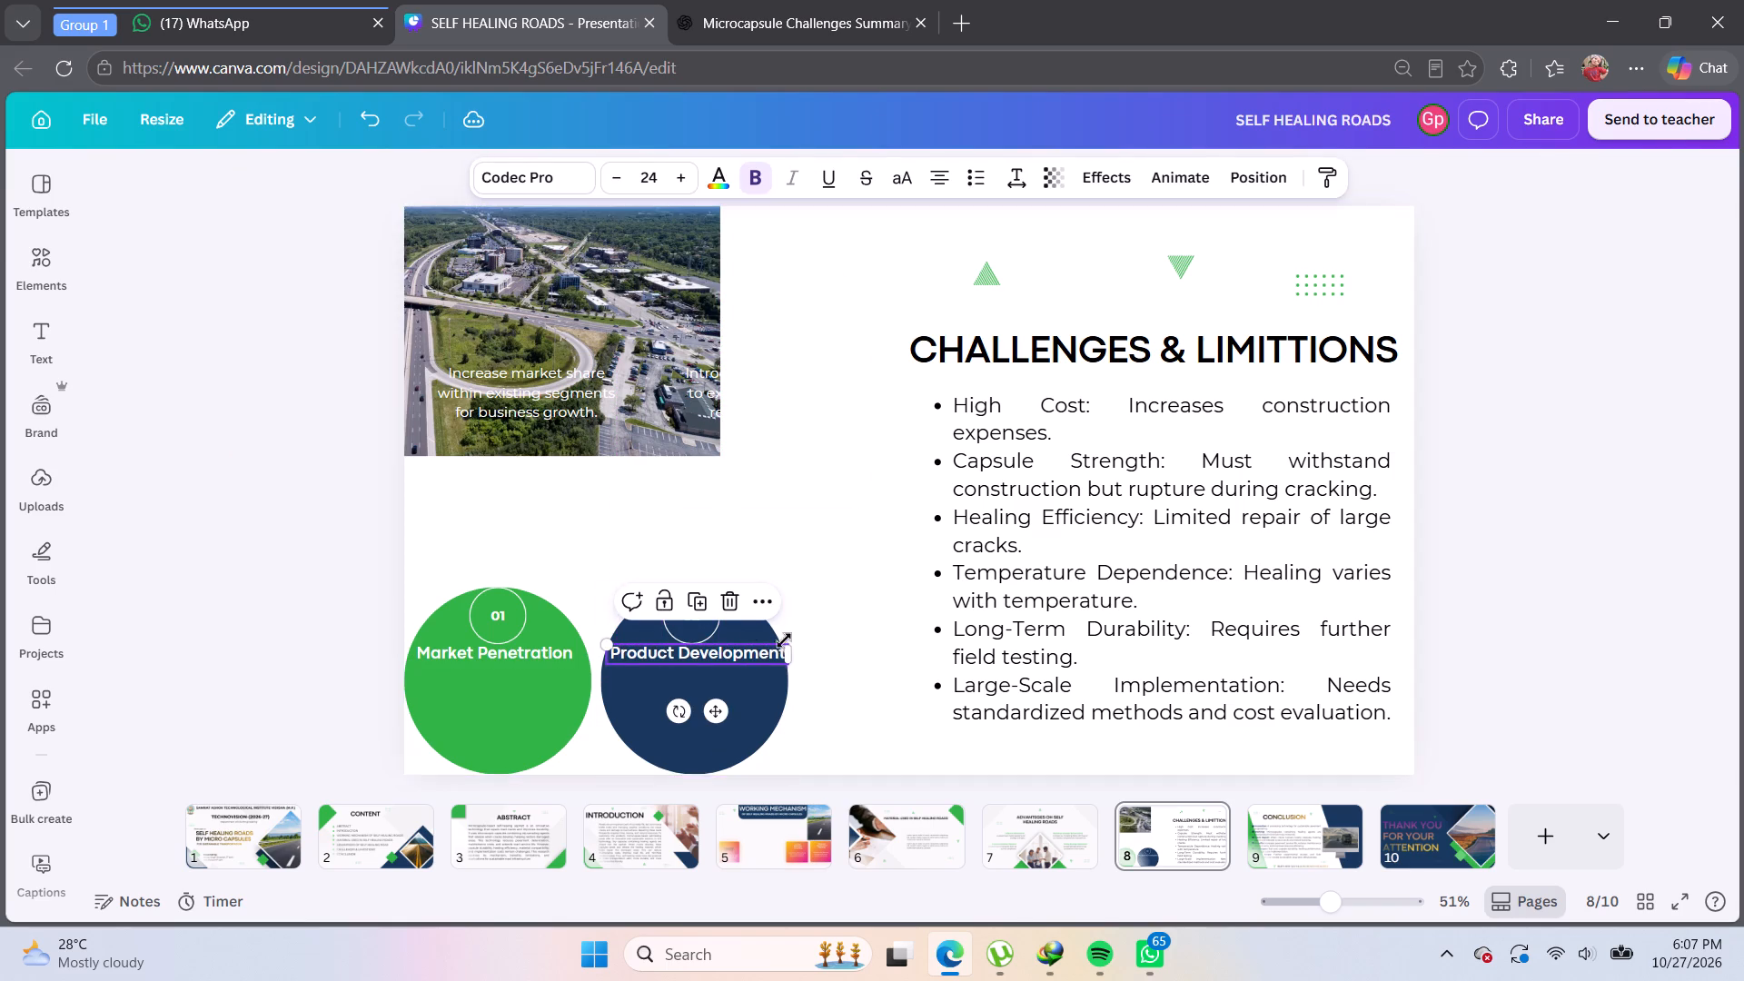
# Set the Product Development heading's font size to 23 and centre it horizontally on the navy circle.
pyautogui.click(617, 173)
pyautogui.click(617, 173)
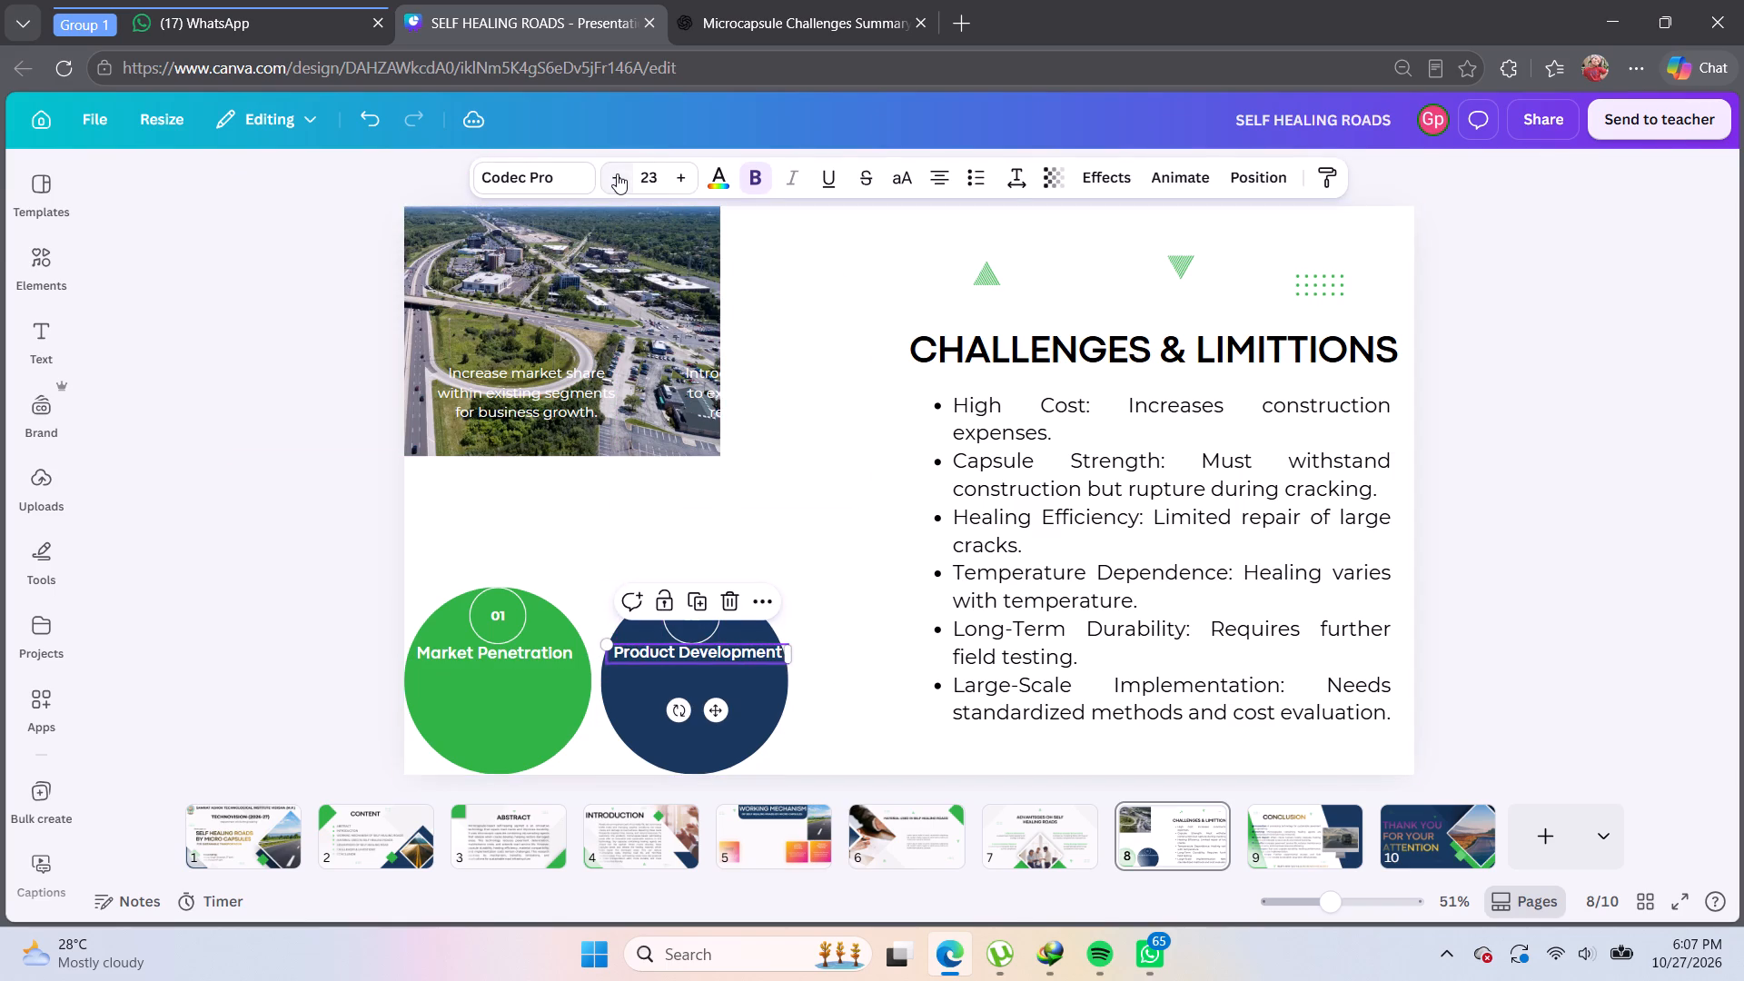
pyautogui.click(686, 166)
pyautogui.click(749, 656)
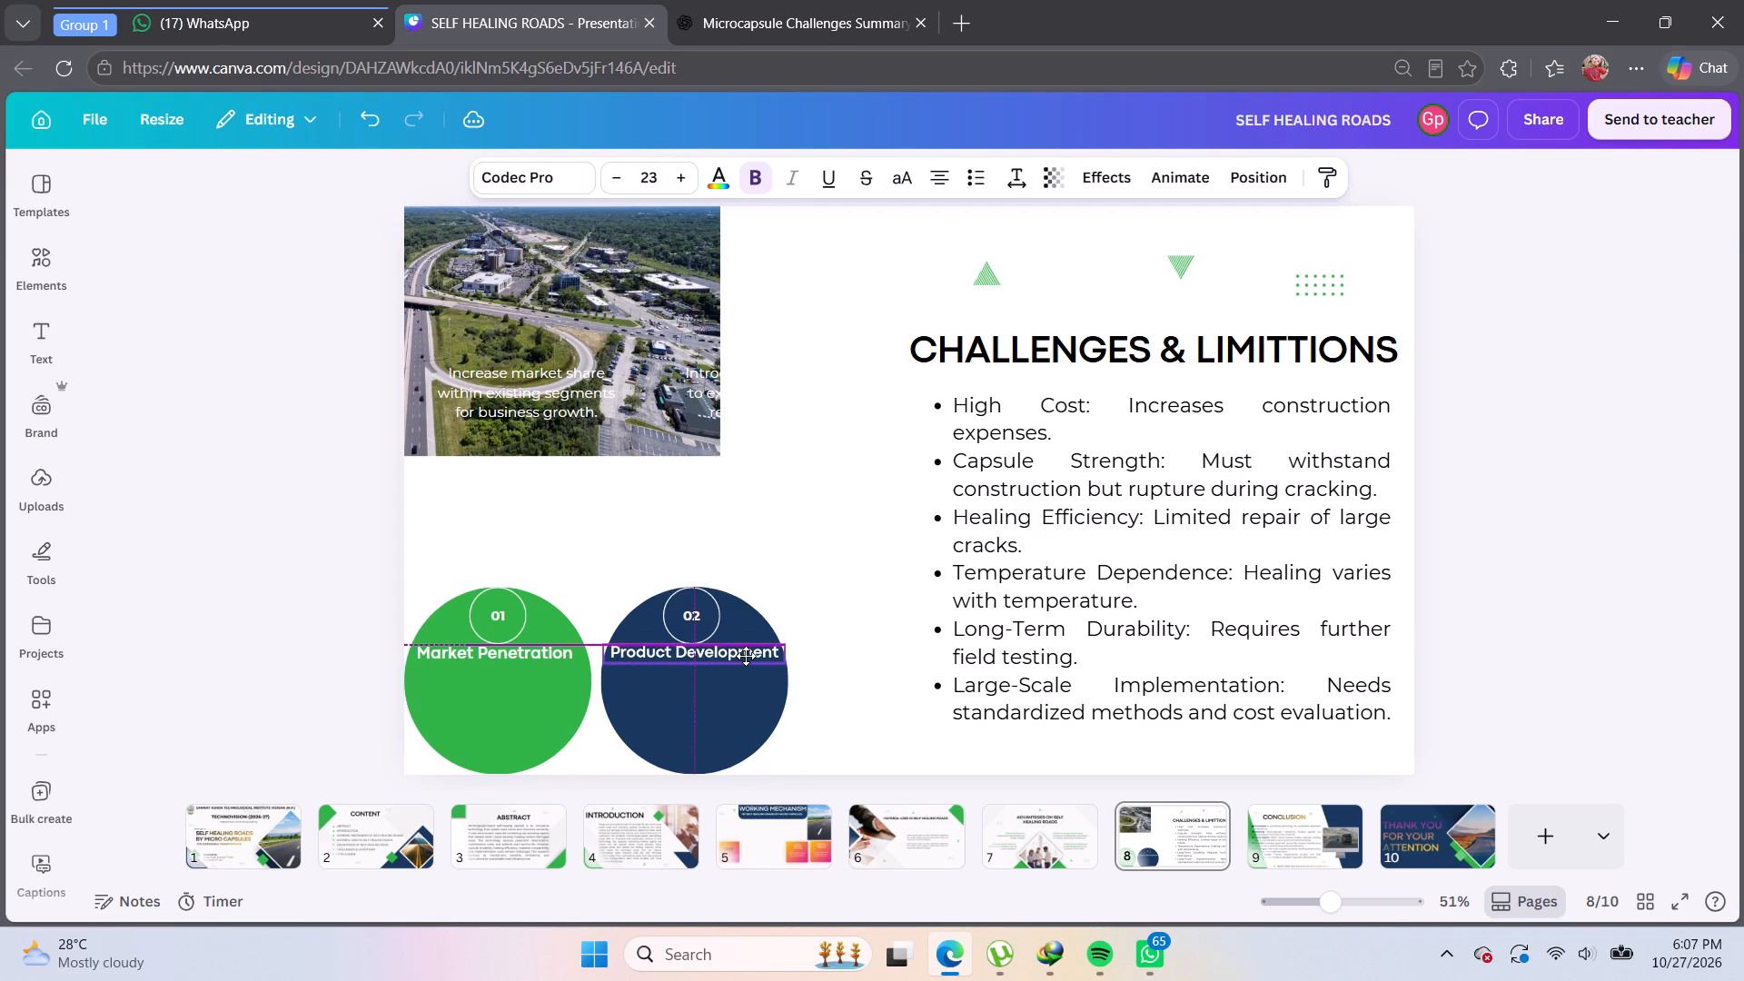
pyautogui.click(811, 679)
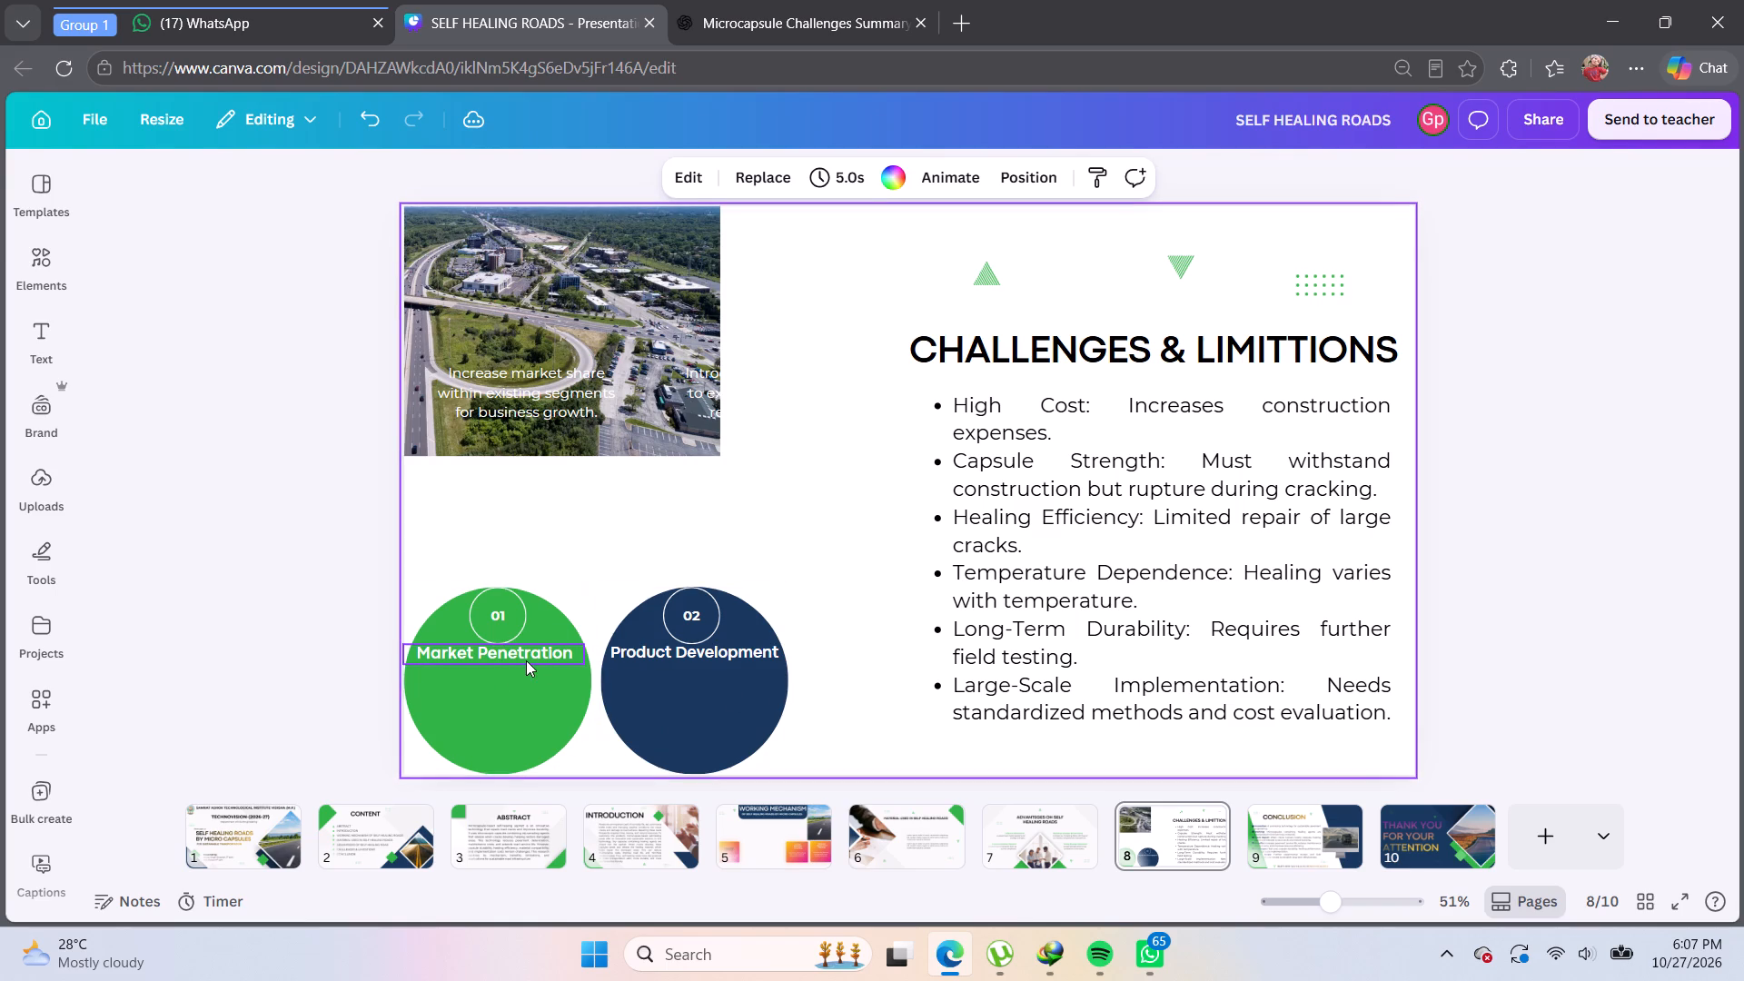
# Move the "Increase market share within existing segments" description onto the green circle beneath the Market Penetration heading.
pyautogui.click(525, 659)
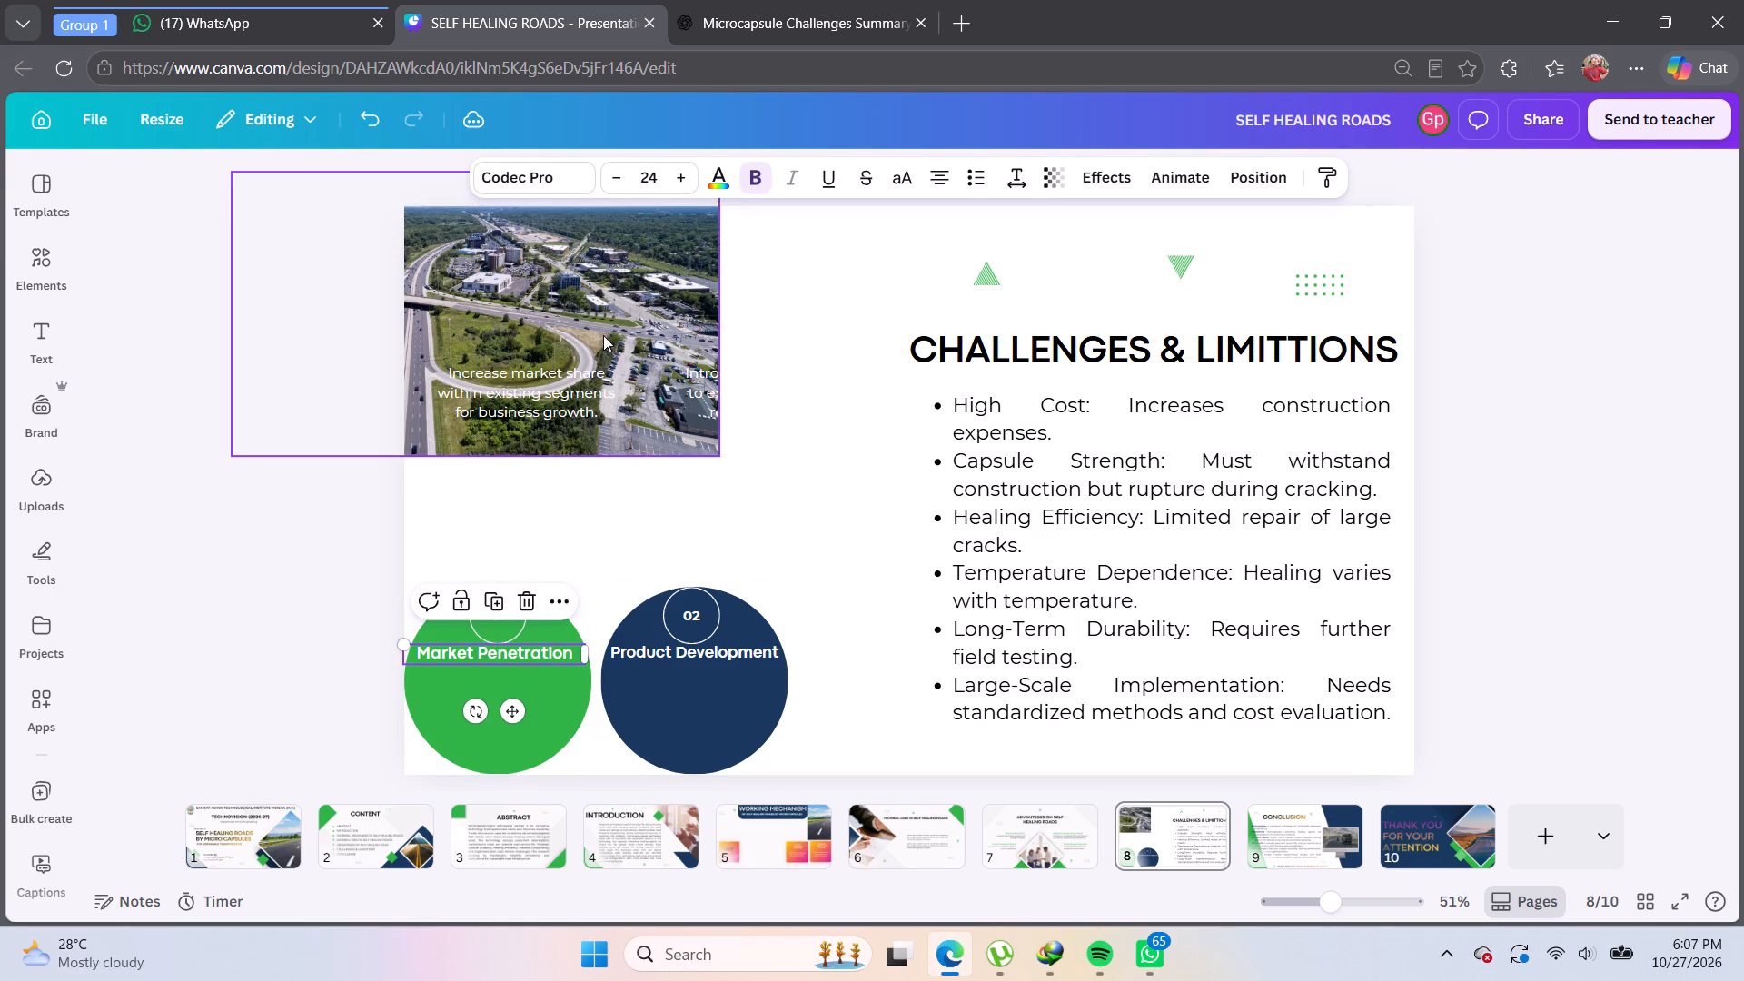
pyautogui.click(539, 646)
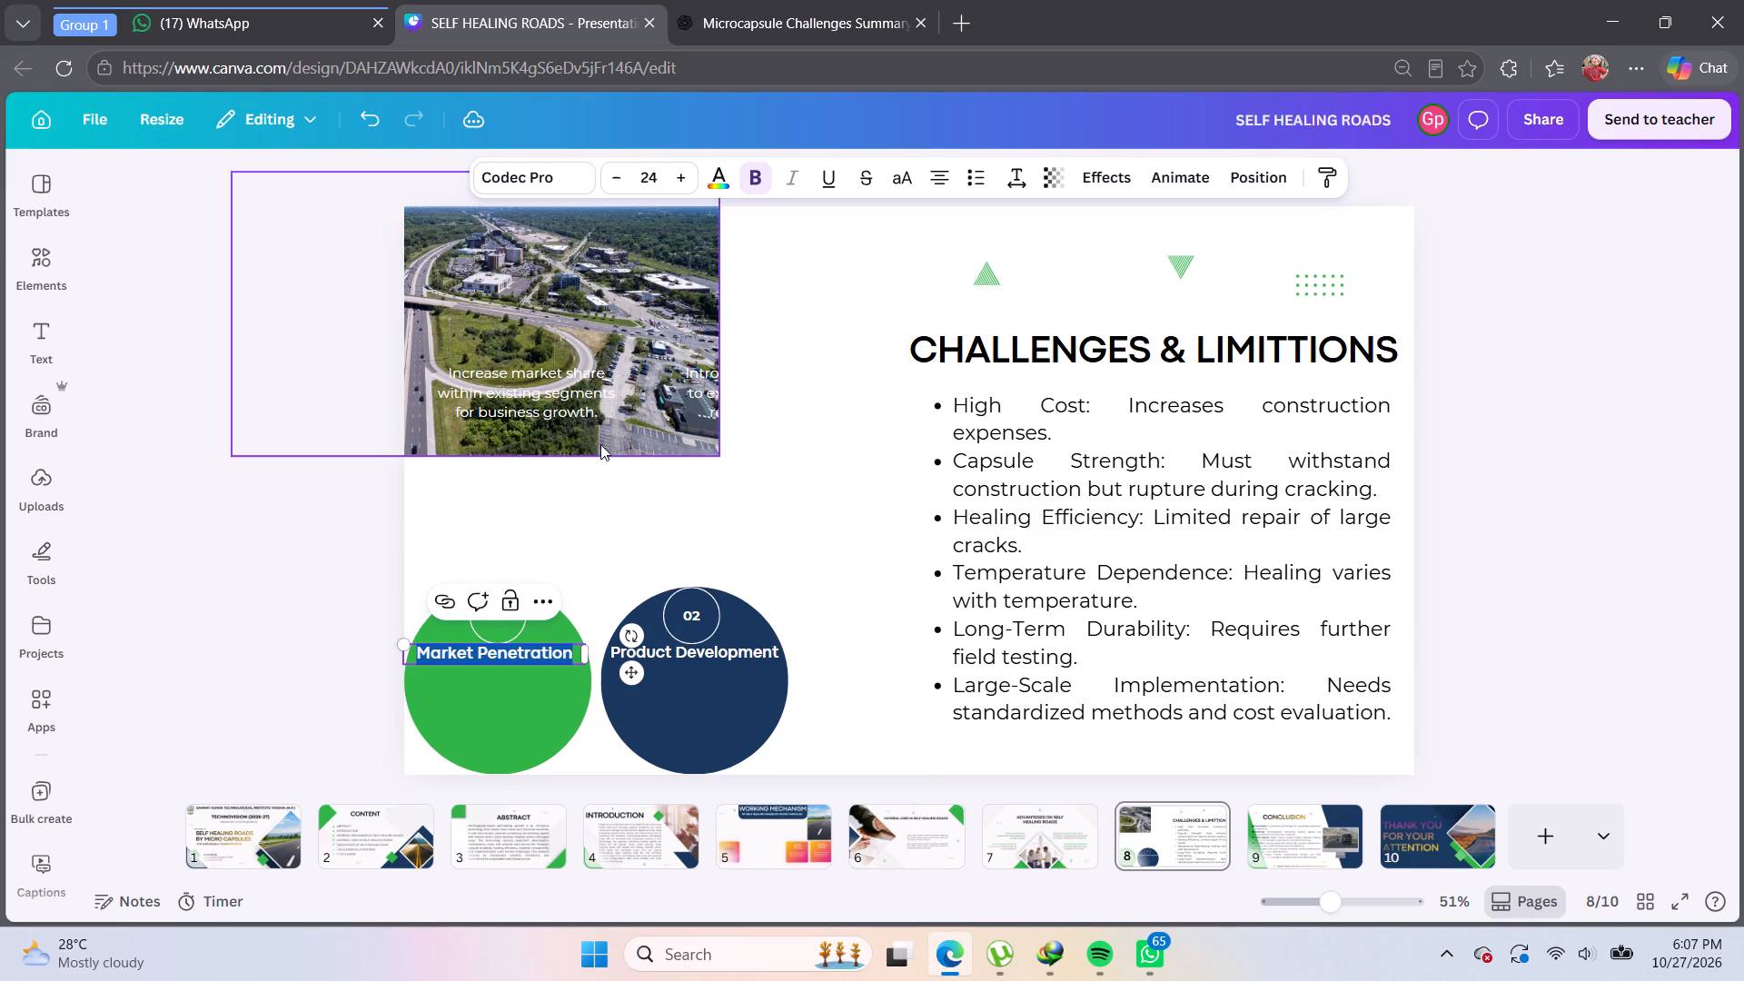
pyautogui.moveTo(541, 384); pyautogui.dragTo(503, 703)
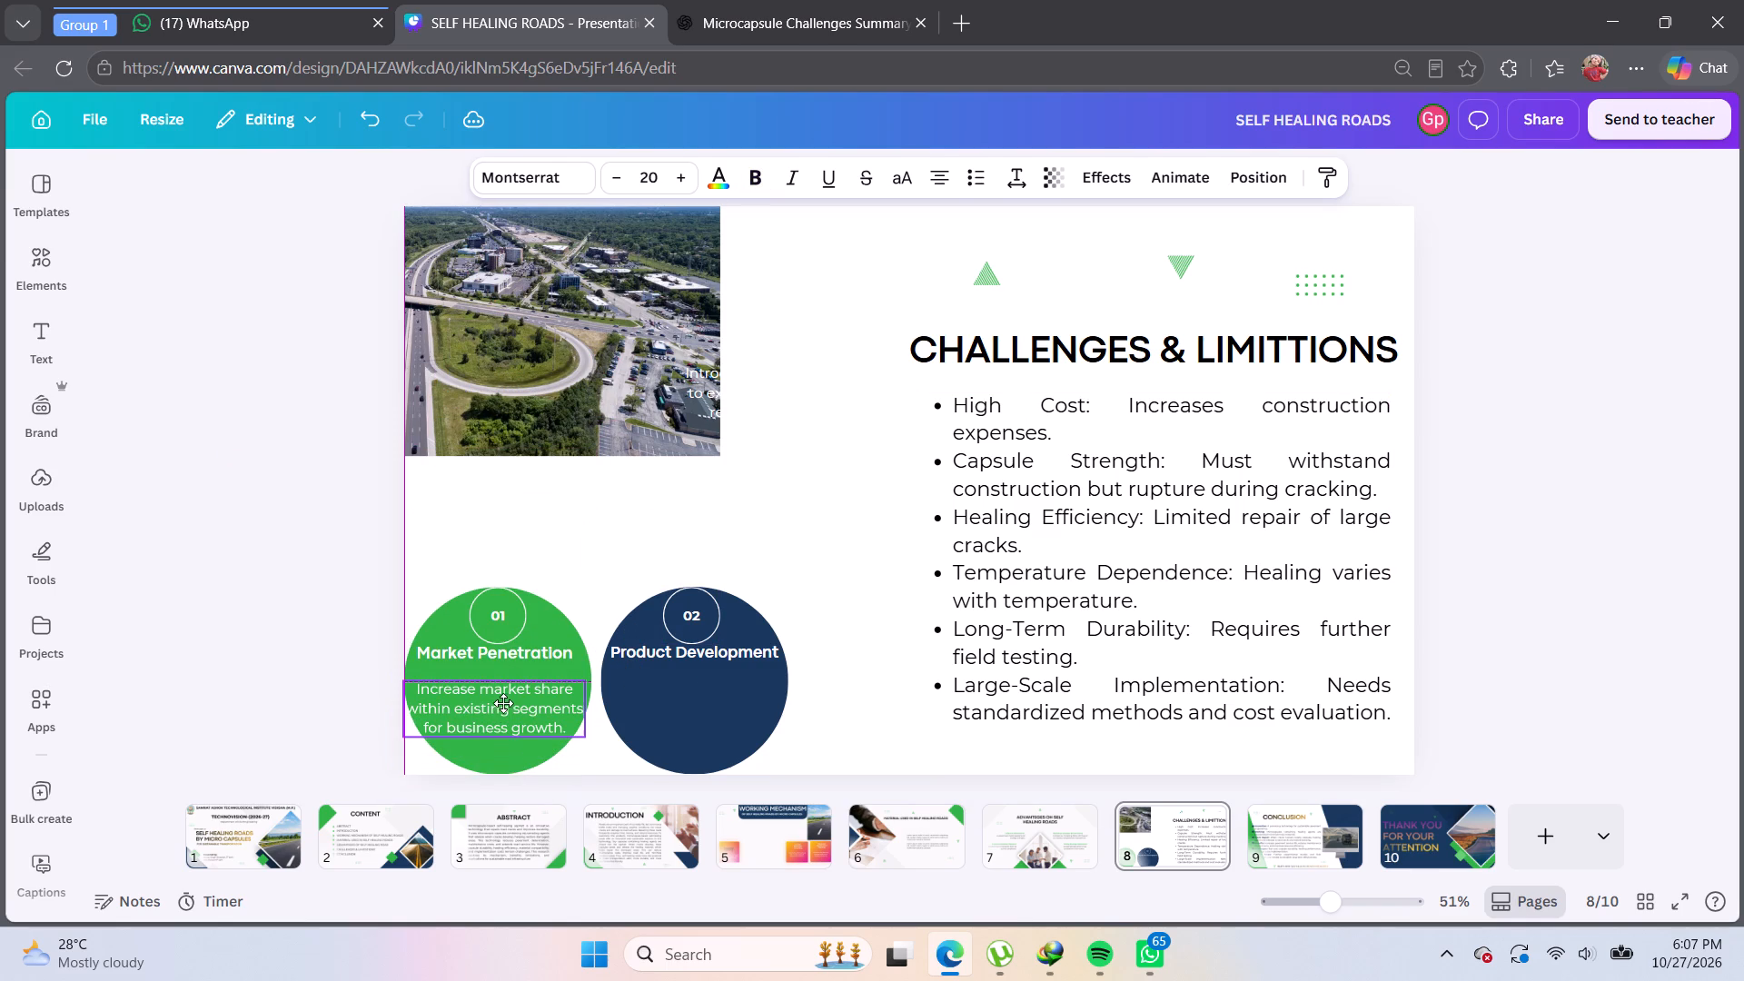
pyautogui.moveTo(503, 703); pyautogui.dragTo(510, 696)
# Move the "Introduce new products" description off the photo onto the navy circle, beneath the Product Development heading and level with the green circle's description.
pyautogui.moveTo(778, 380); pyautogui.dragTo(721, 685)
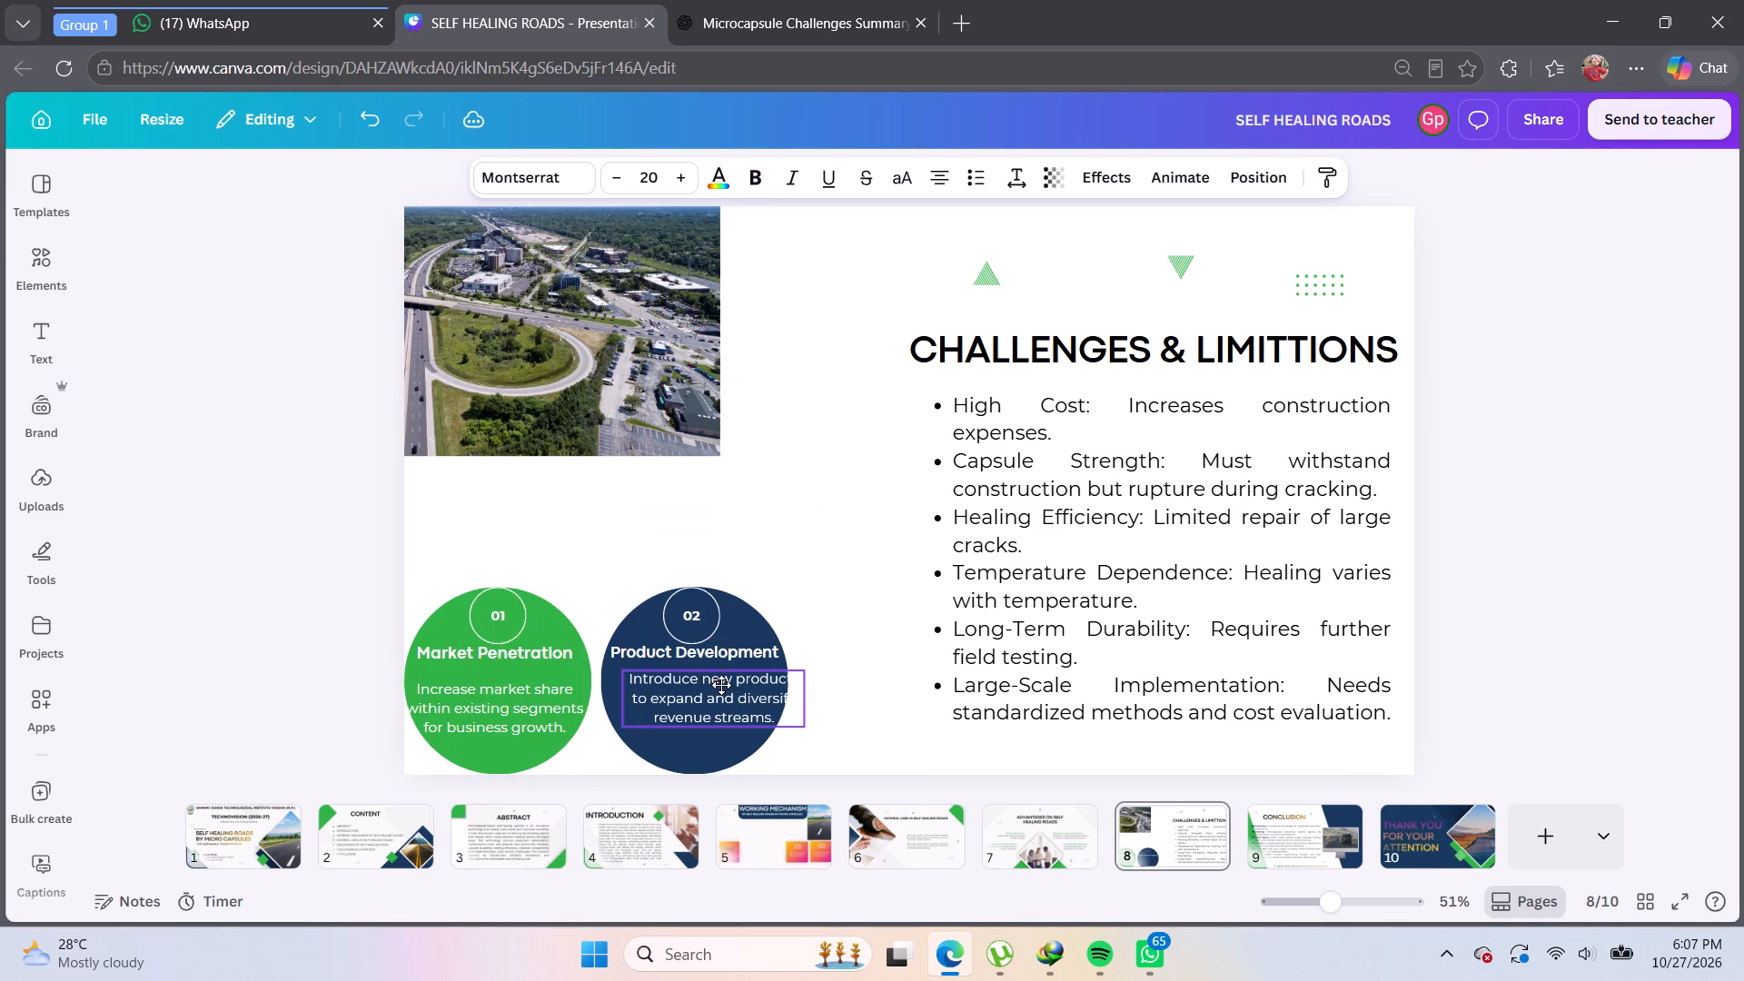
pyautogui.moveTo(721, 685); pyautogui.dragTo(712, 695)
pyautogui.click(765, 513)
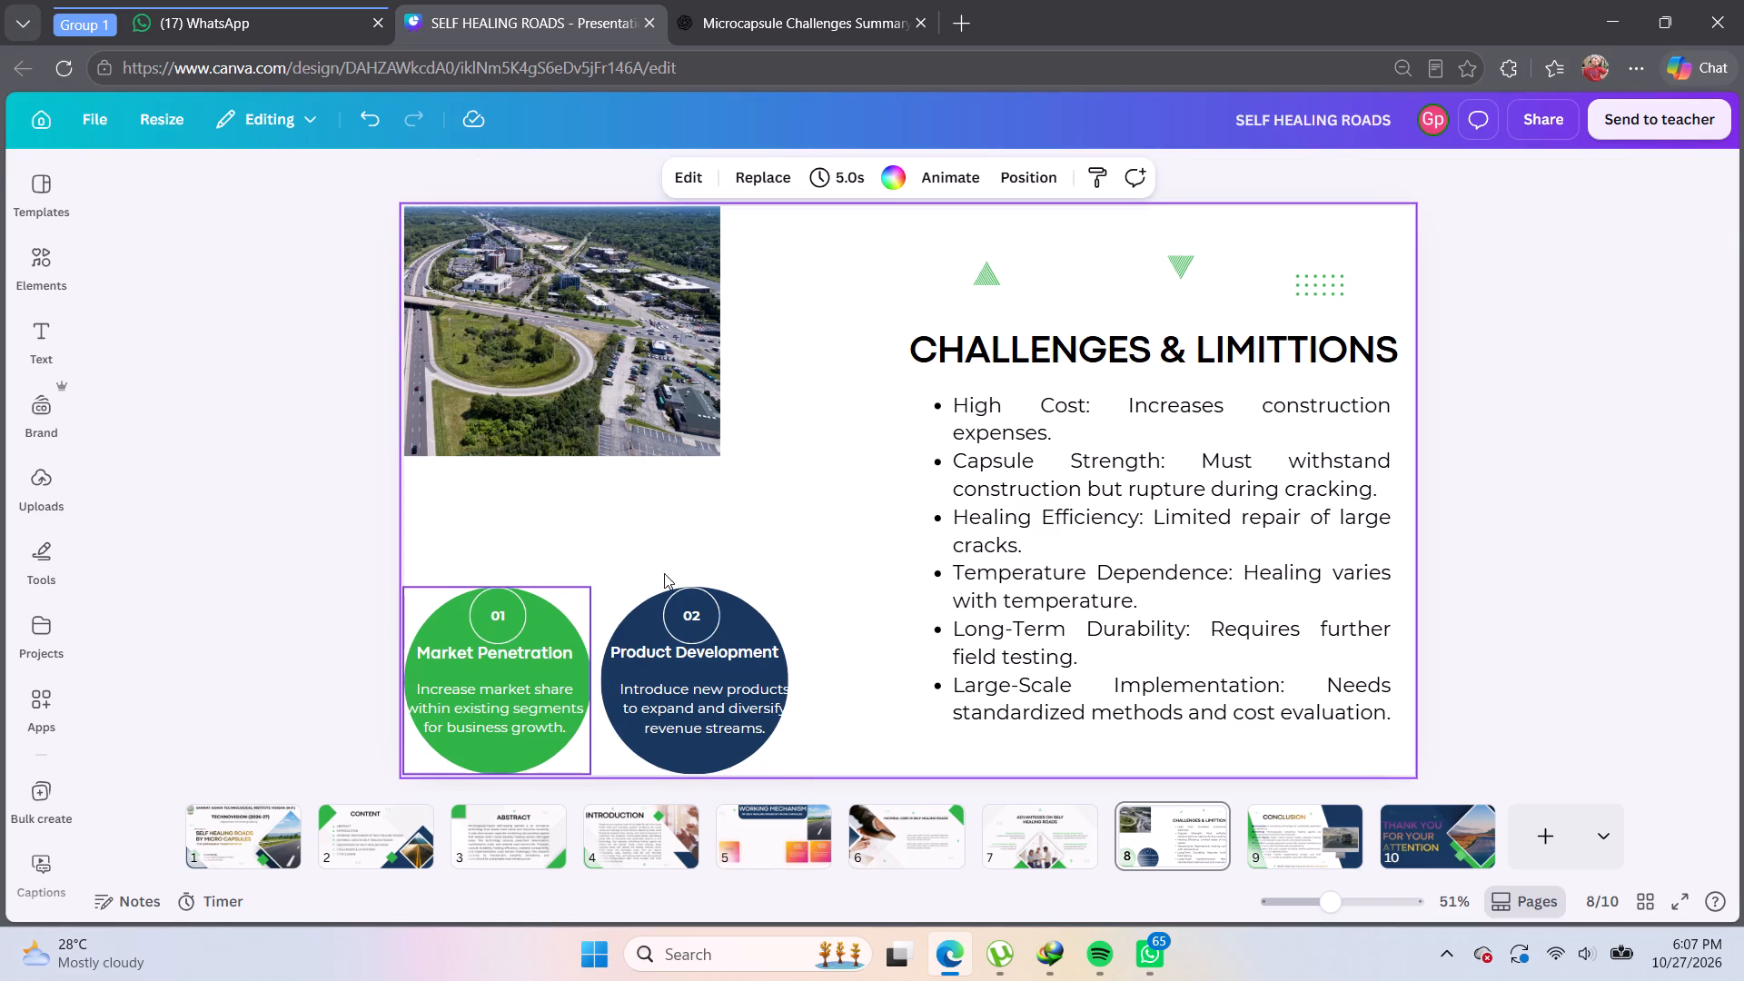
# Replace the green circle's description with "Increases construction expenses." copied from the High Cost bullet.
pyautogui.click(507, 686)
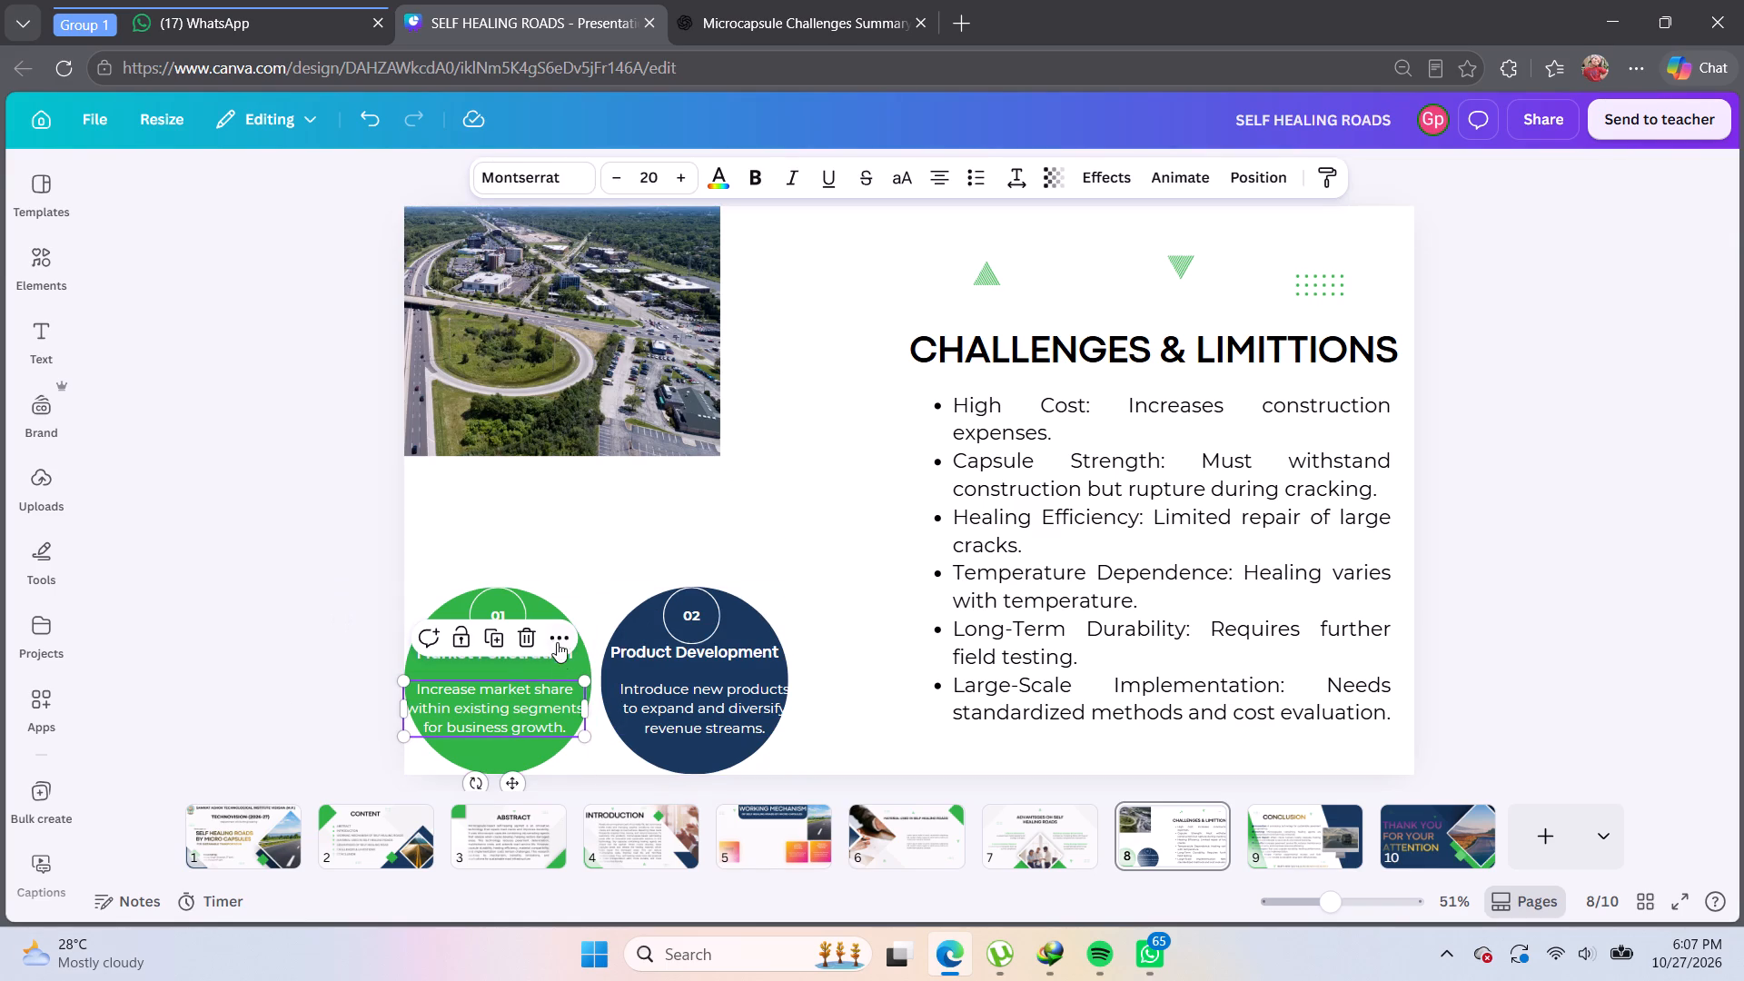
pyautogui.click(1135, 414)
pyautogui.click(1136, 411)
pyautogui.click(1129, 409)
pyautogui.moveTo(1129, 409); pyautogui.dragTo(1244, 417)
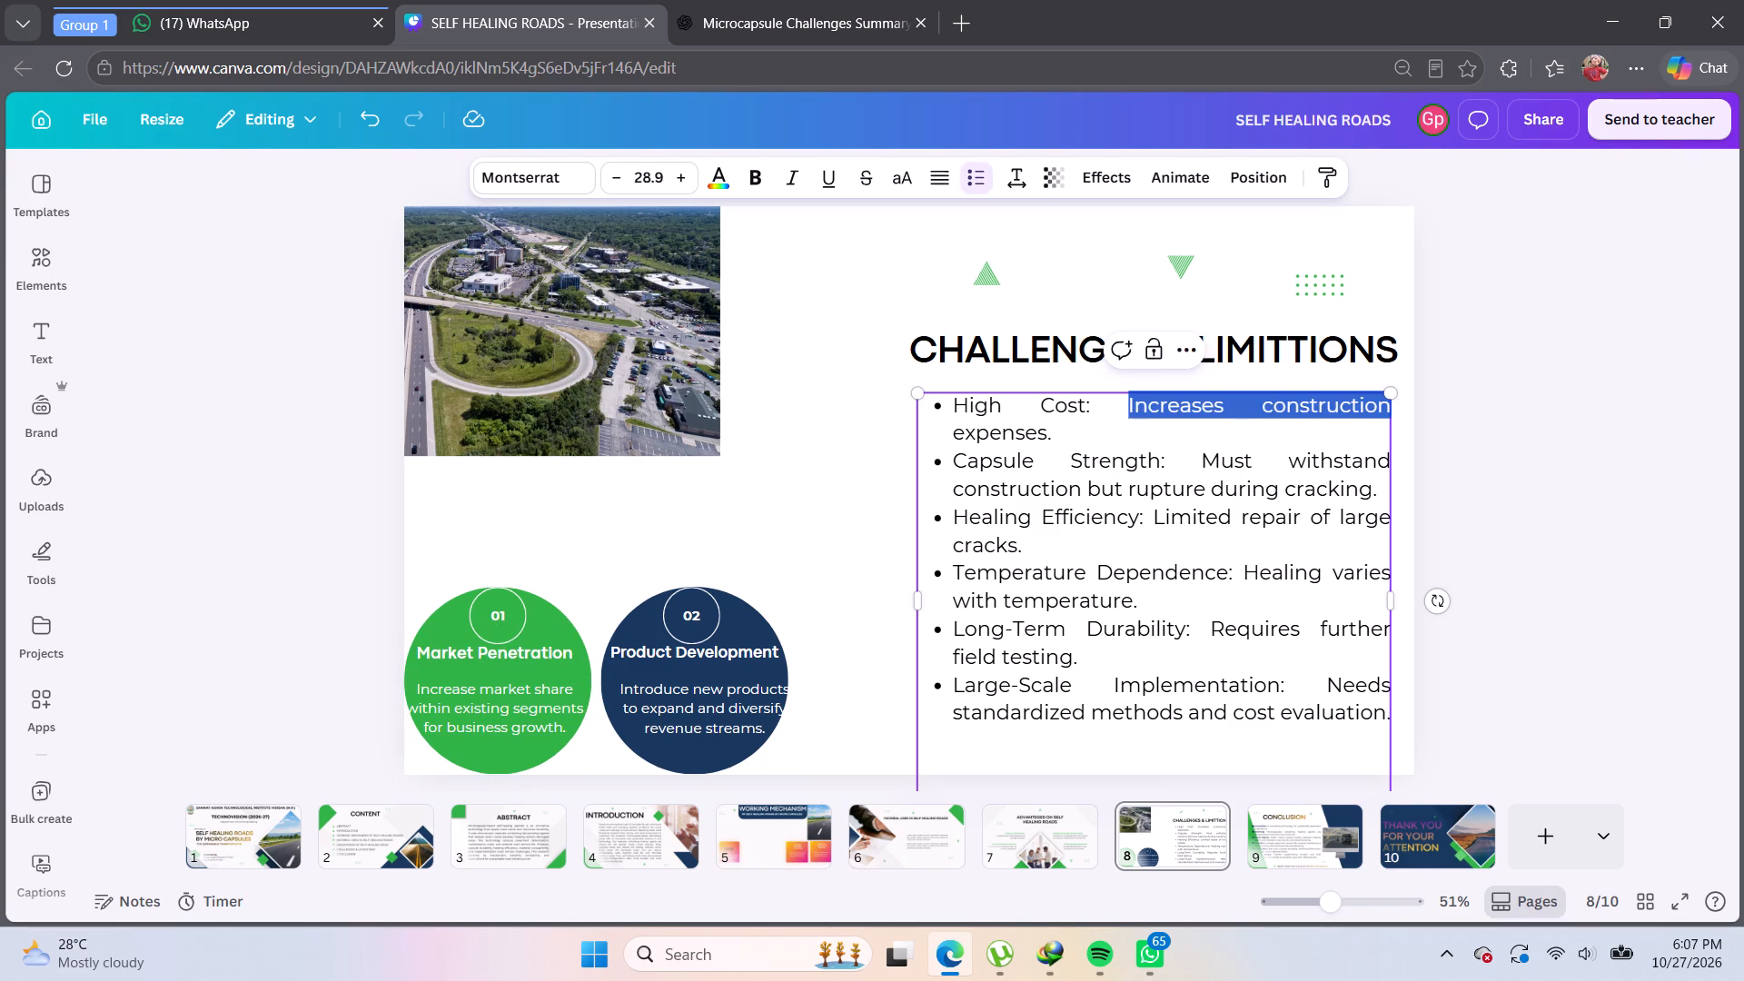
pyautogui.moveTo(1244, 417); pyautogui.dragTo(1267, 432)
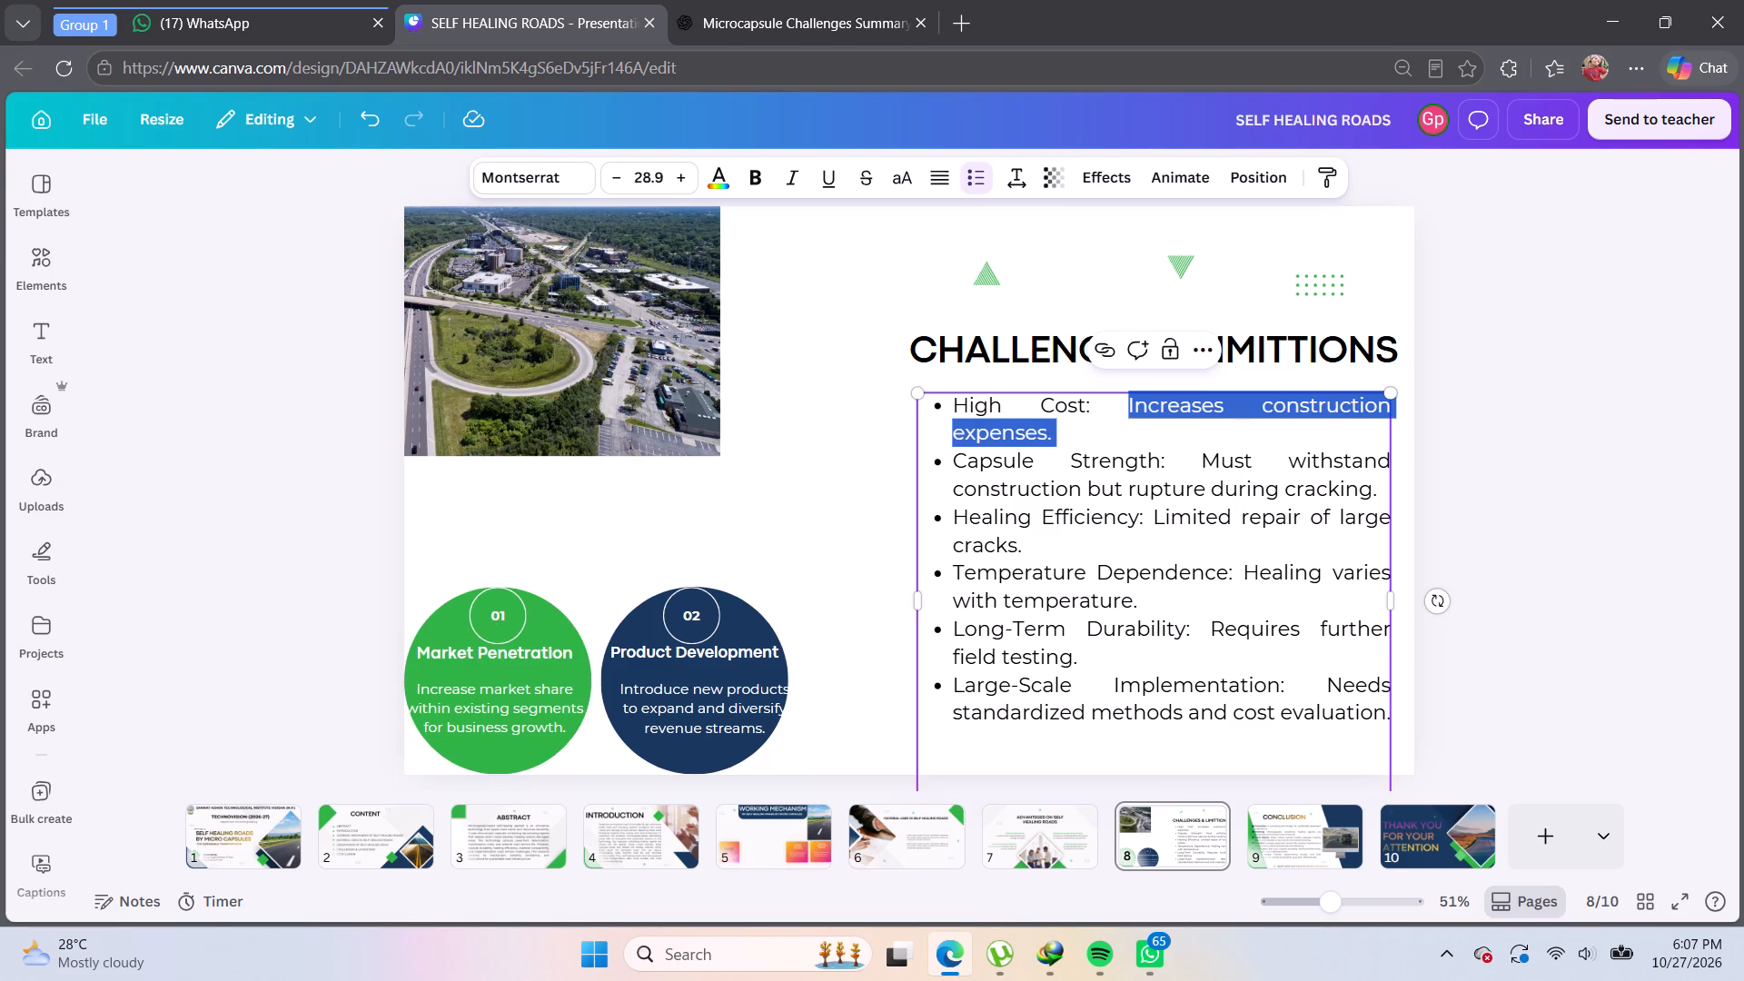
pyautogui.hotkey('ctrl', 'c')
pyautogui.click(510, 728)
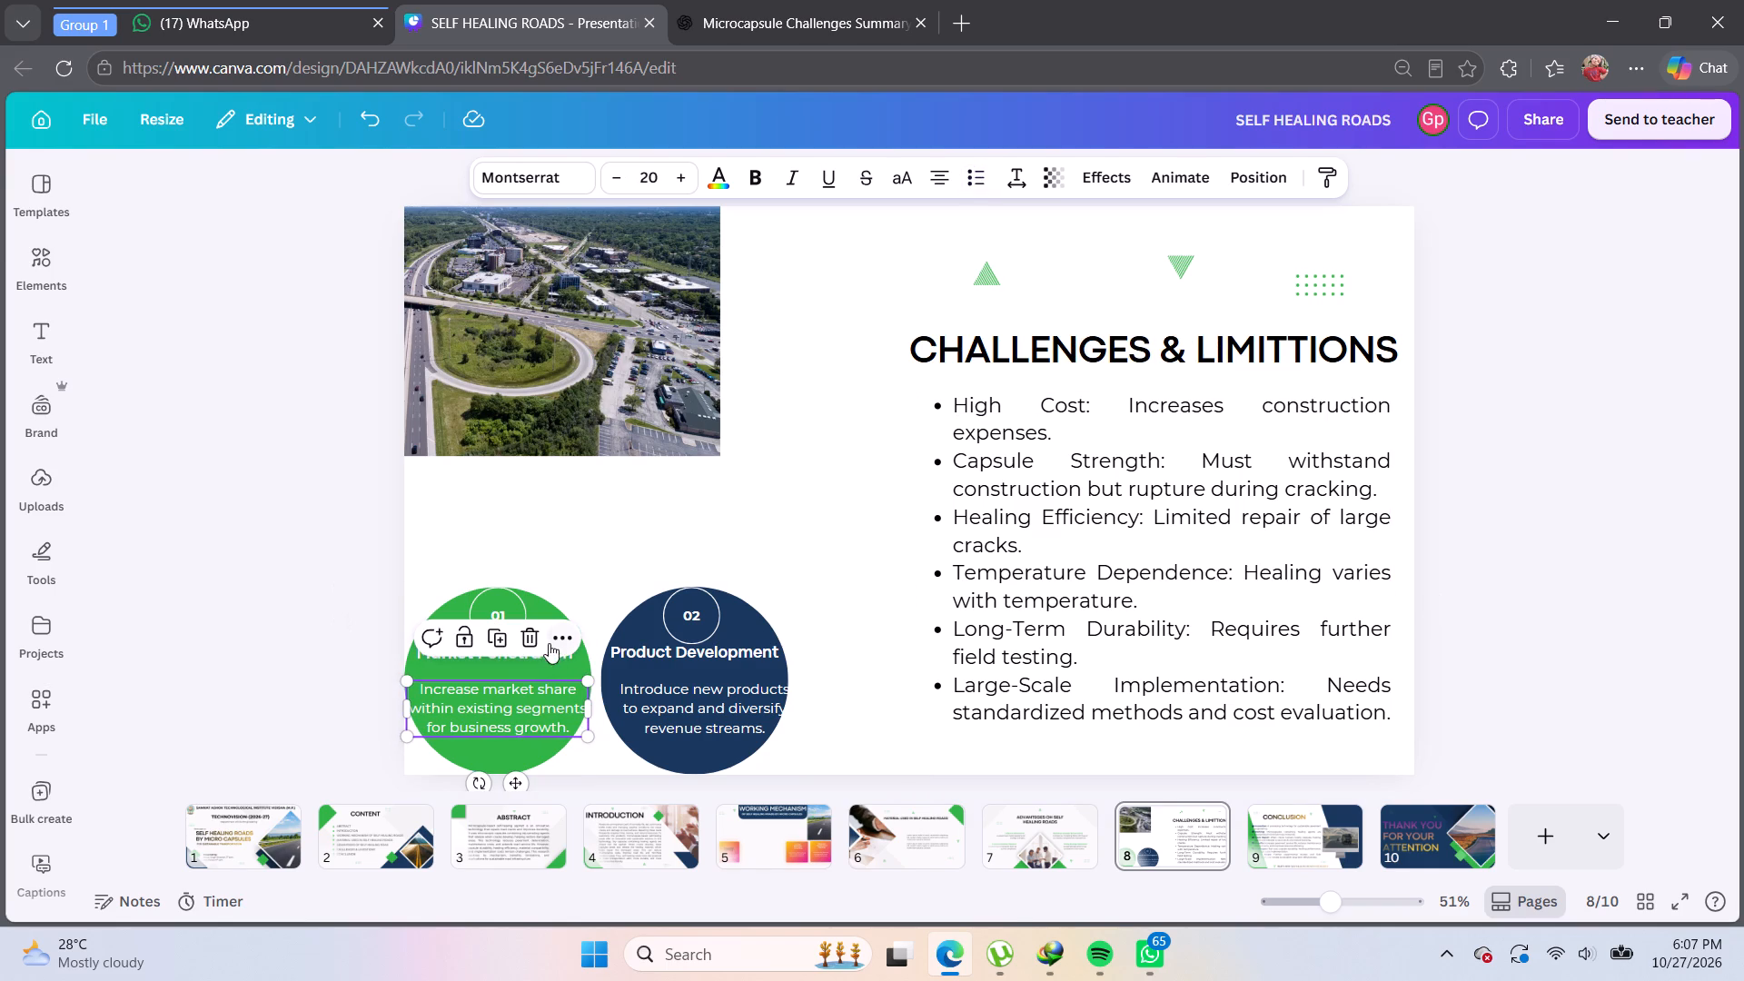
pyautogui.click(526, 687)
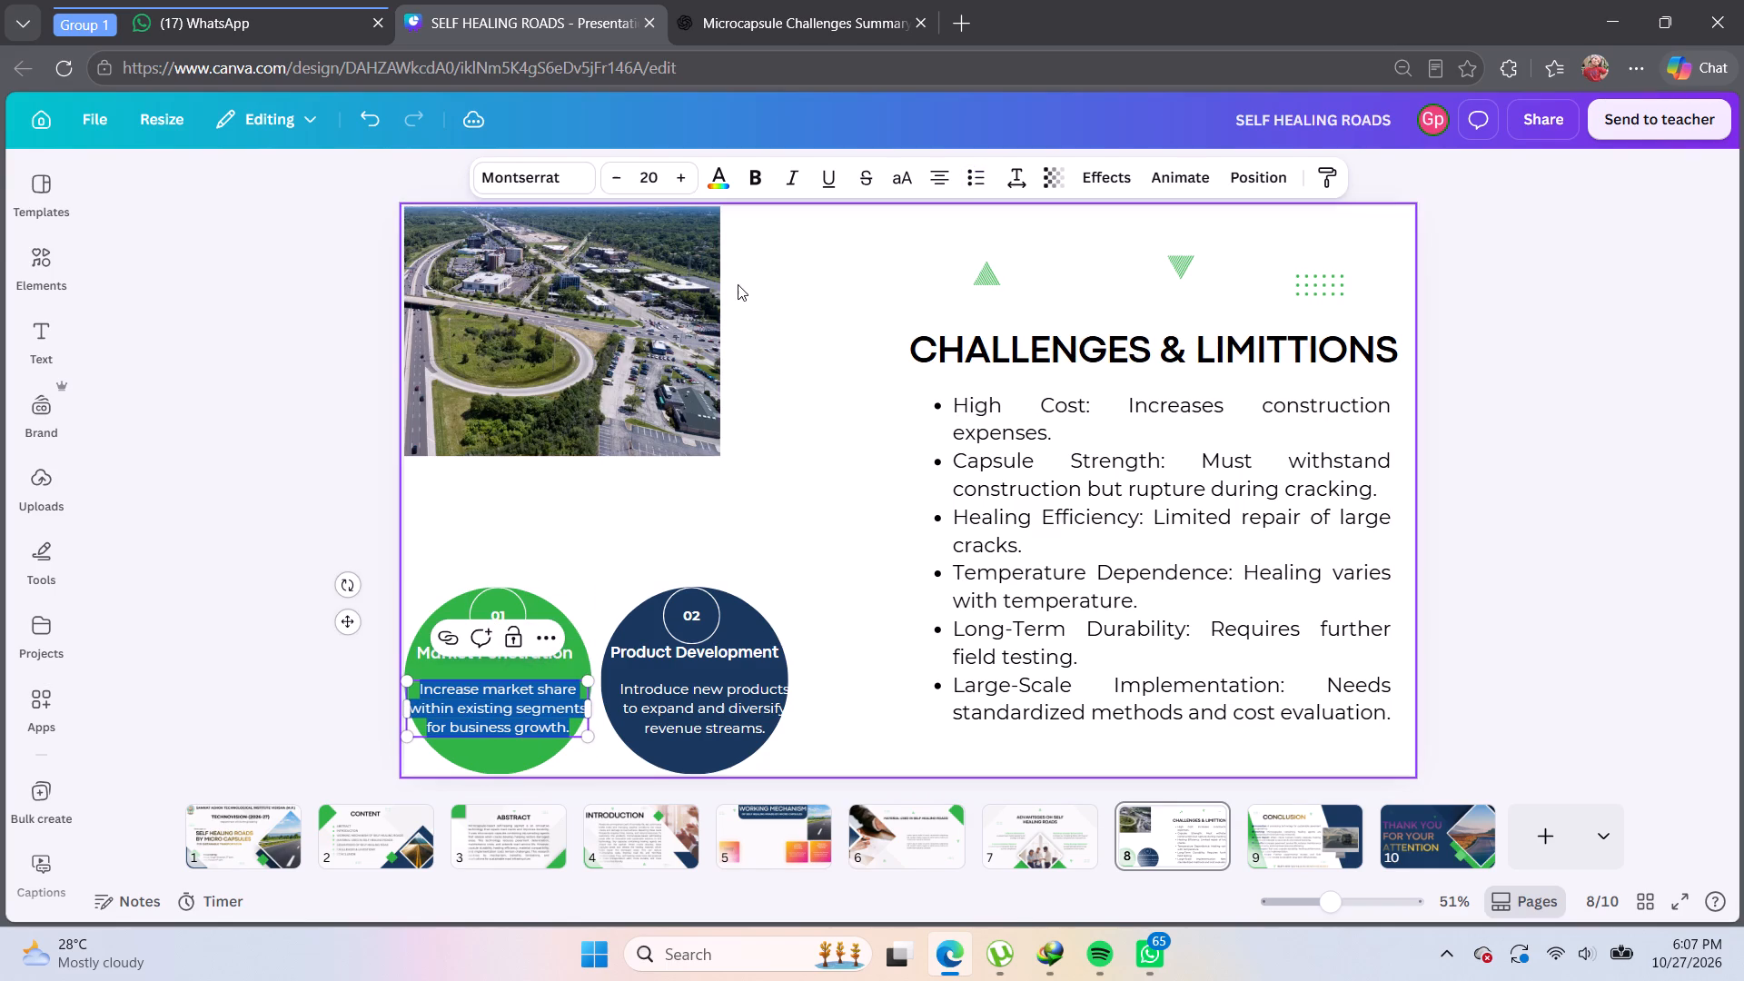
pyautogui.press('BackSpace')
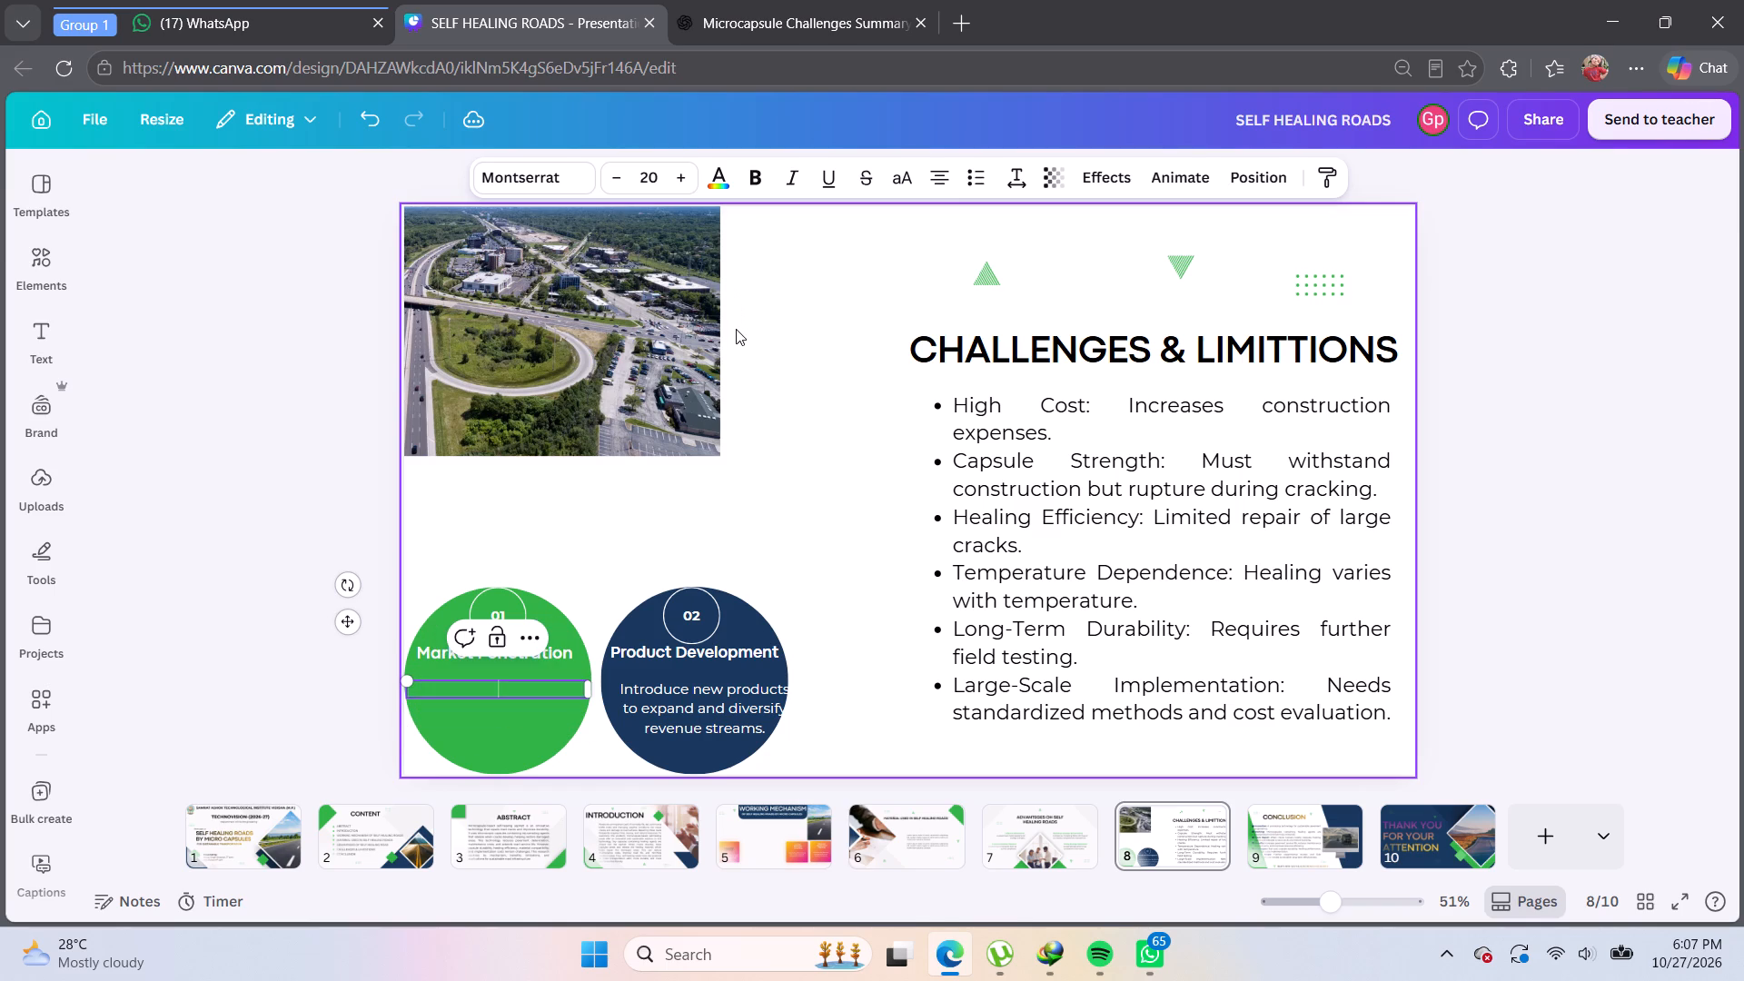
pyautogui.hotkey('ctrl', 'v')
pyautogui.click(665, 511)
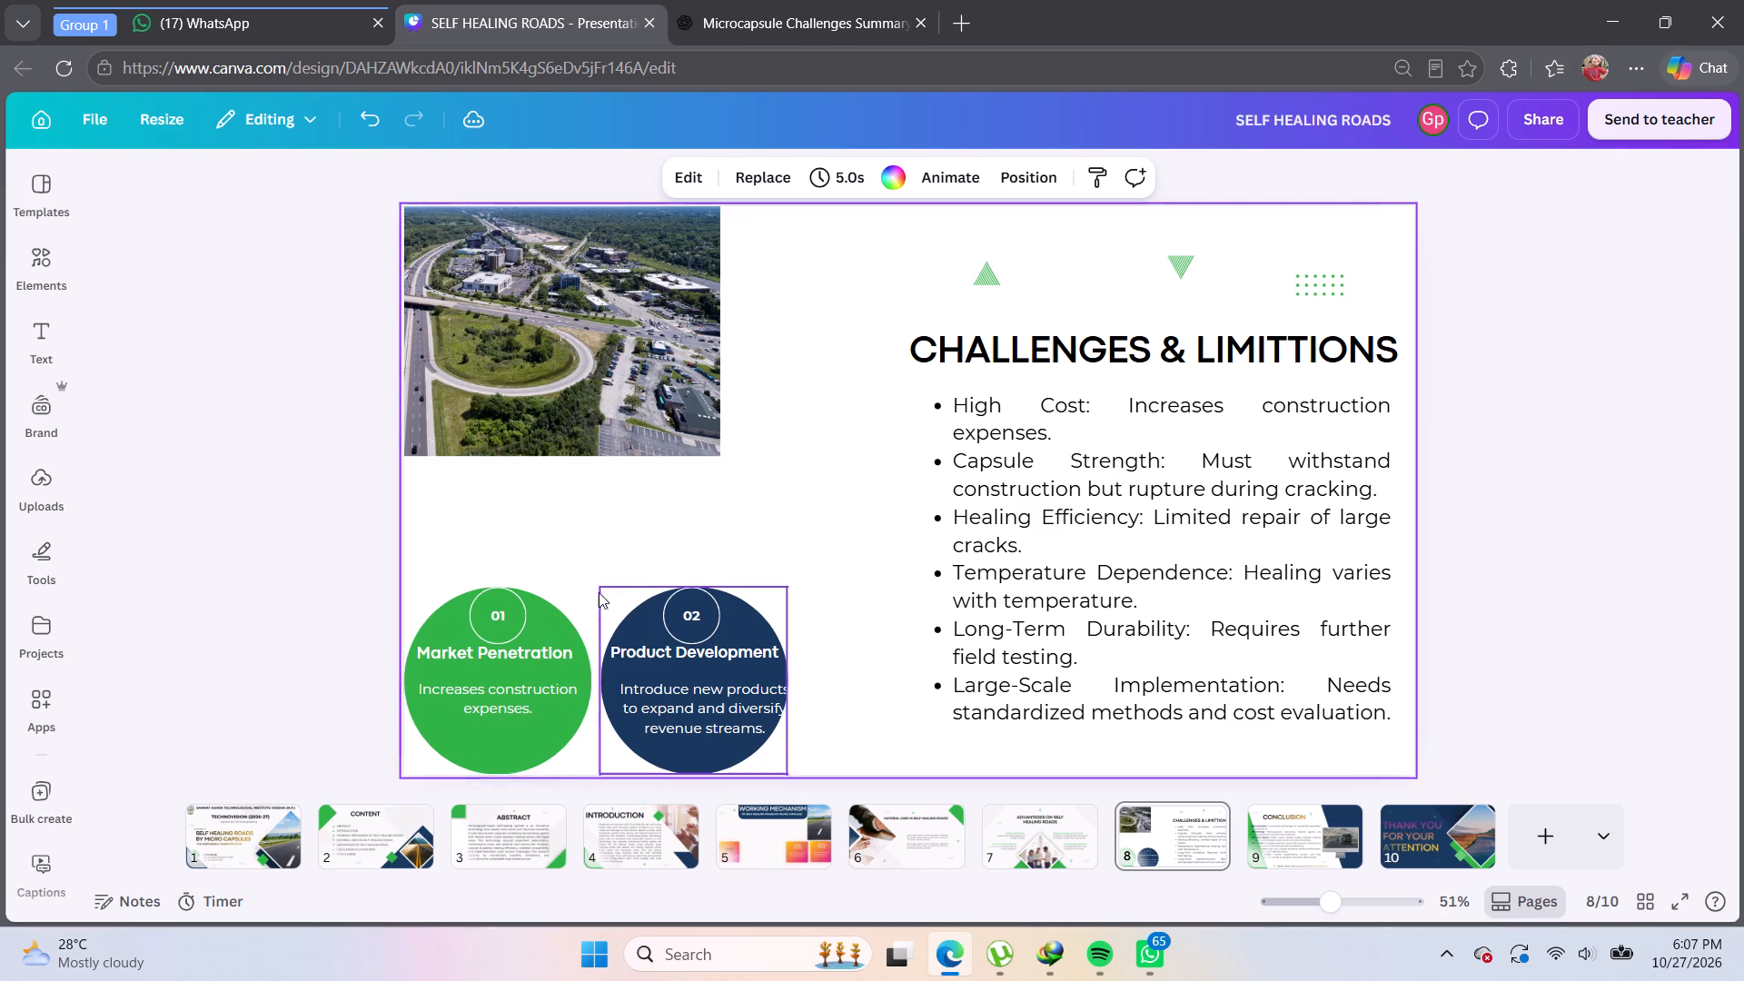
# Replace the Market Penetration heading on the green circle with "High Cost" copied from the first bullet.
pyautogui.click(525, 649)
pyautogui.click(525, 649)
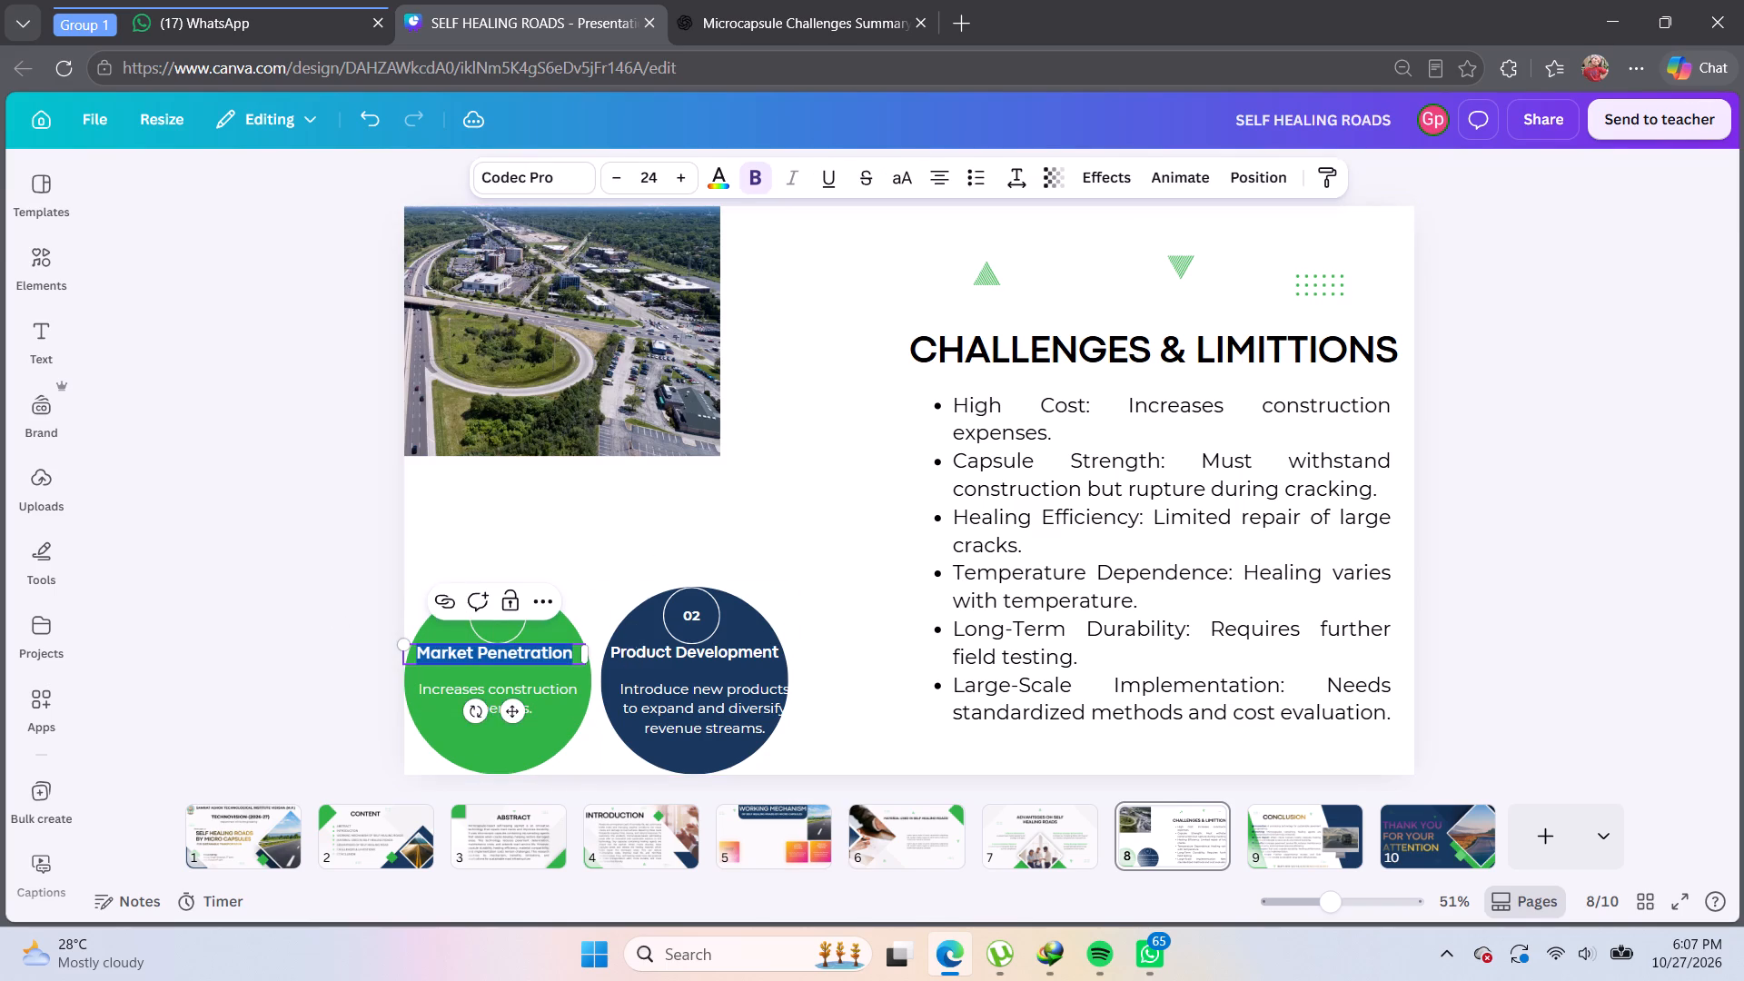
pyautogui.click(668, 549)
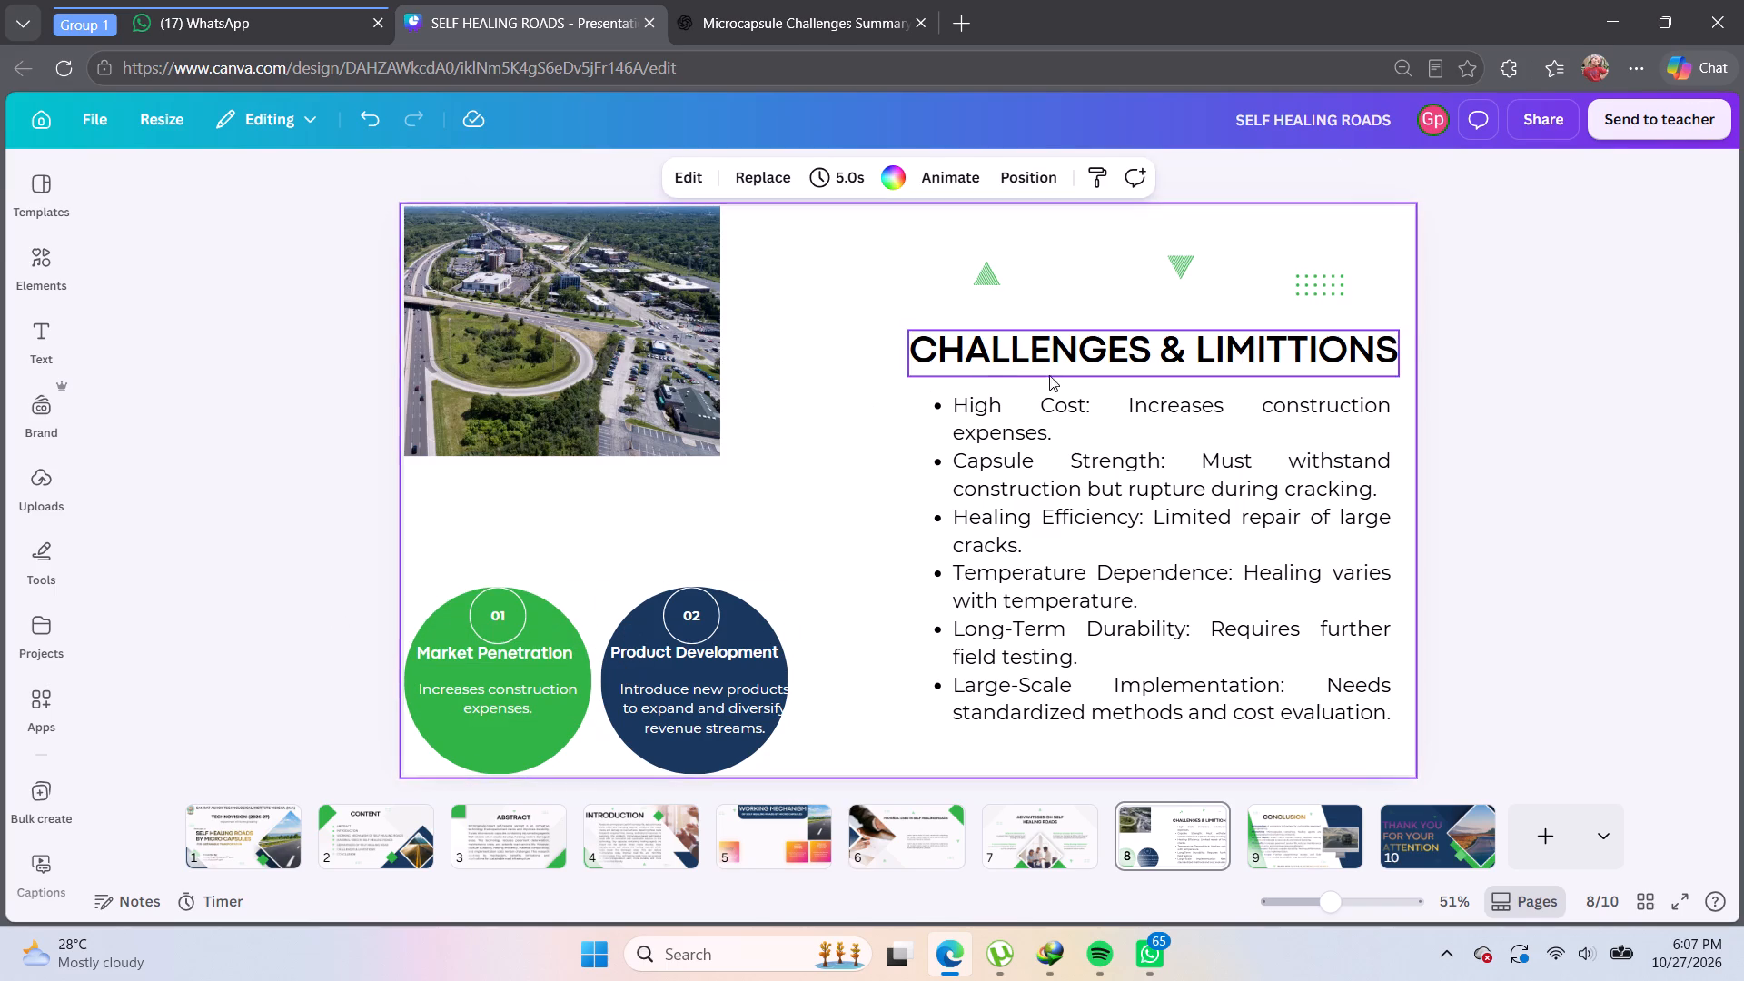
pyautogui.click(1095, 408)
pyautogui.click(1083, 410)
pyautogui.moveTo(1079, 410); pyautogui.dragTo(1020, 416)
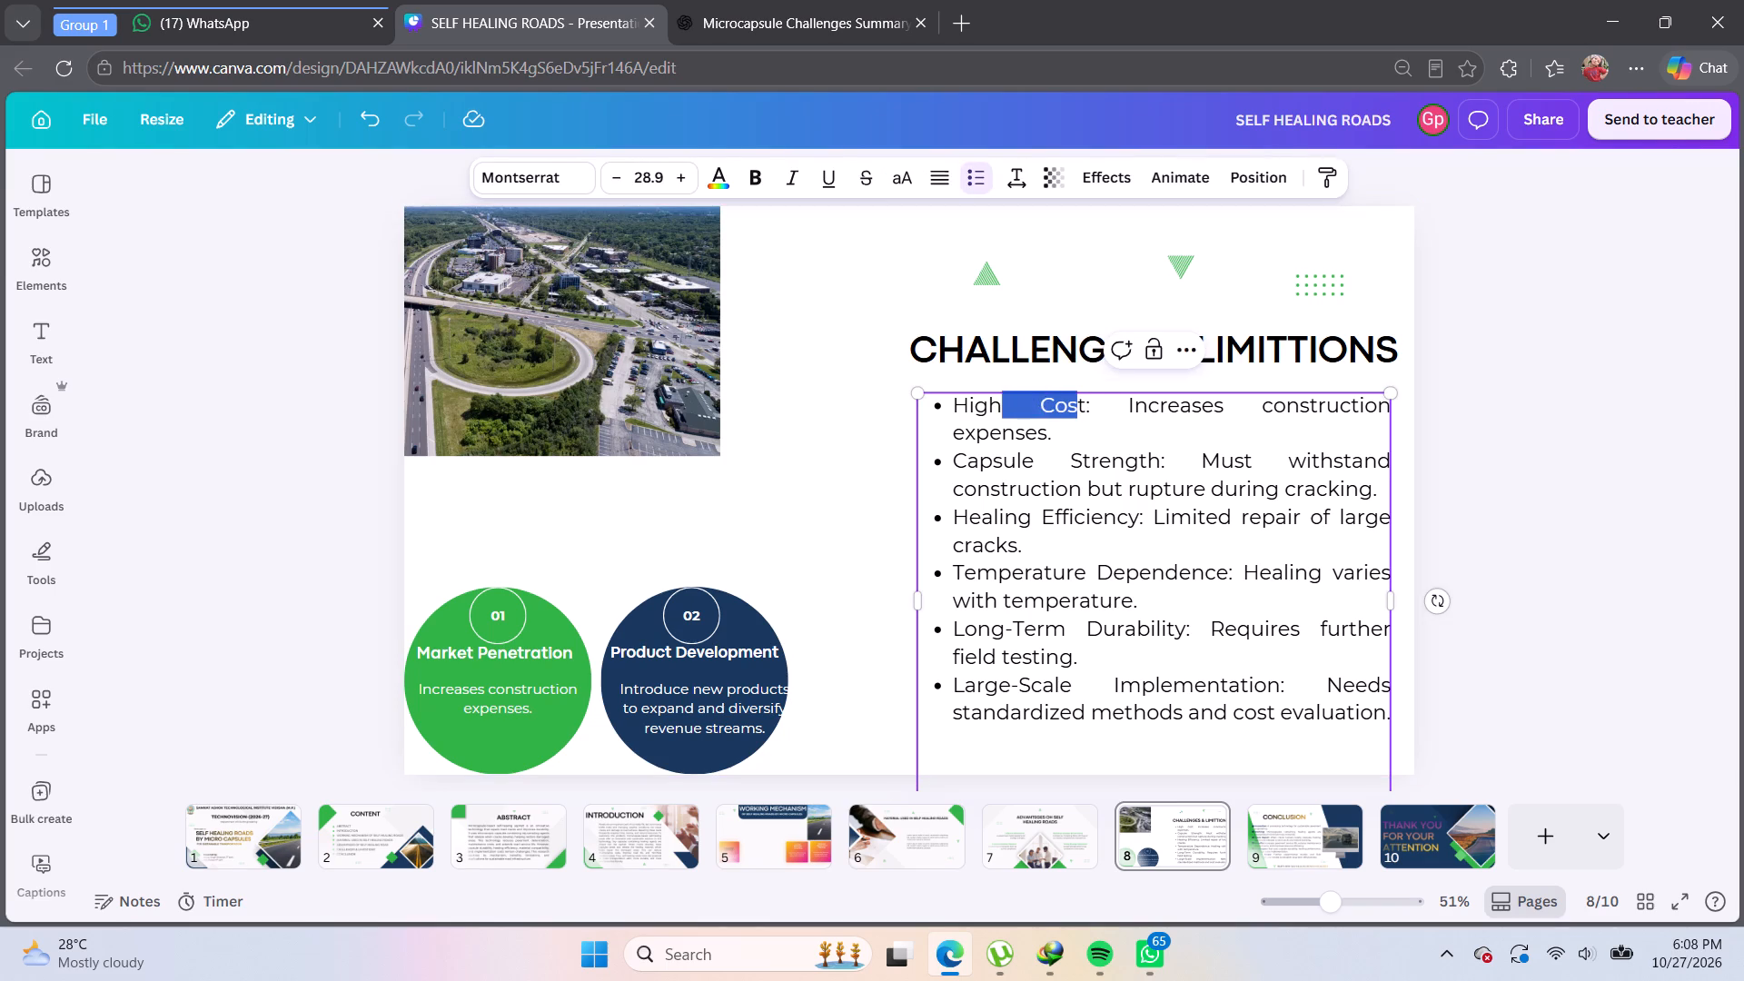
pyautogui.moveTo(1020, 416); pyautogui.dragTo(1053, 416)
pyautogui.click(1085, 410)
pyautogui.moveTo(1085, 406); pyautogui.dragTo(1073, 405)
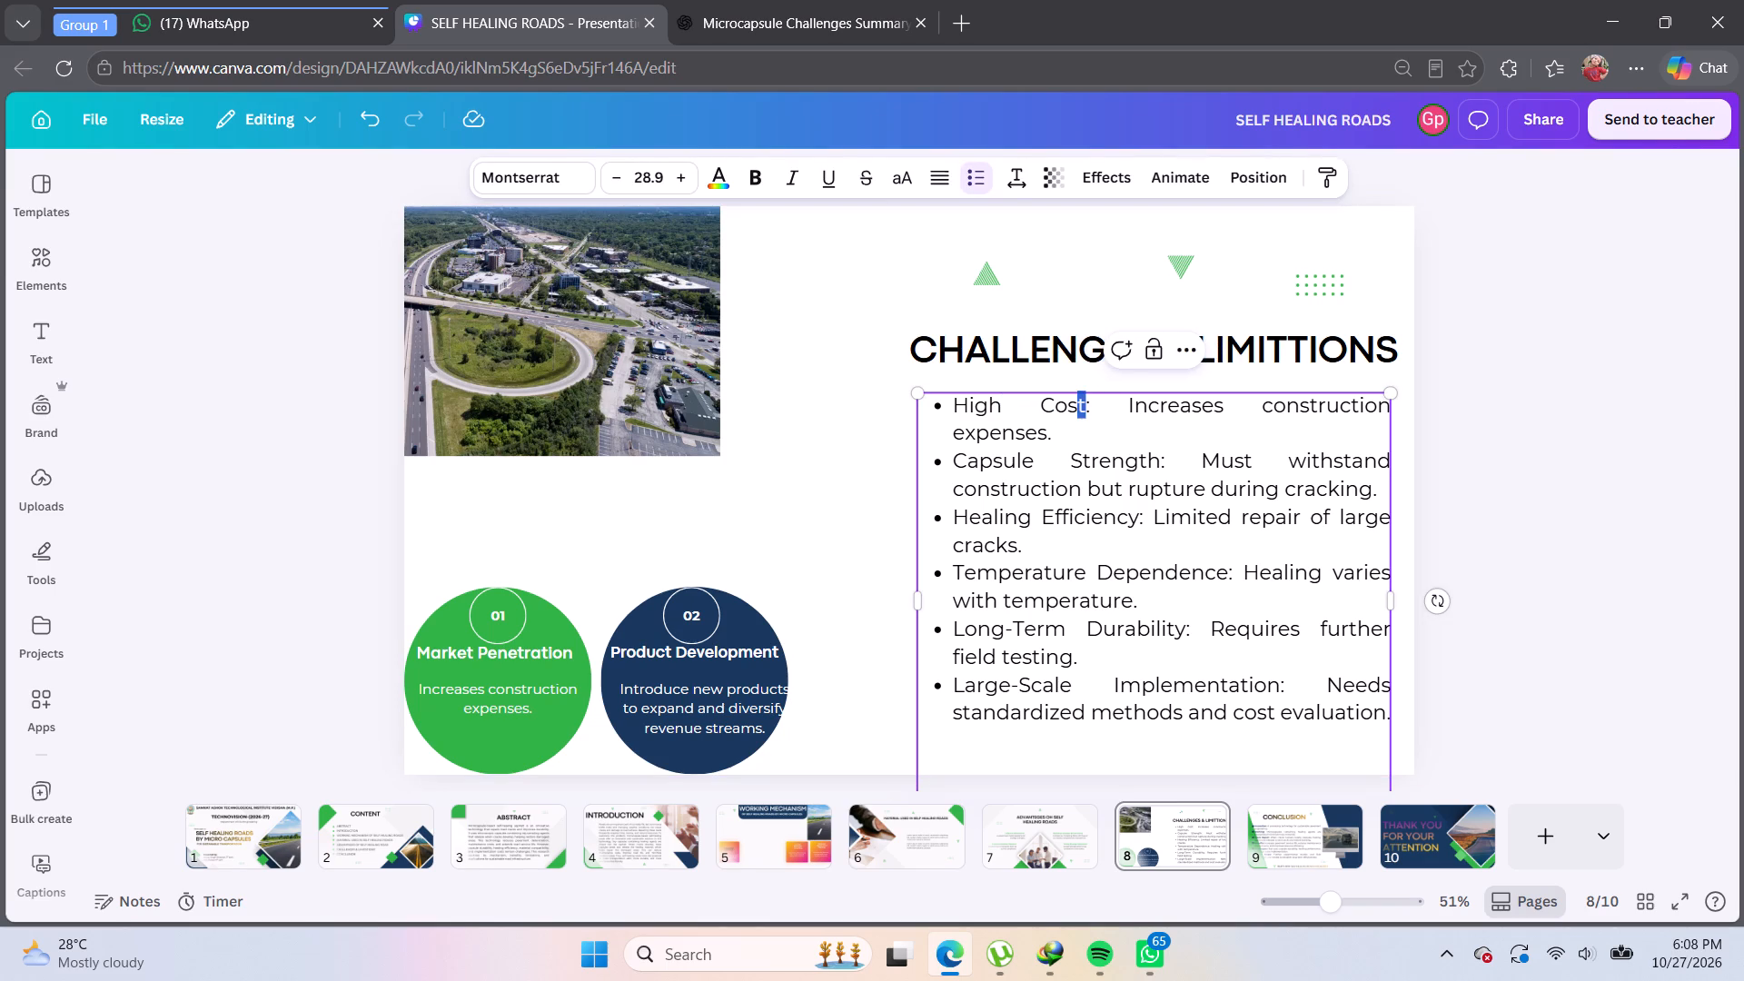
pyautogui.moveTo(1073, 405); pyautogui.dragTo(953, 414)
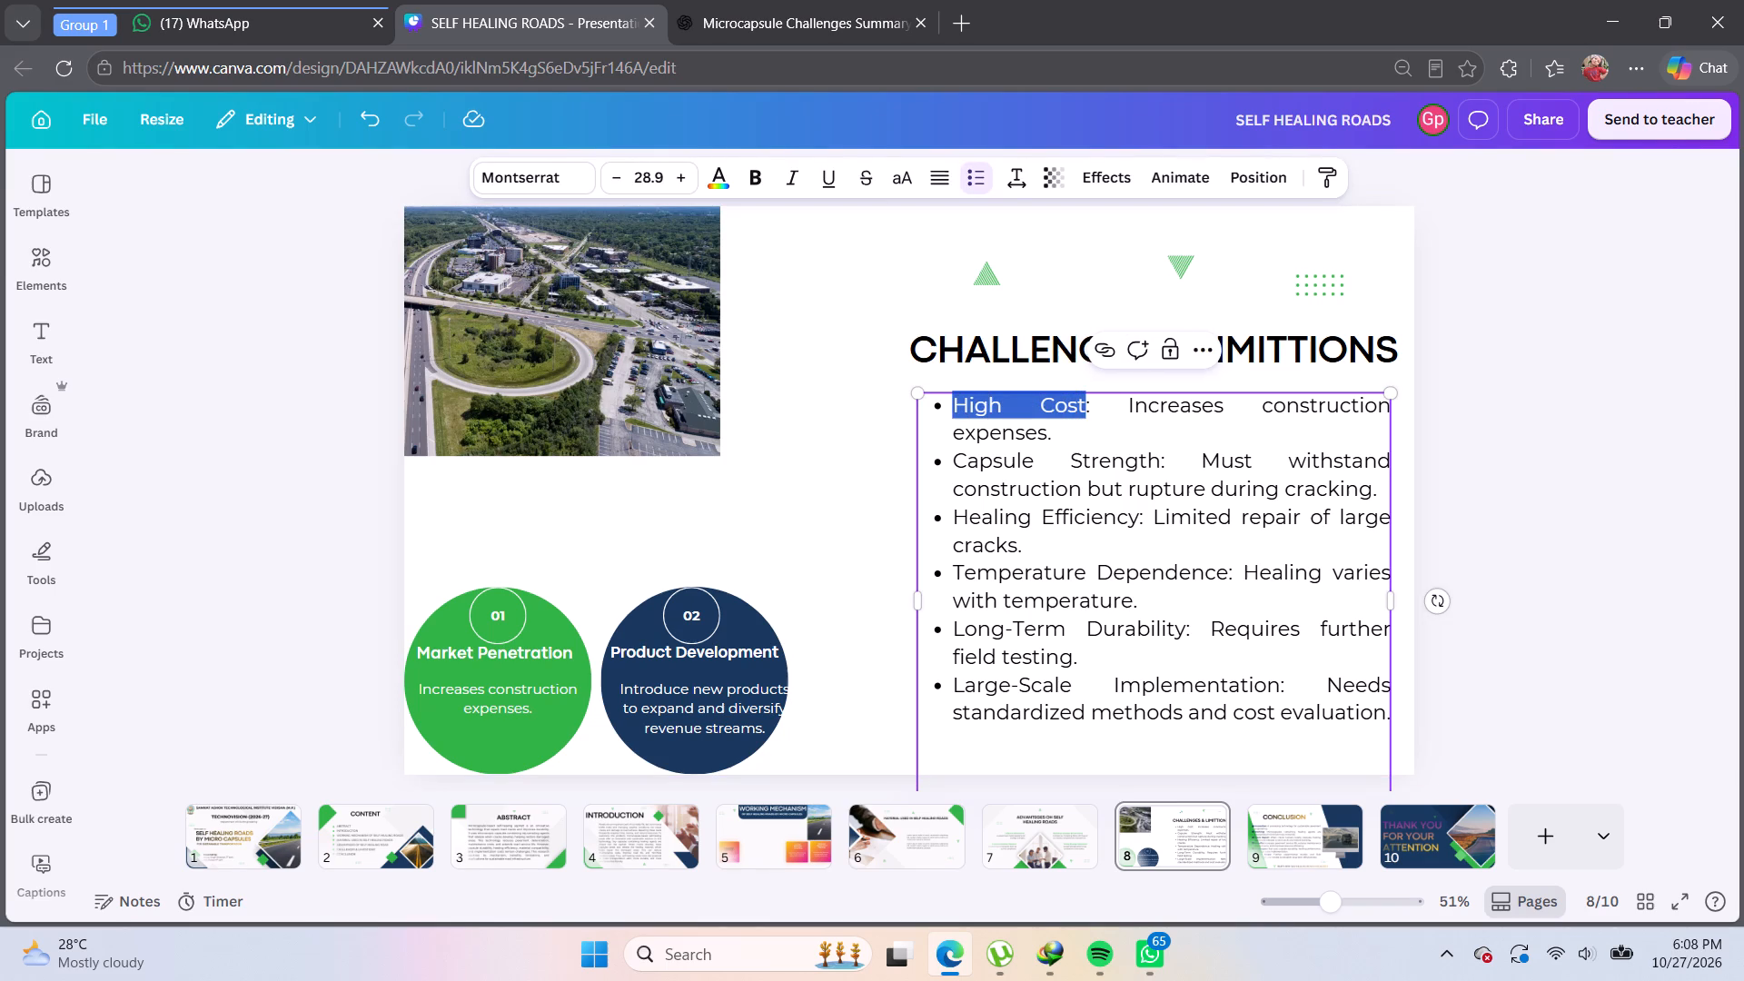
pyautogui.hotkey('ctrl', 'c')
pyautogui.click(502, 652)
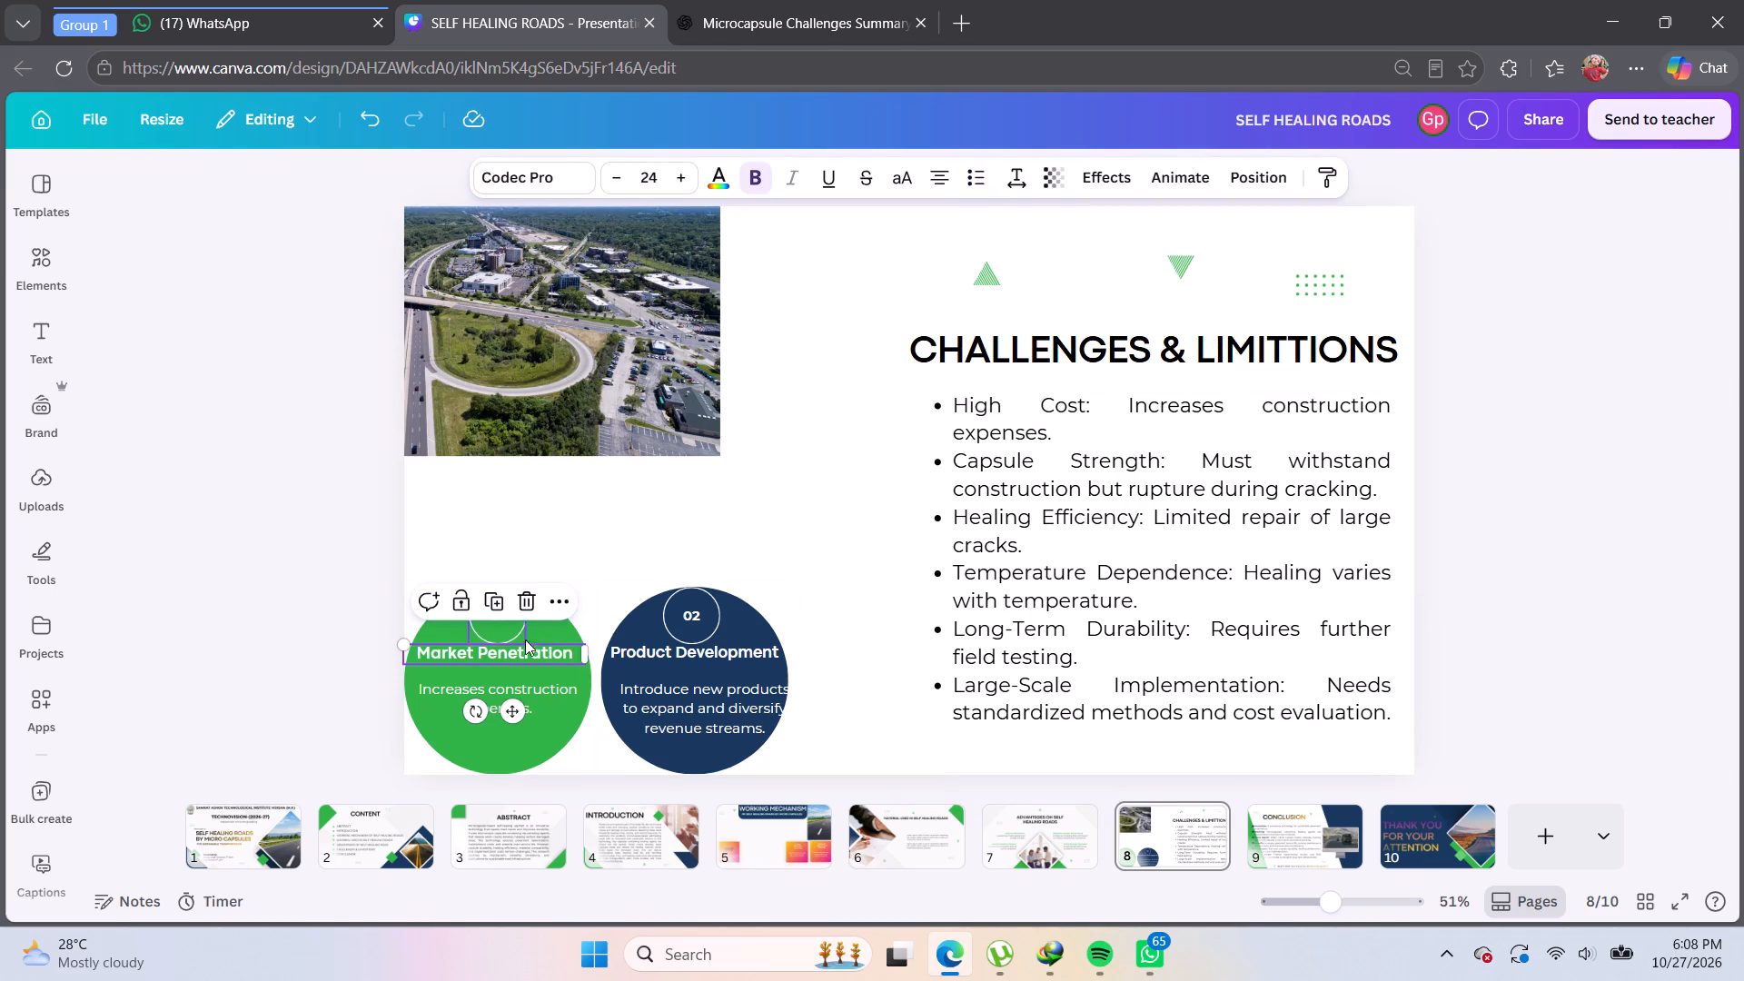
pyautogui.click(550, 656)
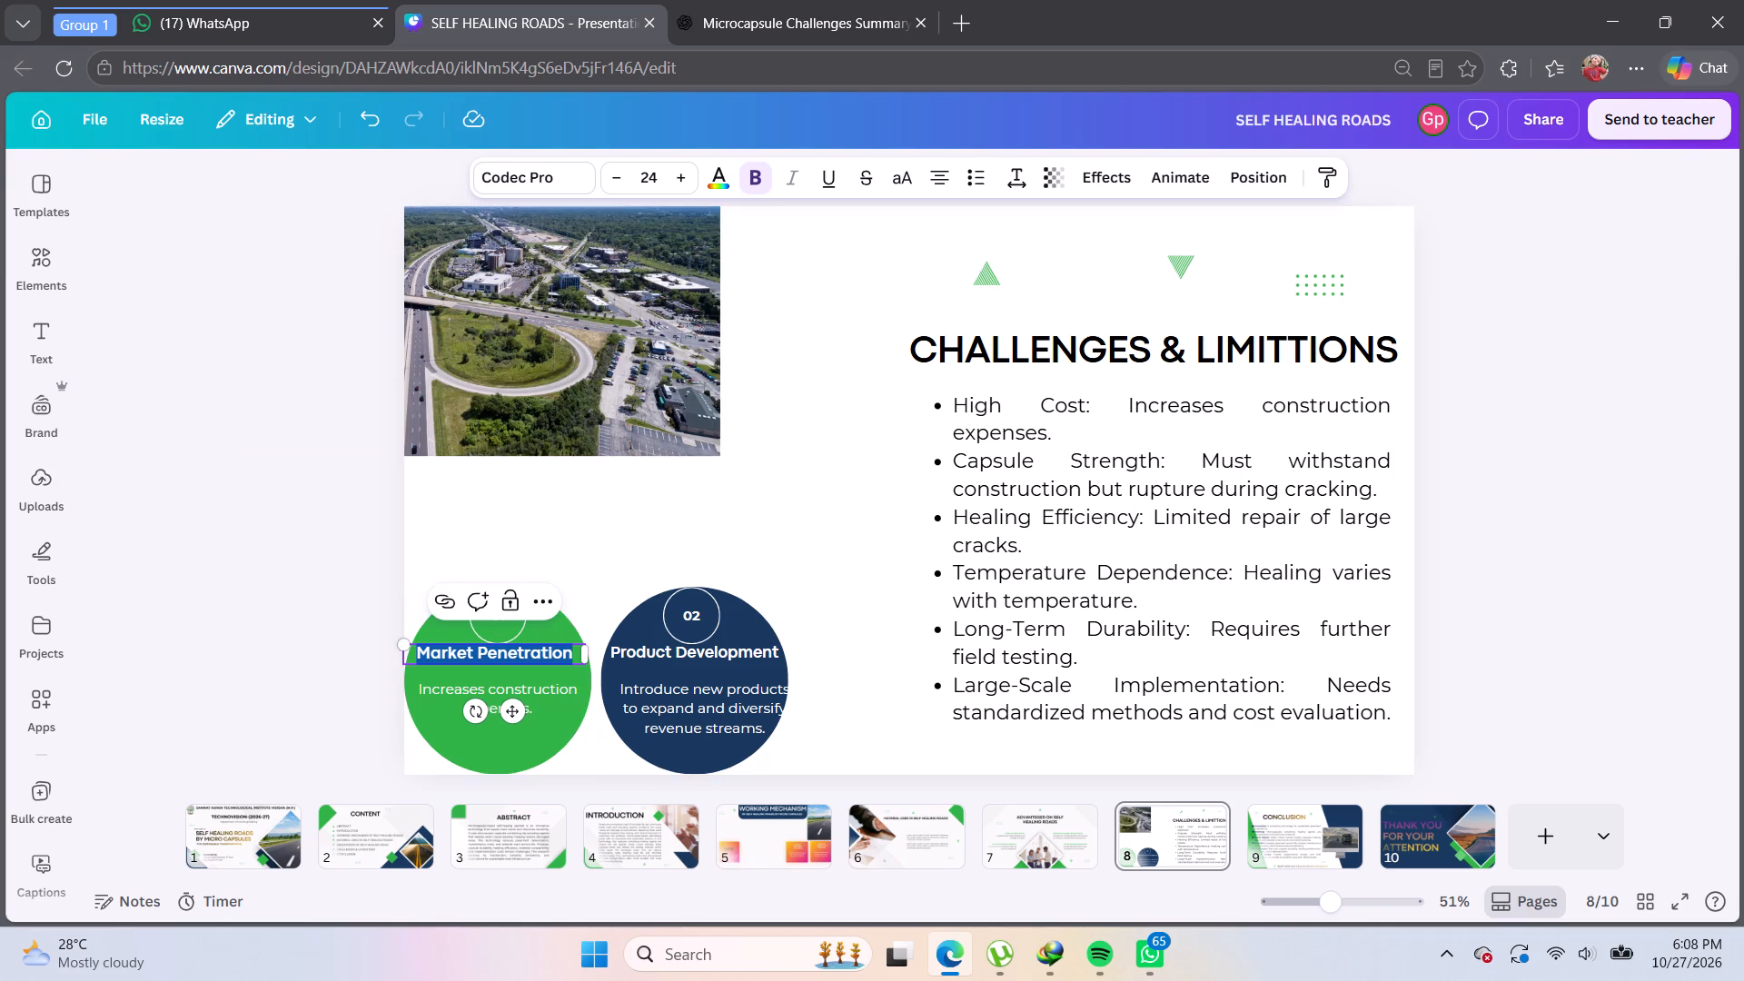
pyautogui.press('BackSpace')
pyautogui.hotkey('ctrl', 'v')
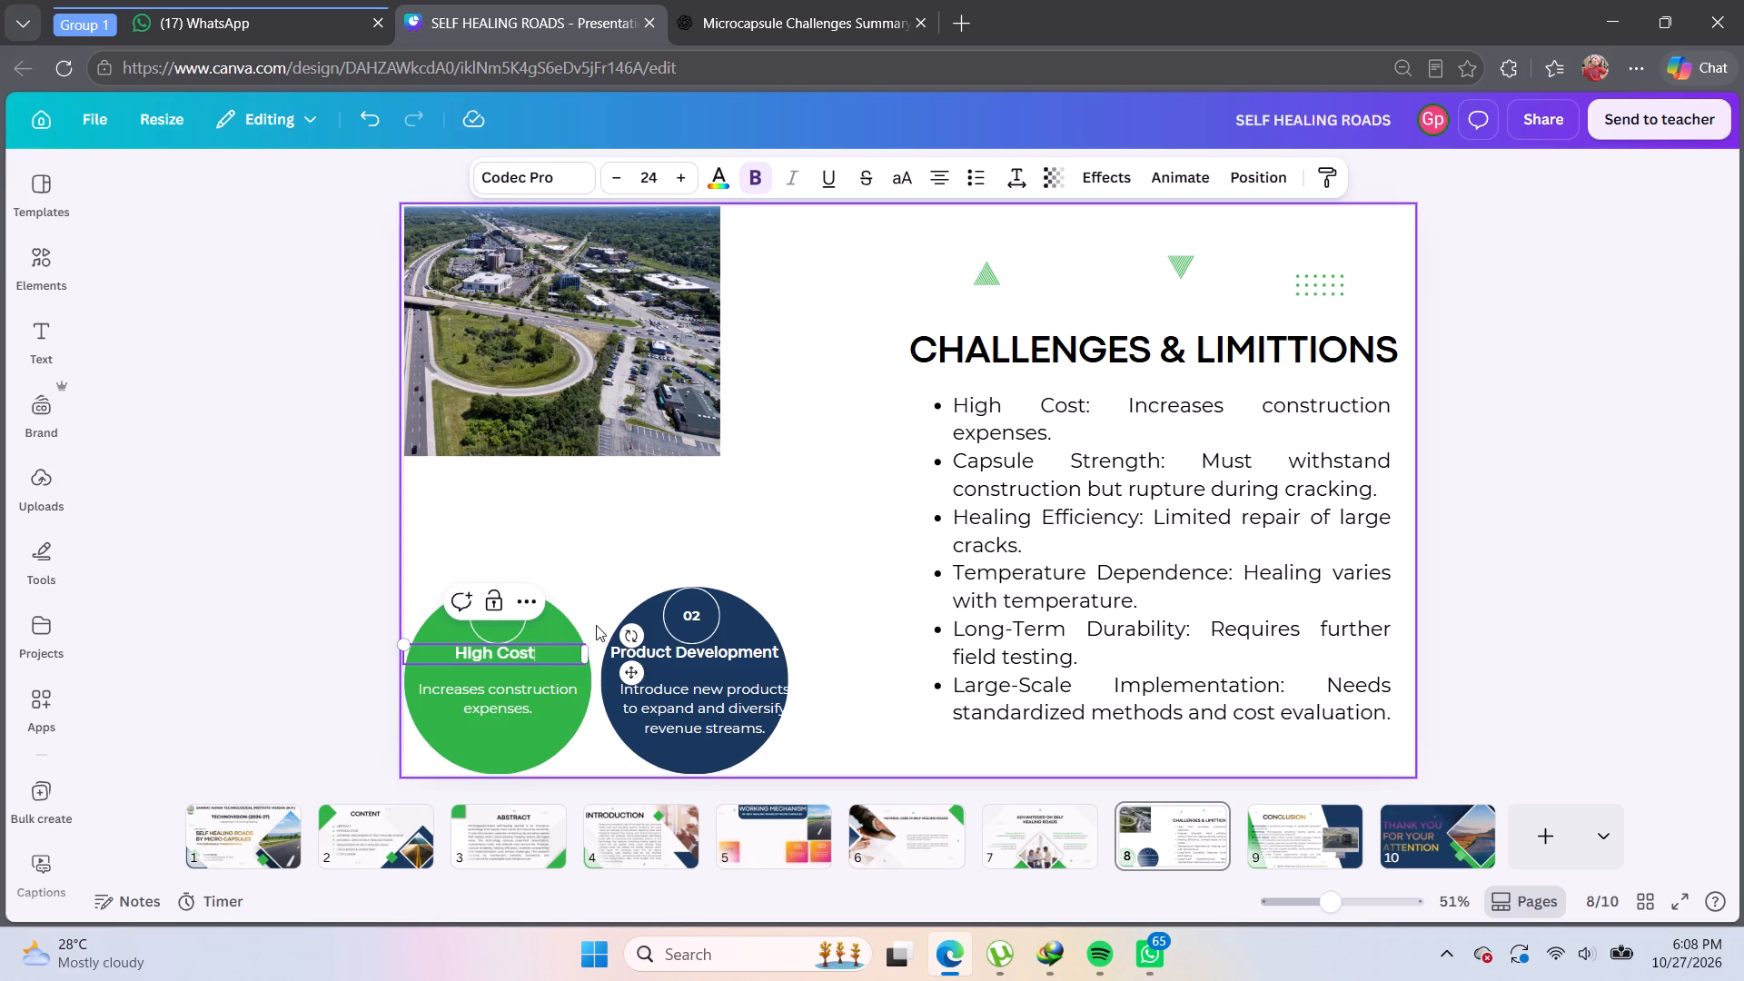
pyautogui.click(605, 551)
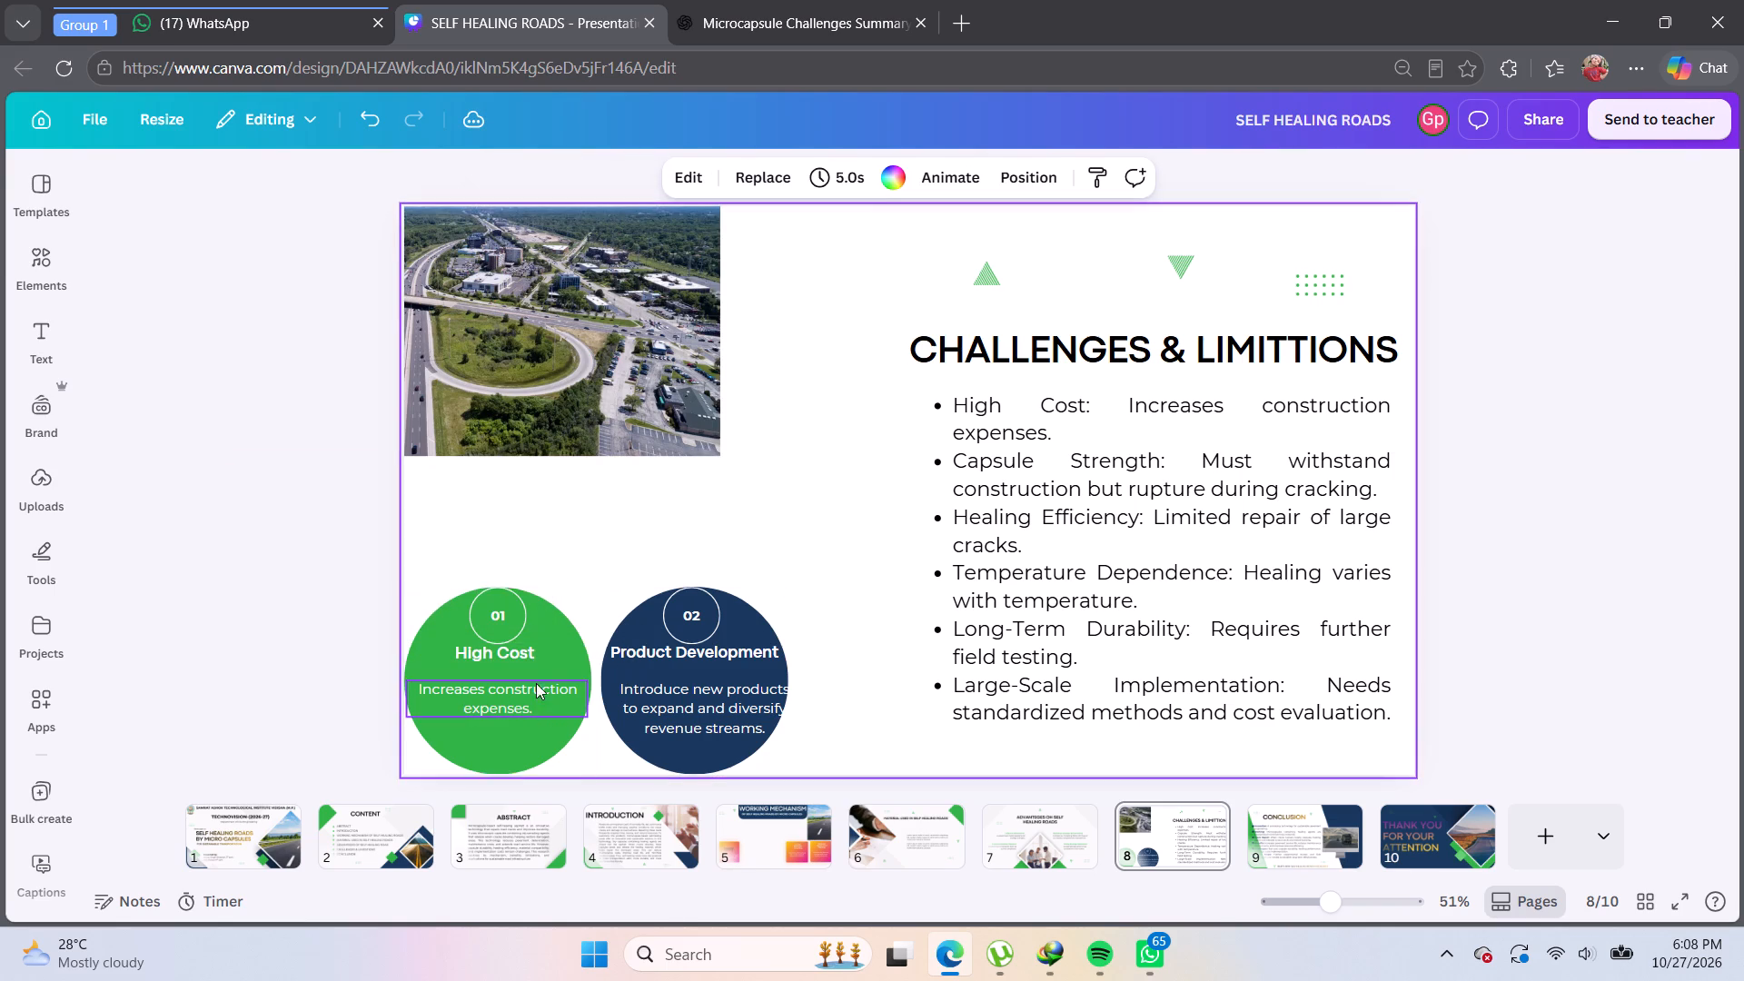
# Shift the High Cost heading and its description slightly lower on the green circle, with the heading centred under the 01 badge.
pyautogui.click(528, 657)
pyautogui.click(616, 558)
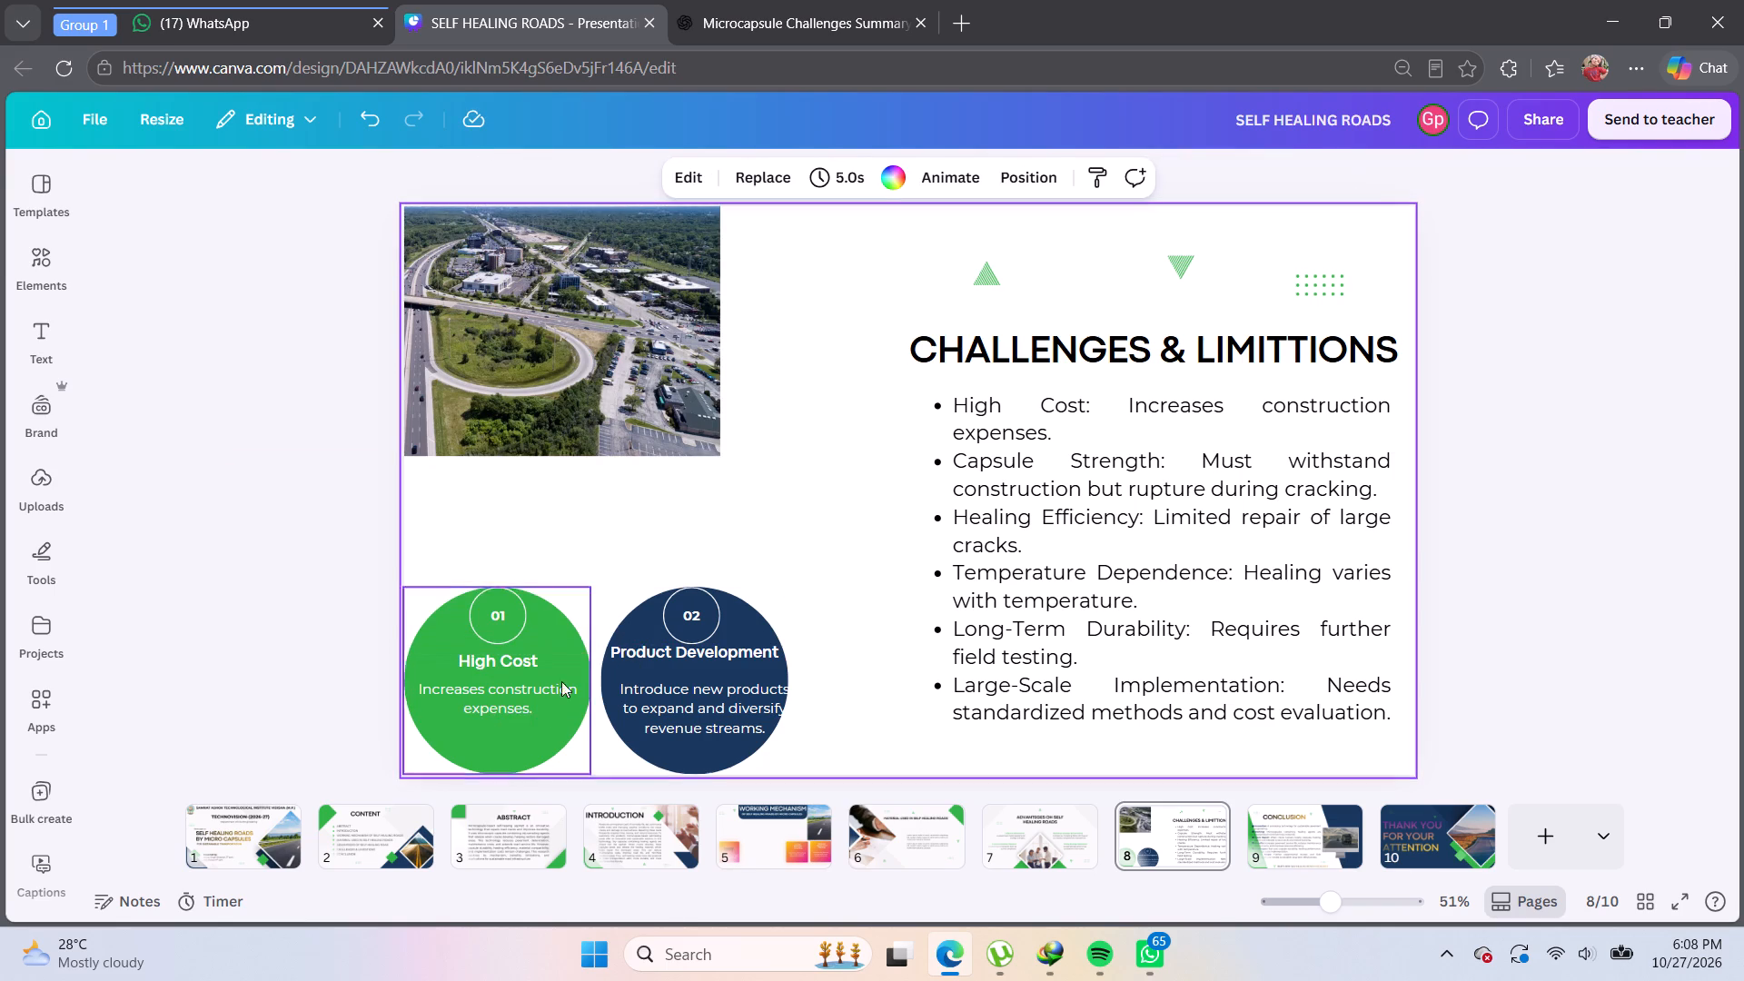
pyautogui.moveTo(532, 708); pyautogui.dragTo(529, 714)
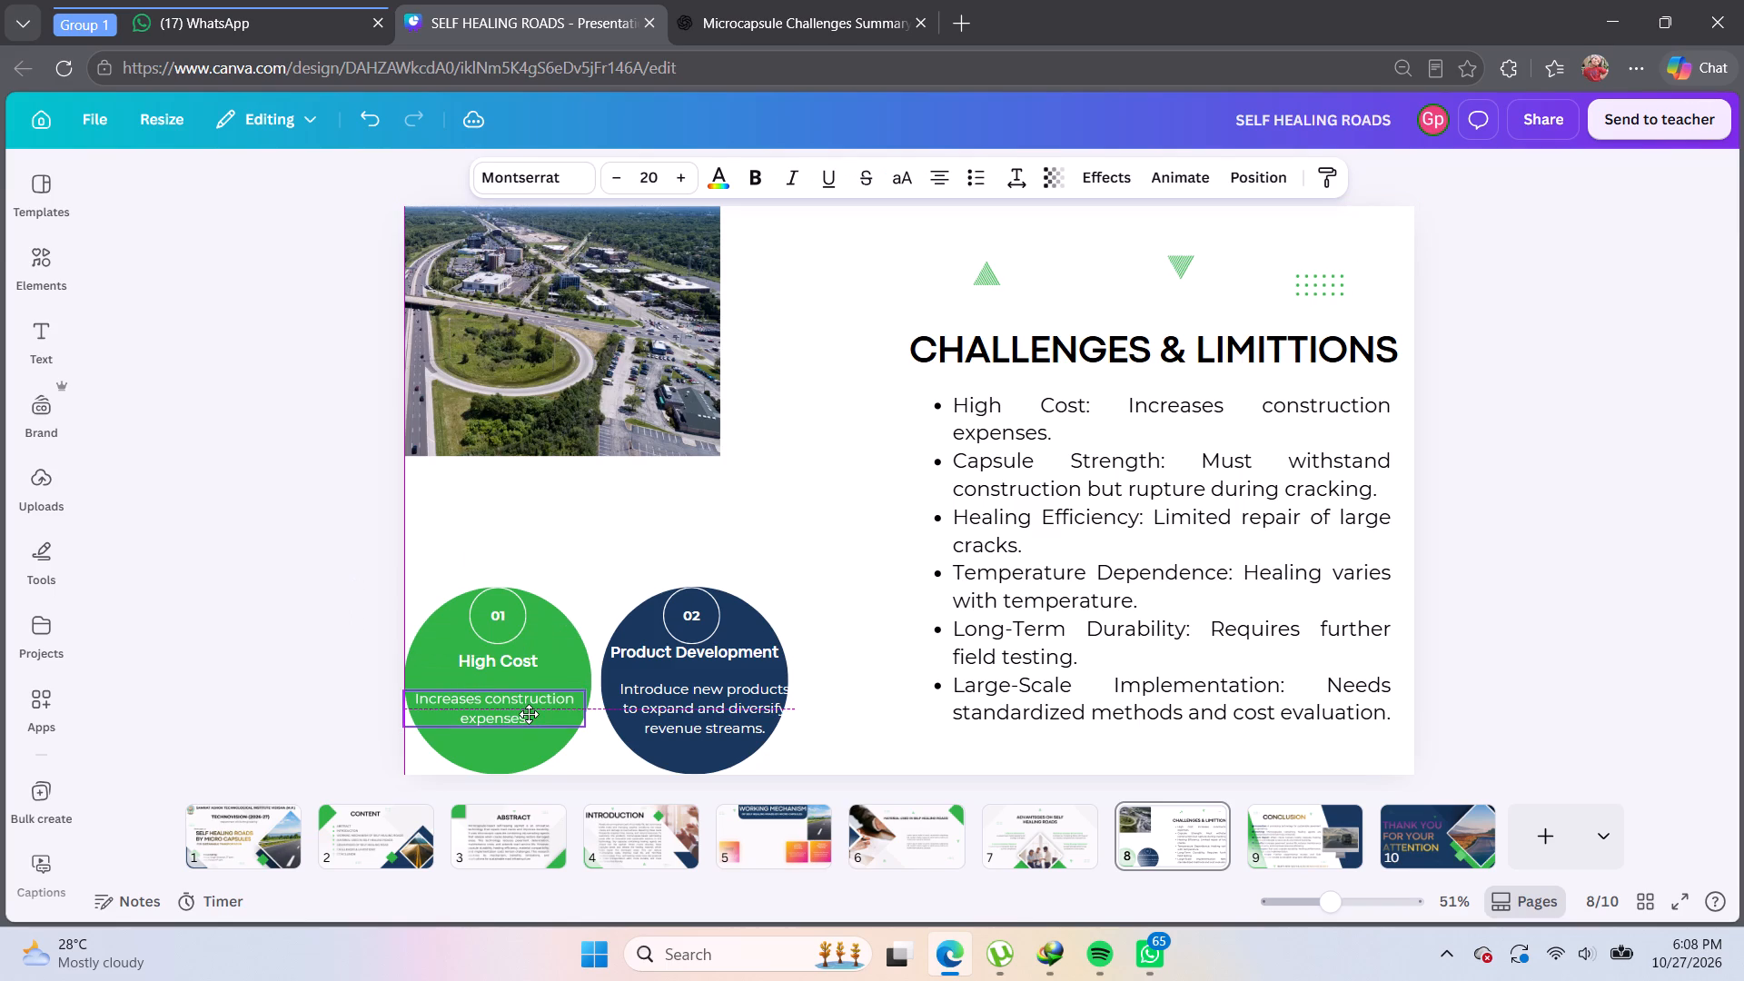
pyautogui.moveTo(529, 714); pyautogui.dragTo(530, 718)
pyautogui.click(530, 718)
pyautogui.click(531, 718)
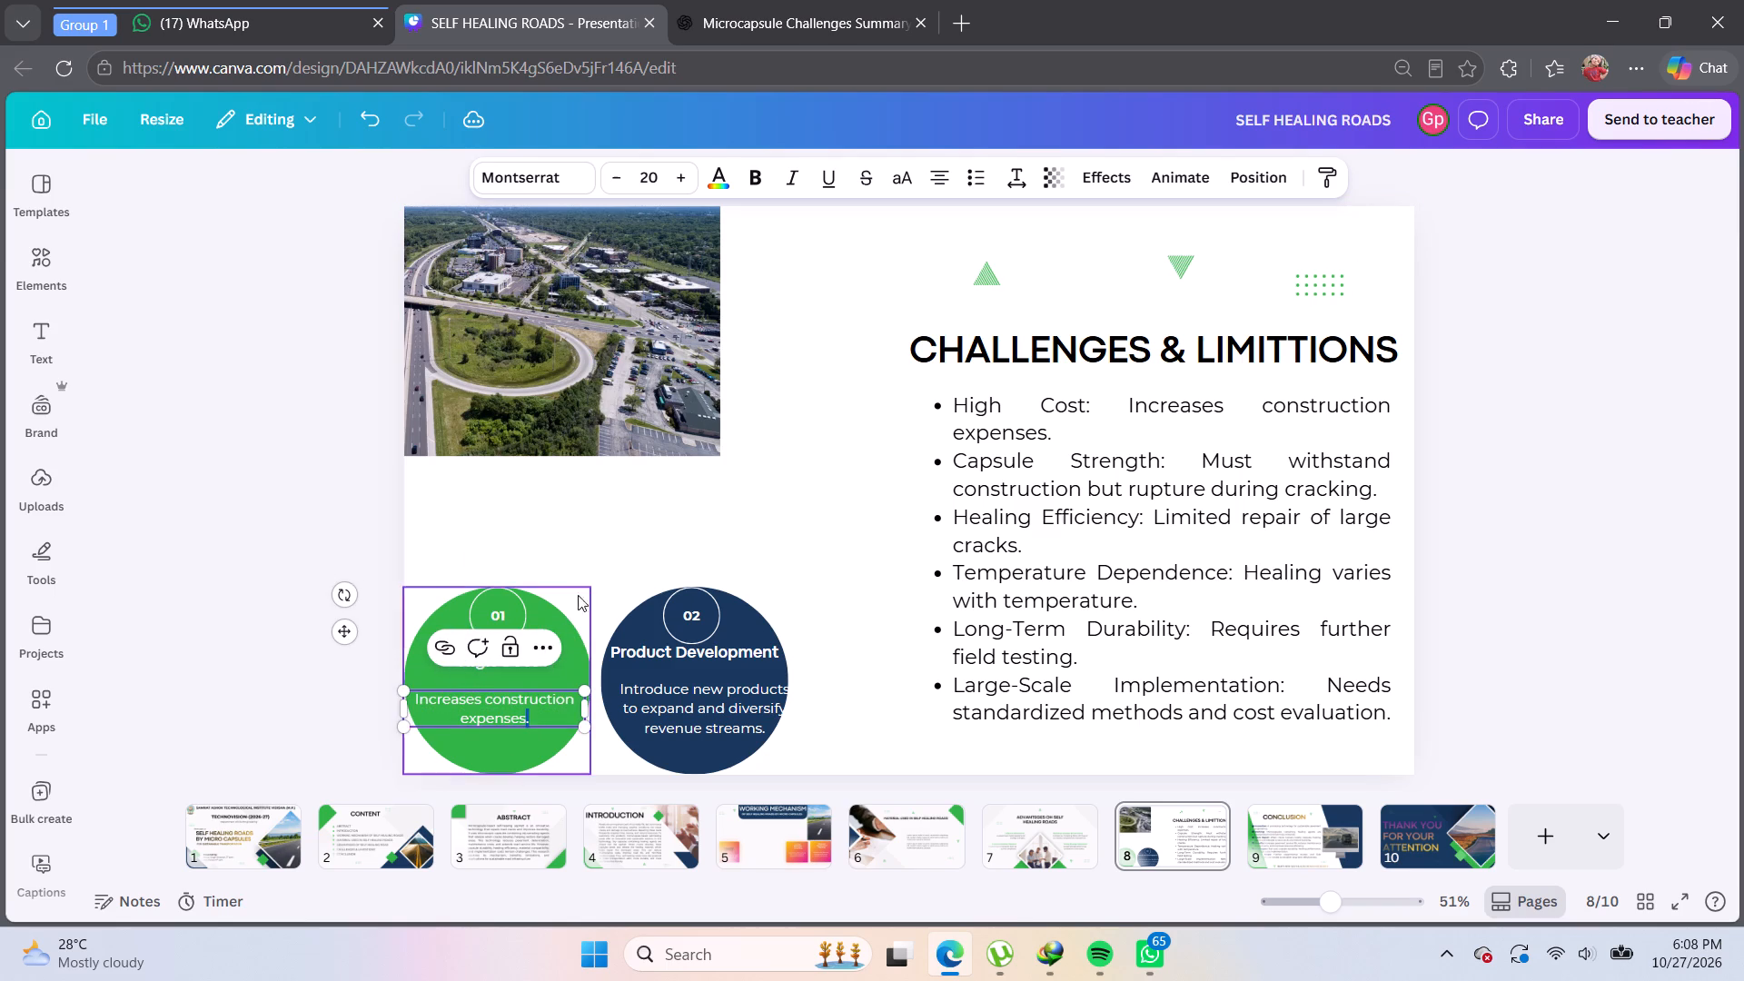
pyautogui.click(581, 581)
pyautogui.click(517, 663)
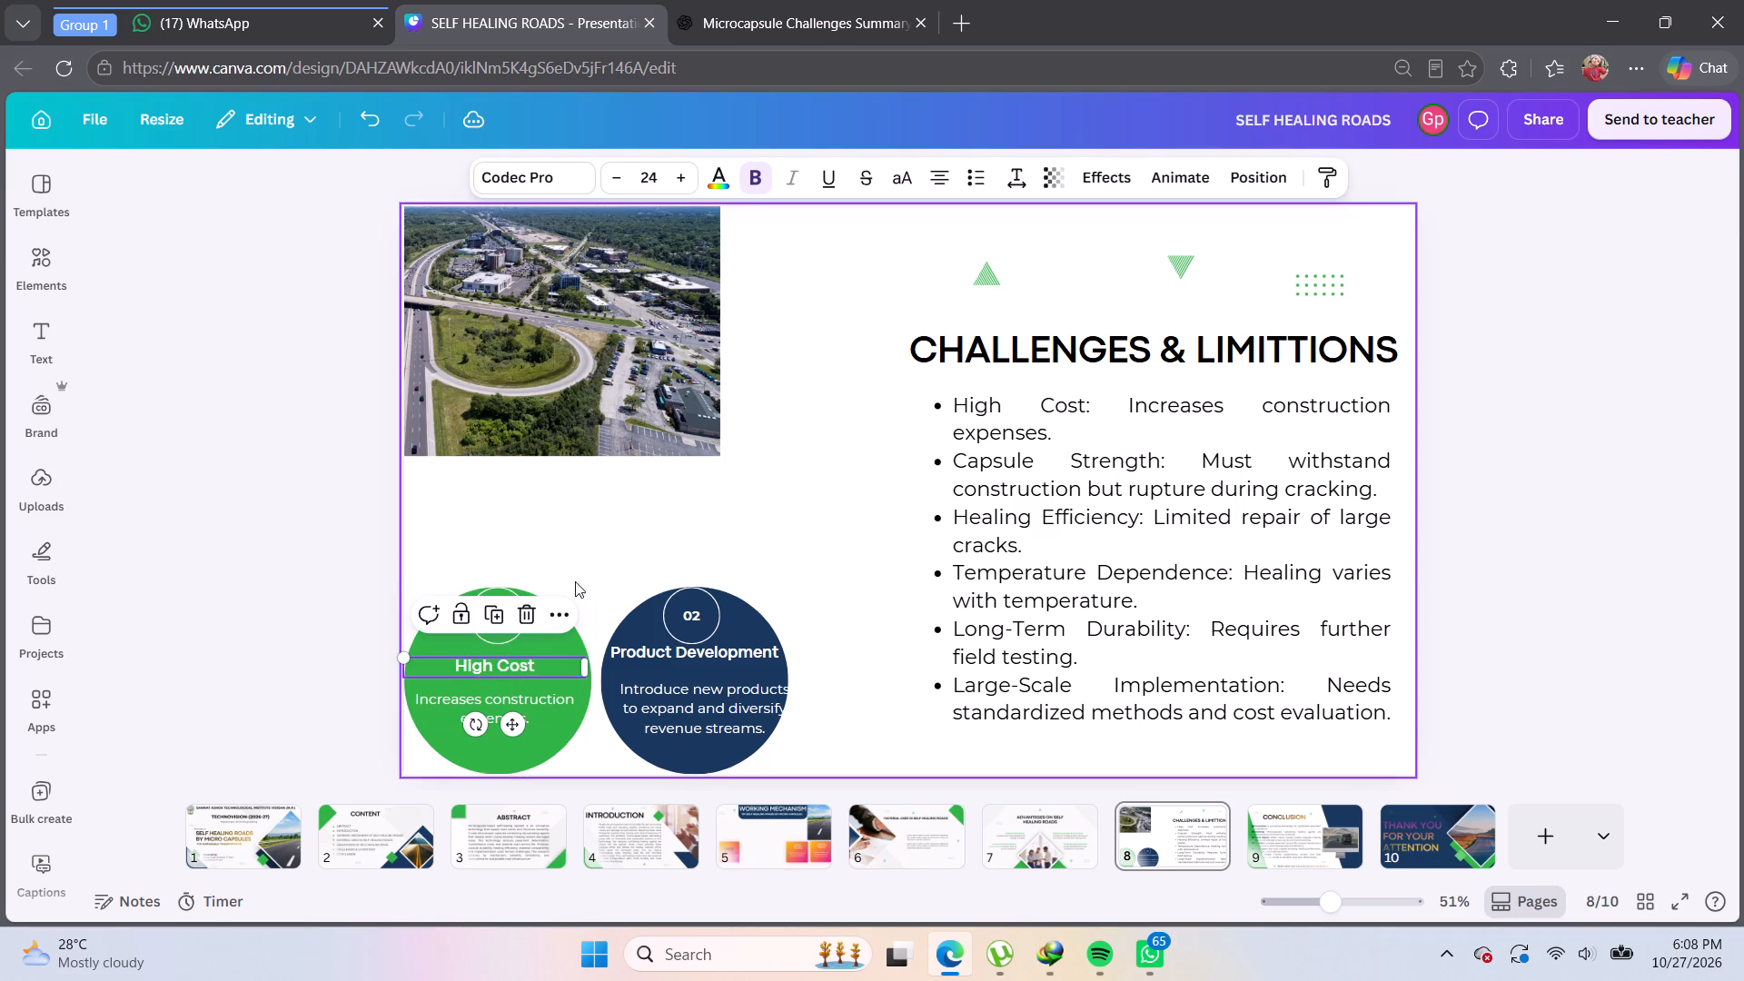
pyautogui.moveTo(510, 664); pyautogui.dragTo(519, 668)
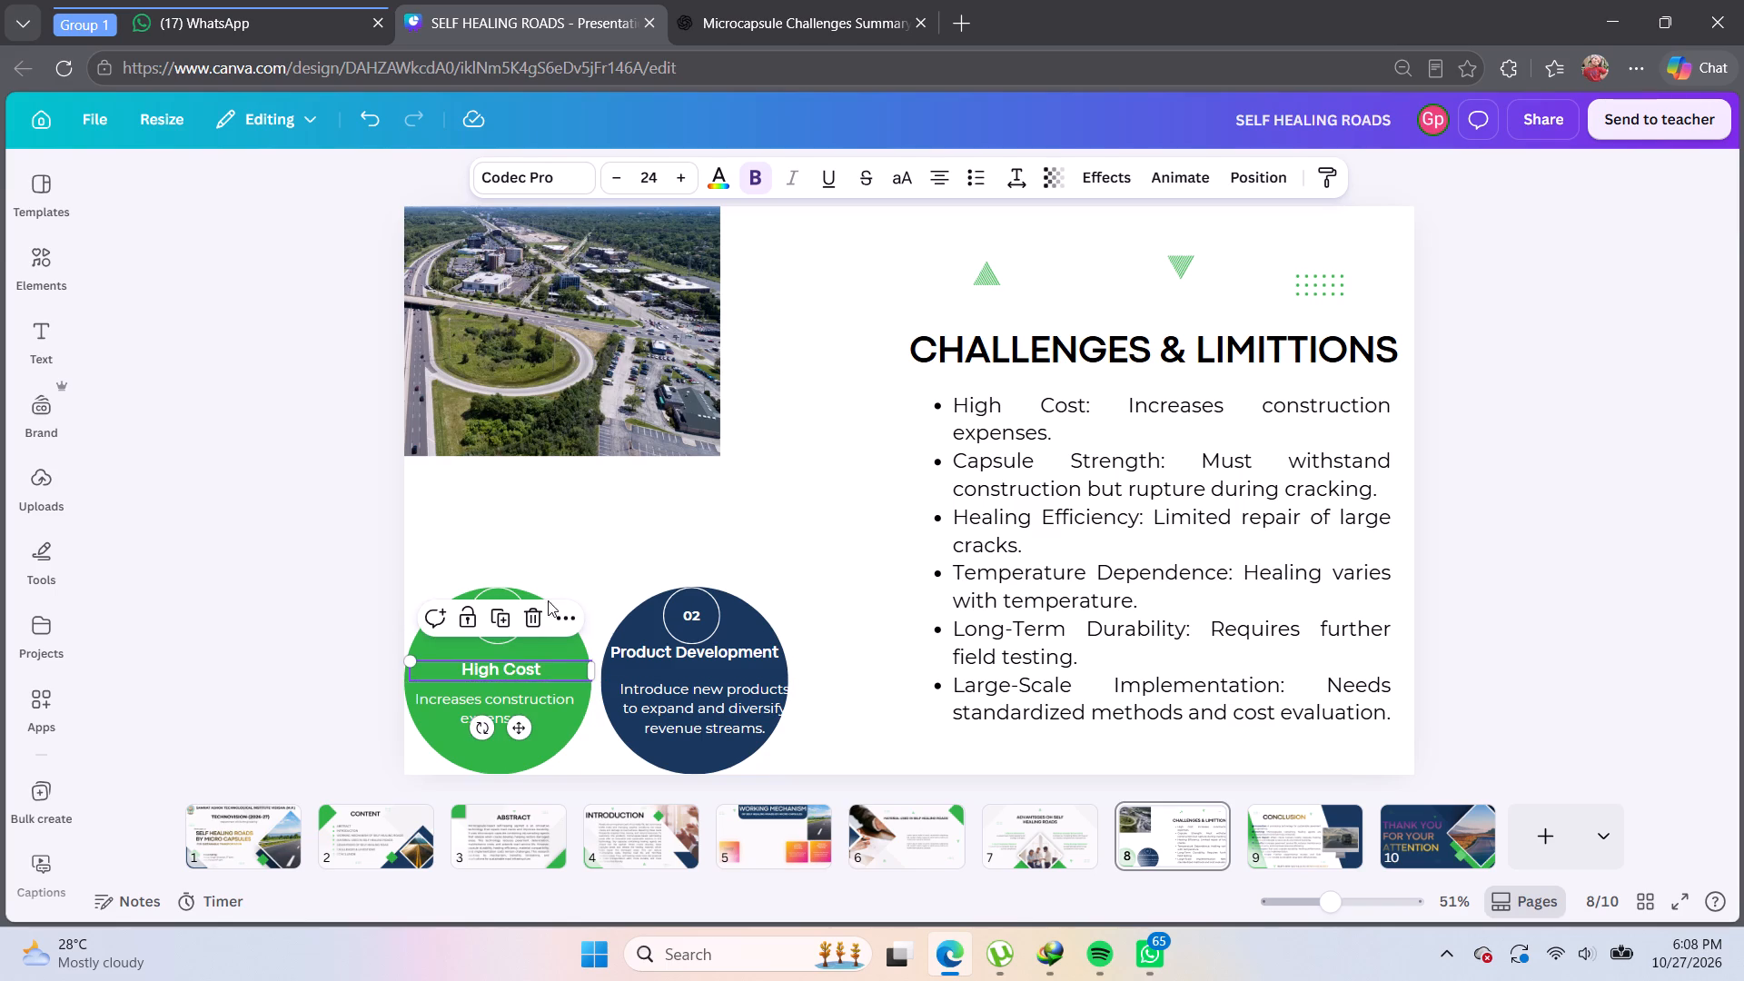
pyautogui.click(508, 670)
pyautogui.click(585, 520)
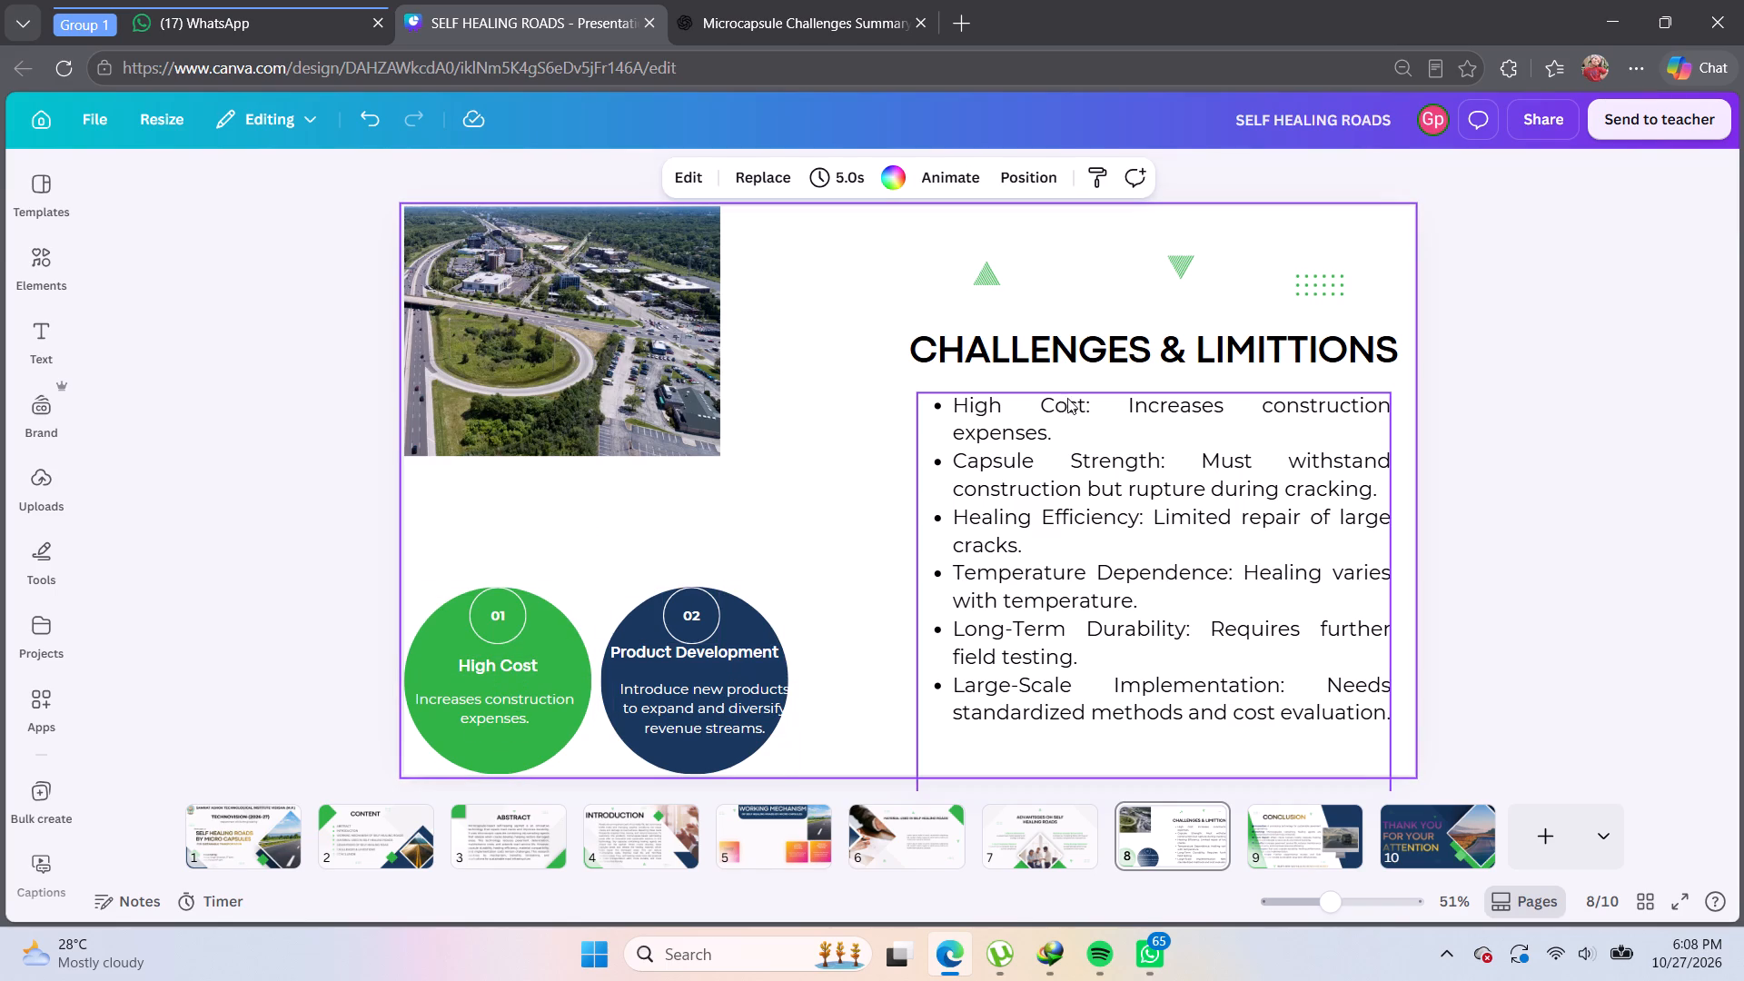
# Replace the Product Development heading on the navy circle with "Capsule Strength" copied from the second bullet.
pyautogui.click(1162, 464)
pyautogui.click(1157, 464)
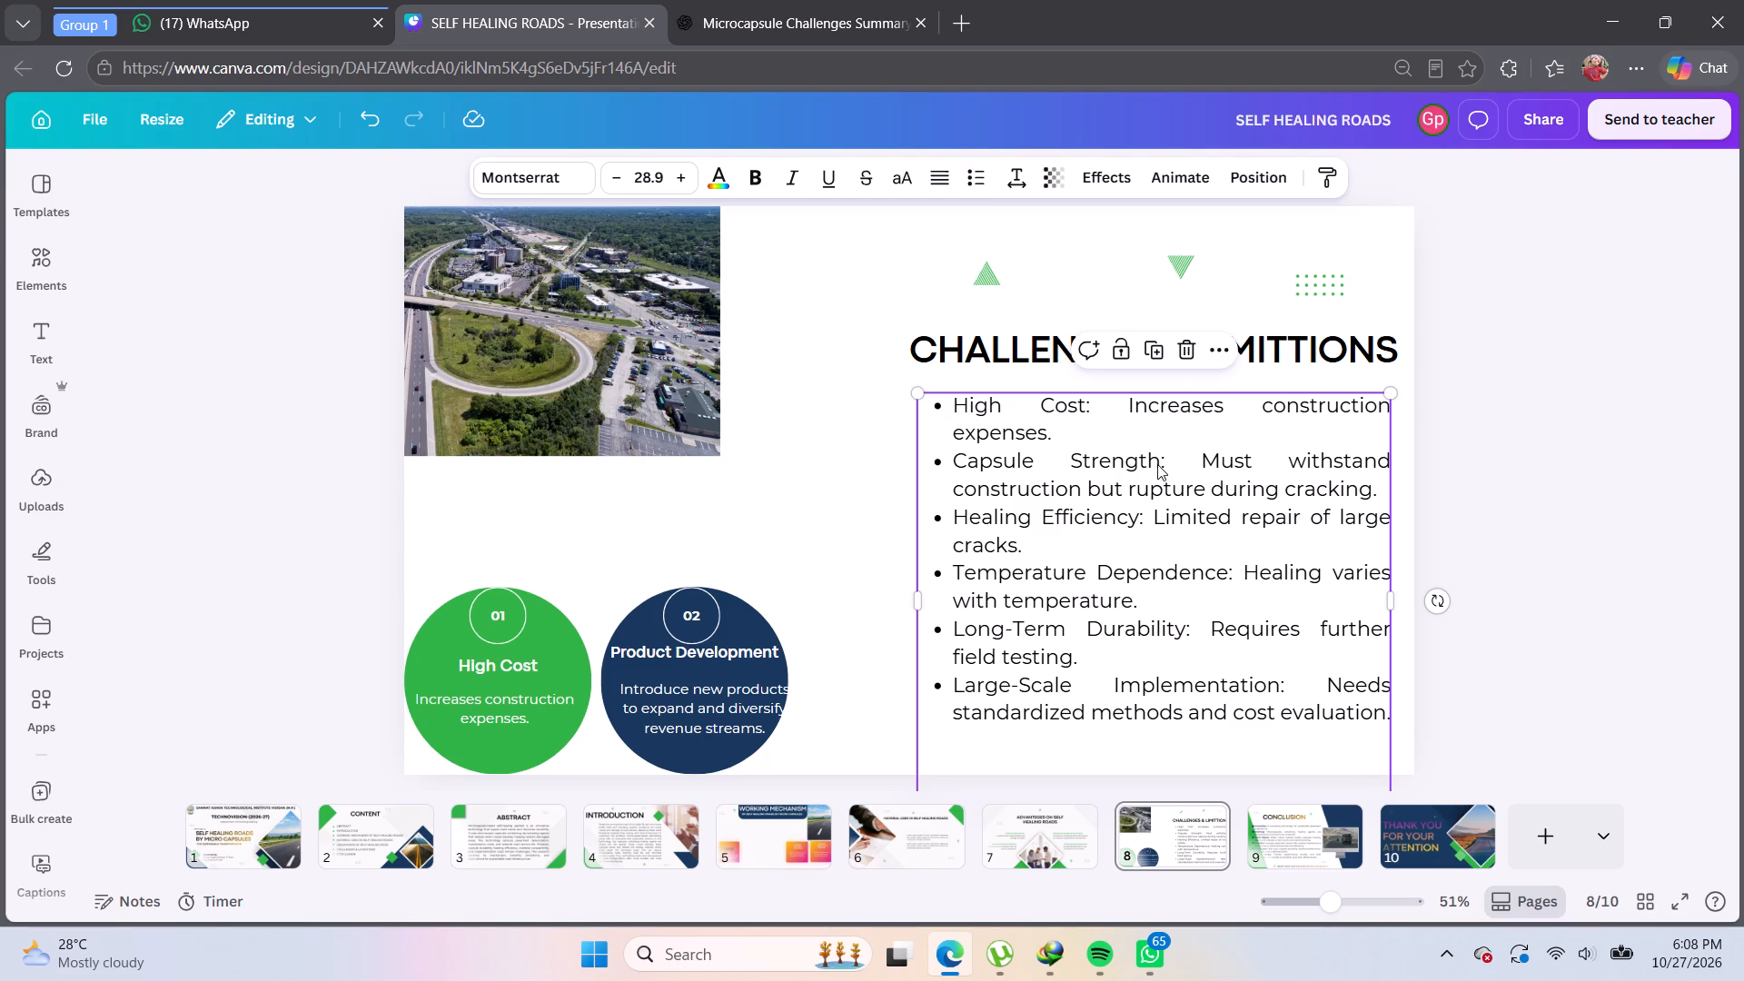
pyautogui.moveTo(1157, 464); pyautogui.dragTo(954, 453)
pyautogui.hotkey('ctrl', 'c')
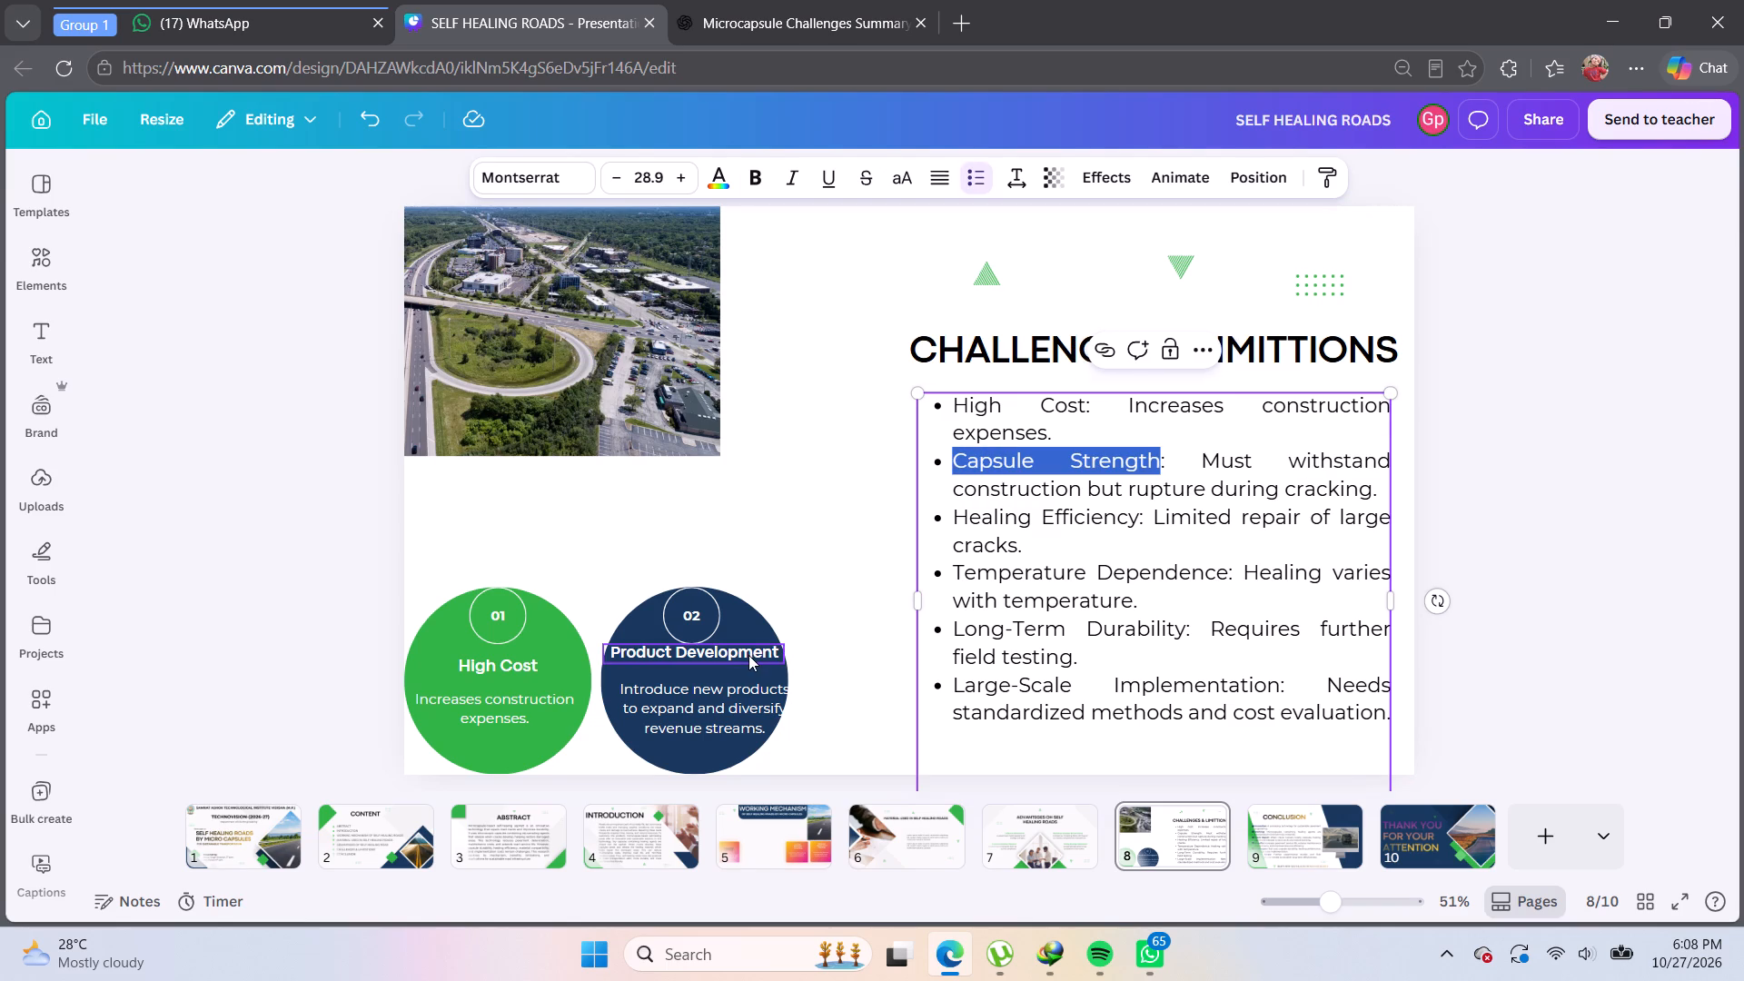
pyautogui.doubleClick(748, 655)
pyautogui.press('BackSpace')
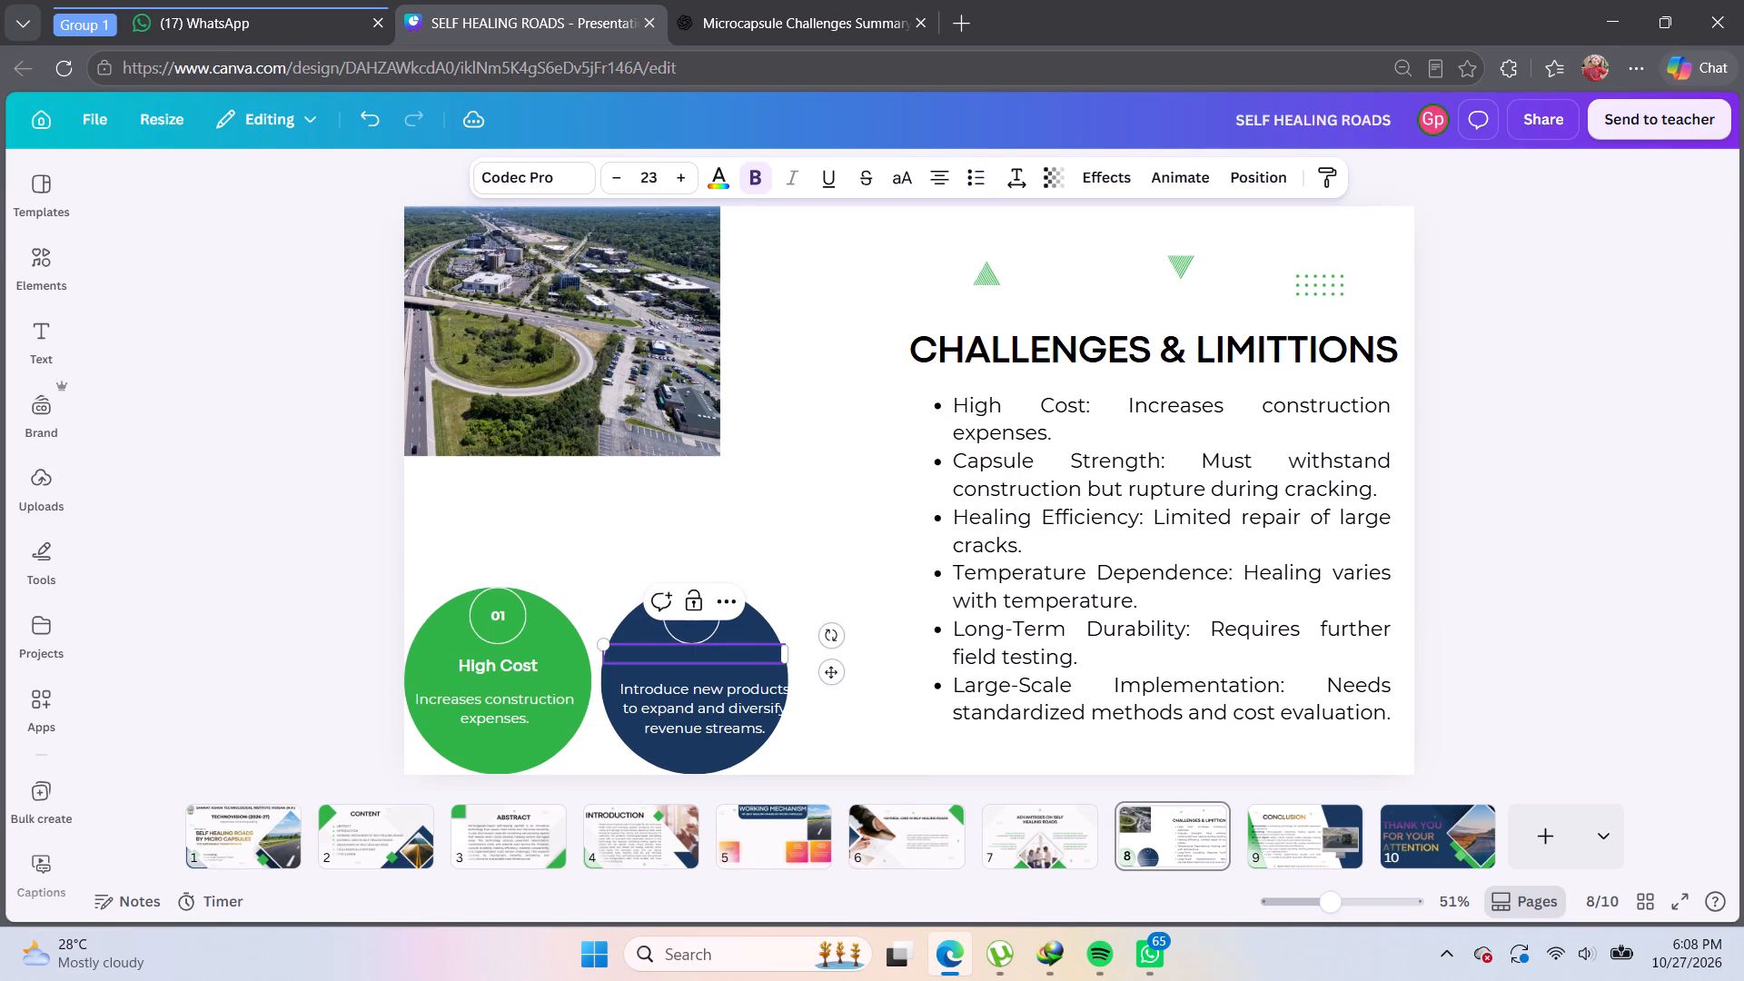
pyautogui.hotkey('ctrl', 'v')
pyautogui.click(786, 596)
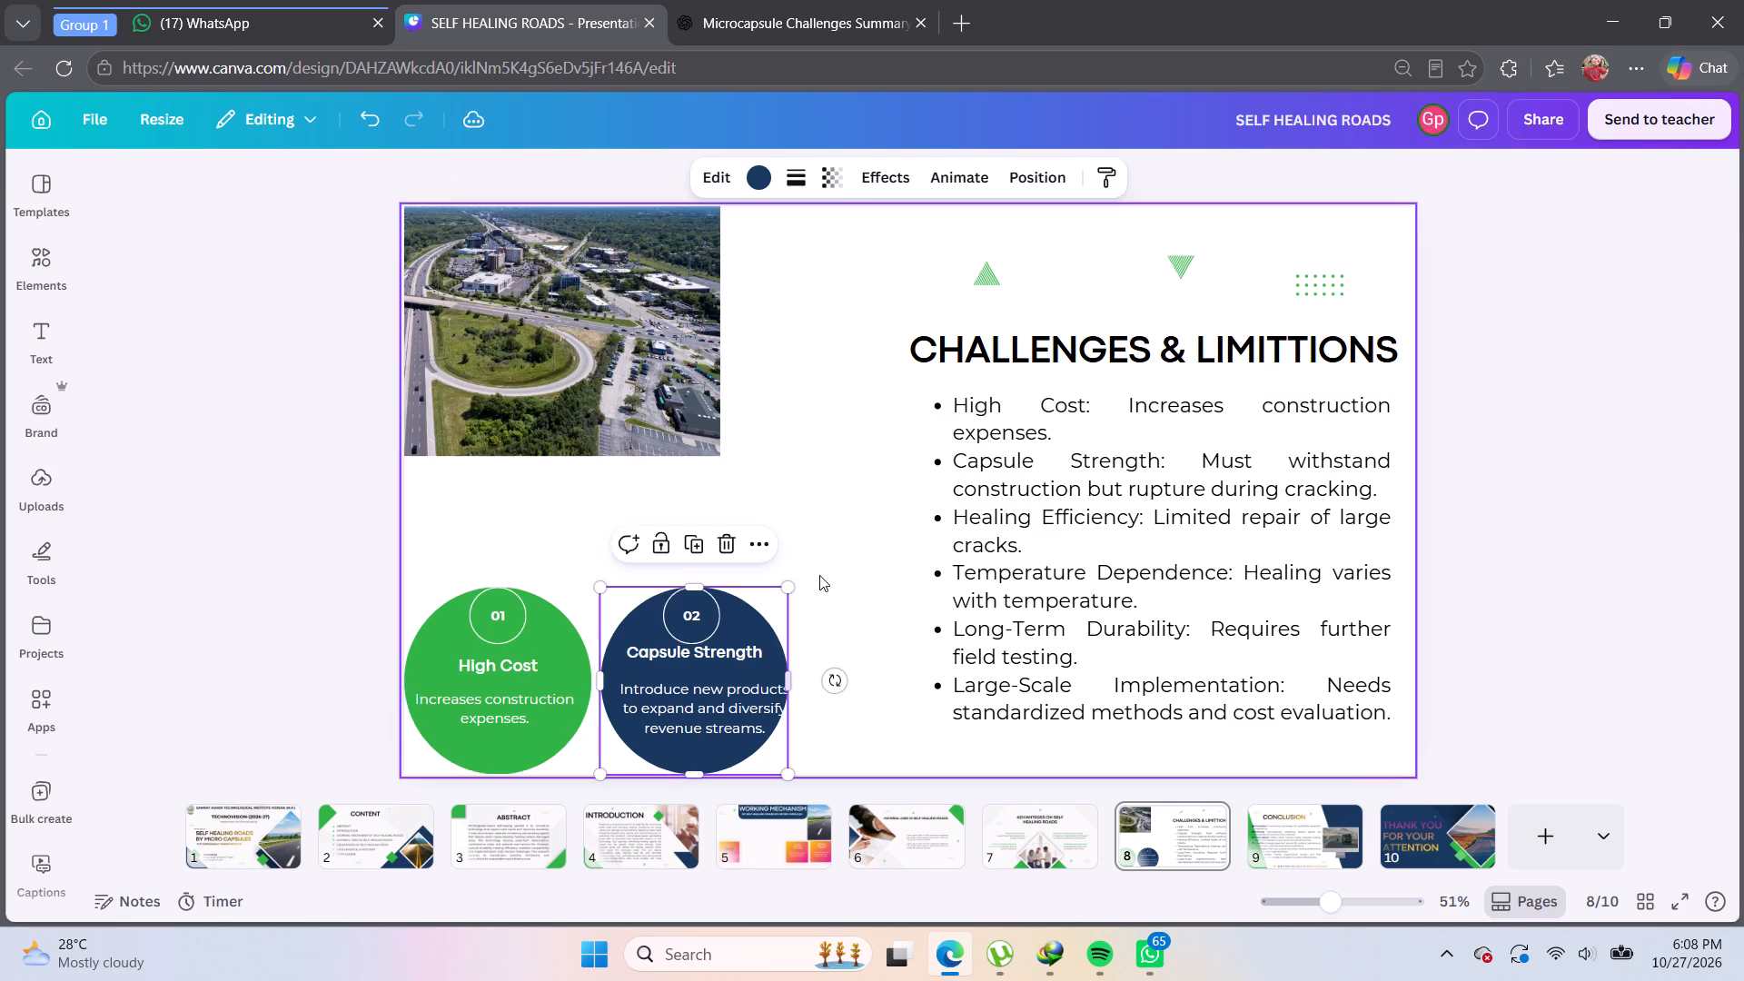
pyautogui.click(835, 558)
# Replace the navy circle's description with the bullet text "Must withstand construction but rupture during cracking." and centre it on the circle.
pyautogui.click(738, 701)
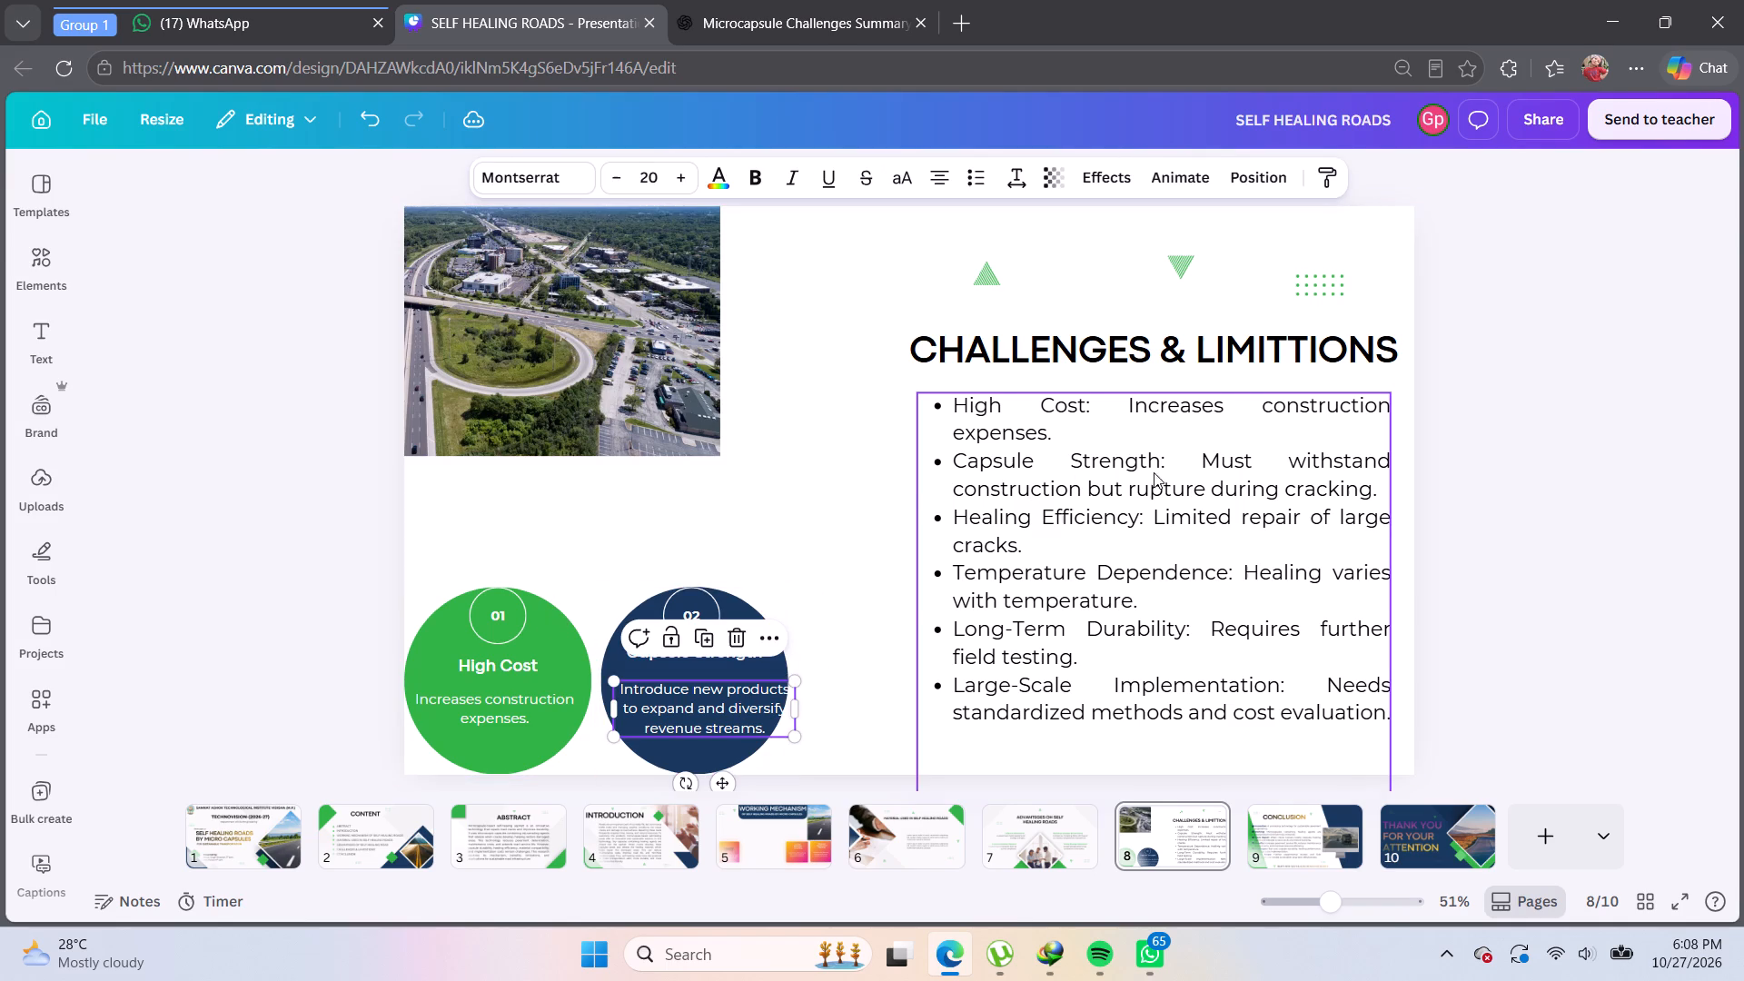
pyautogui.moveTo(1197, 463); pyautogui.dragTo(1214, 461)
pyautogui.click(1209, 462)
pyautogui.moveTo(1216, 462); pyautogui.dragTo(1220, 465)
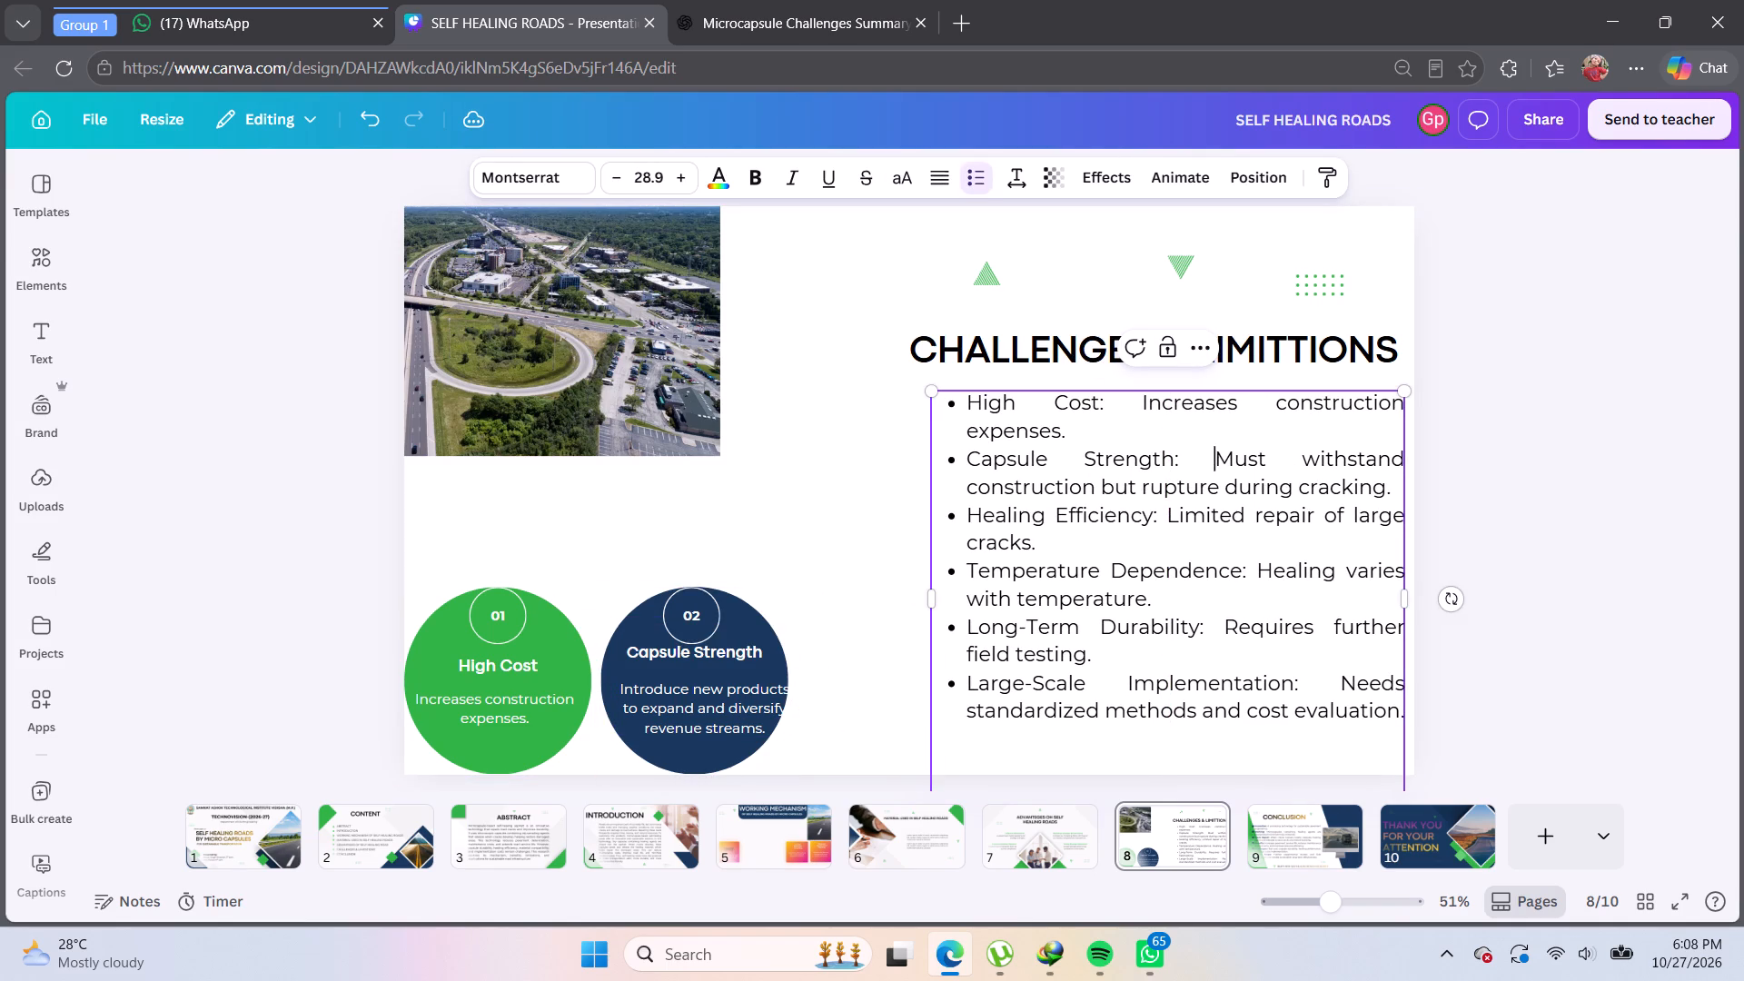
pyautogui.moveTo(1220, 465); pyautogui.dragTo(1394, 484)
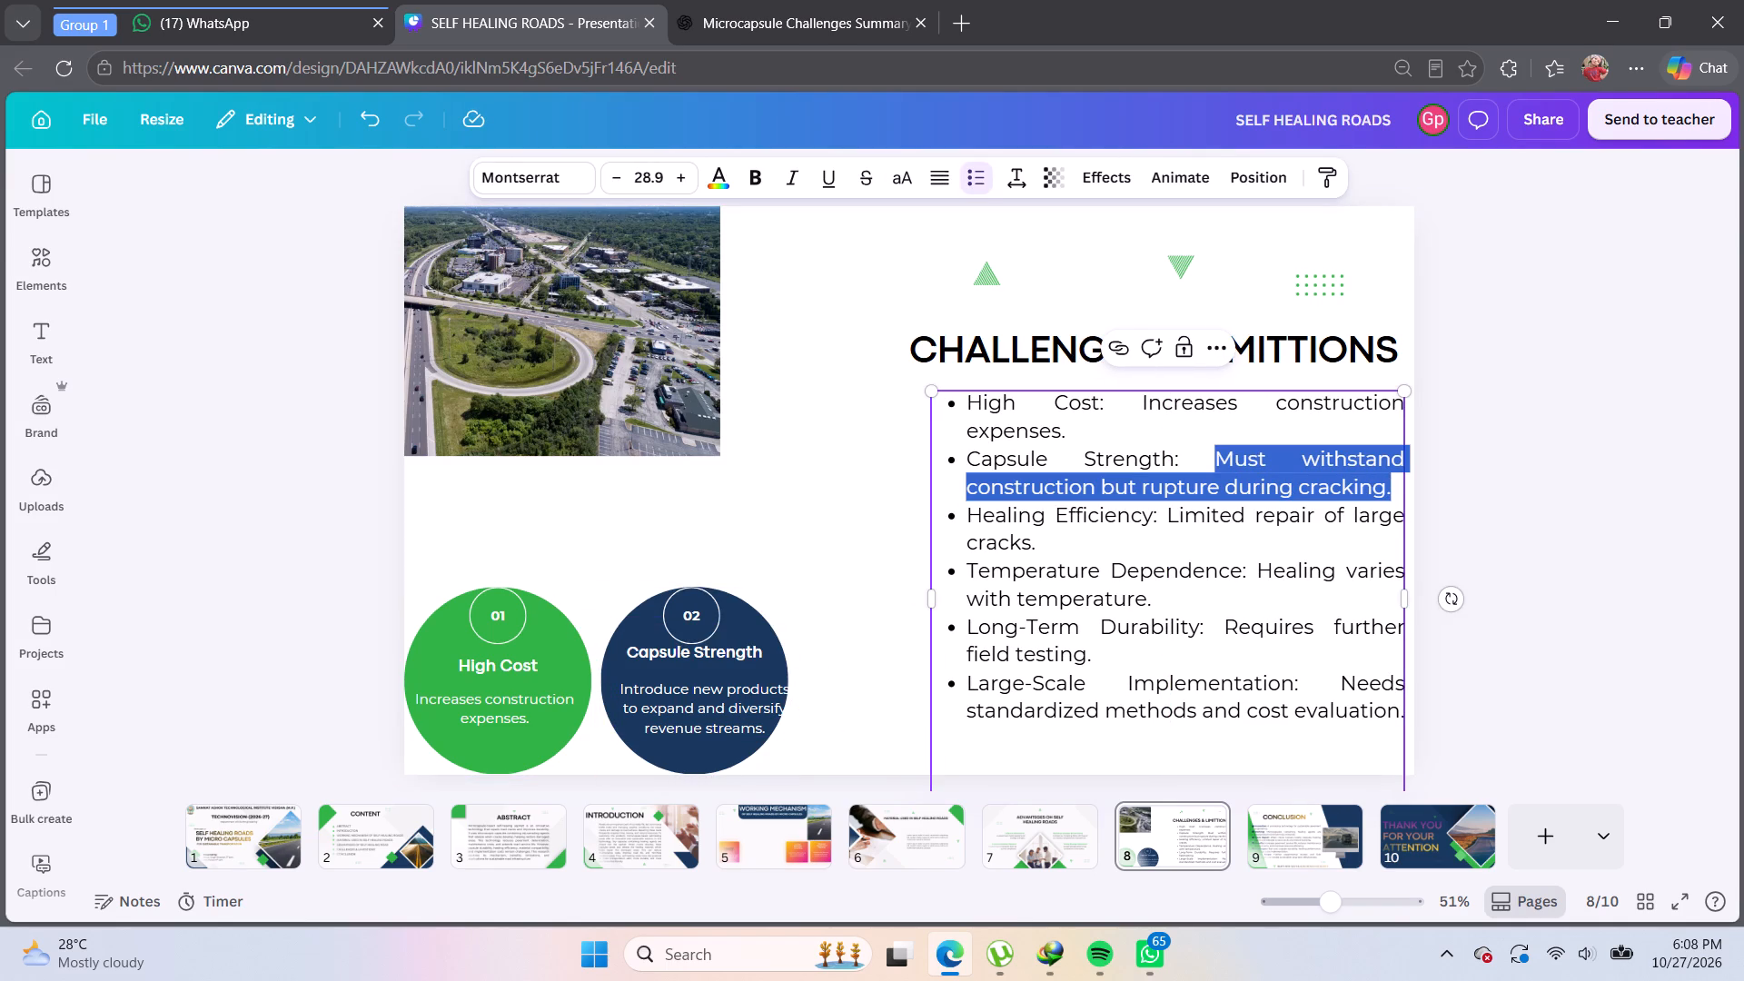
pyautogui.hotkey('ctrl', 'c')
pyautogui.doubleClick(705, 688)
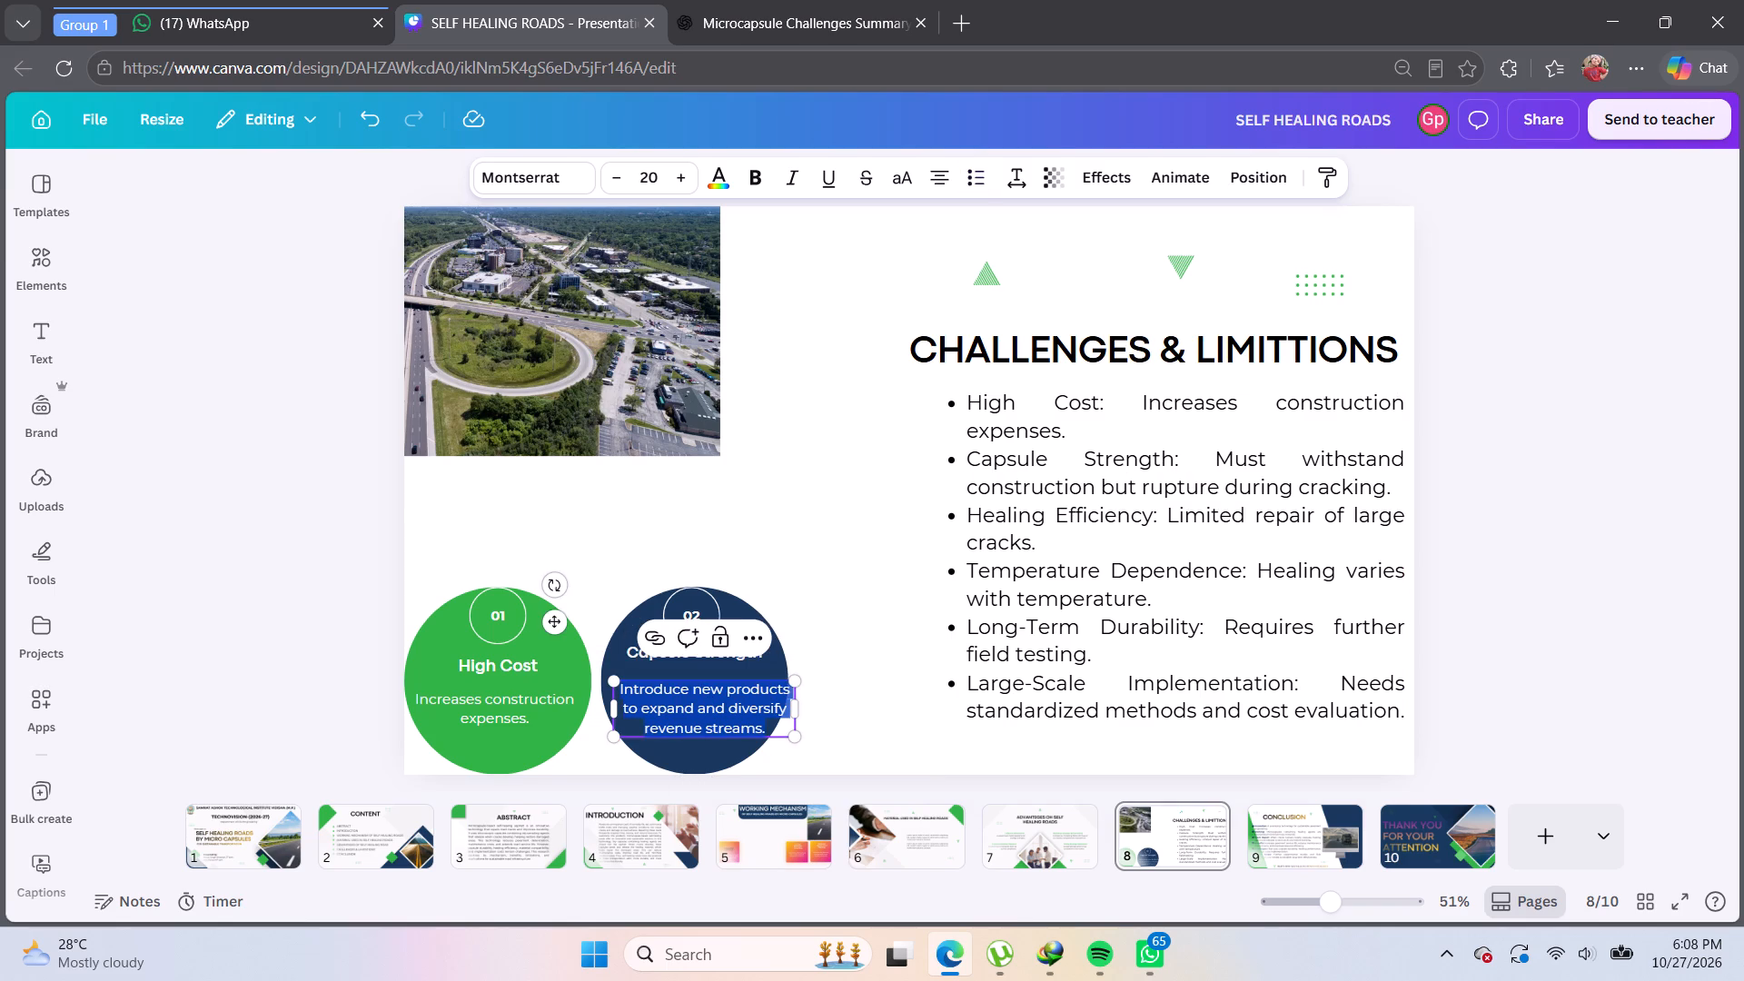
pyautogui.press('BackSpace')
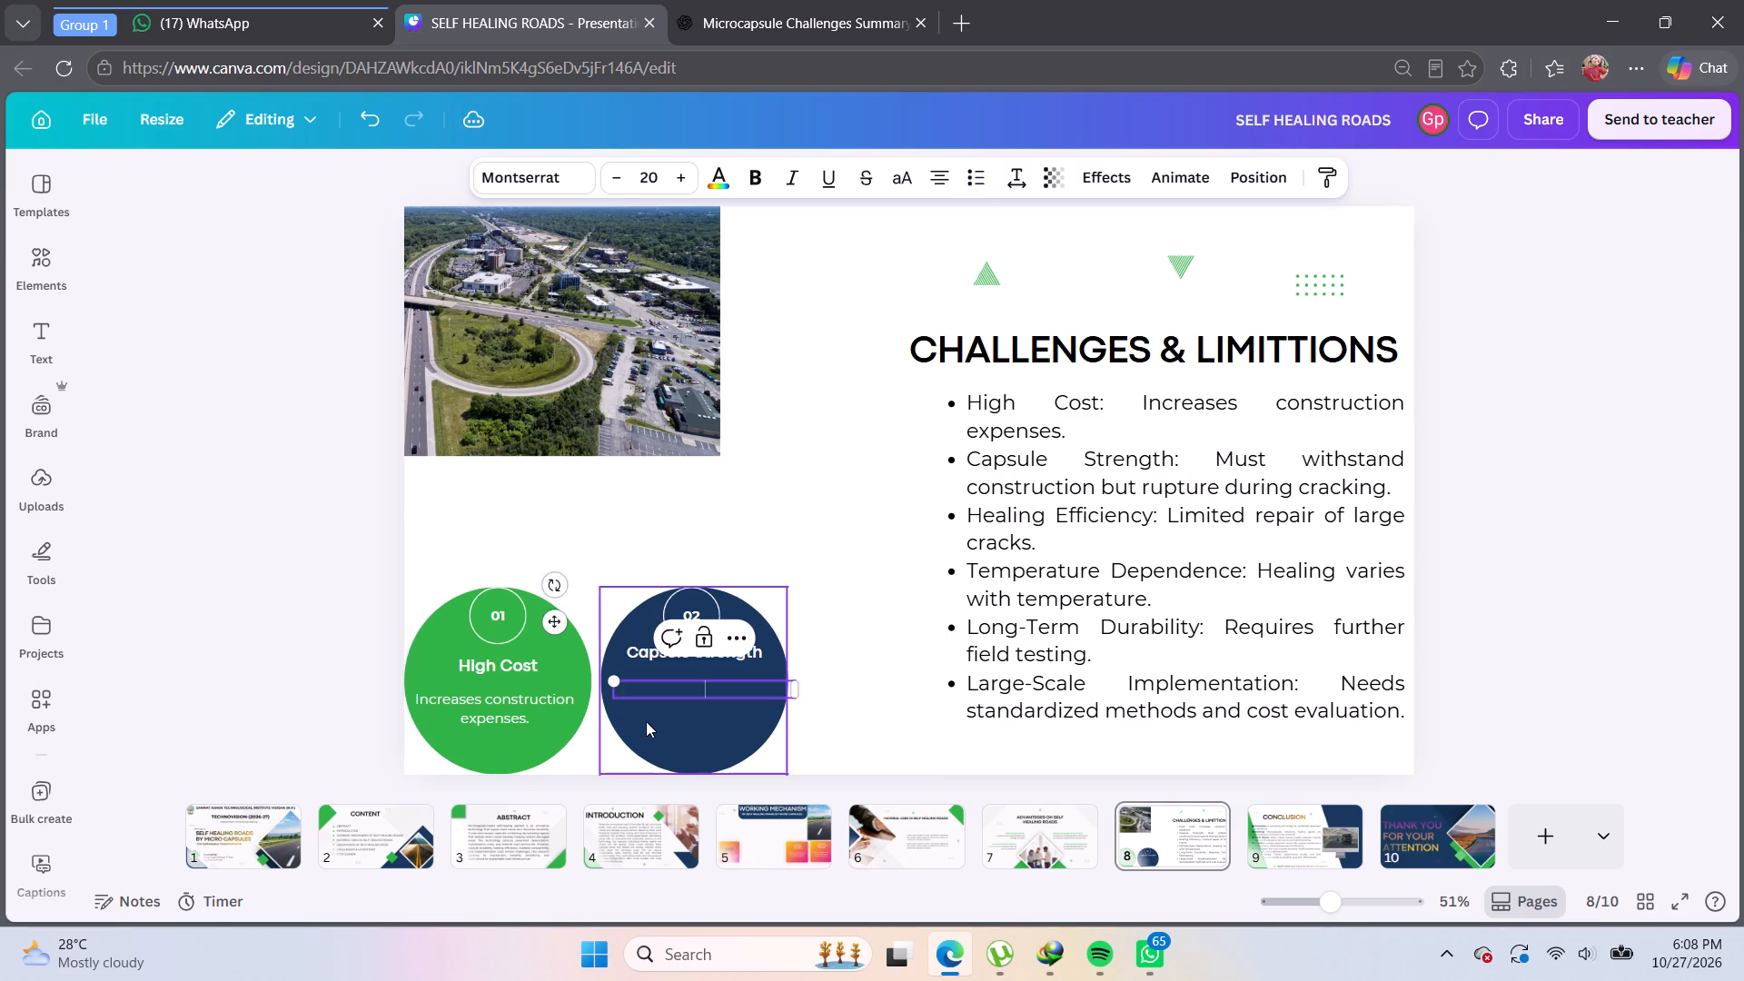
pyautogui.hotkey('ctrl', 'v')
pyautogui.click(793, 550)
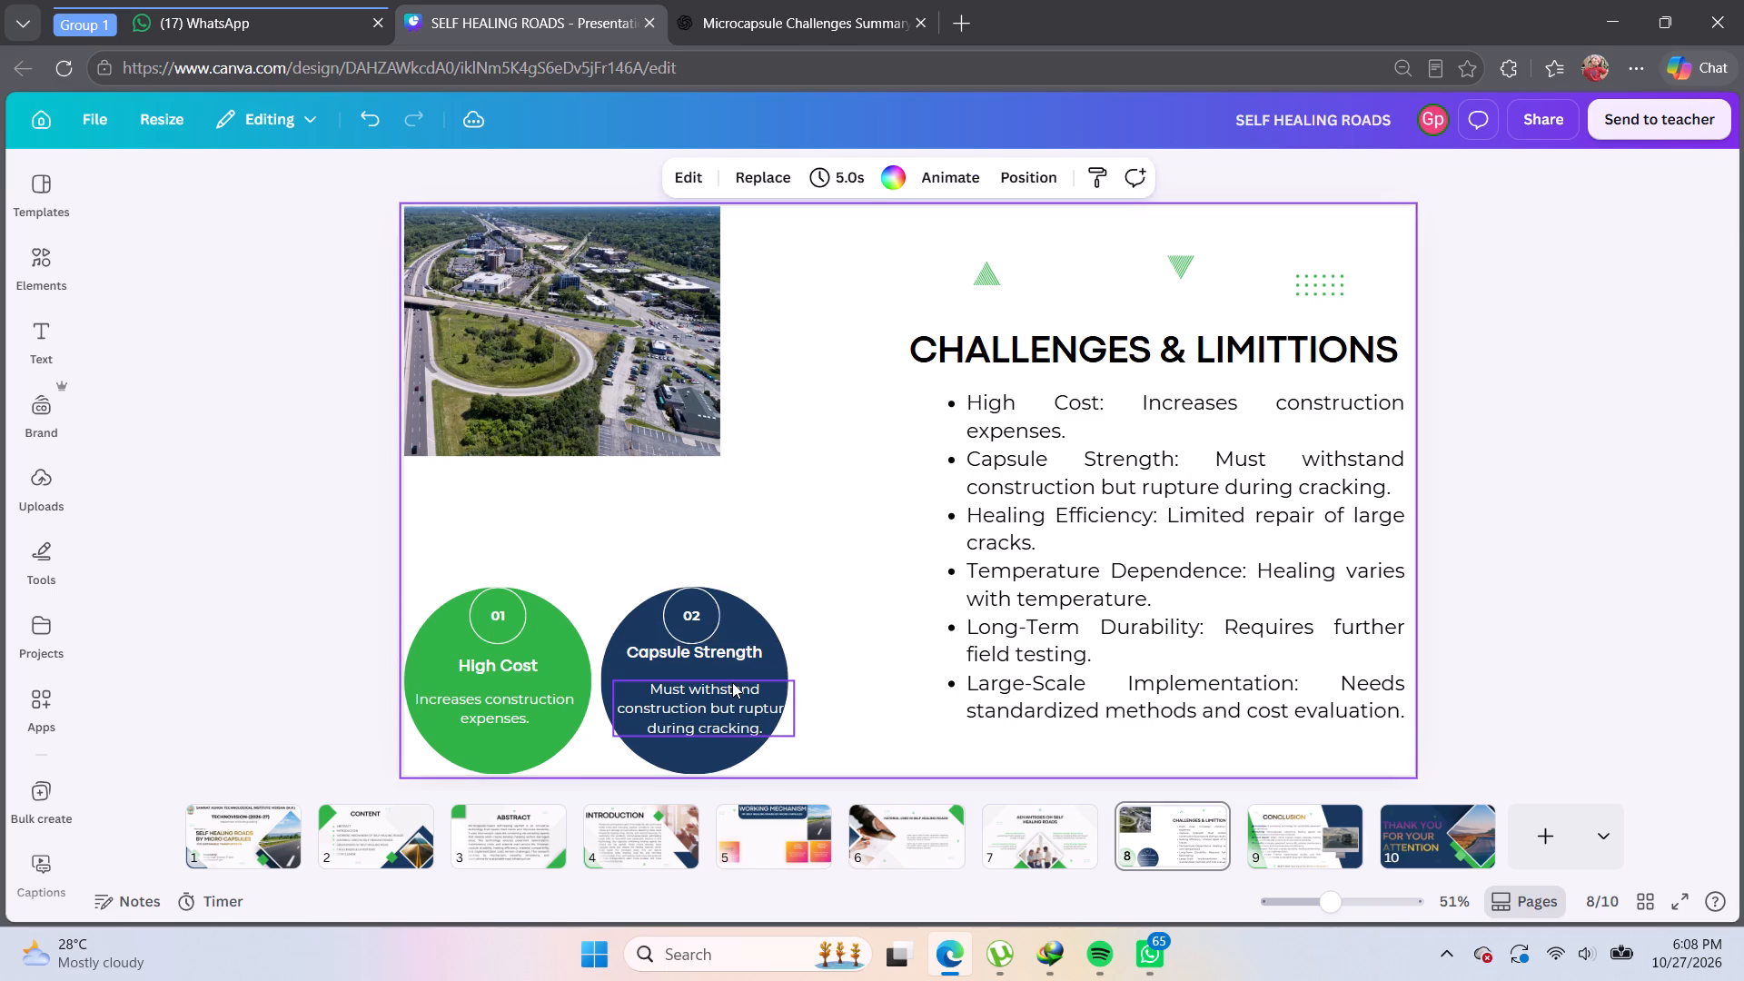
pyautogui.moveTo(729, 690); pyautogui.dragTo(718, 687)
pyautogui.click(801, 612)
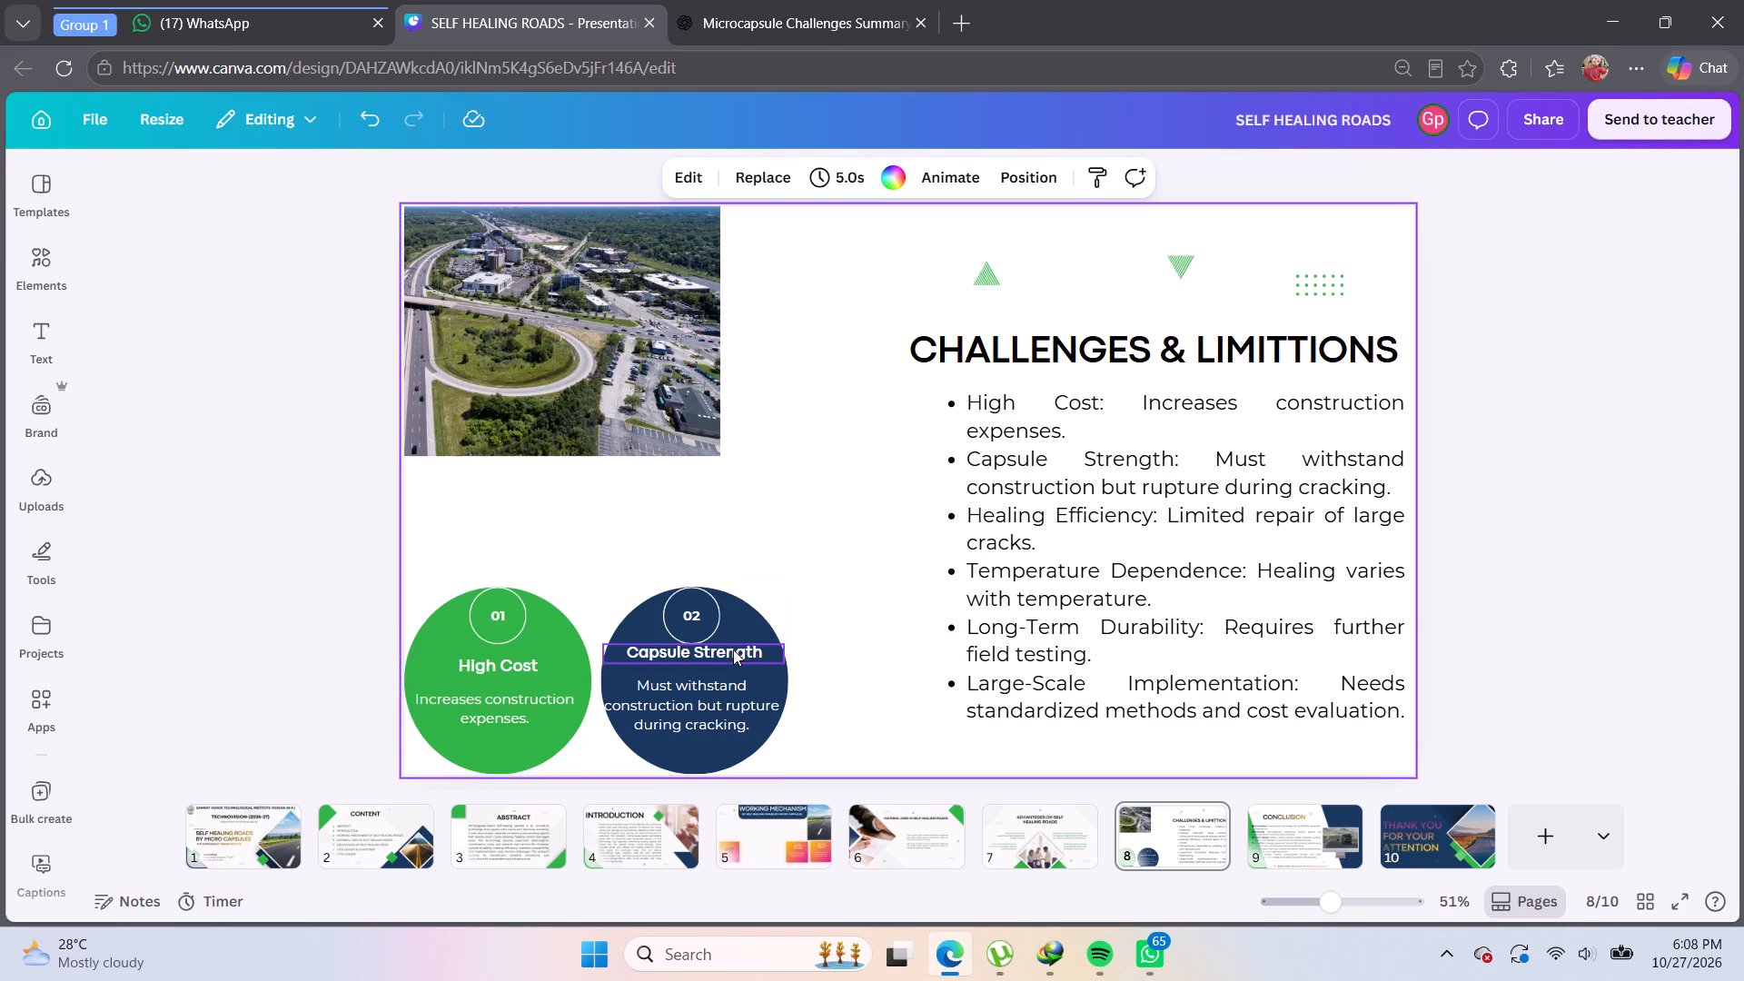
# Lower the Capsule Strength heading slightly and reduce its description to font size 19, keeping it centred on the navy circle.
pyautogui.click(733, 649)
pyautogui.click(805, 597)
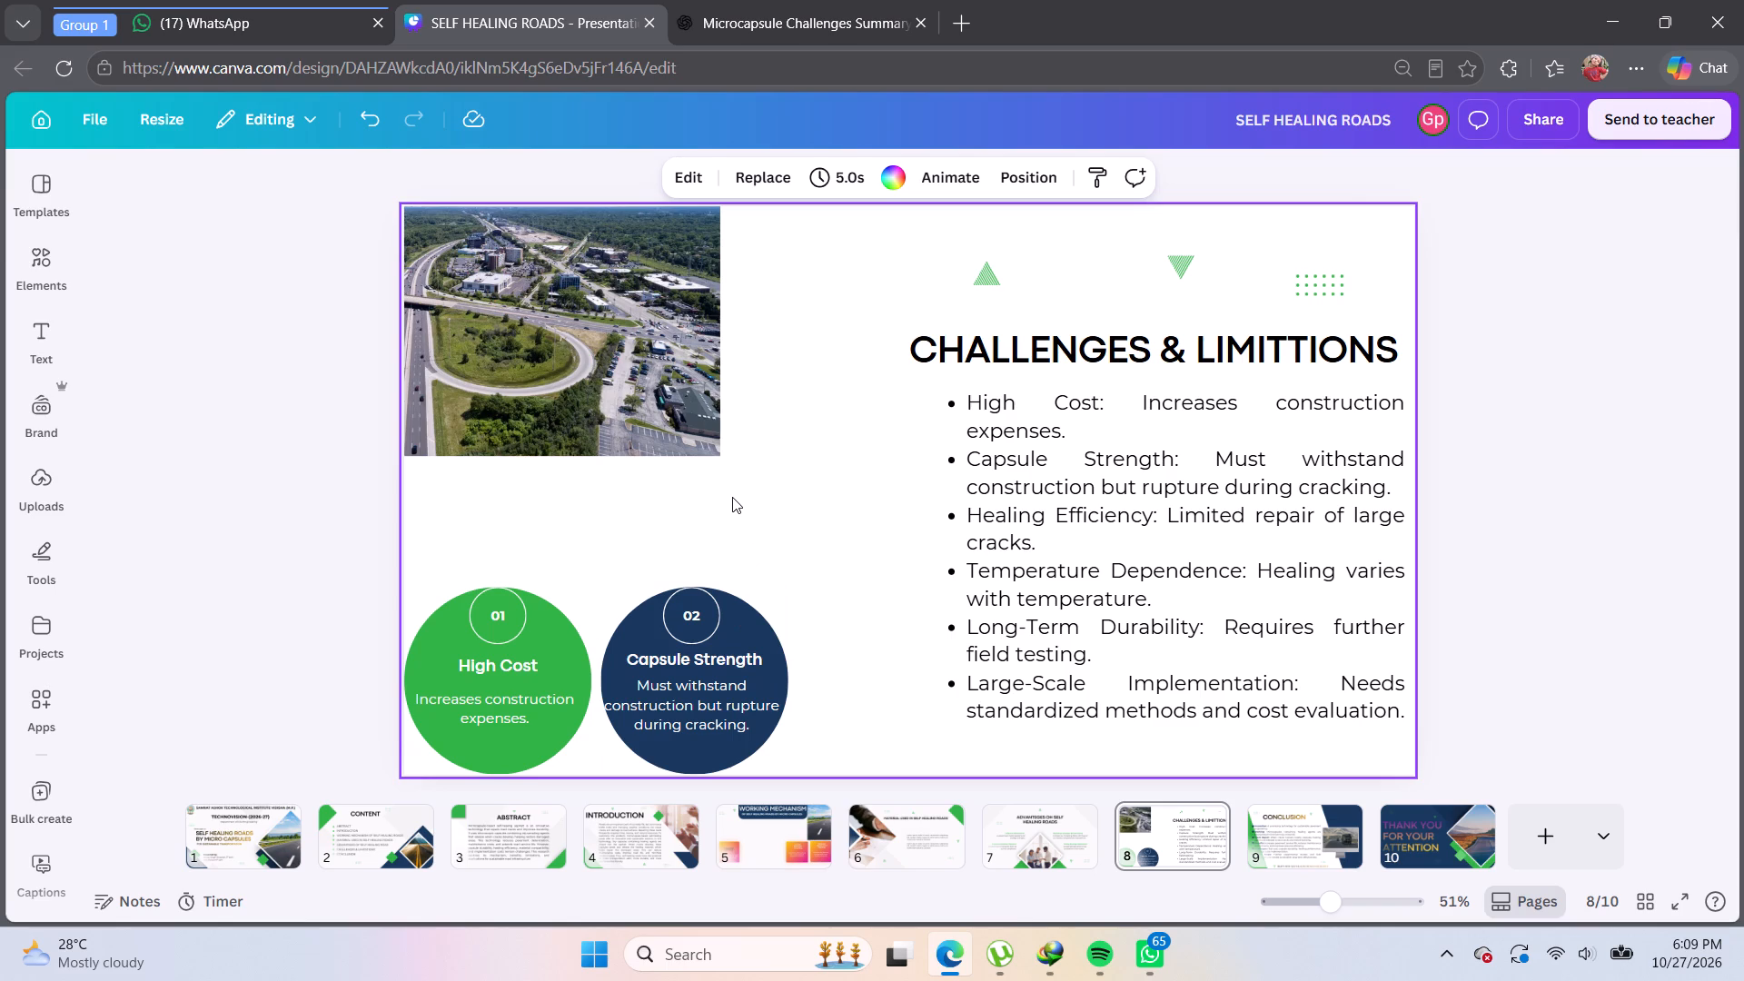
pyautogui.click(726, 718)
pyautogui.click(705, 714)
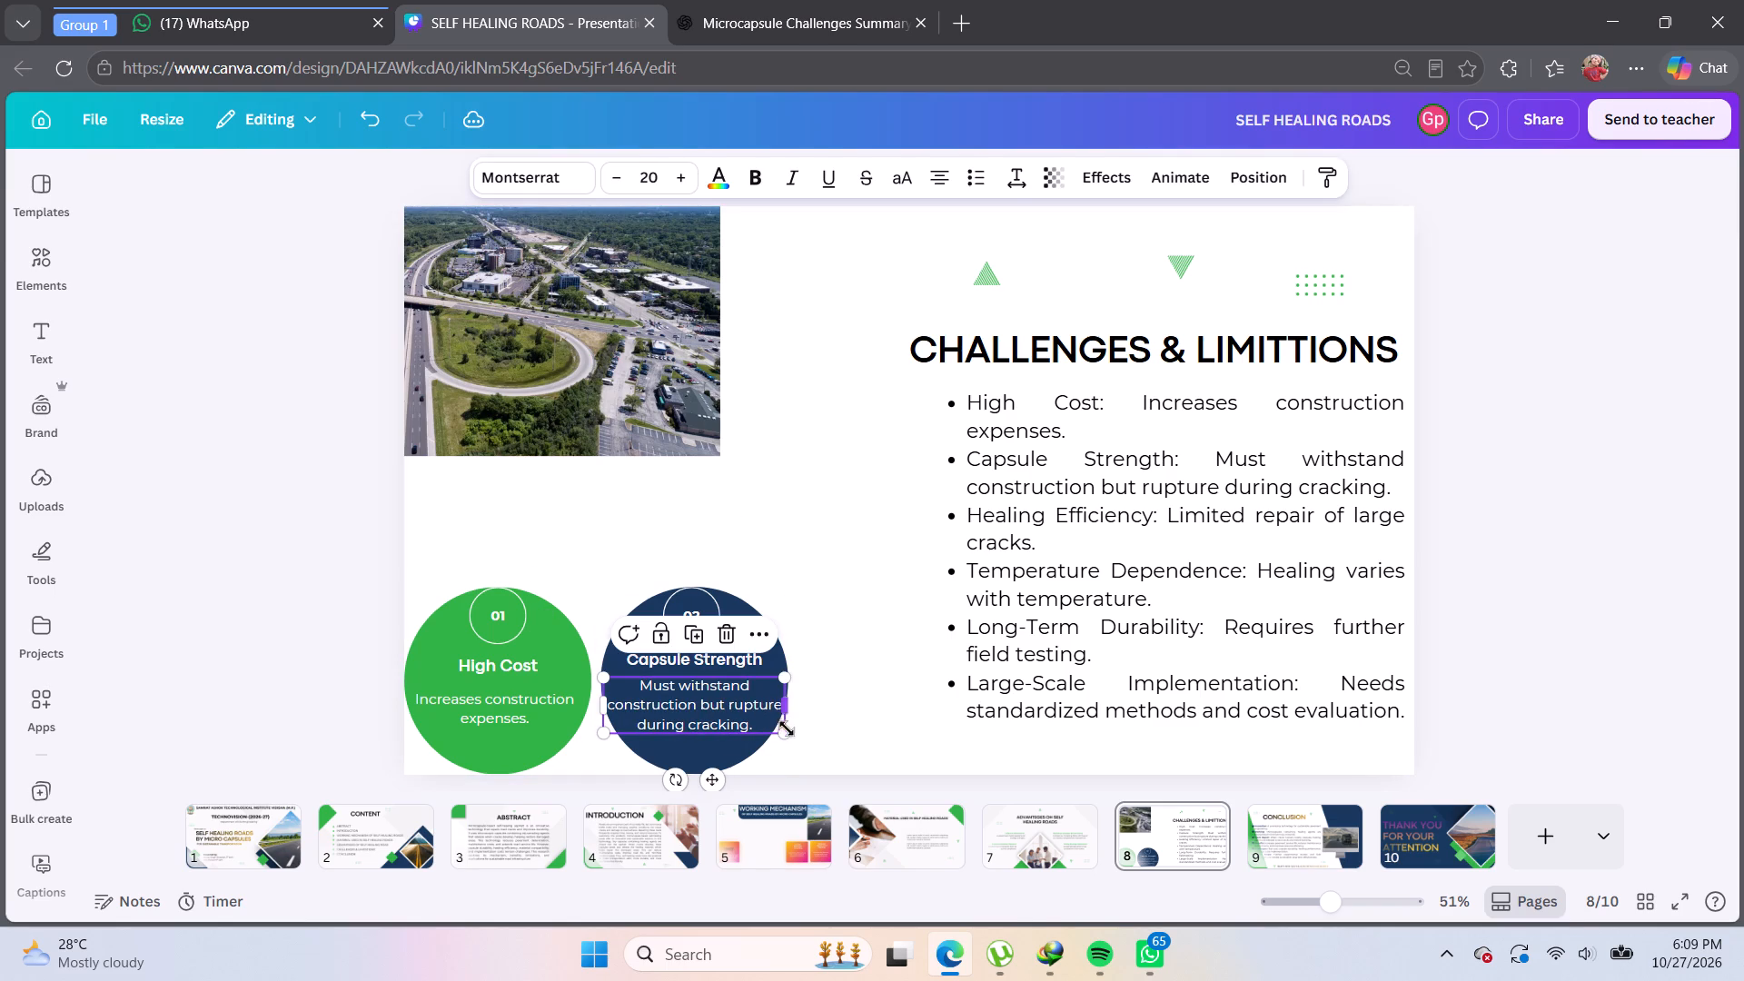
pyautogui.moveTo(789, 736); pyautogui.dragTo(780, 733)
pyautogui.click(689, 706)
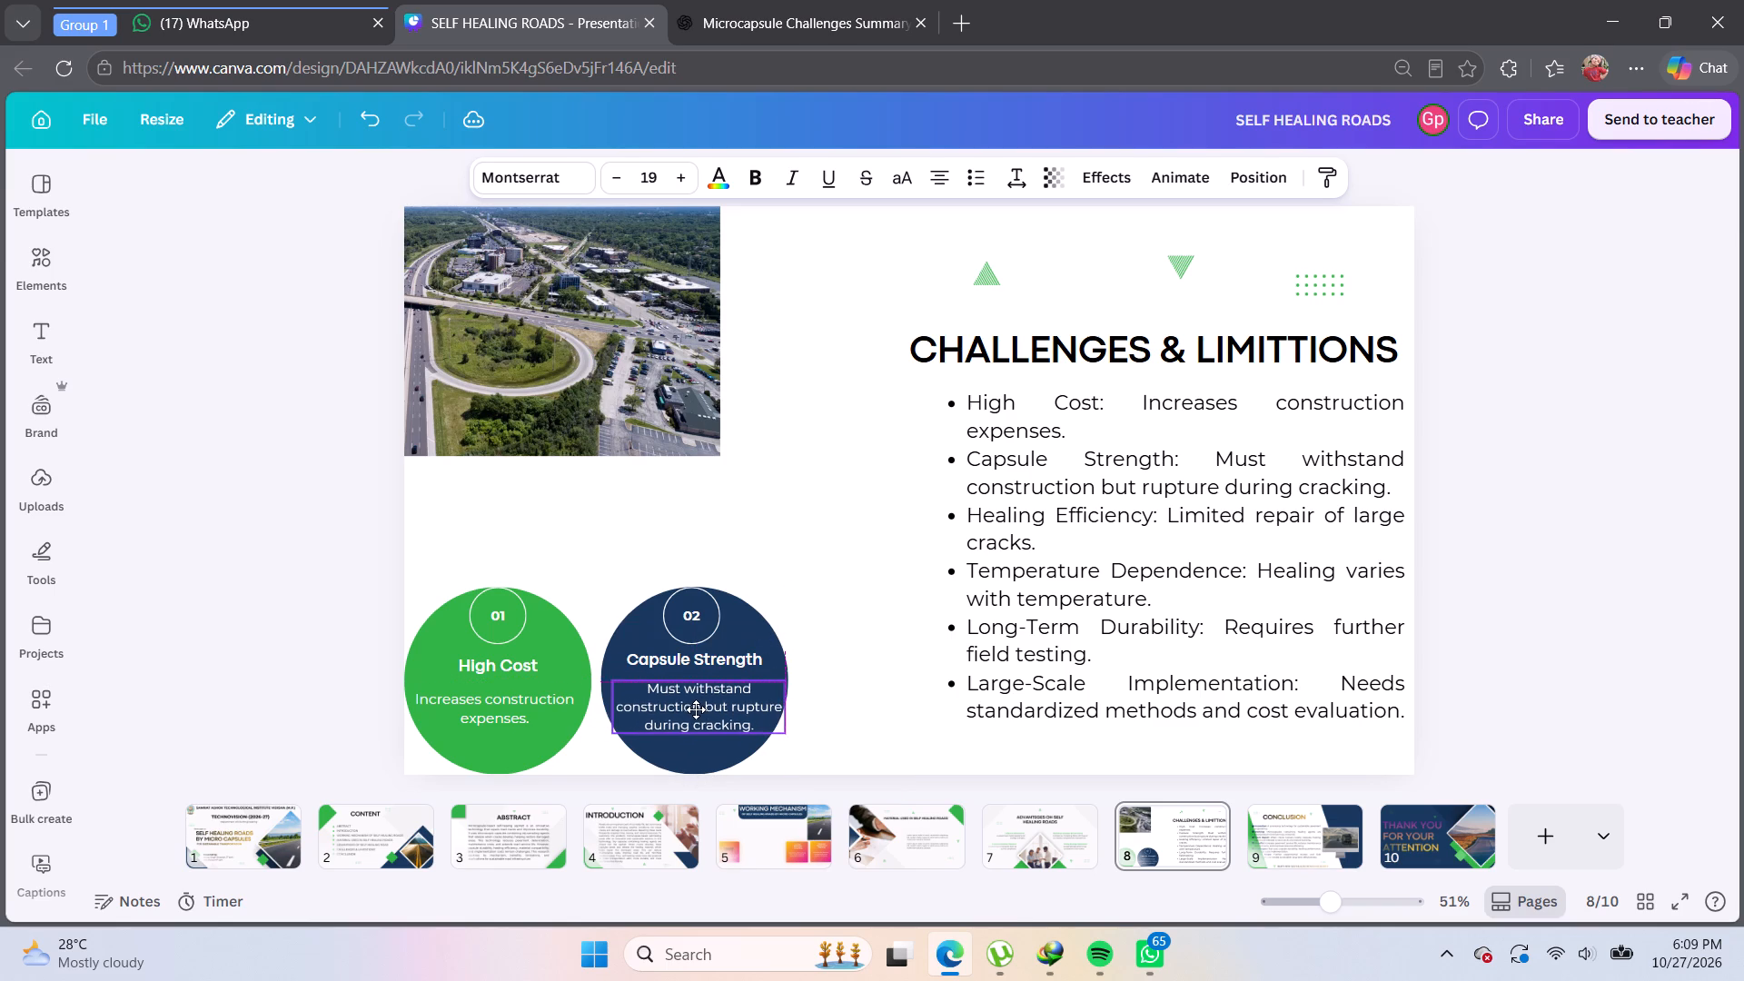
pyautogui.click(830, 700)
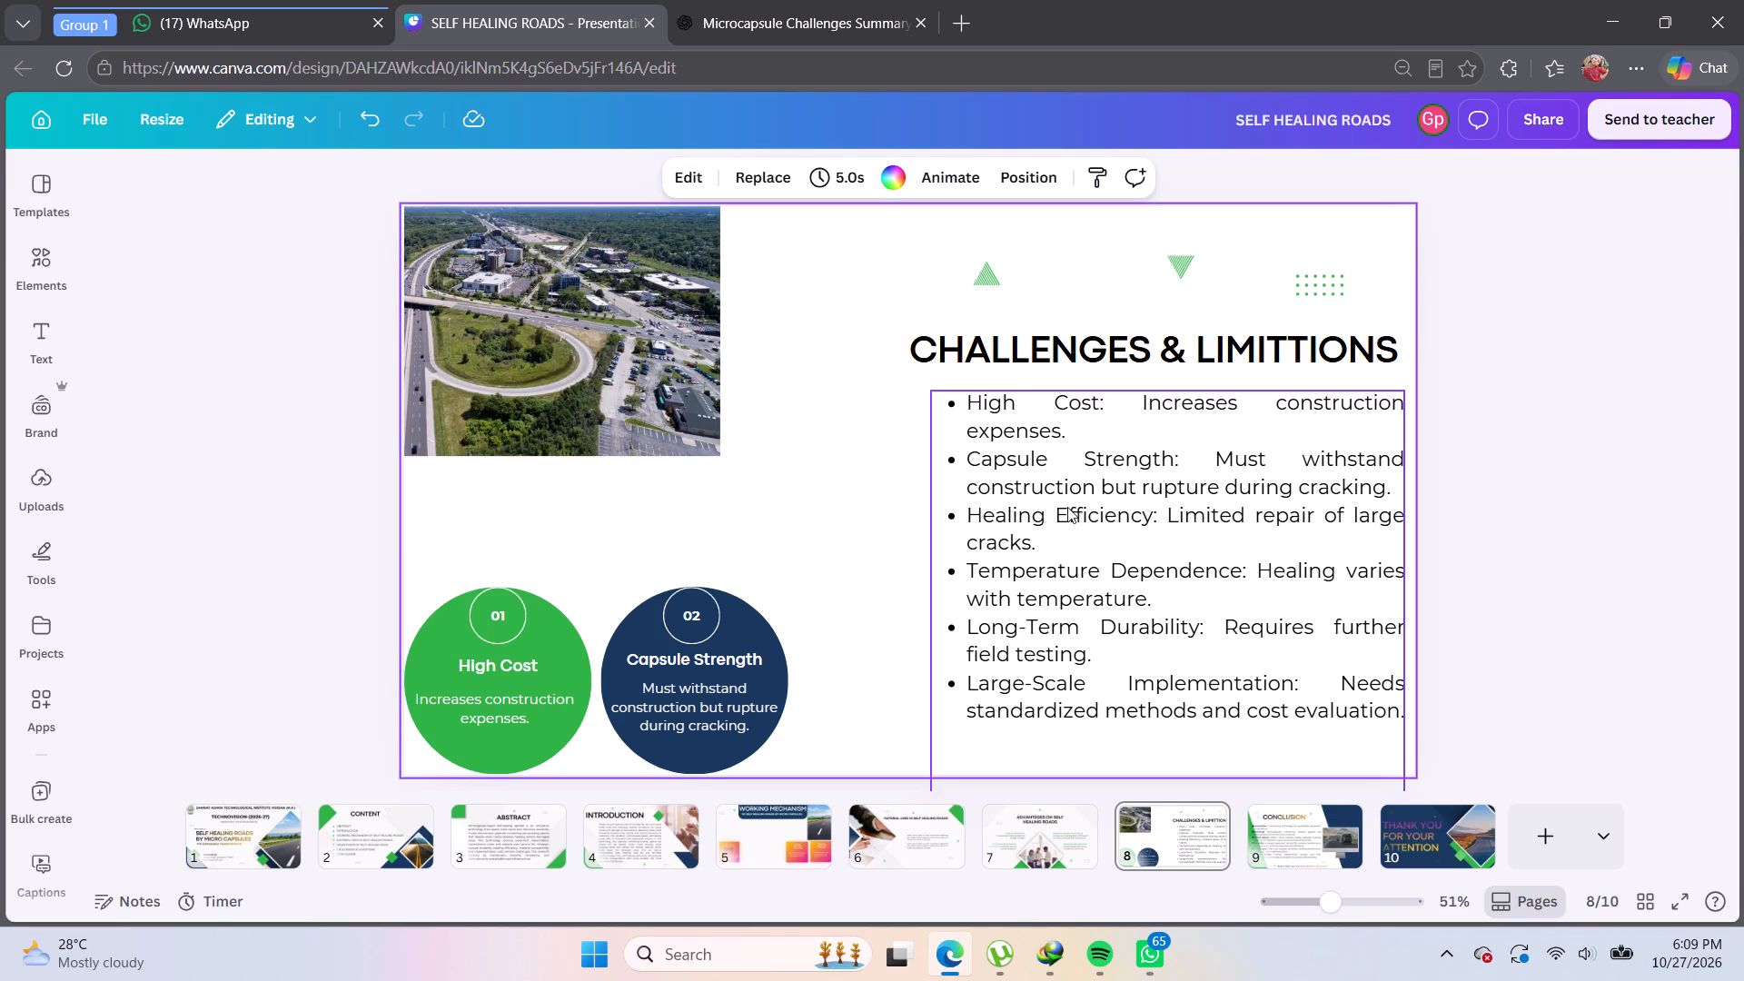
# Move the bulleted challenges list up over the slide title and partly past the slide's right edge, clearing the space beside the circles.
pyautogui.moveTo(1088, 512); pyautogui.dragTo(587, 305)
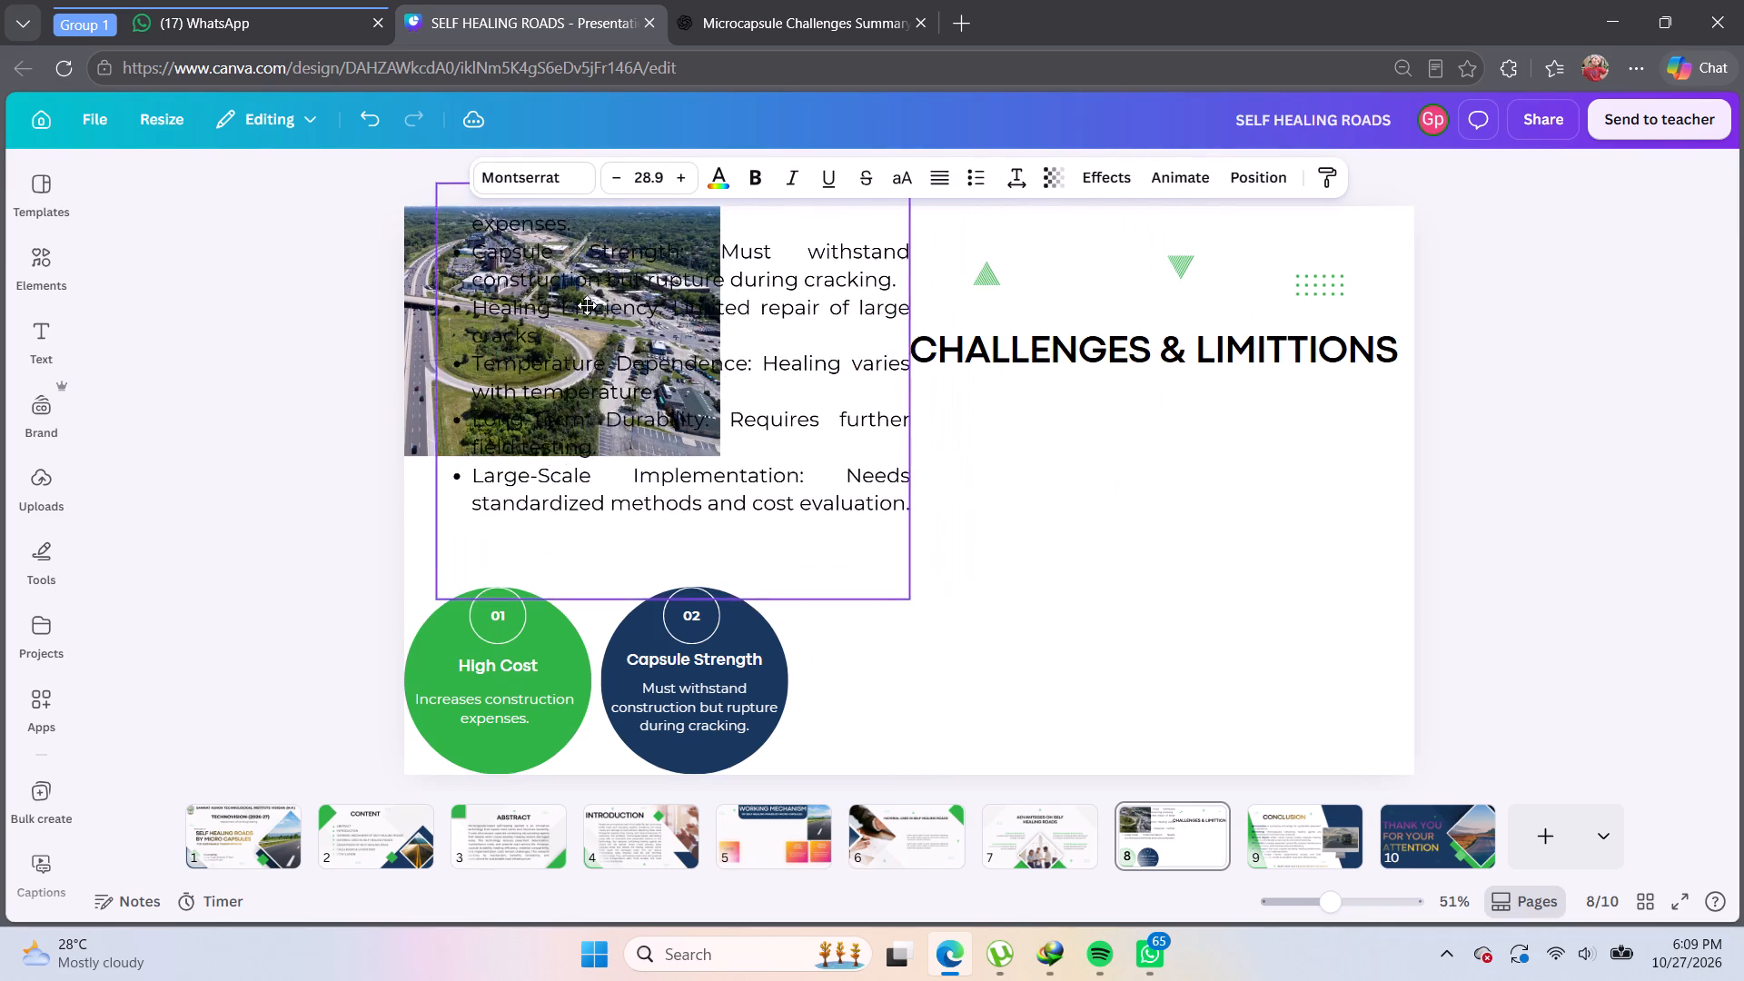
pyautogui.moveTo(587, 305); pyautogui.dragTo(1166, 271)
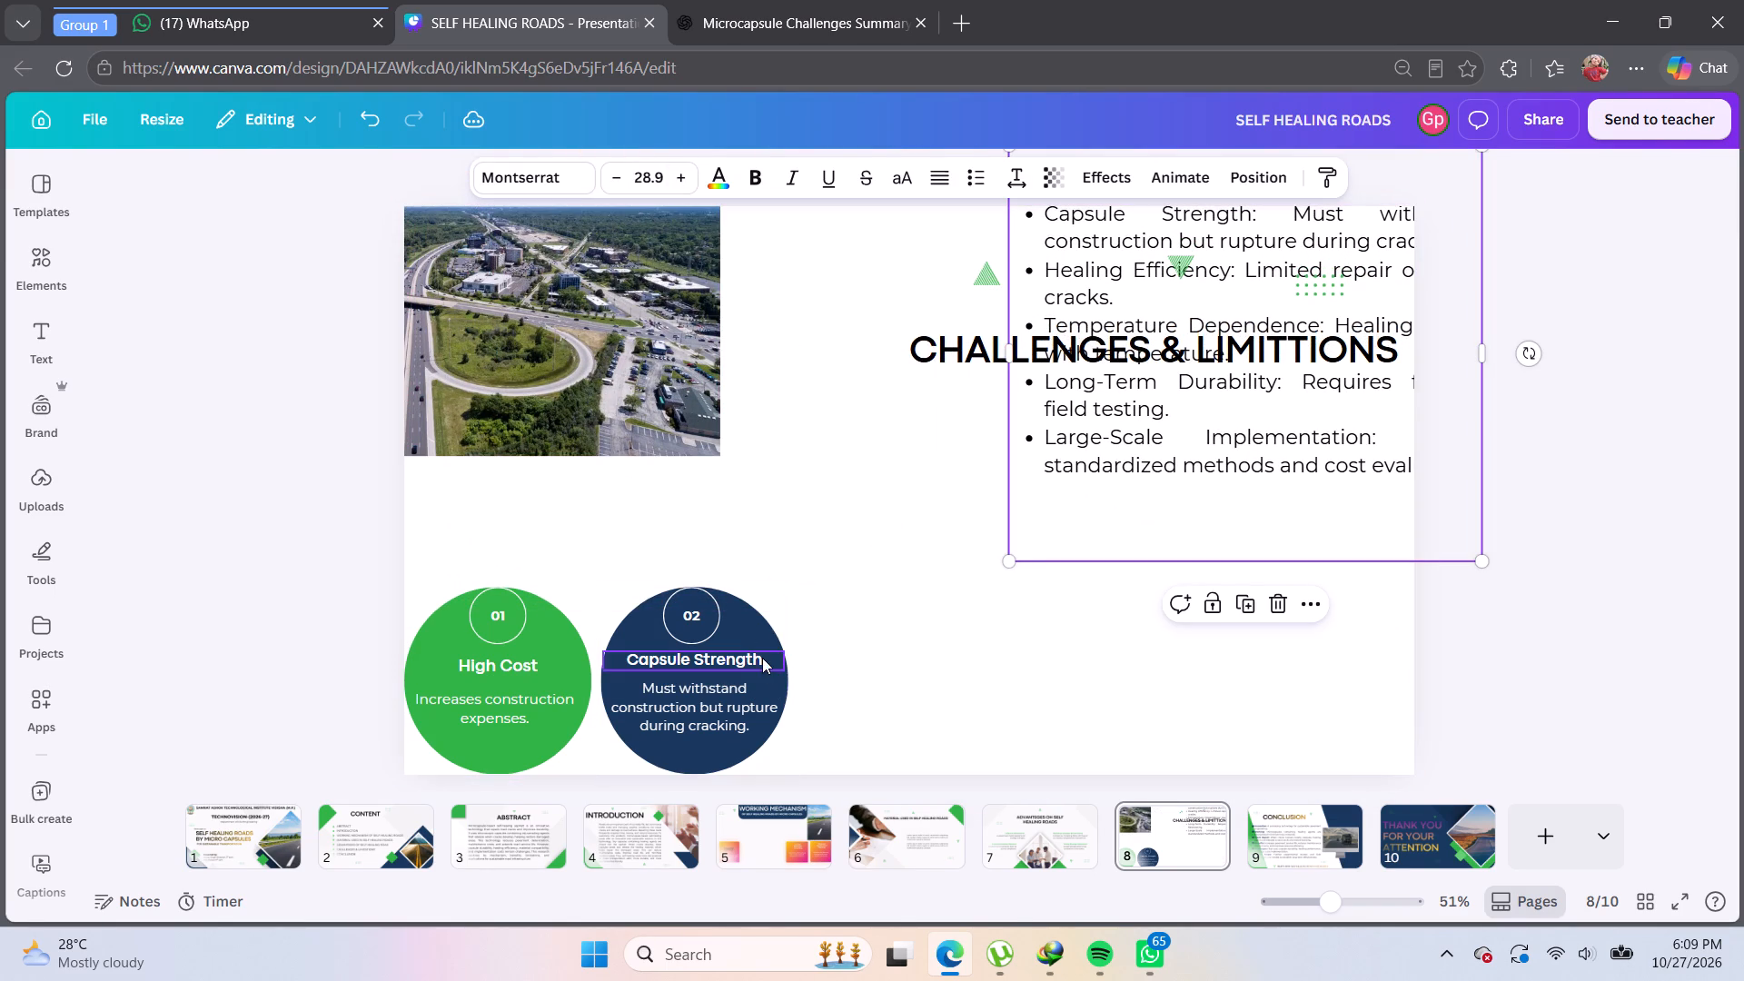
# Duplicate the green 01 circle's shape and place the copy directly to the right of the navy 02 circle, level with it.
pyautogui.click(569, 641)
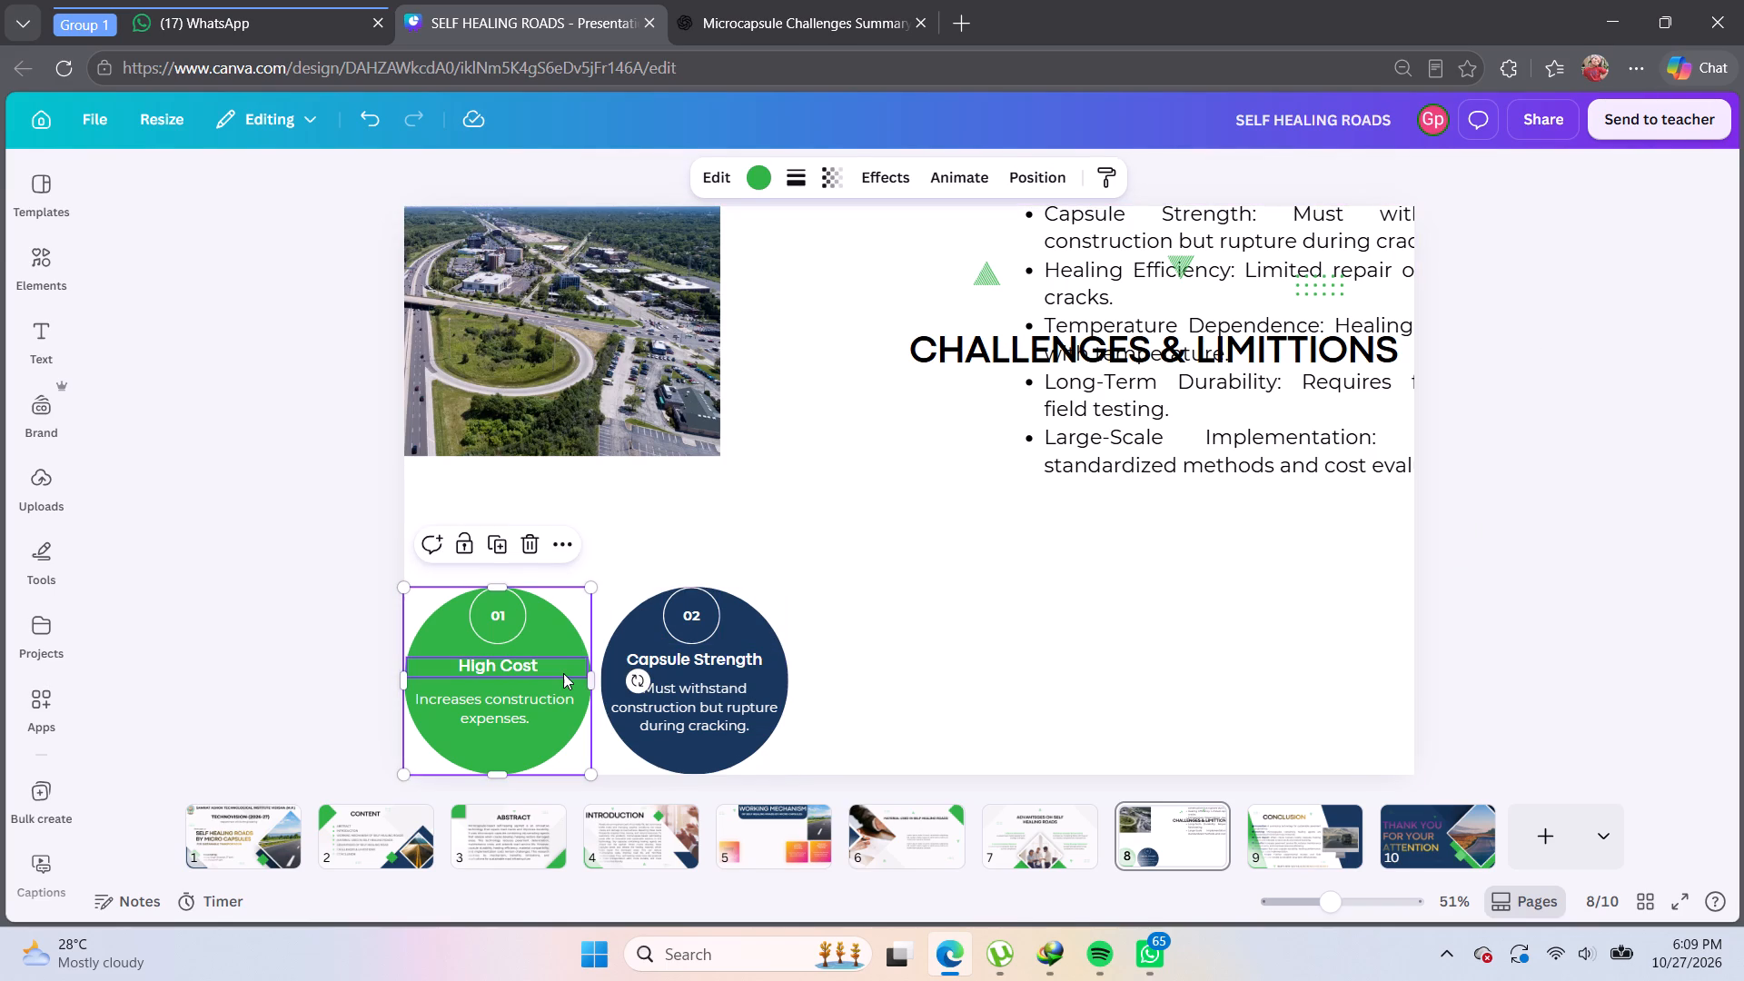
pyautogui.hotkey('ctrl', 'c')
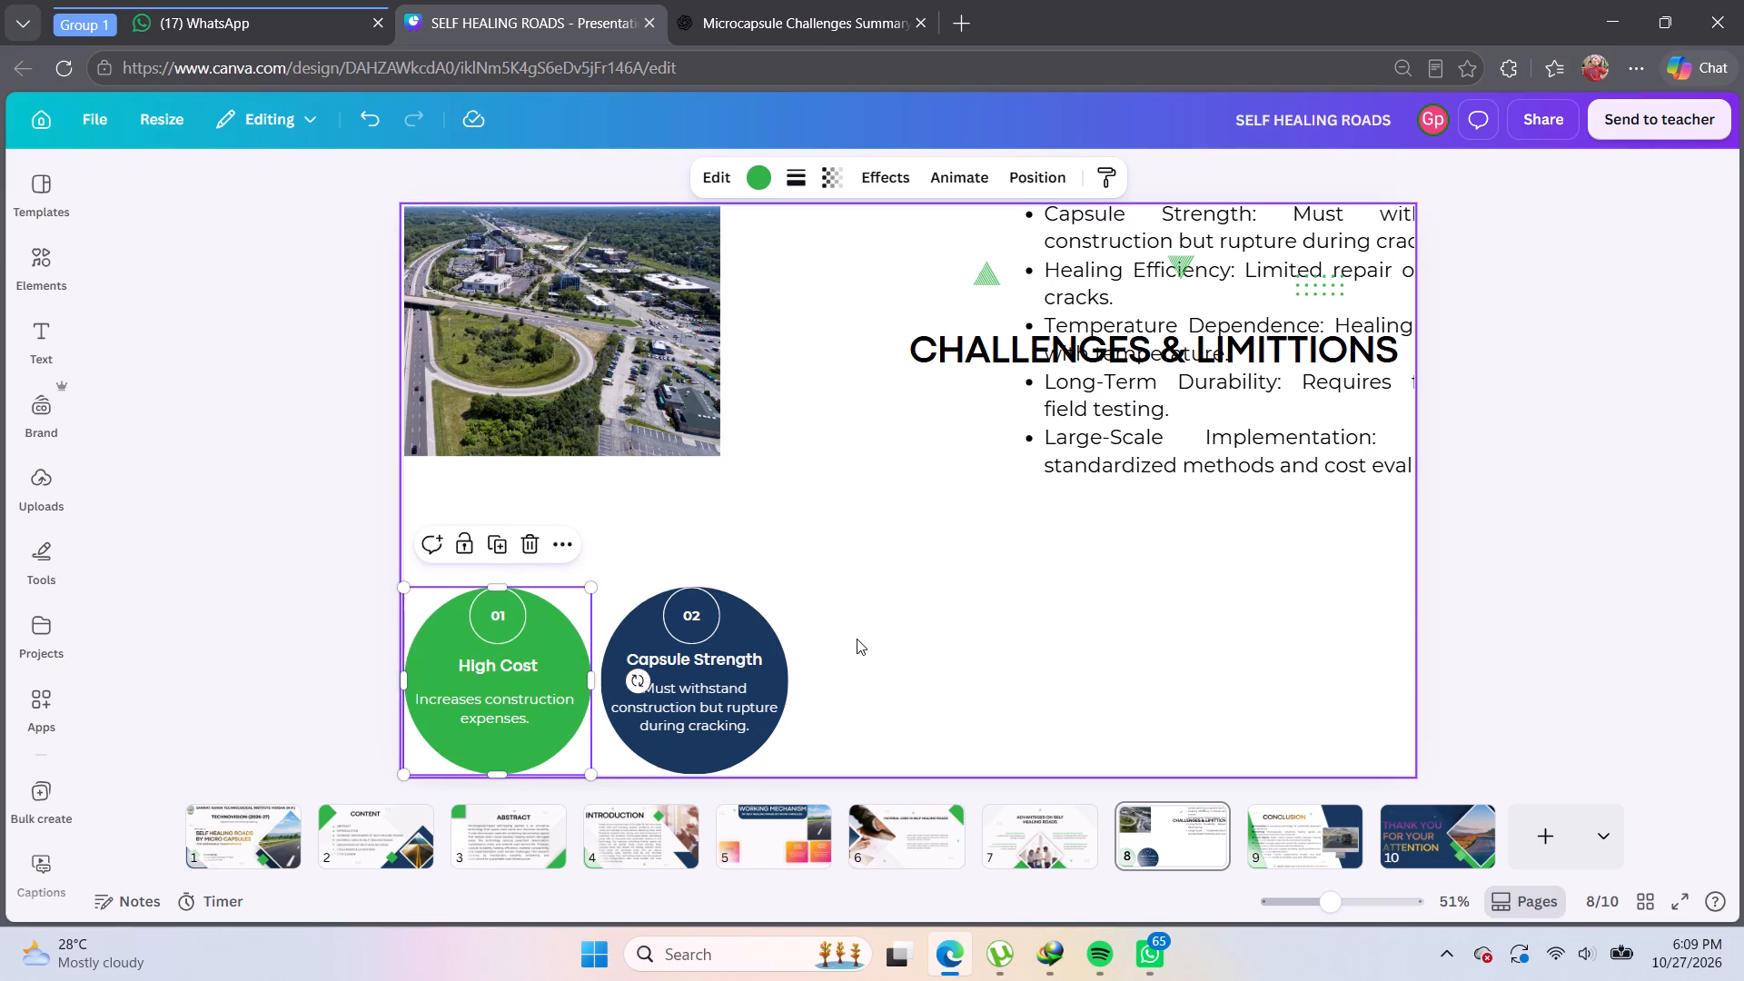
pyautogui.hotkey('ctrl', 'v')
pyautogui.moveTo(508, 651); pyautogui.dragTo(791, 639)
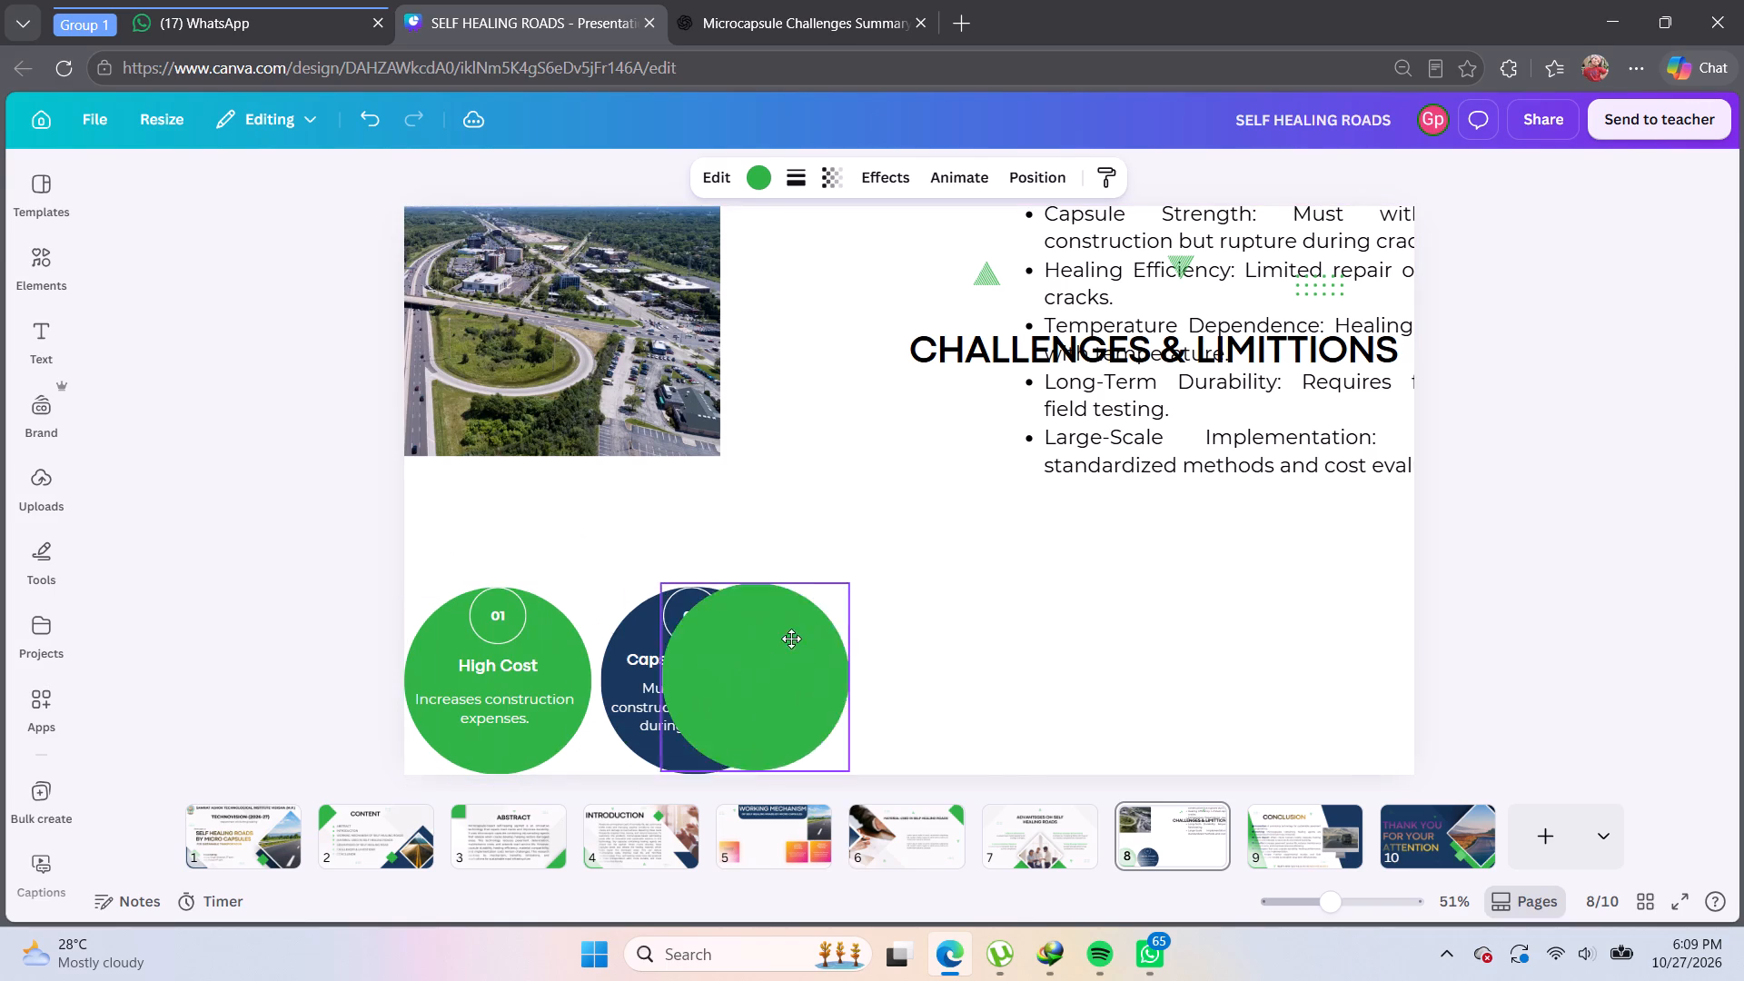
pyautogui.moveTo(791, 639); pyautogui.dragTo(888, 645)
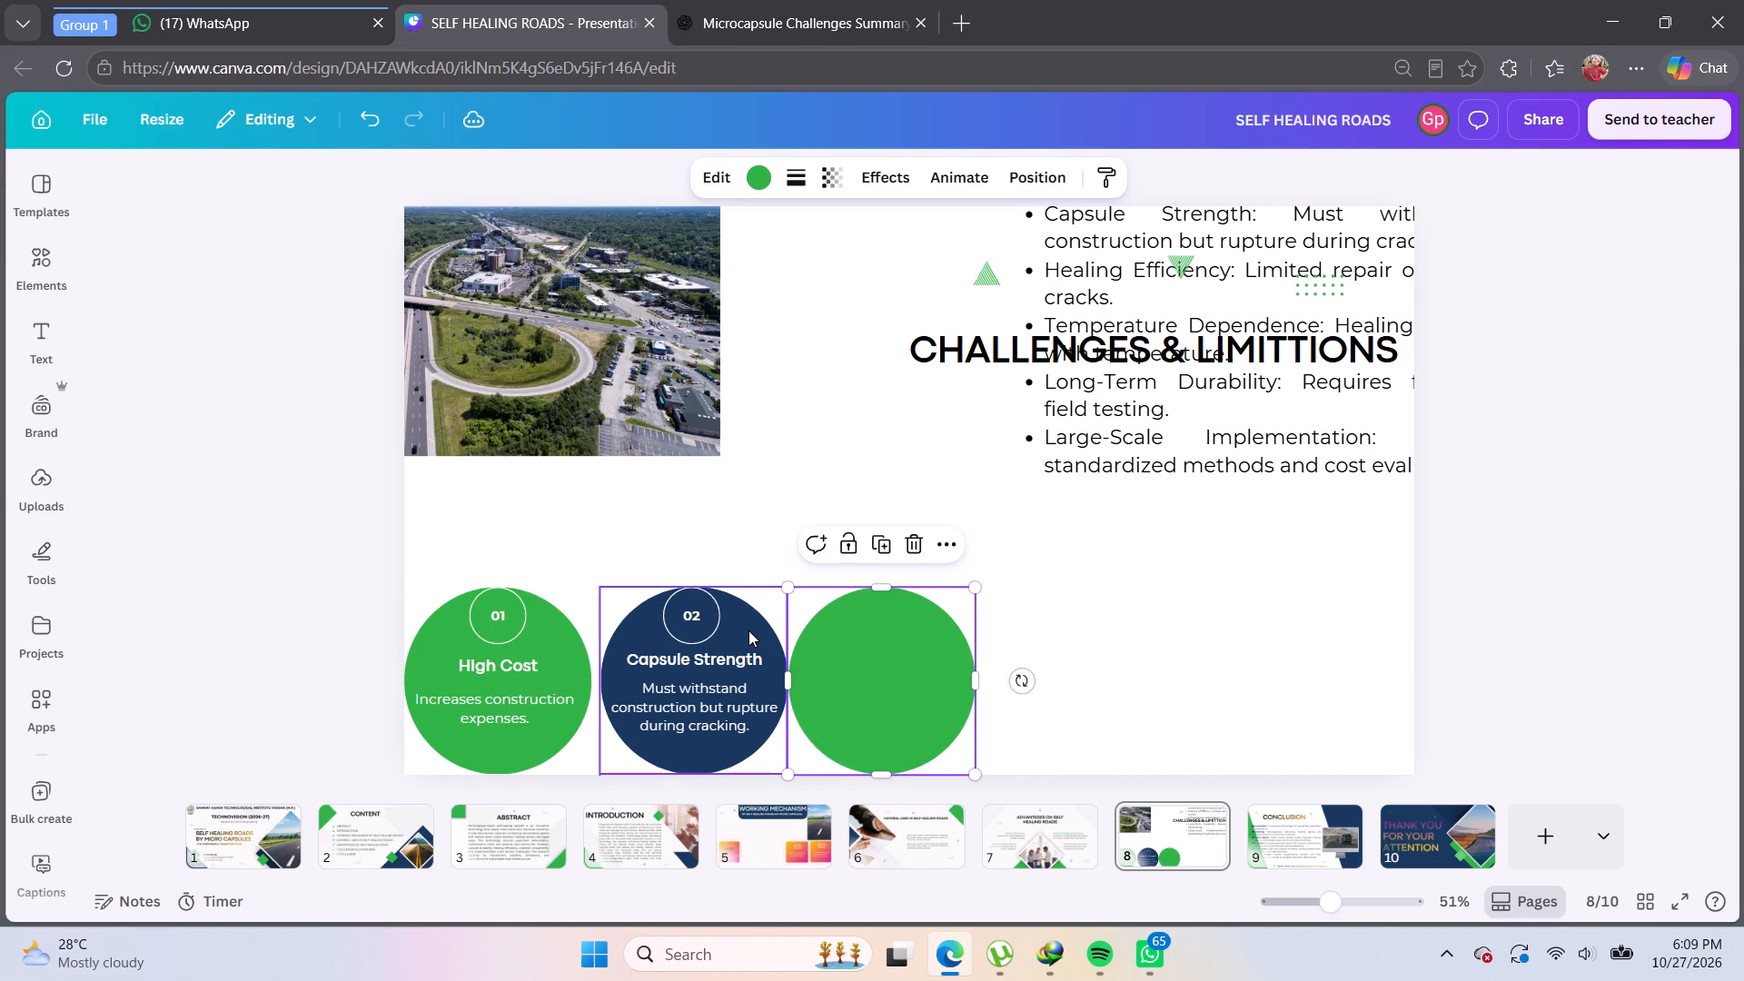
# Duplicate the navy 02 circle's shape and place the copy to the right of the blank green circle.
pyautogui.click(748, 630)
pyautogui.hotkey('ctrl', 'c')
pyautogui.hotkey('ctrl', 'v')
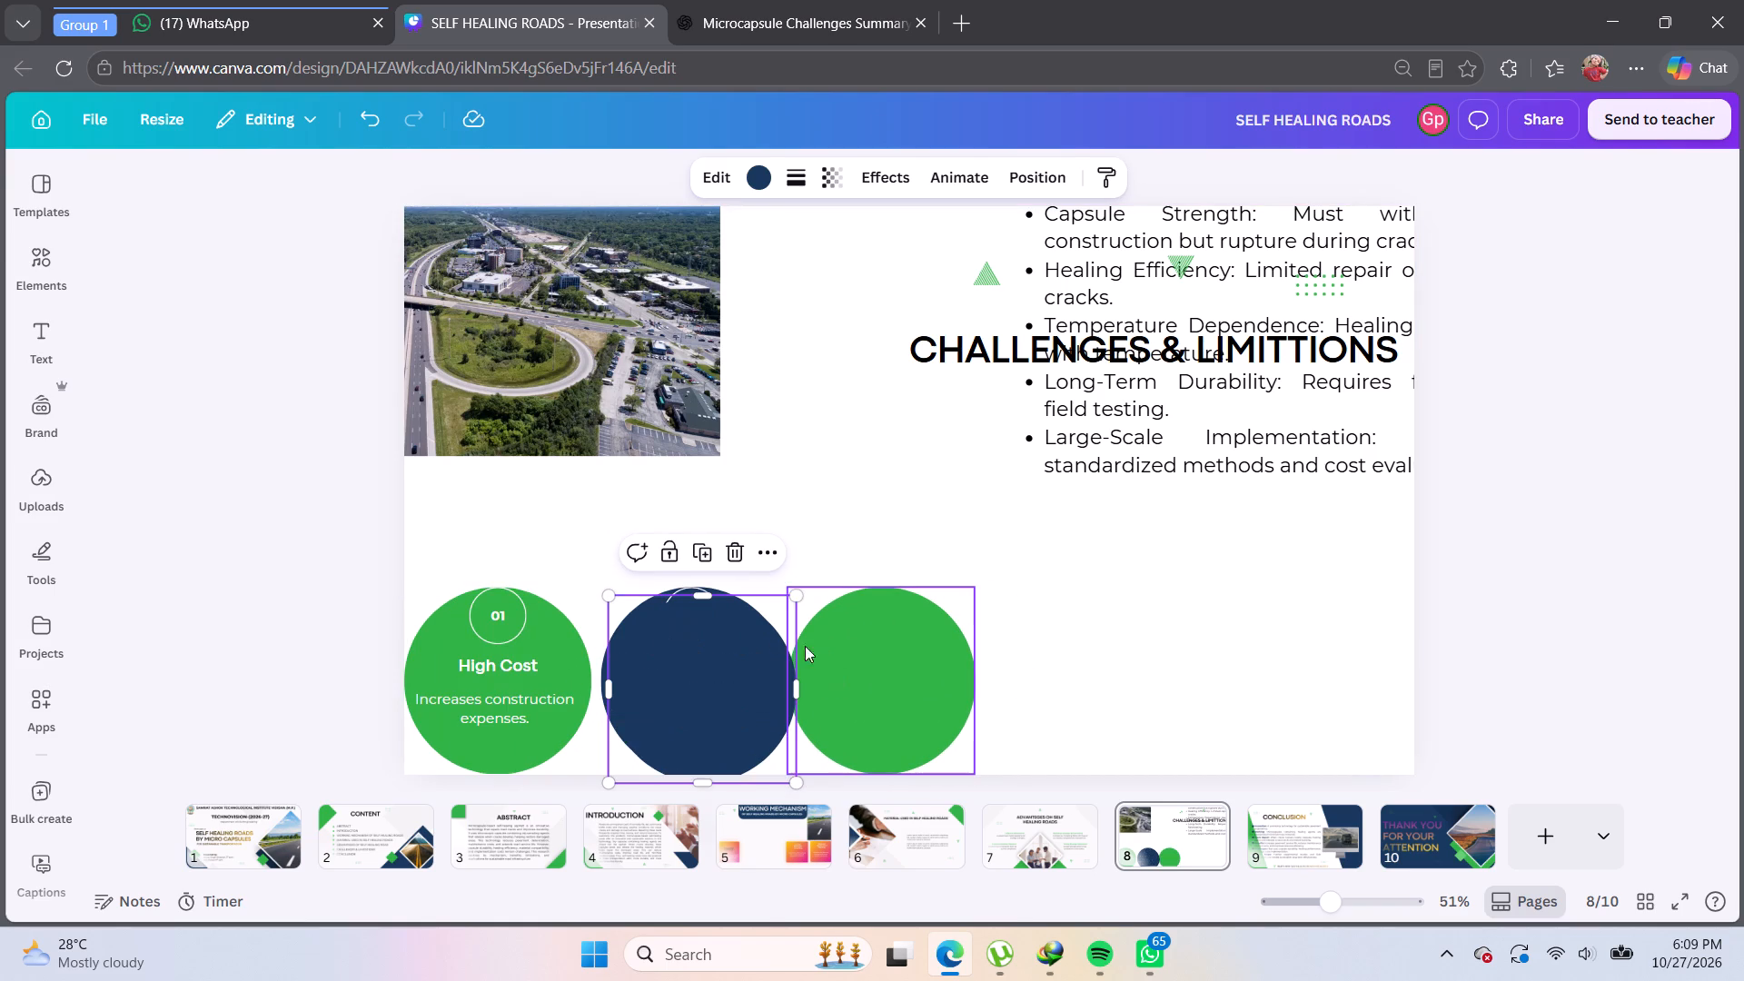
pyautogui.moveTo(709, 654); pyautogui.dragTo(949, 648)
pyautogui.moveTo(1001, 656); pyautogui.dragTo(1133, 650)
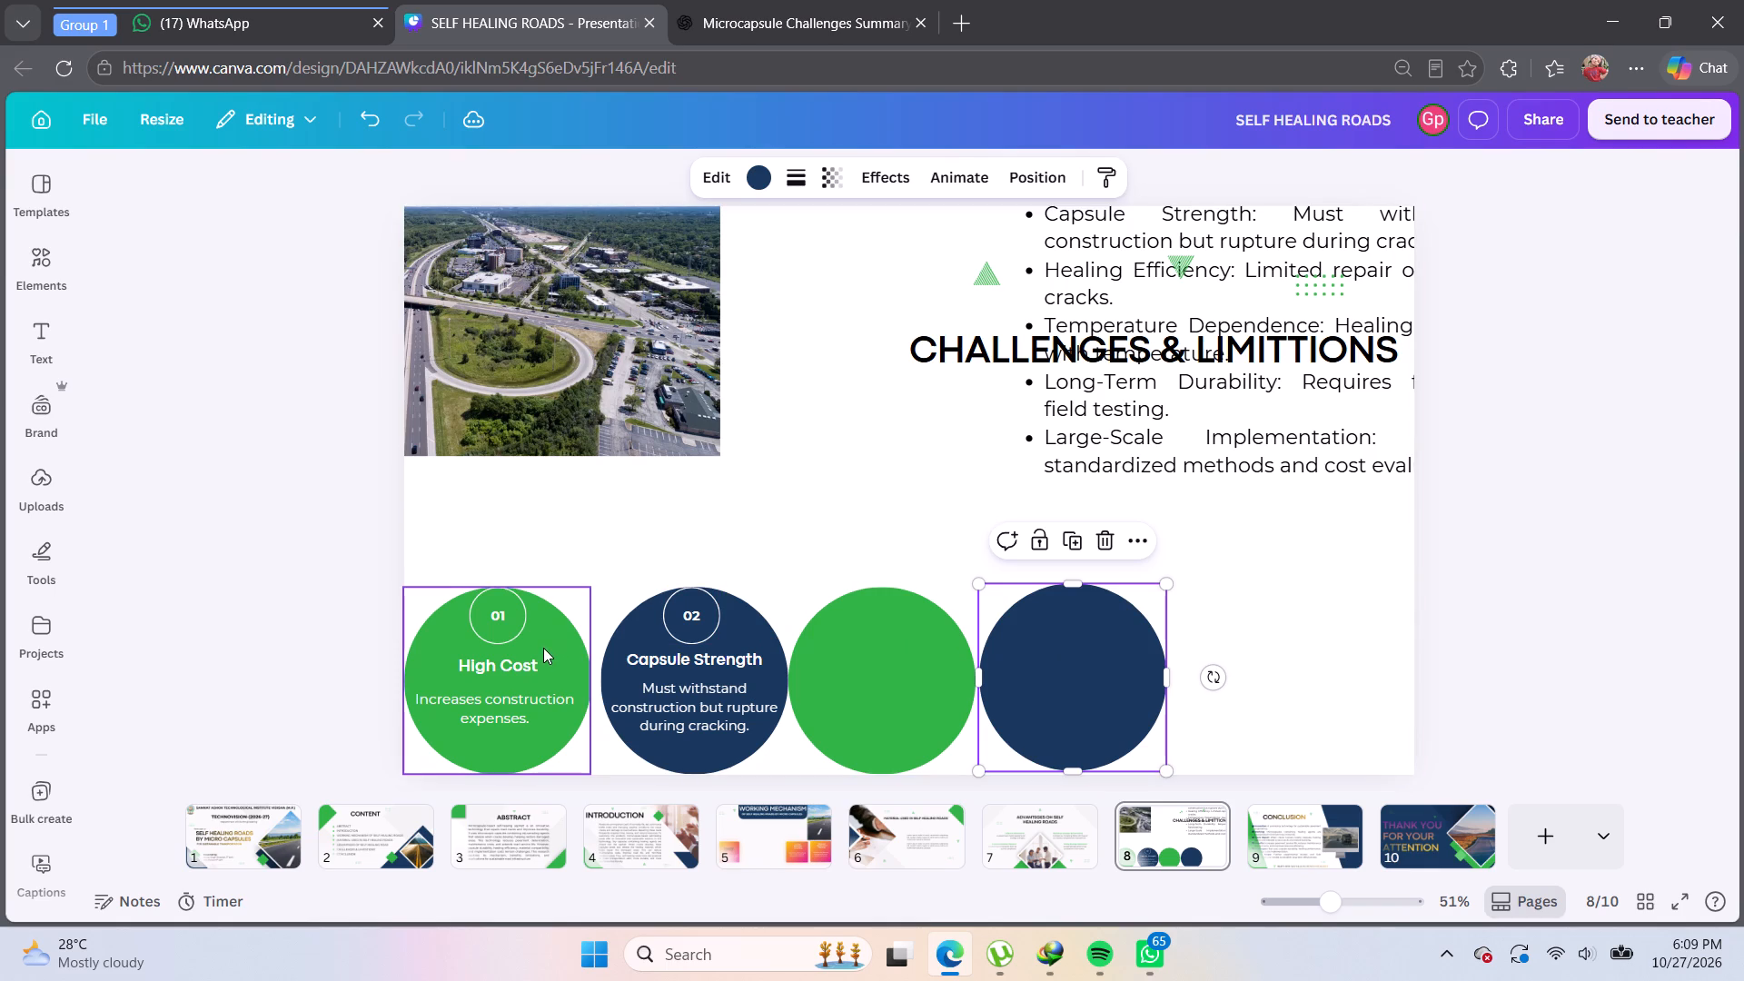
# Duplicate the blank green circle and place the copy to the right of the blank navy circle as the fifth in the row.
pyautogui.click(877, 667)
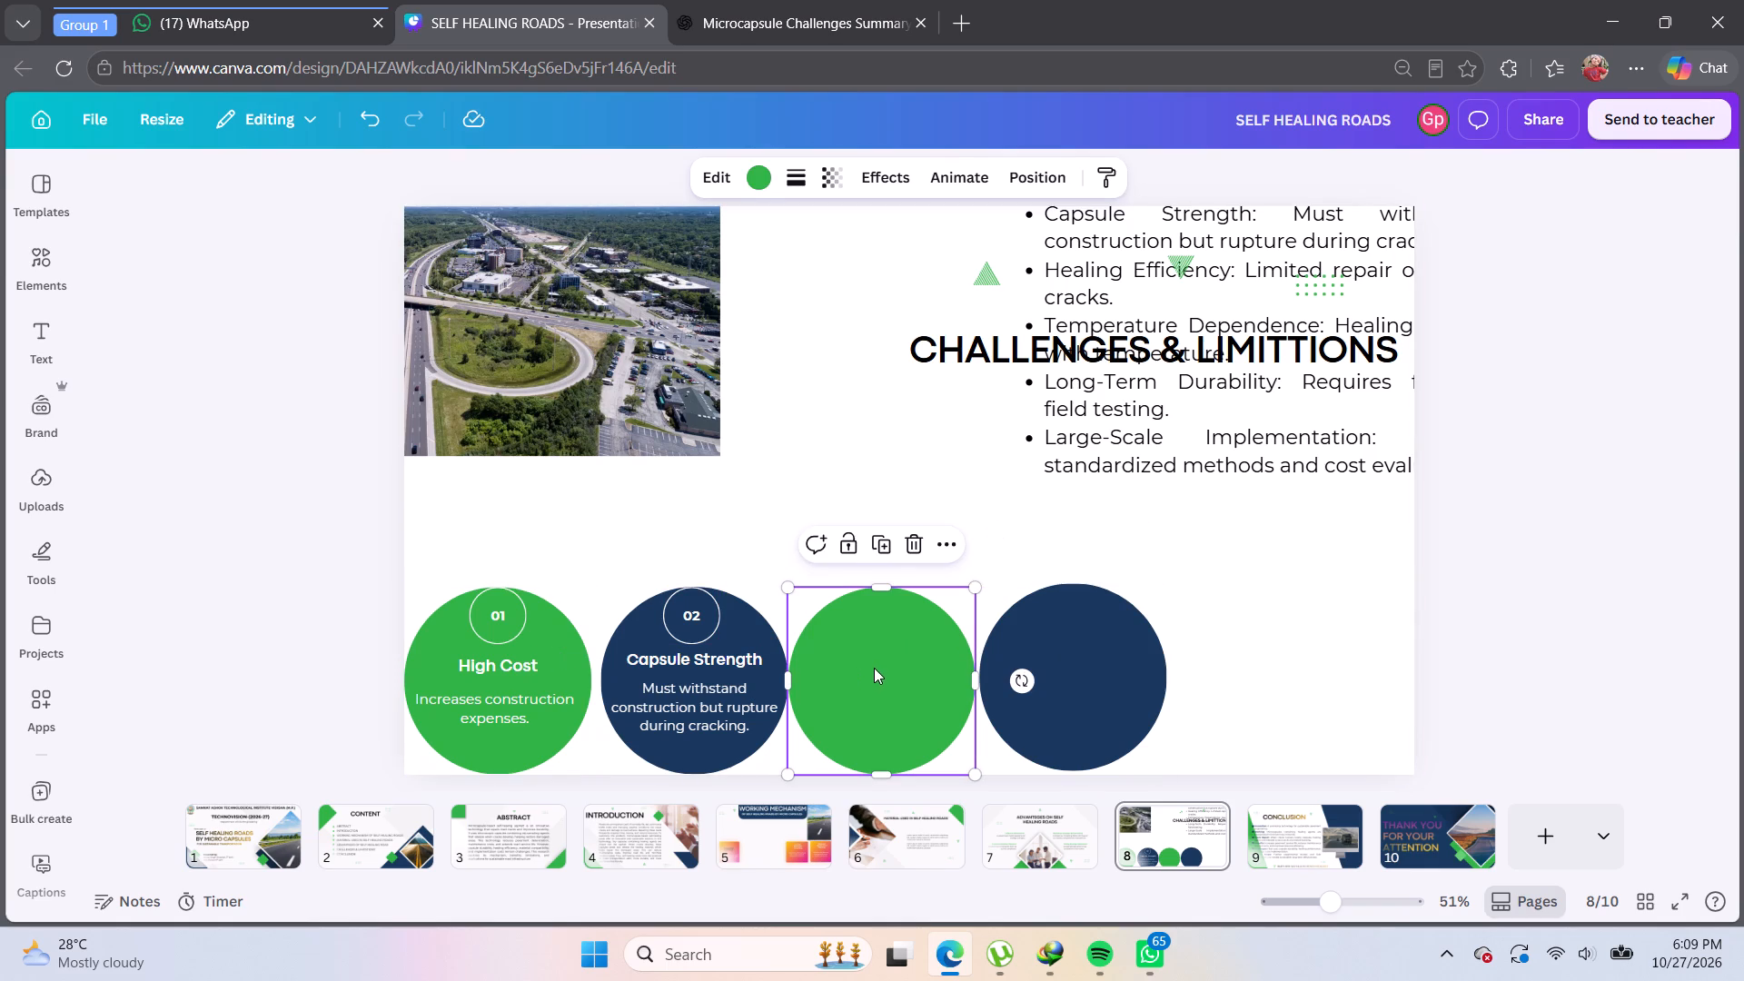
pyautogui.hotkey('ctrl', 'c')
pyautogui.hotkey('ctrl', 'v')
pyautogui.moveTo(918, 673); pyautogui.dragTo(928, 672)
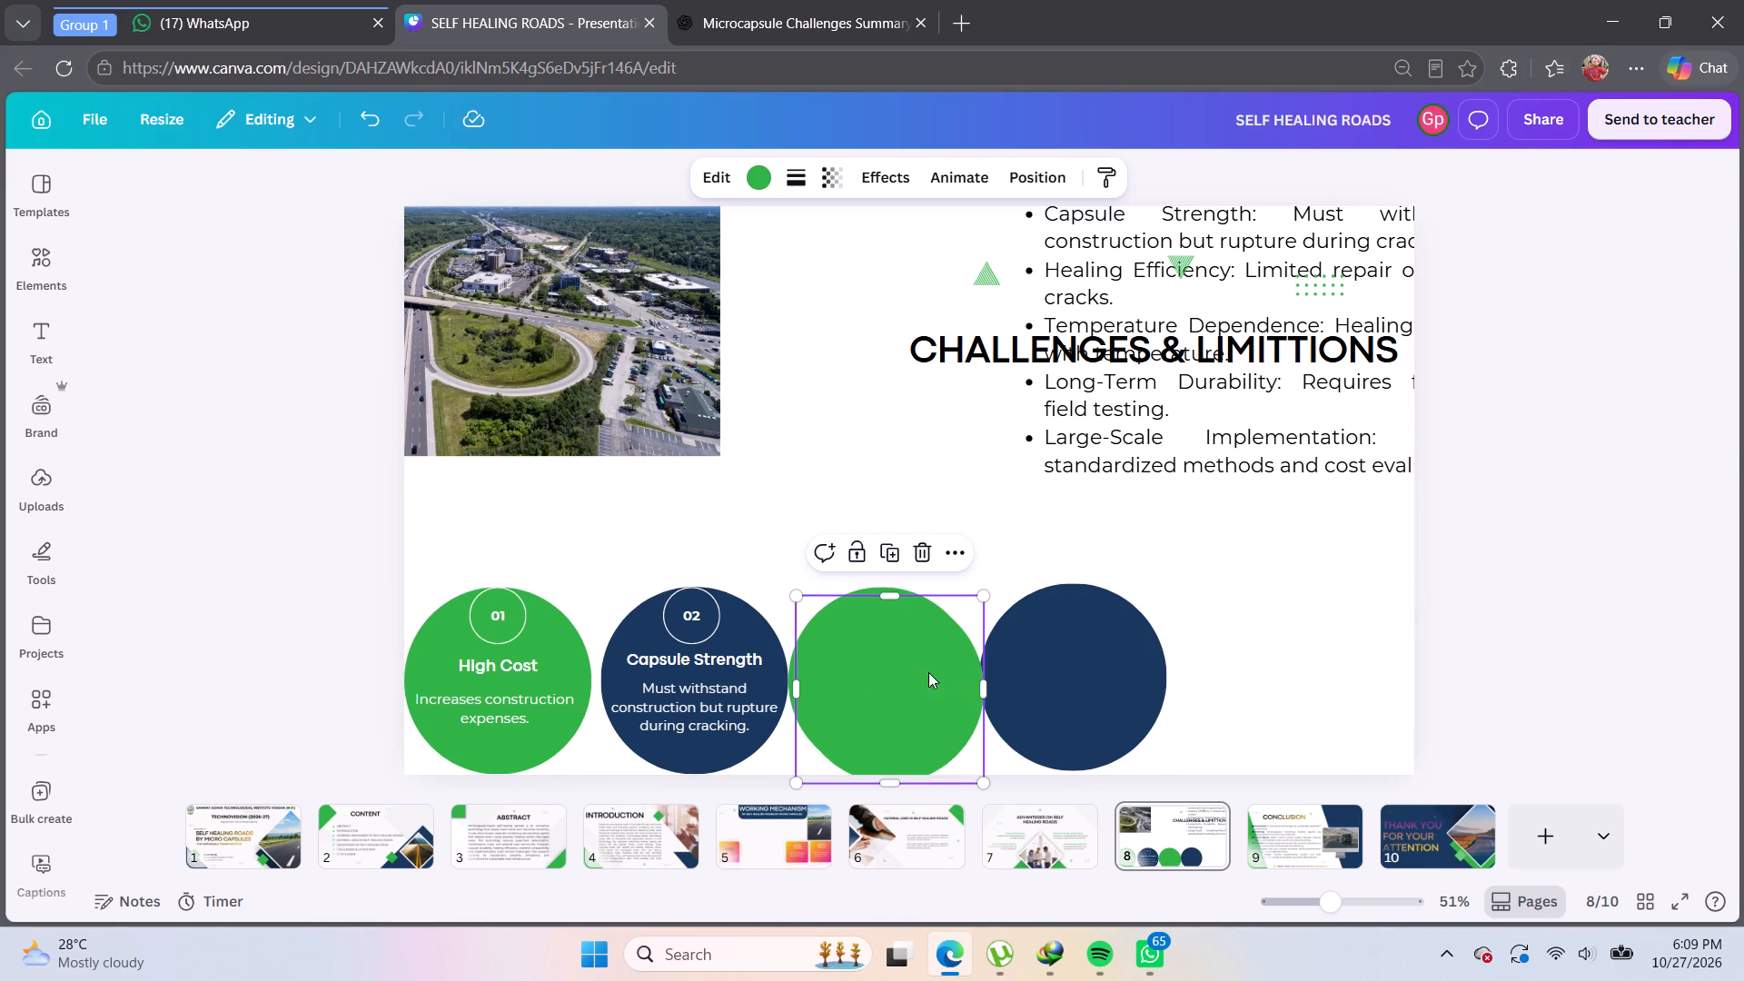
pyautogui.moveTo(928, 672); pyautogui.dragTo(1288, 665)
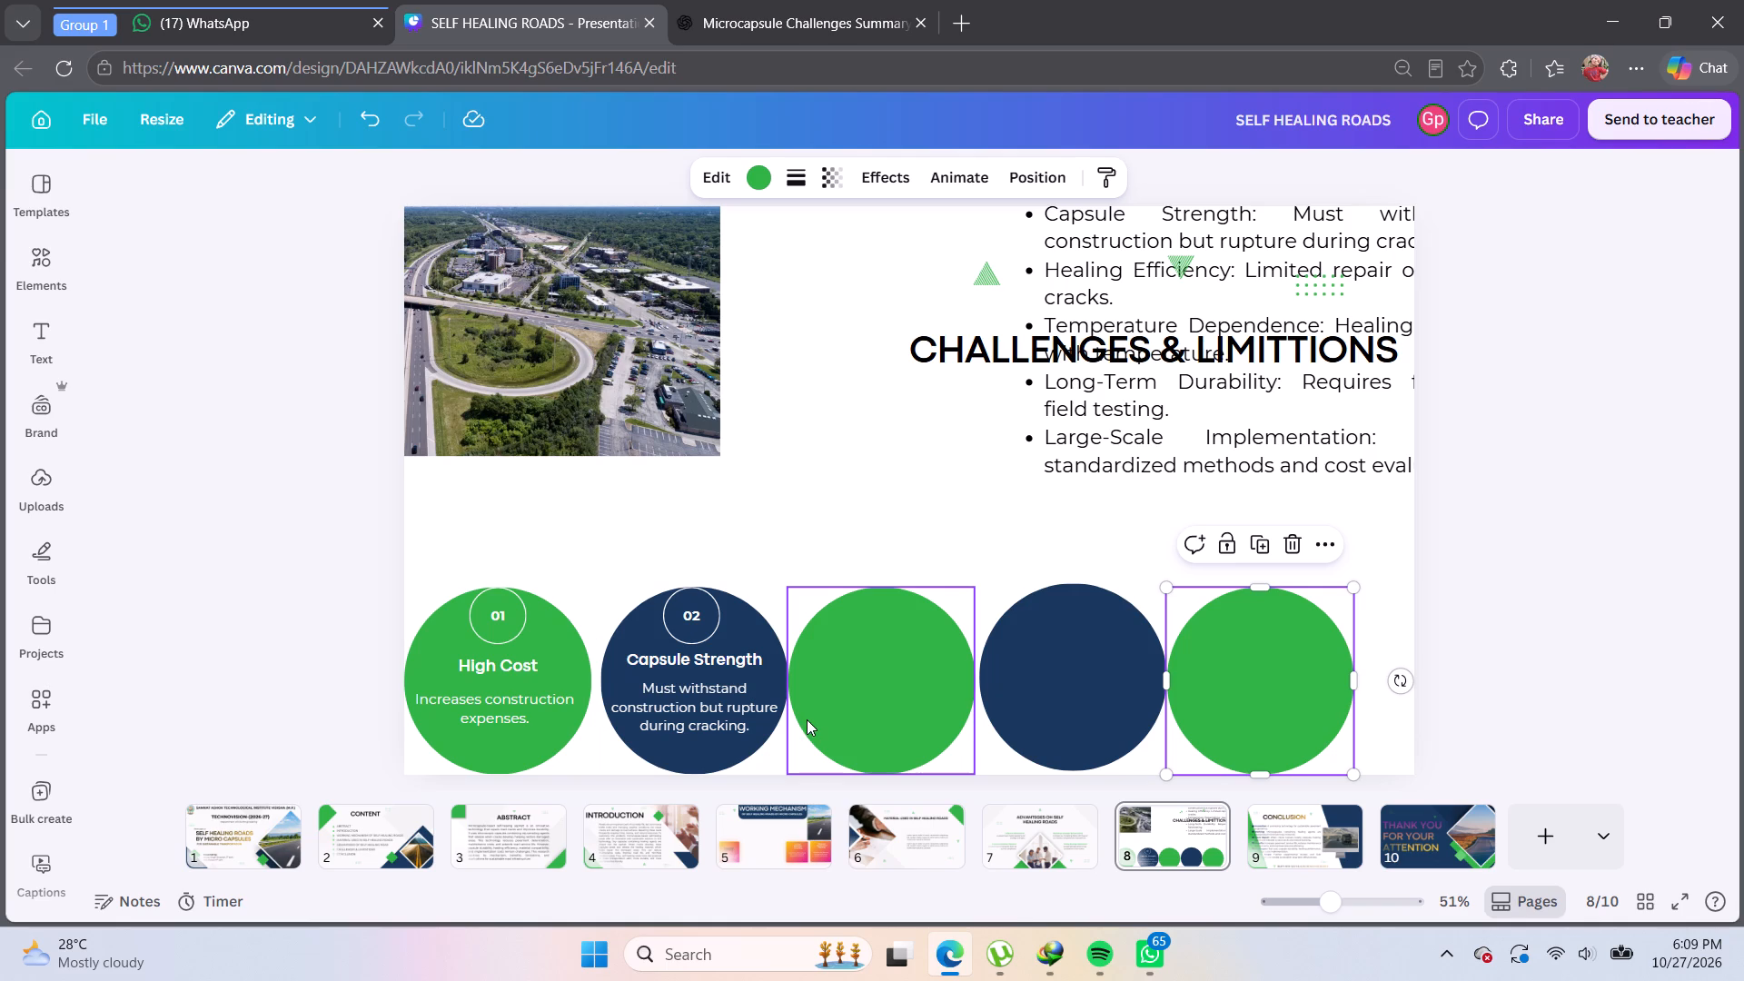
# Duplicate the blank navy circle and place the copy at the row's end, overlapping the fifth circle and the slide's right edge.
pyautogui.click(1062, 685)
pyautogui.hotkey('ctrl', 'c')
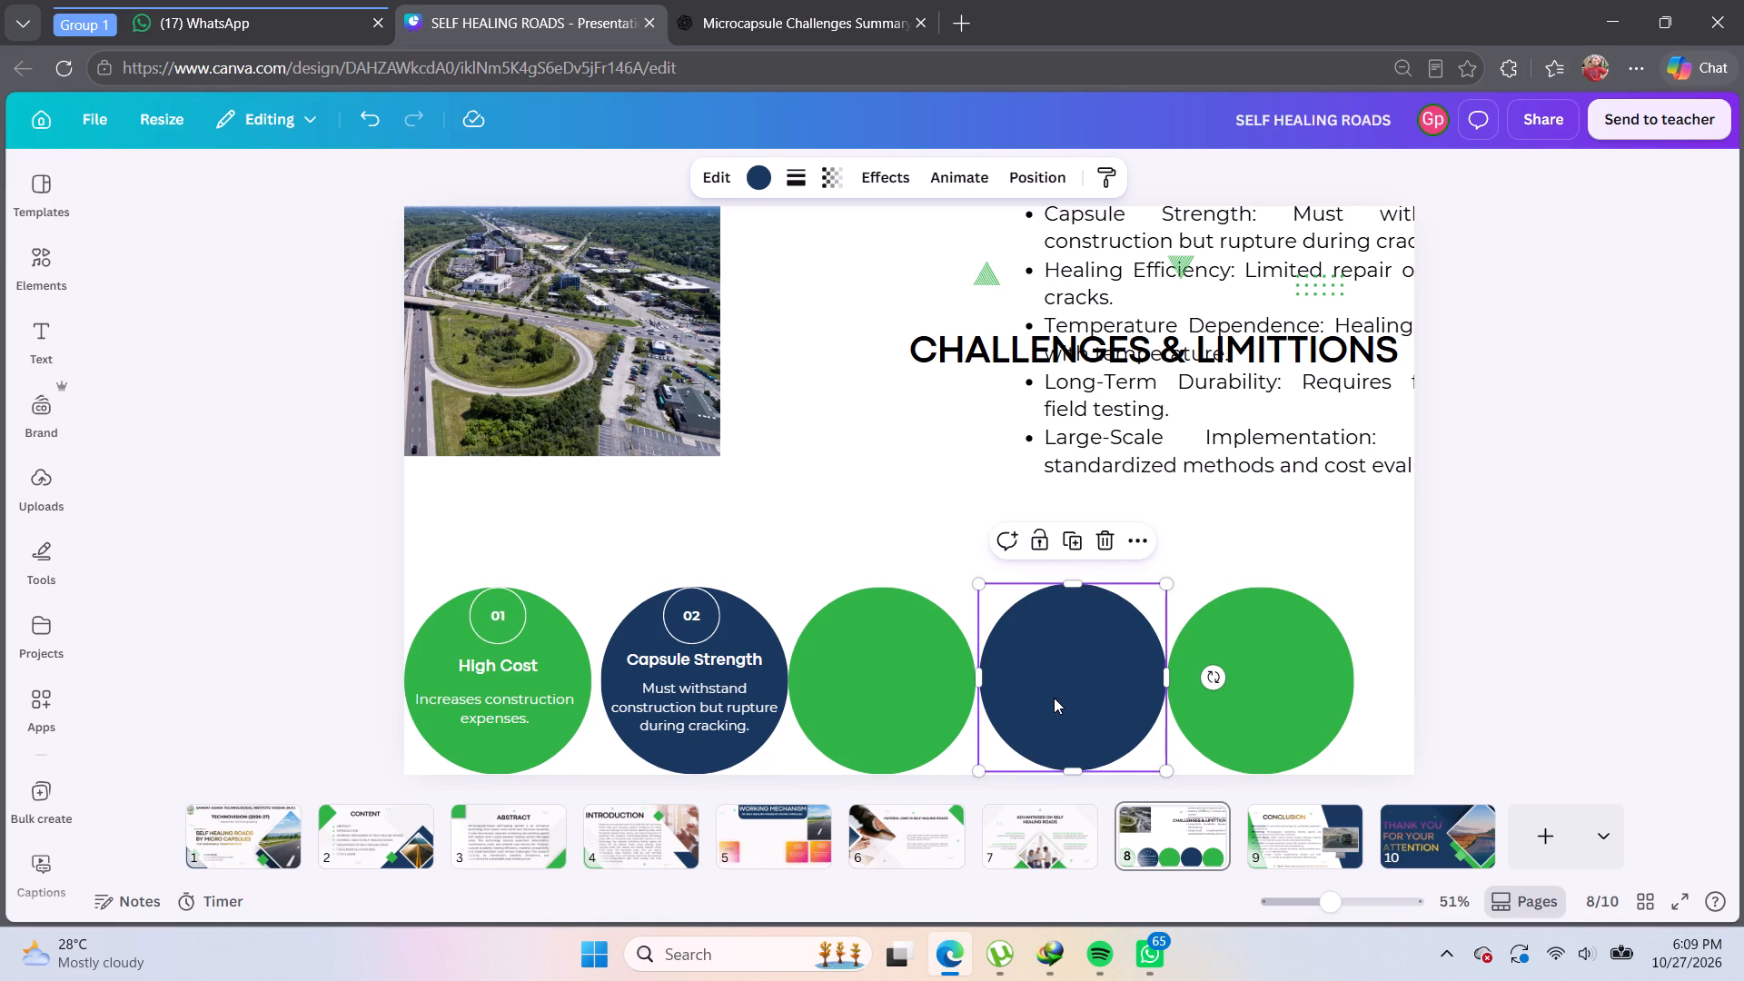
pyautogui.hotkey('ctrl', 'v')
pyautogui.moveTo(1081, 677); pyautogui.dragTo(1385, 636)
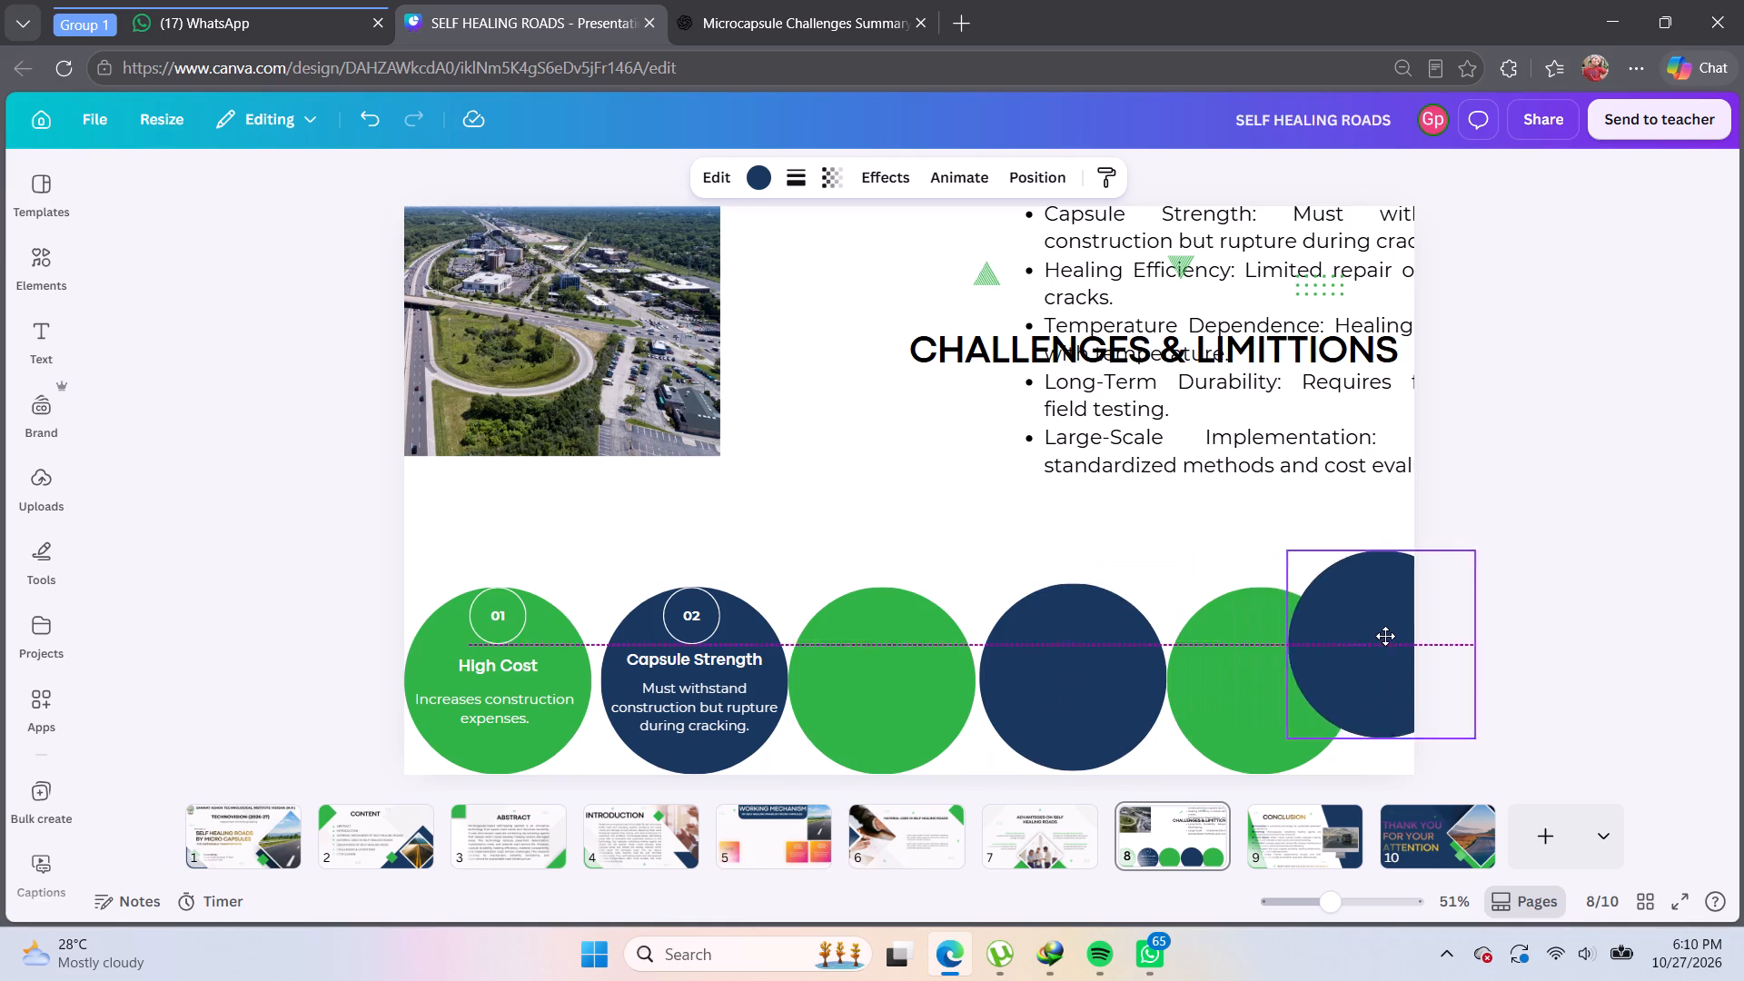
pyautogui.moveTo(1385, 636); pyautogui.dragTo(1394, 678)
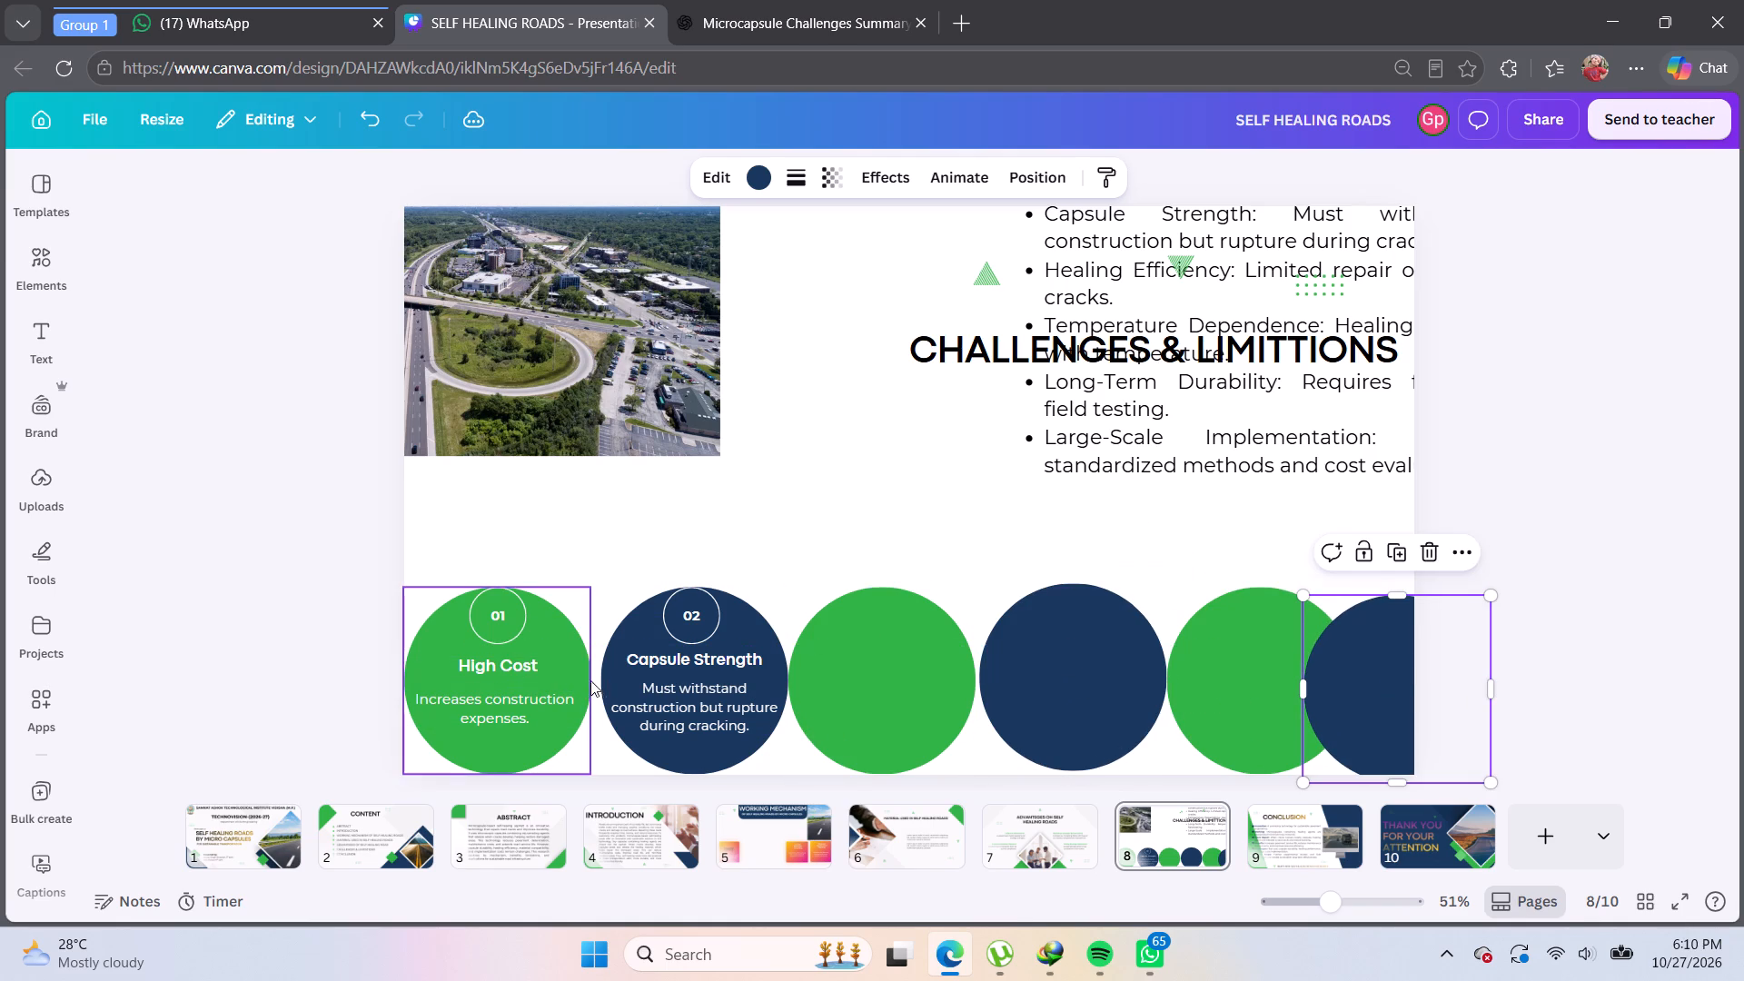
# Shrink the green High Cost circle to about 320 by 320, keeping its upper-left corner in place.
pyautogui.click(588, 675)
pyautogui.click(565, 638)
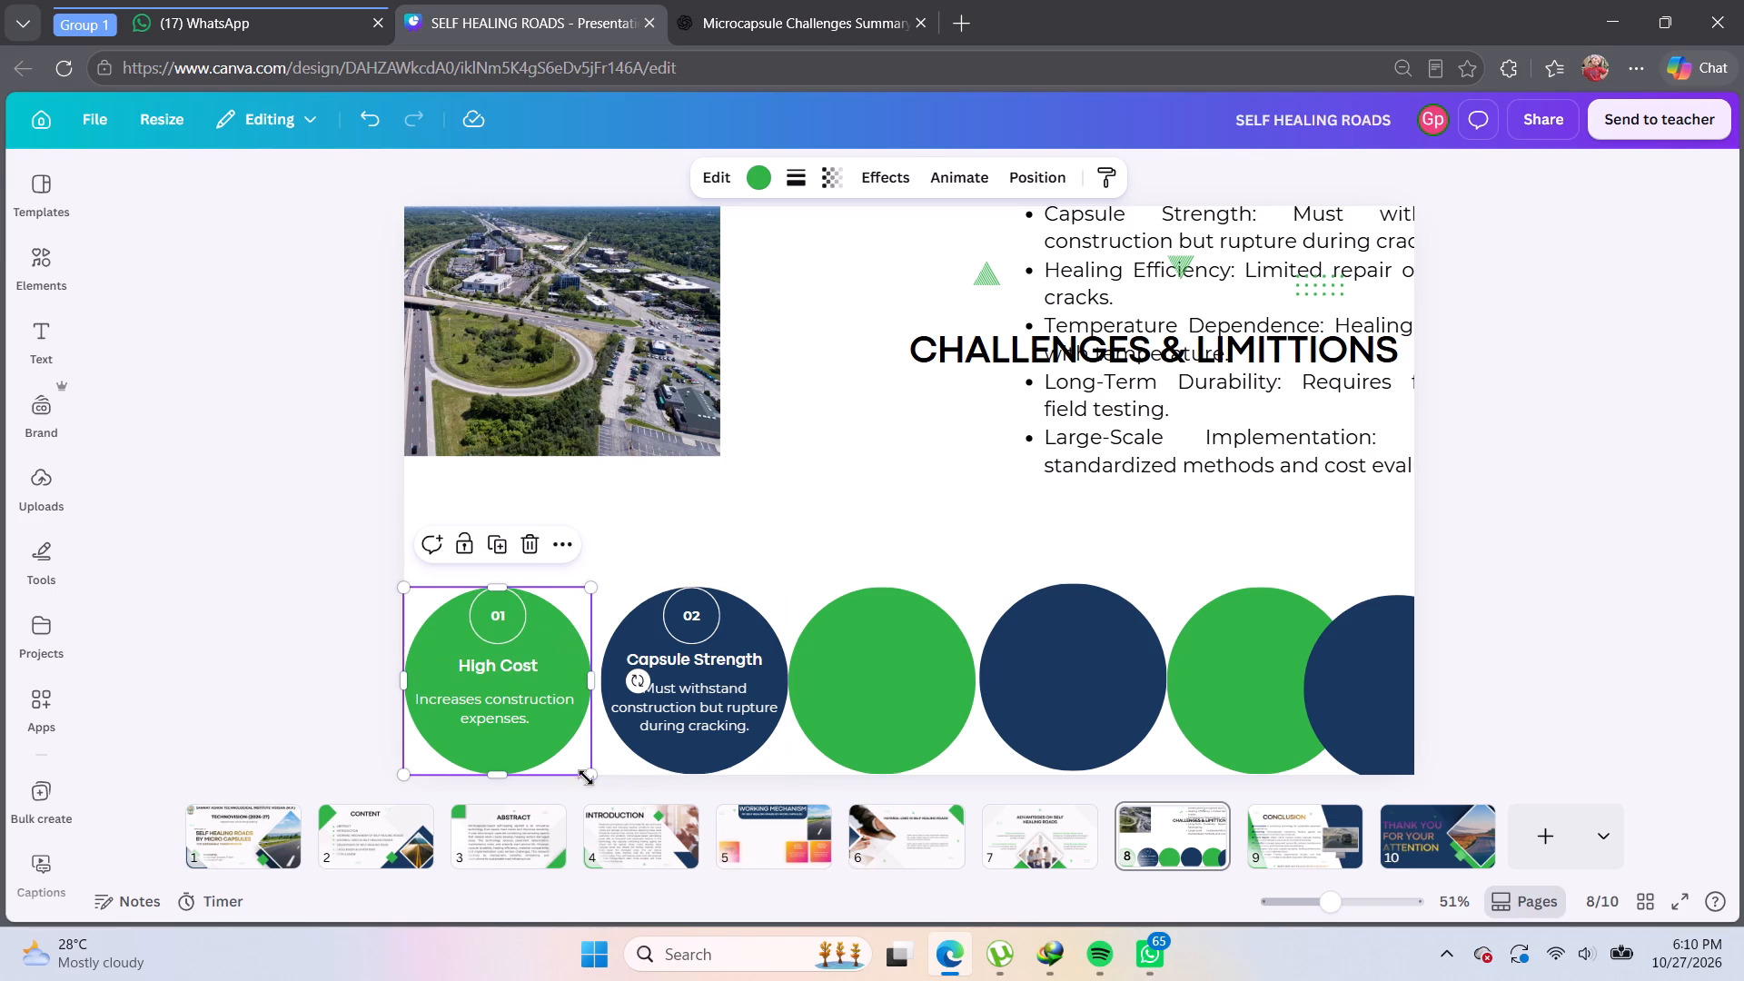
pyautogui.moveTo(592, 773); pyautogui.dragTo(574, 761)
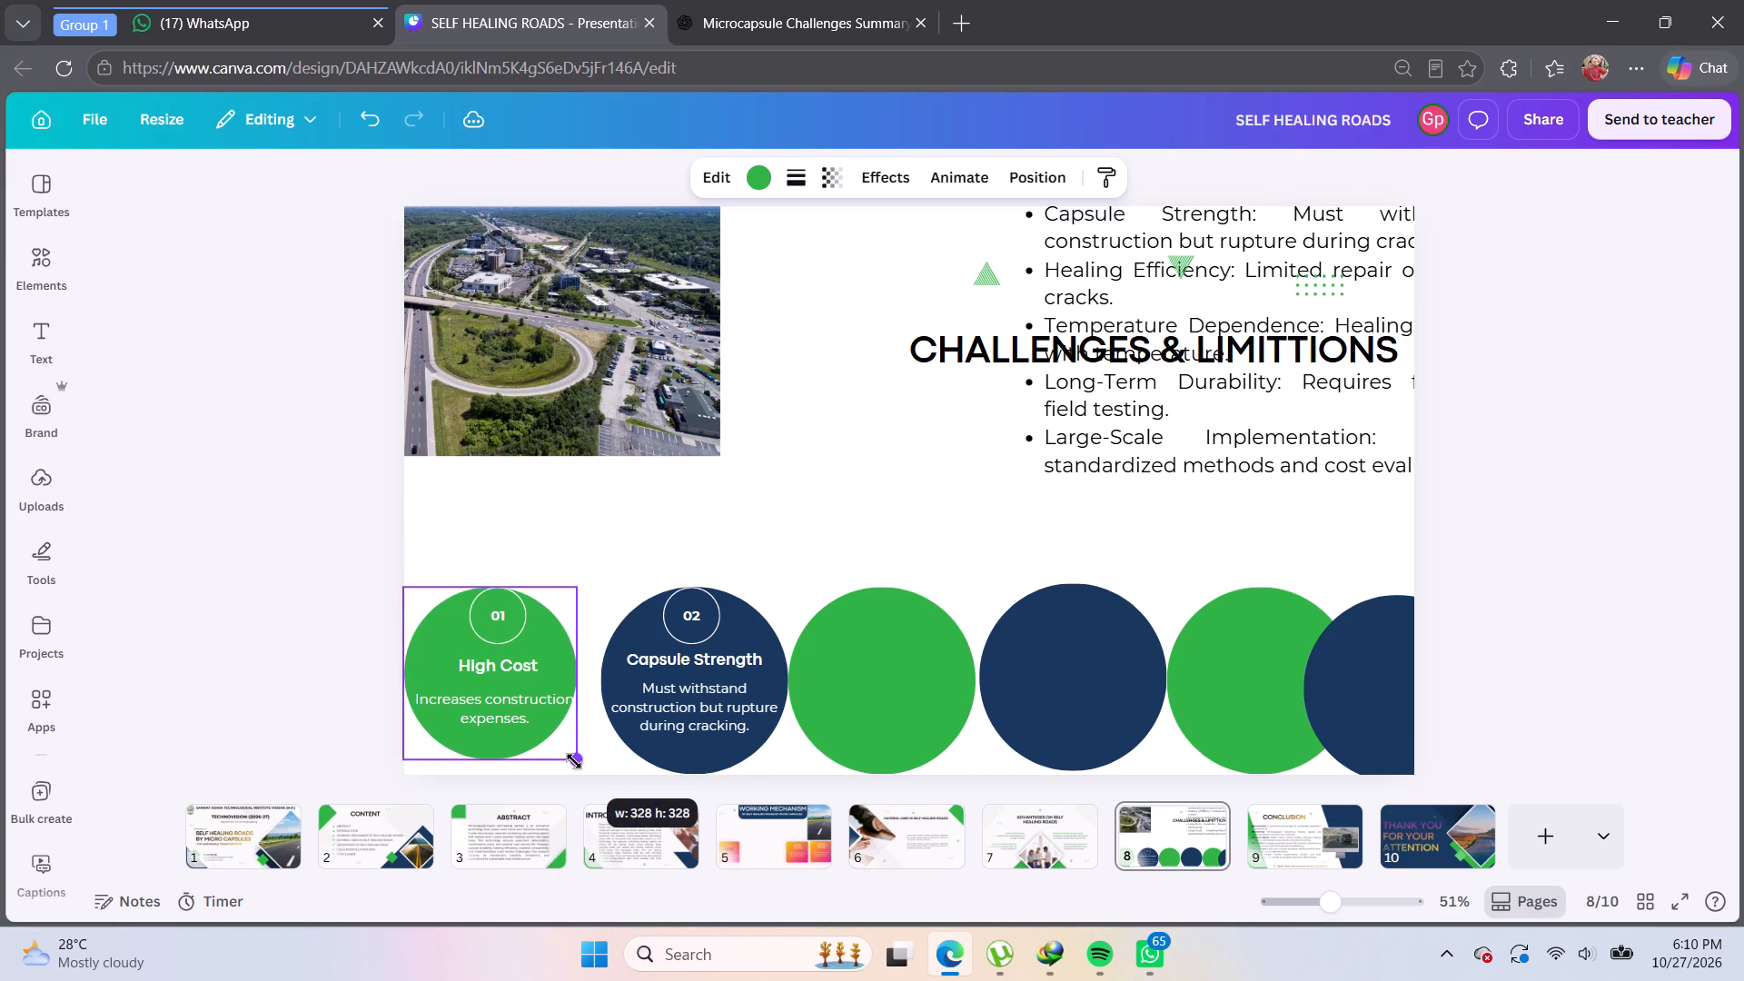
pyautogui.moveTo(574, 761); pyautogui.dragTo(569, 758)
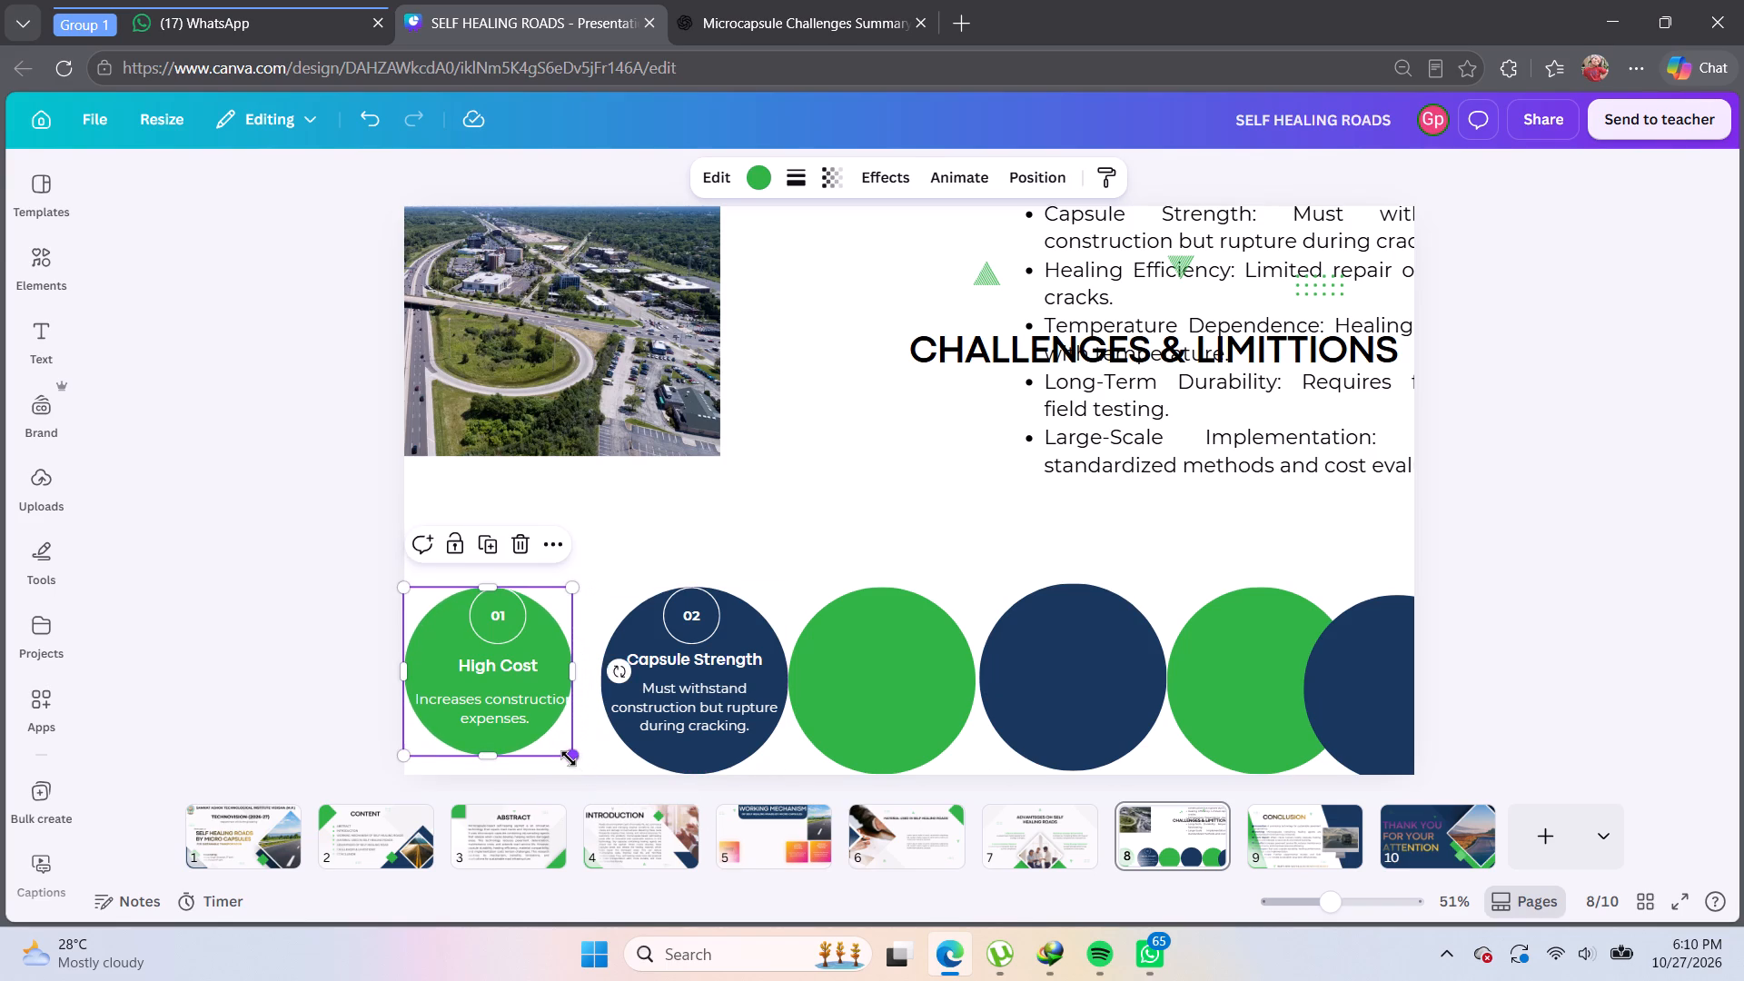
# Shrink the navy Capsule Strength circle to about 321 by 321, with its bottom aligned to the green 01 circle.
pyautogui.click(647, 752)
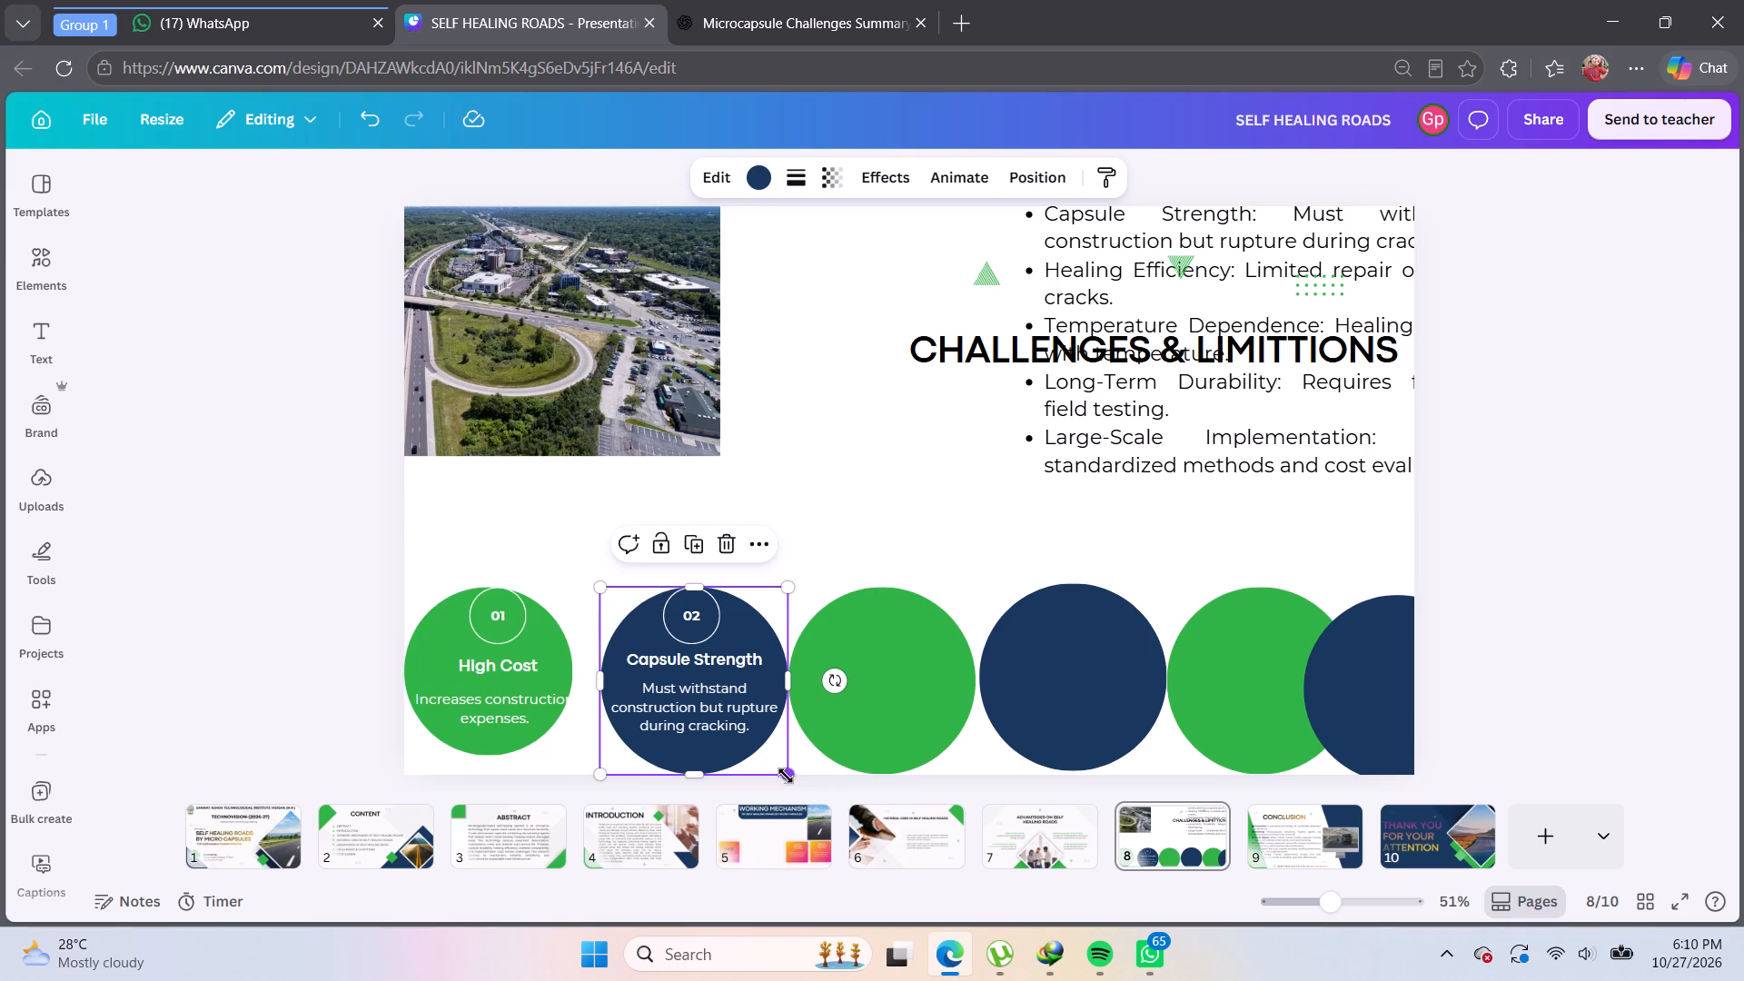
pyautogui.moveTo(786, 776); pyautogui.dragTo(758, 768)
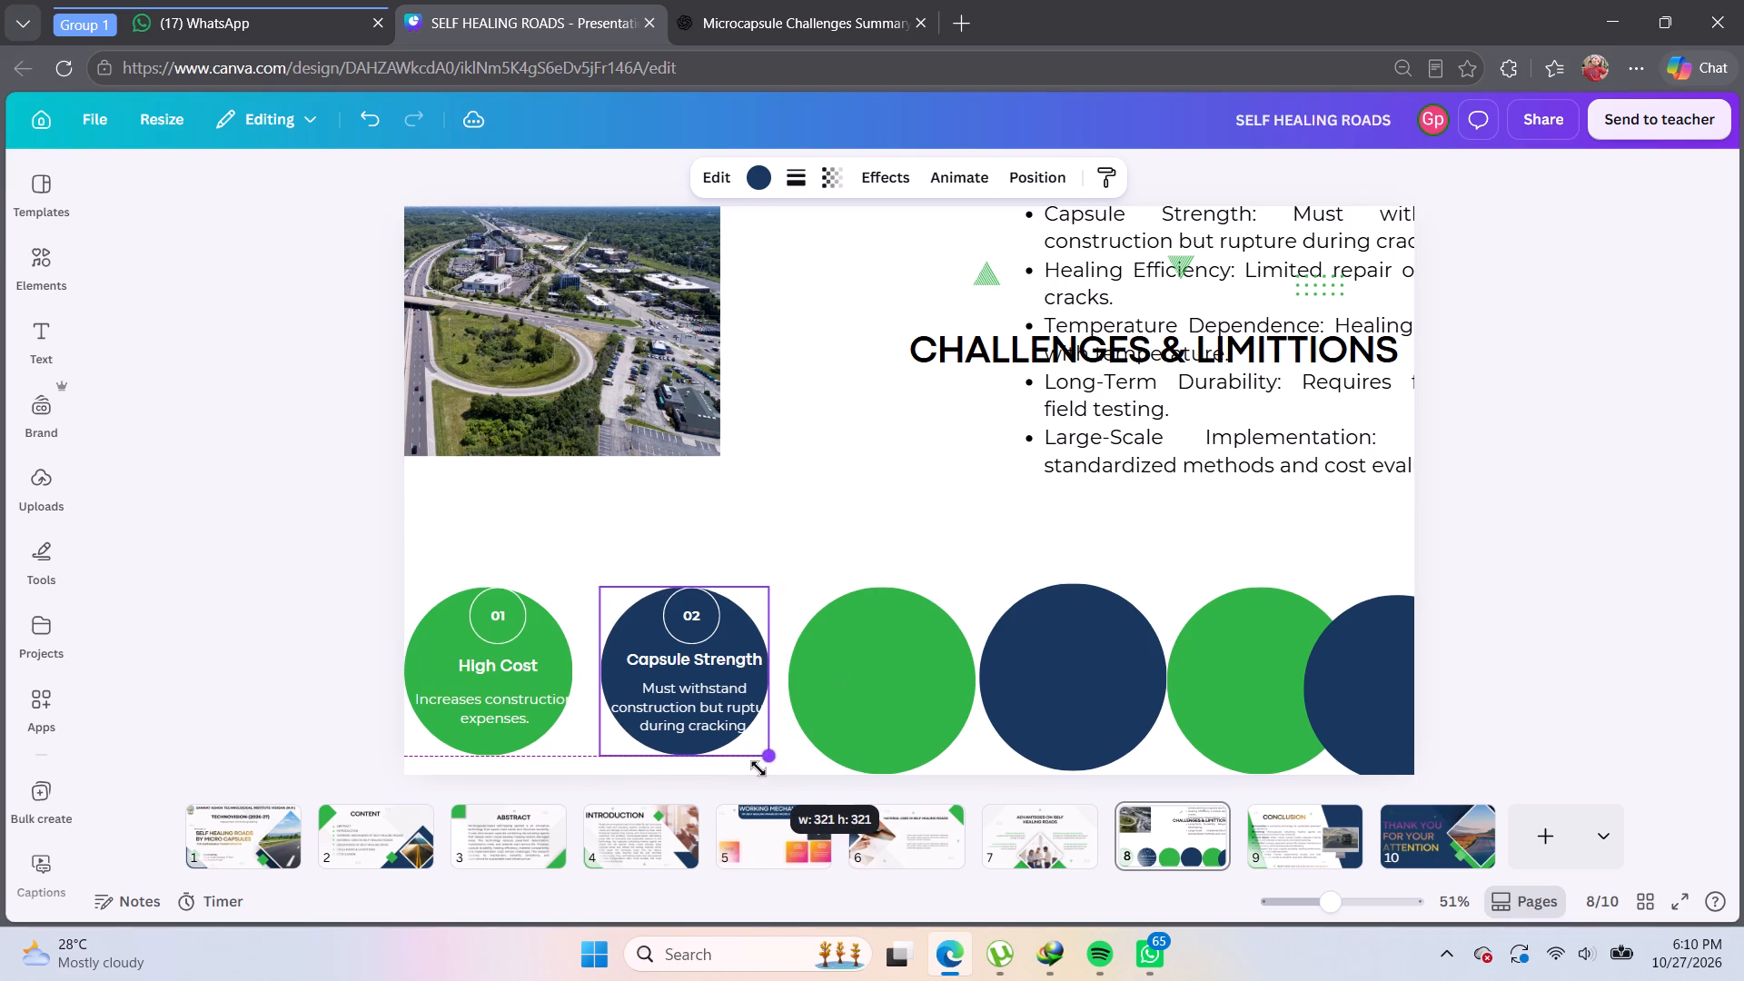
pyautogui.moveTo(758, 768); pyautogui.dragTo(753, 770)
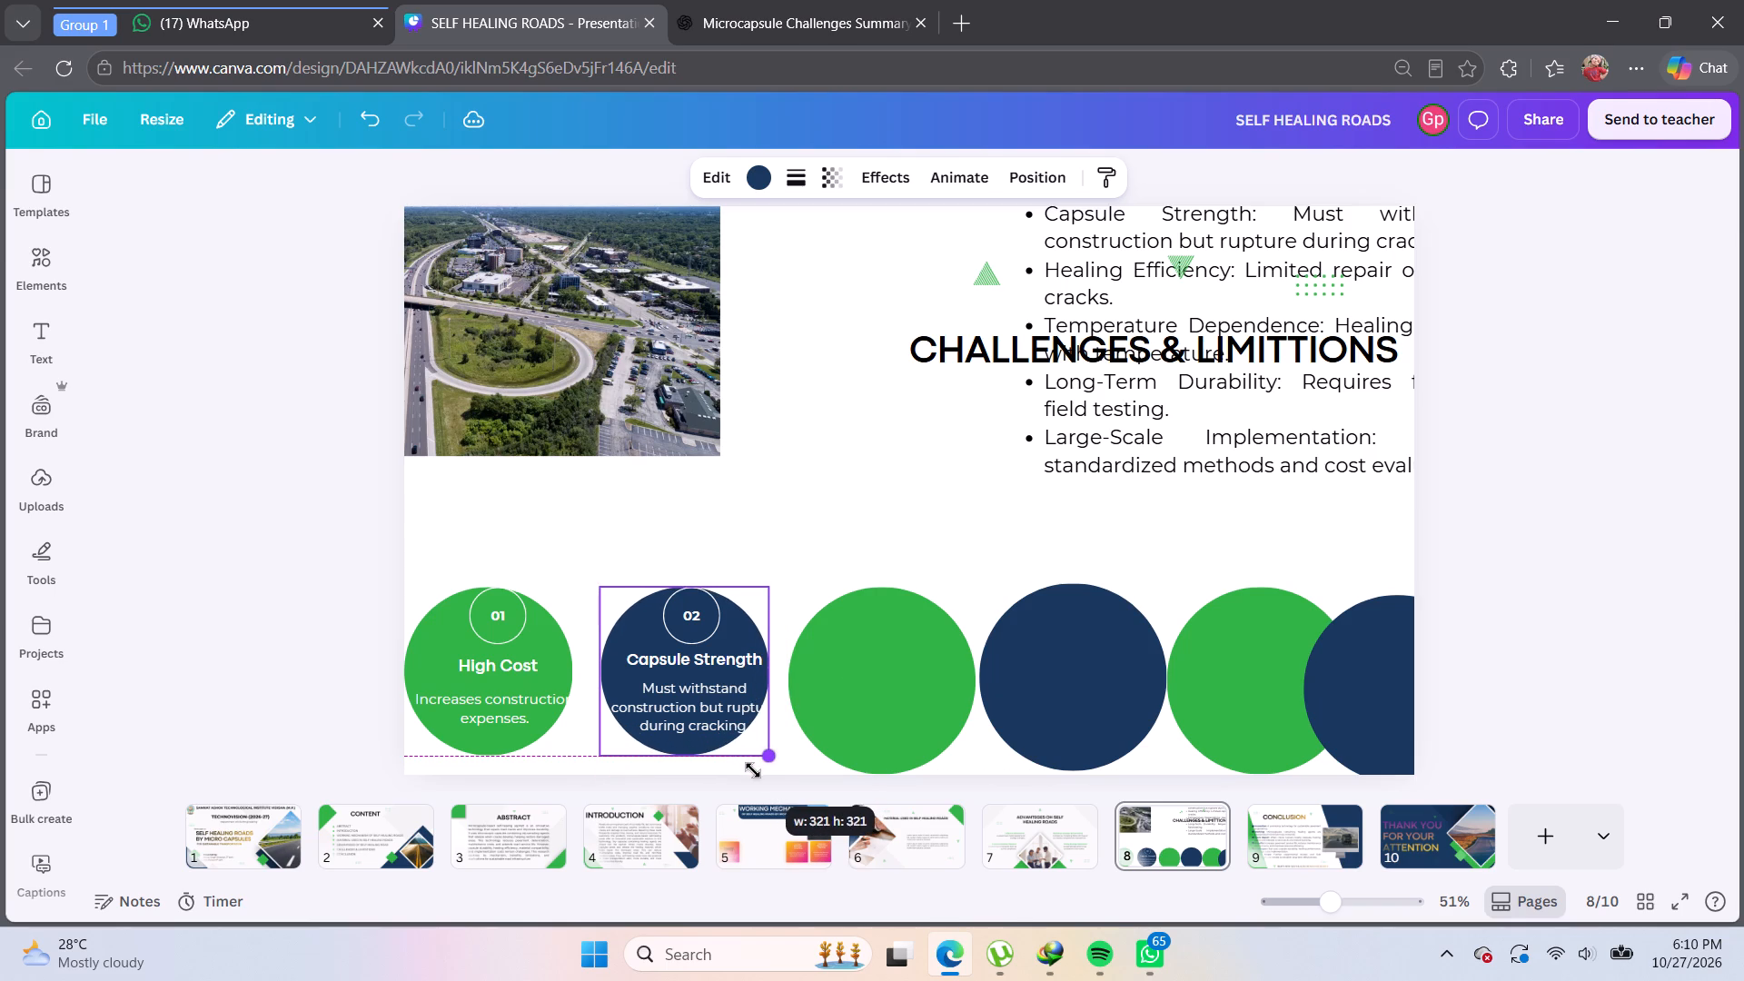
pyautogui.moveTo(753, 770); pyautogui.dragTo(754, 768)
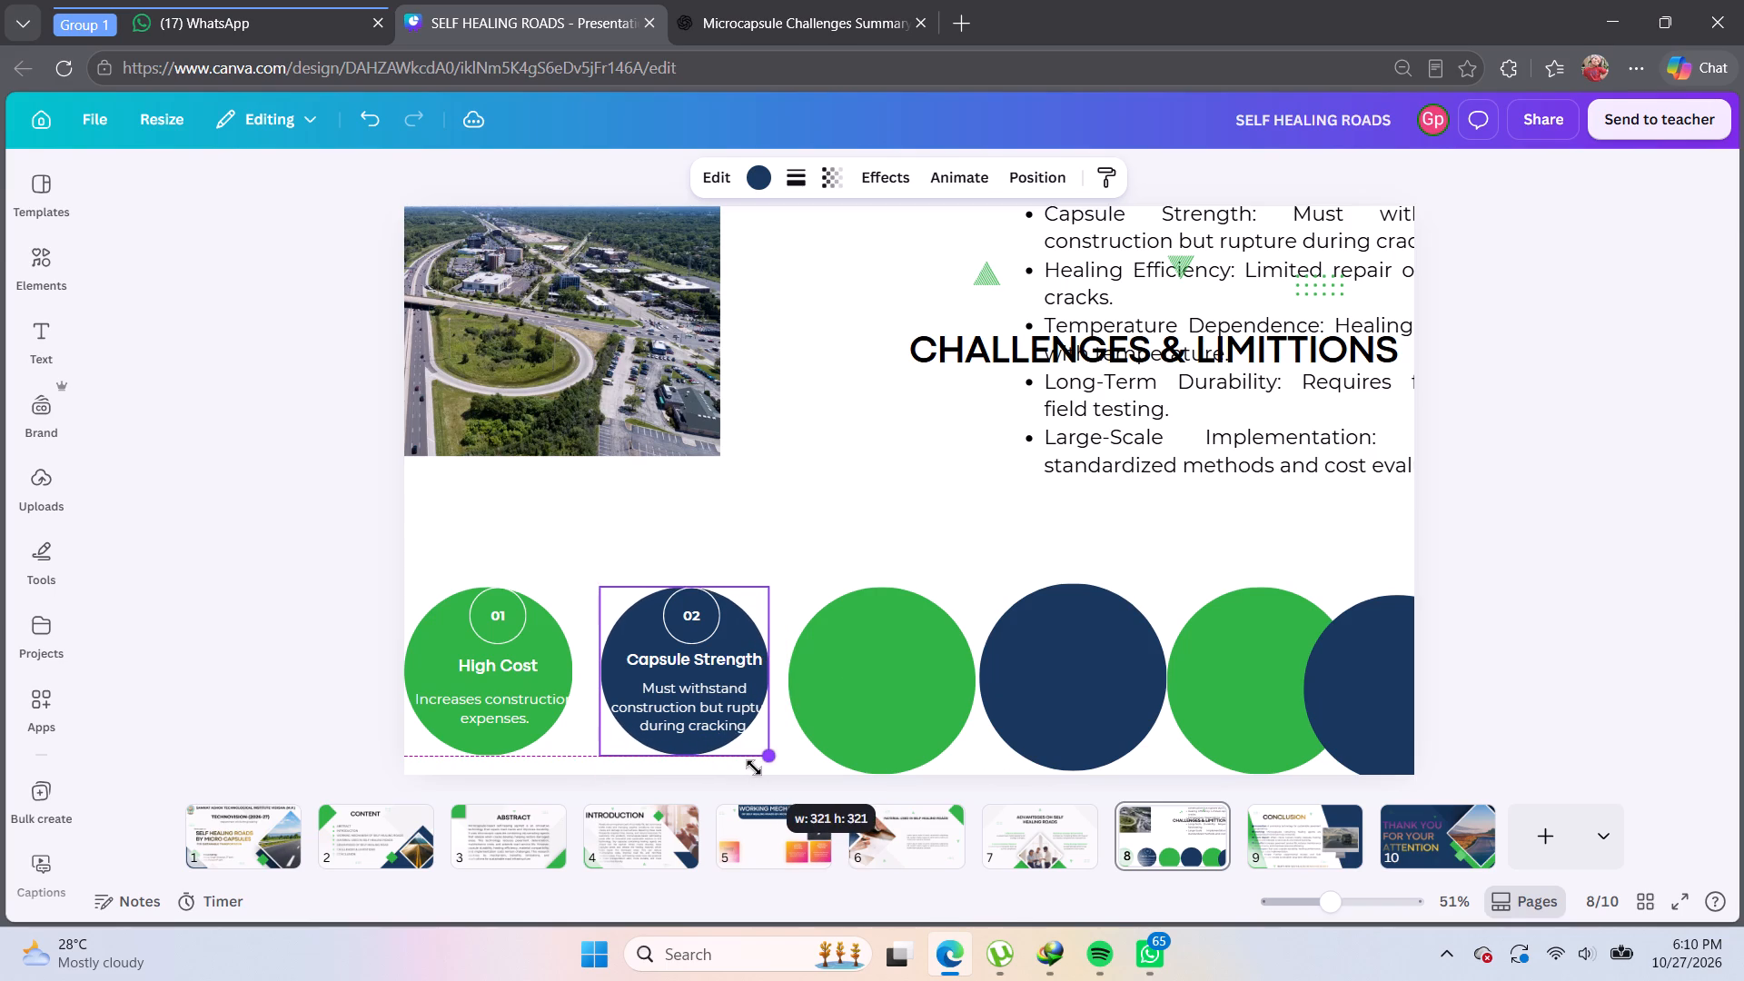
pyautogui.moveTo(754, 768); pyautogui.dragTo(755, 768)
pyautogui.press('3')
pyautogui.press('2')
pyautogui.press('0')
pyautogui.moveTo(755, 768); pyautogui.dragTo(756, 768)
pyautogui.press('Return')
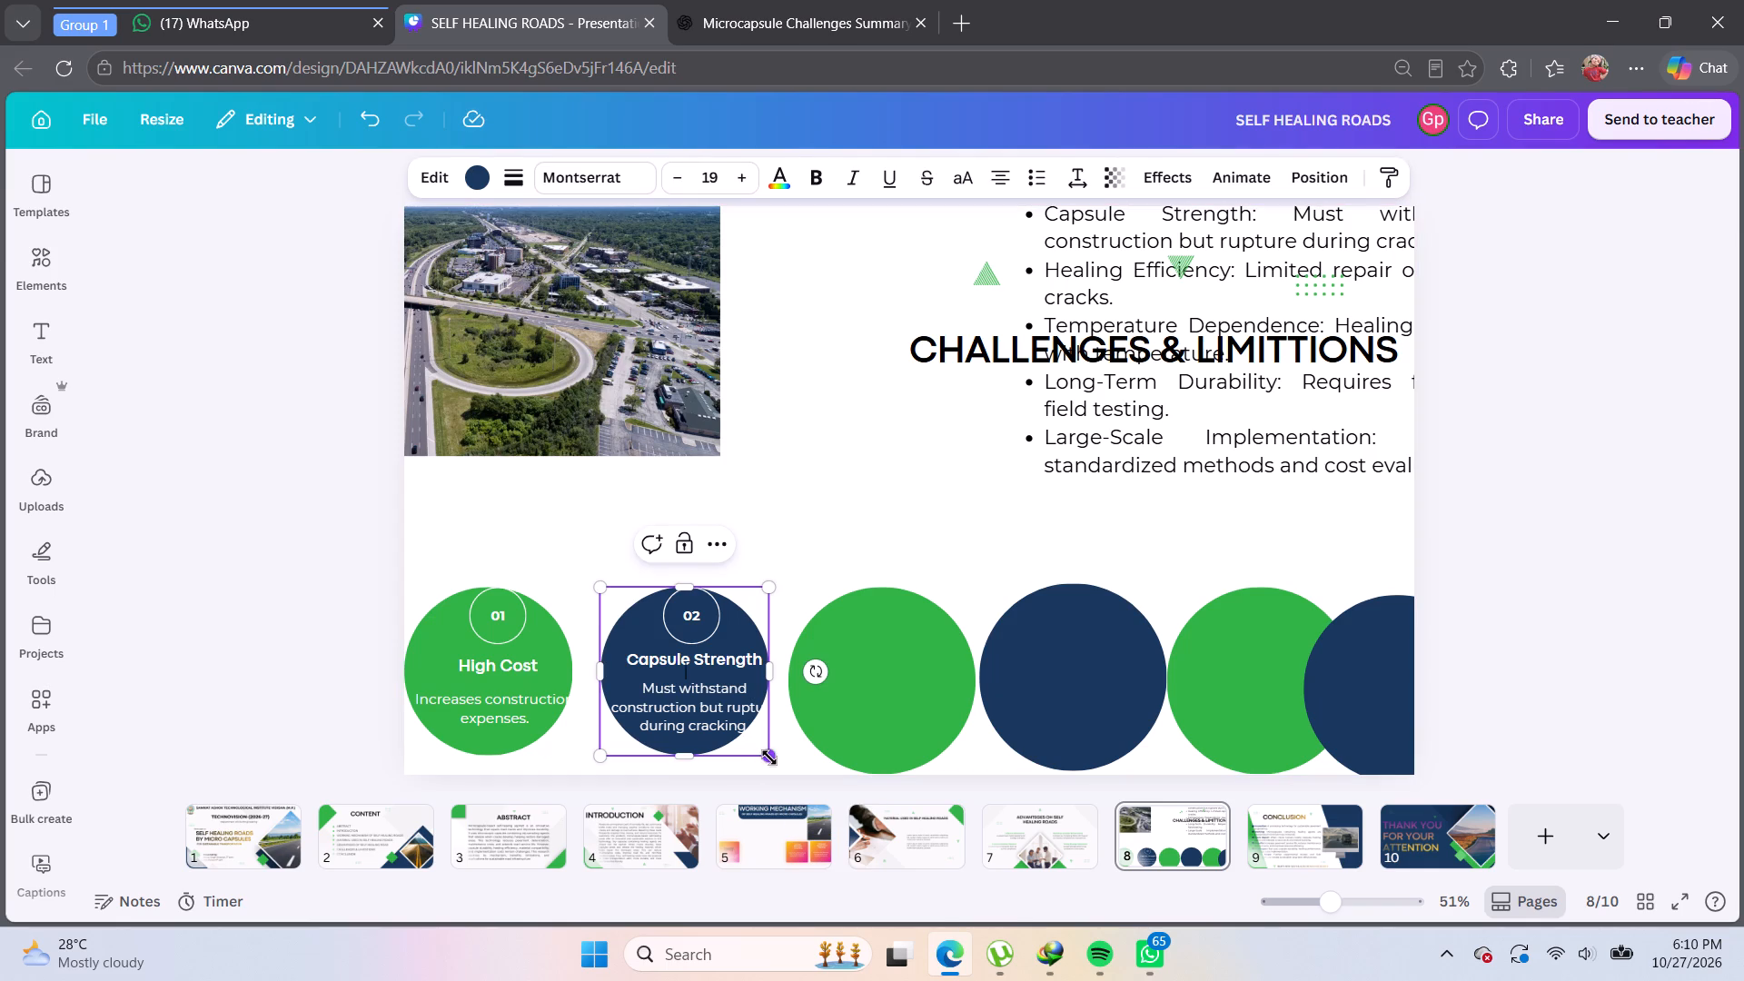
pyautogui.click(769, 758)
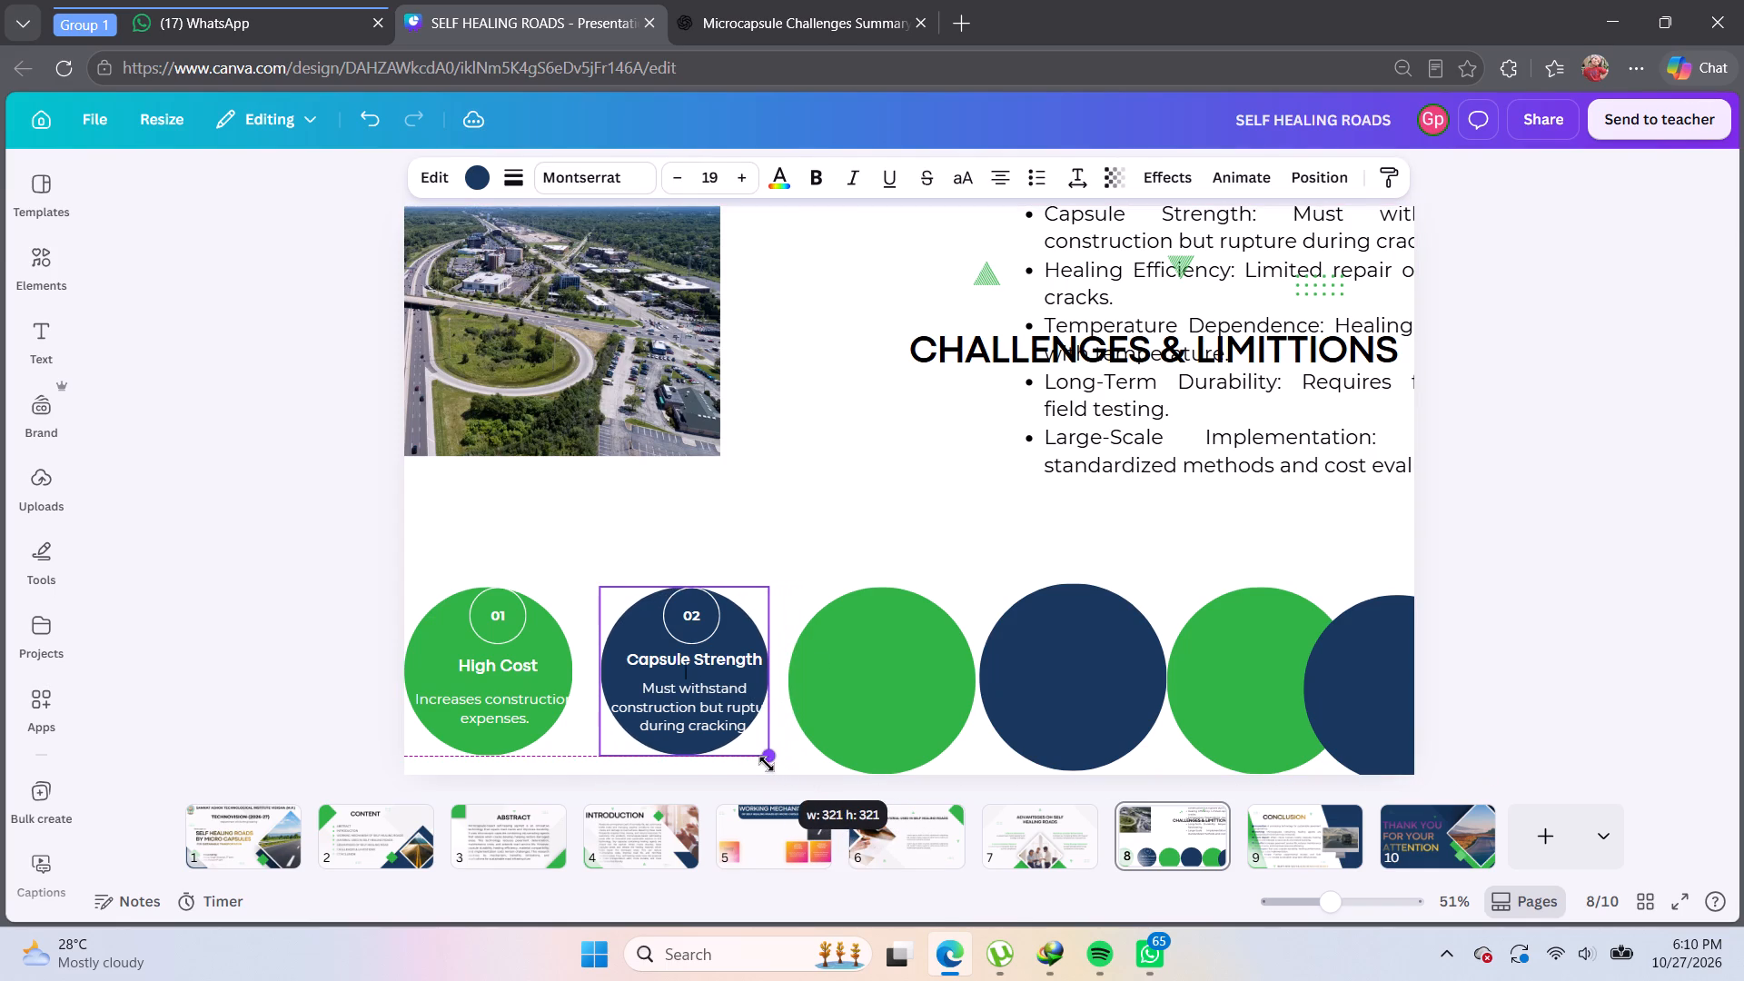
# Shrink the third, blank green circle to match the first two circles, aligning its bottom with theirs.
pyautogui.click(841, 731)
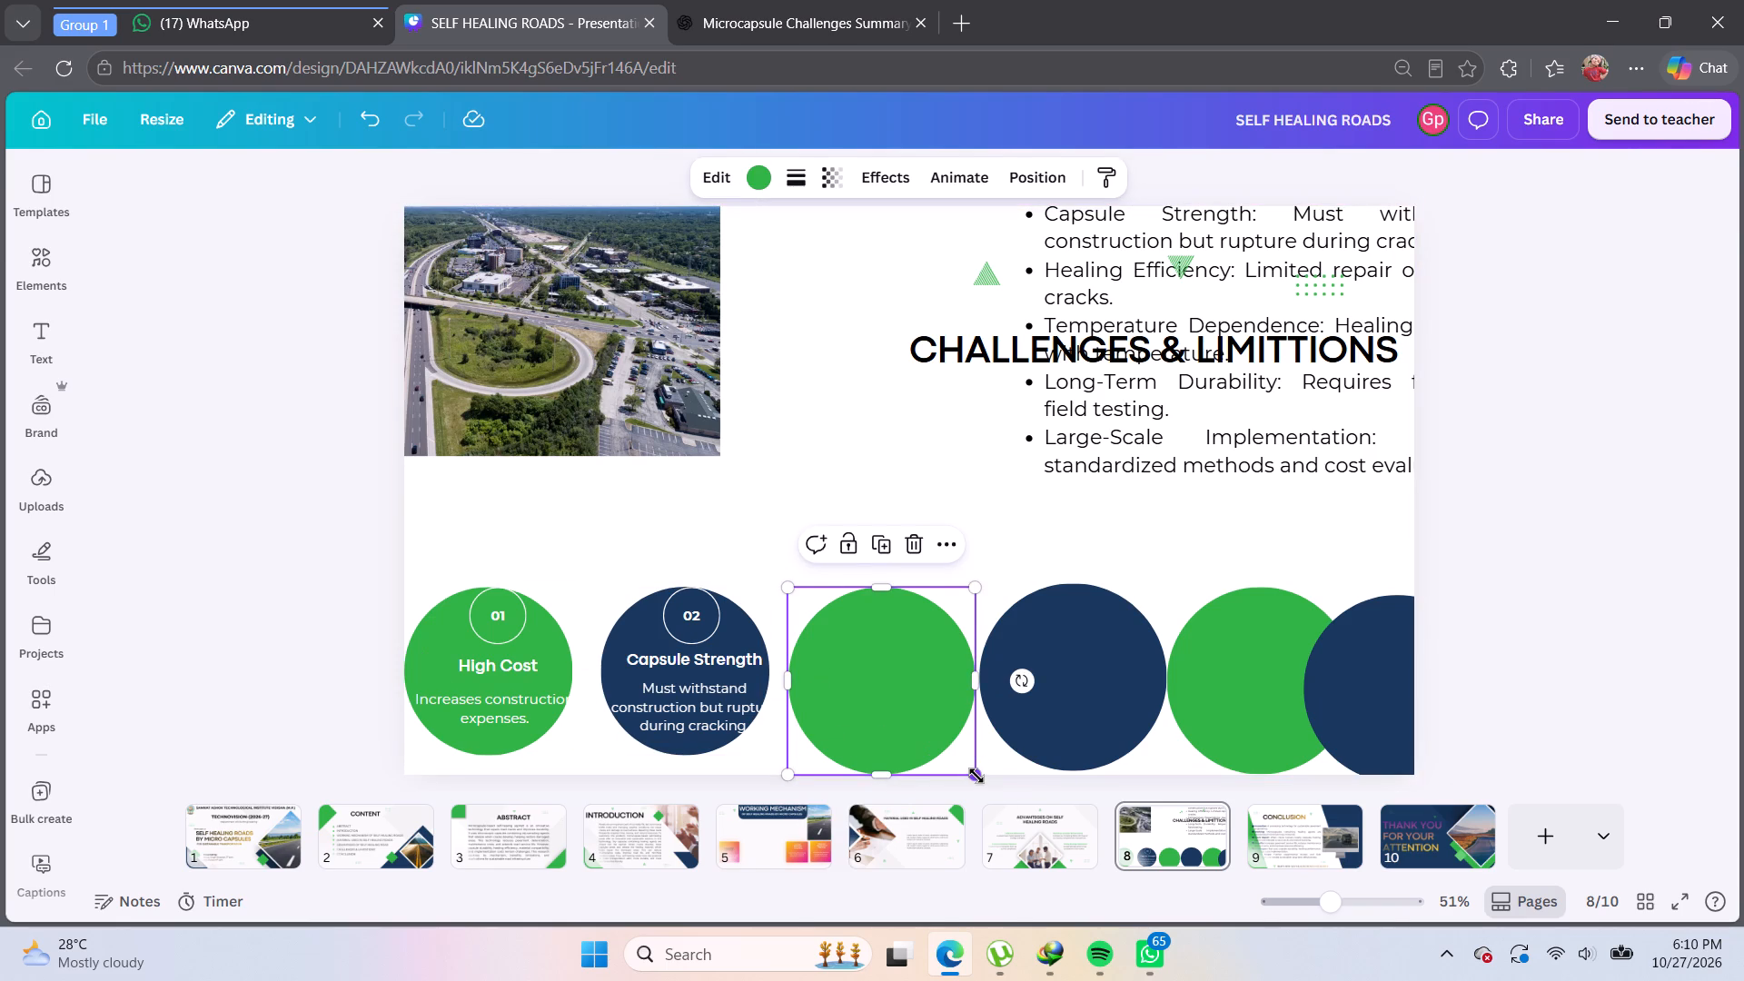
pyautogui.moveTo(976, 776); pyautogui.dragTo(955, 764)
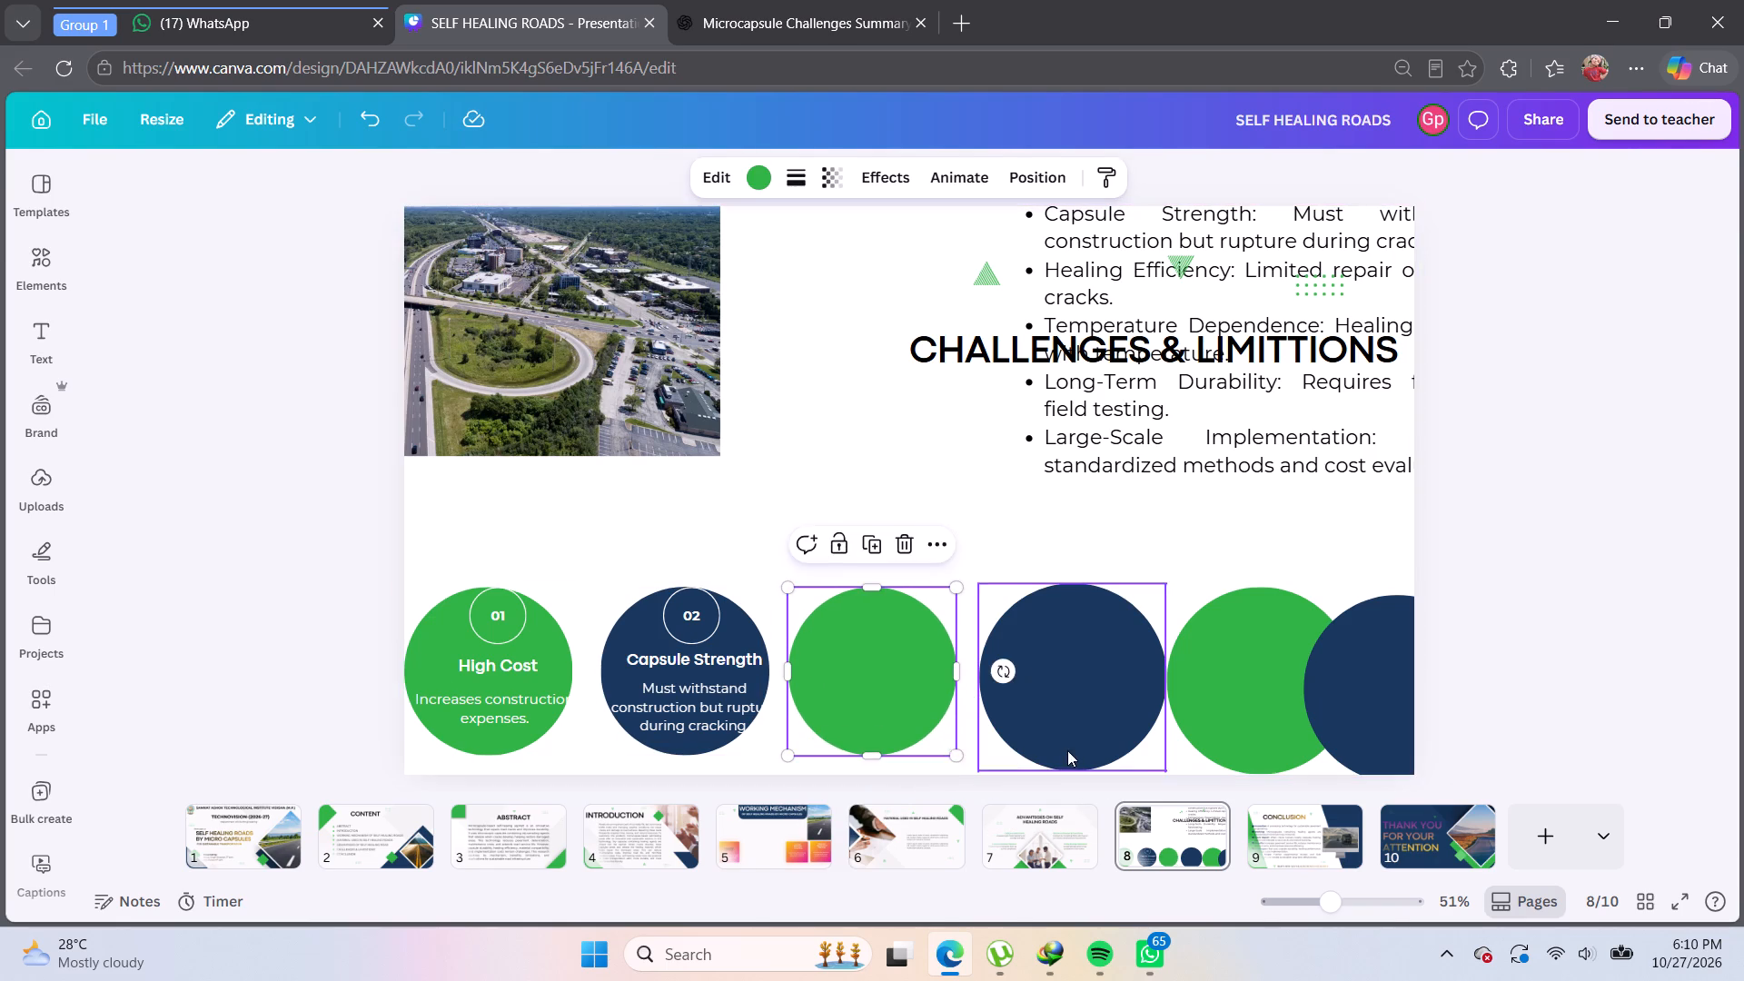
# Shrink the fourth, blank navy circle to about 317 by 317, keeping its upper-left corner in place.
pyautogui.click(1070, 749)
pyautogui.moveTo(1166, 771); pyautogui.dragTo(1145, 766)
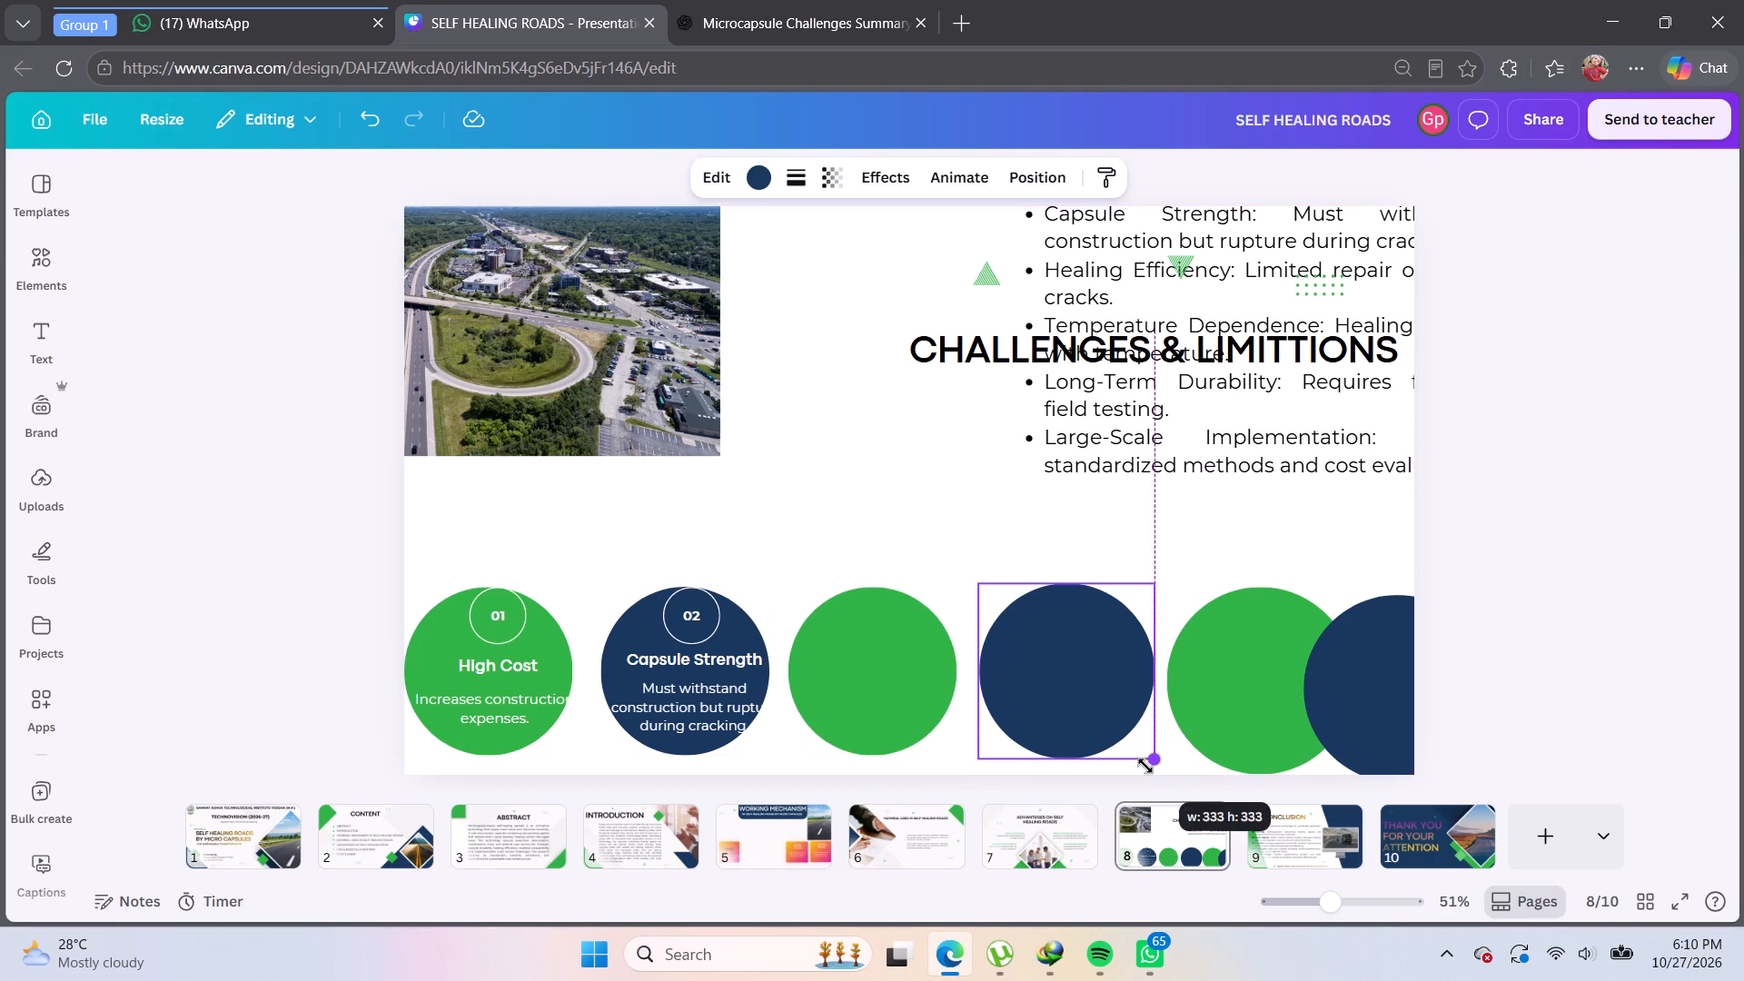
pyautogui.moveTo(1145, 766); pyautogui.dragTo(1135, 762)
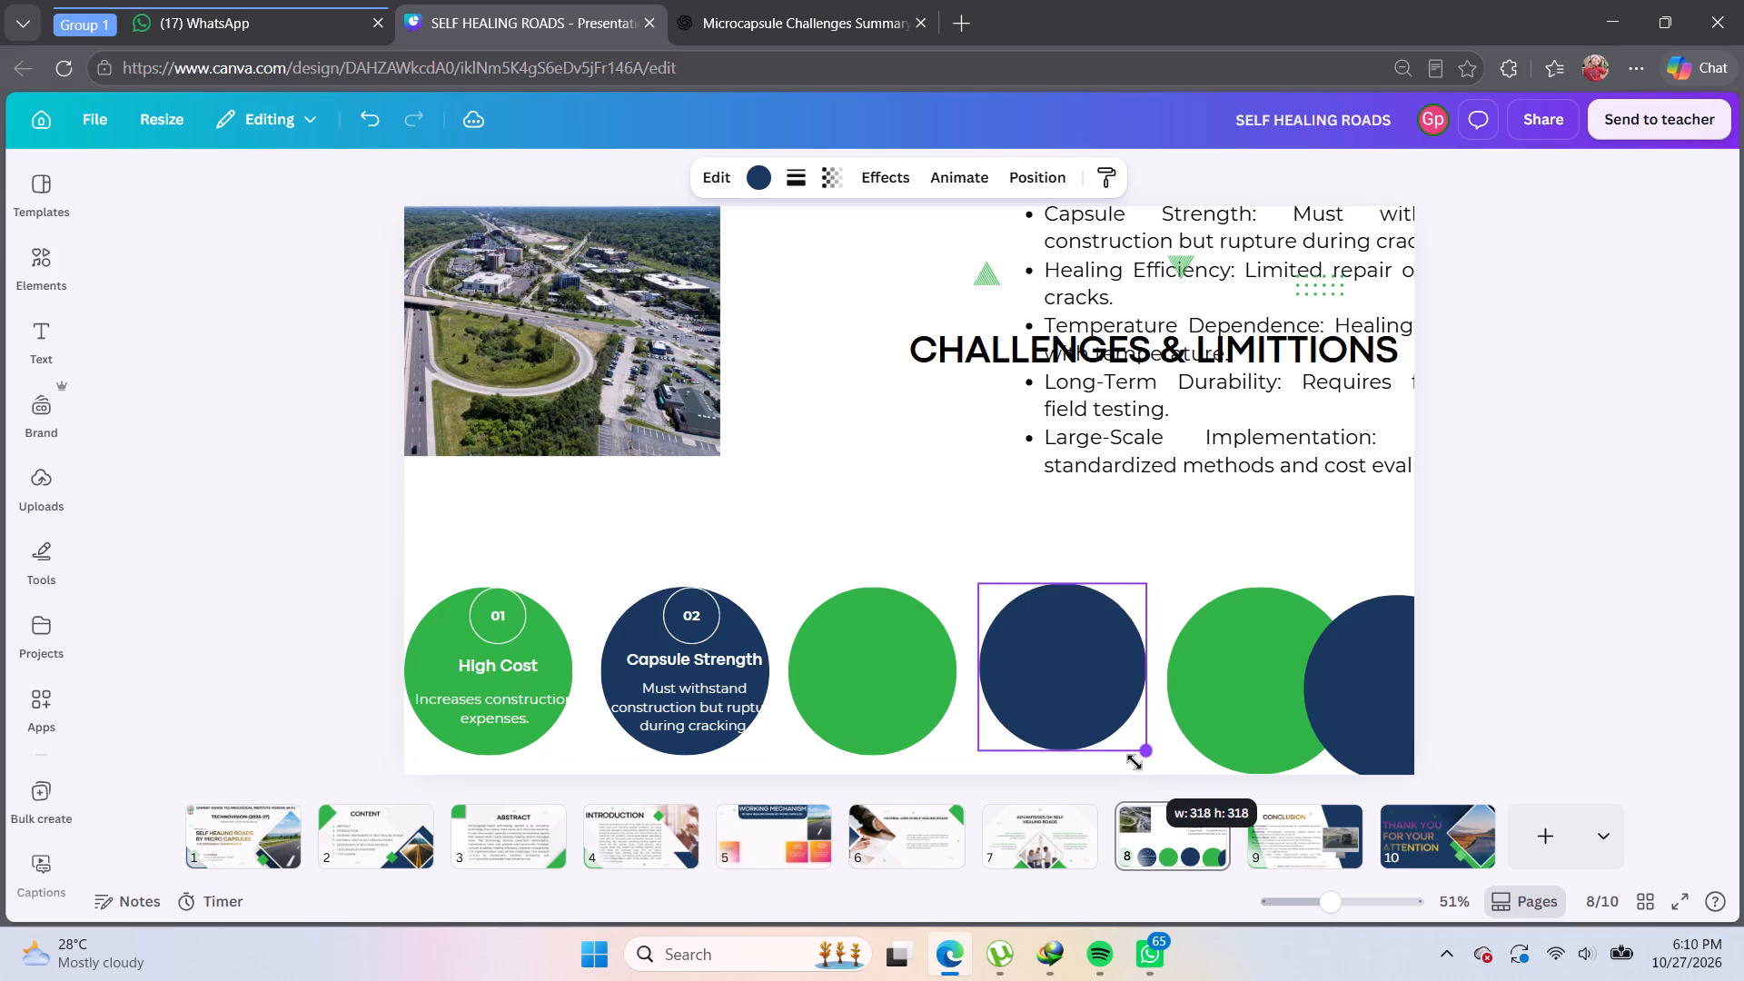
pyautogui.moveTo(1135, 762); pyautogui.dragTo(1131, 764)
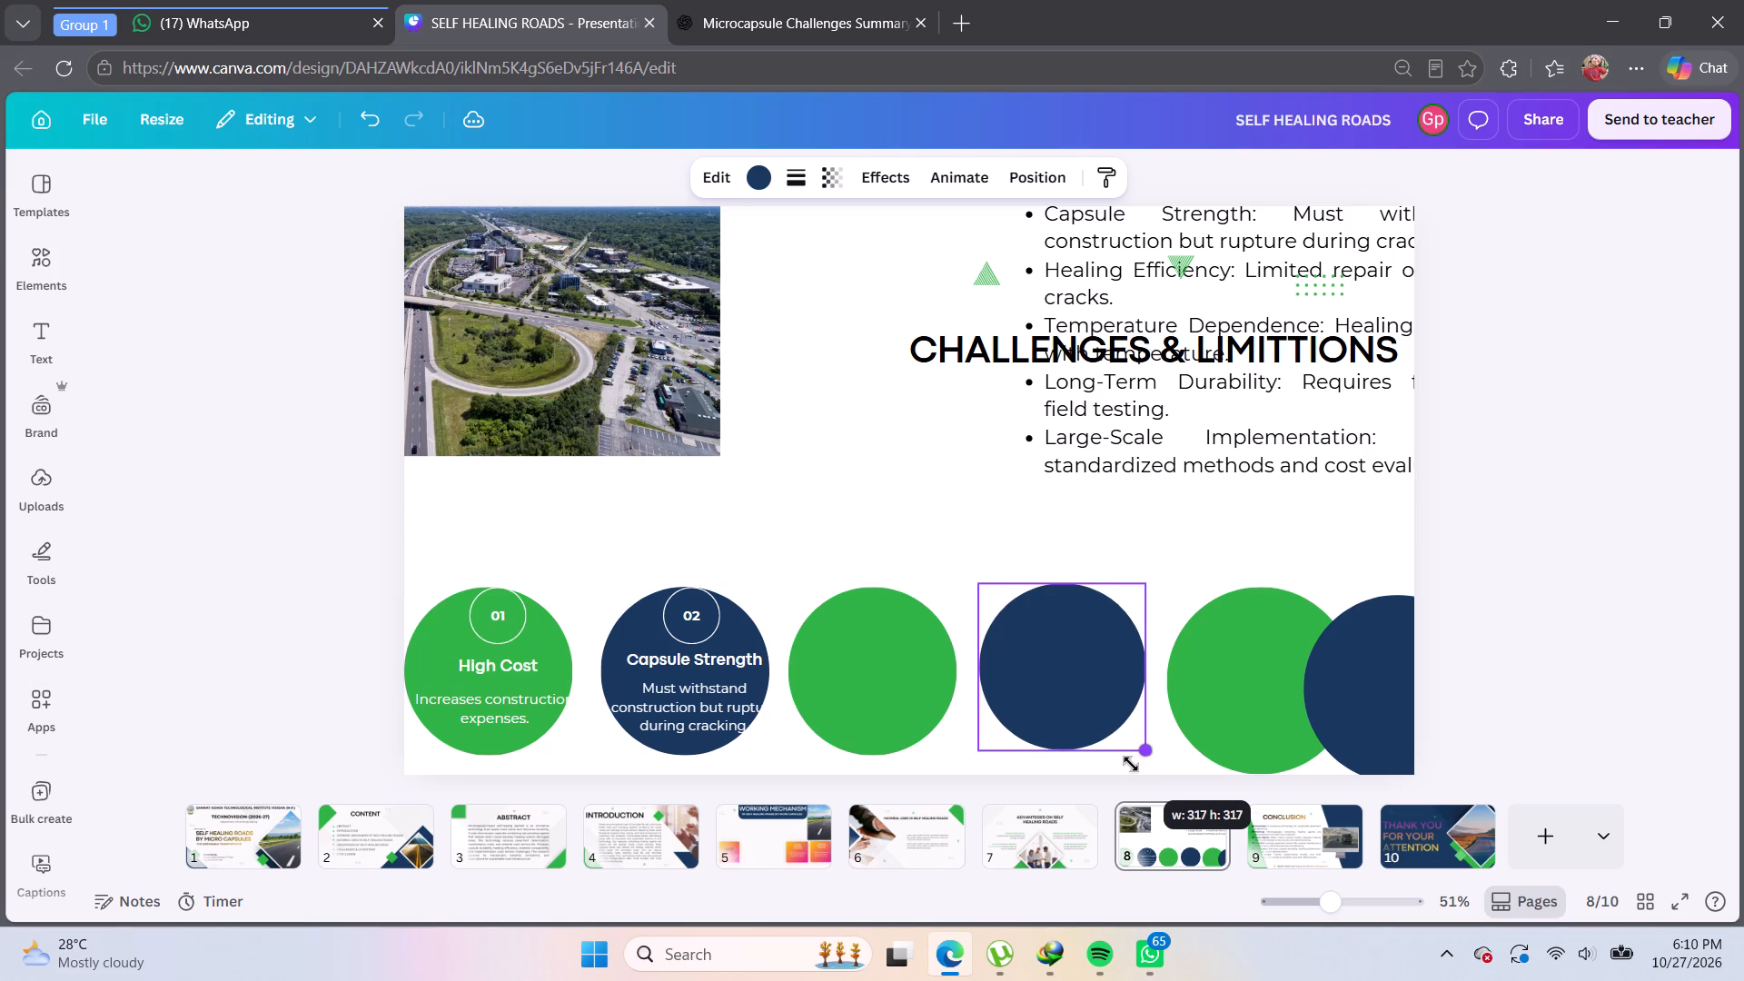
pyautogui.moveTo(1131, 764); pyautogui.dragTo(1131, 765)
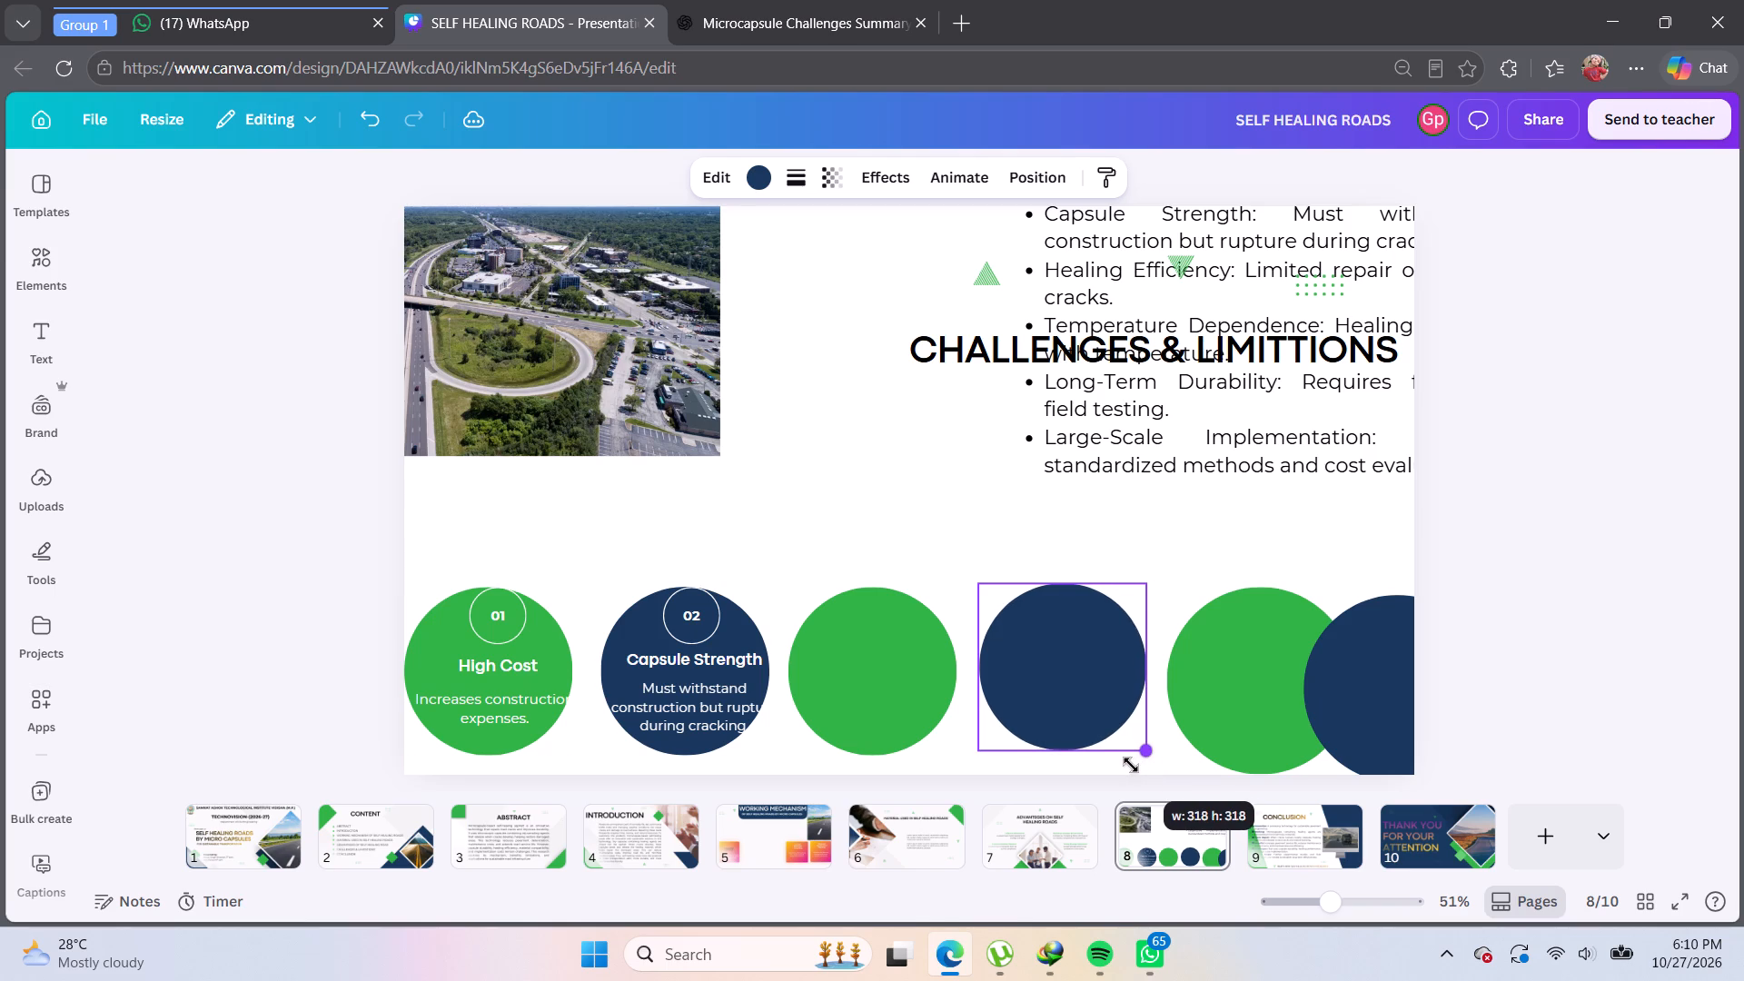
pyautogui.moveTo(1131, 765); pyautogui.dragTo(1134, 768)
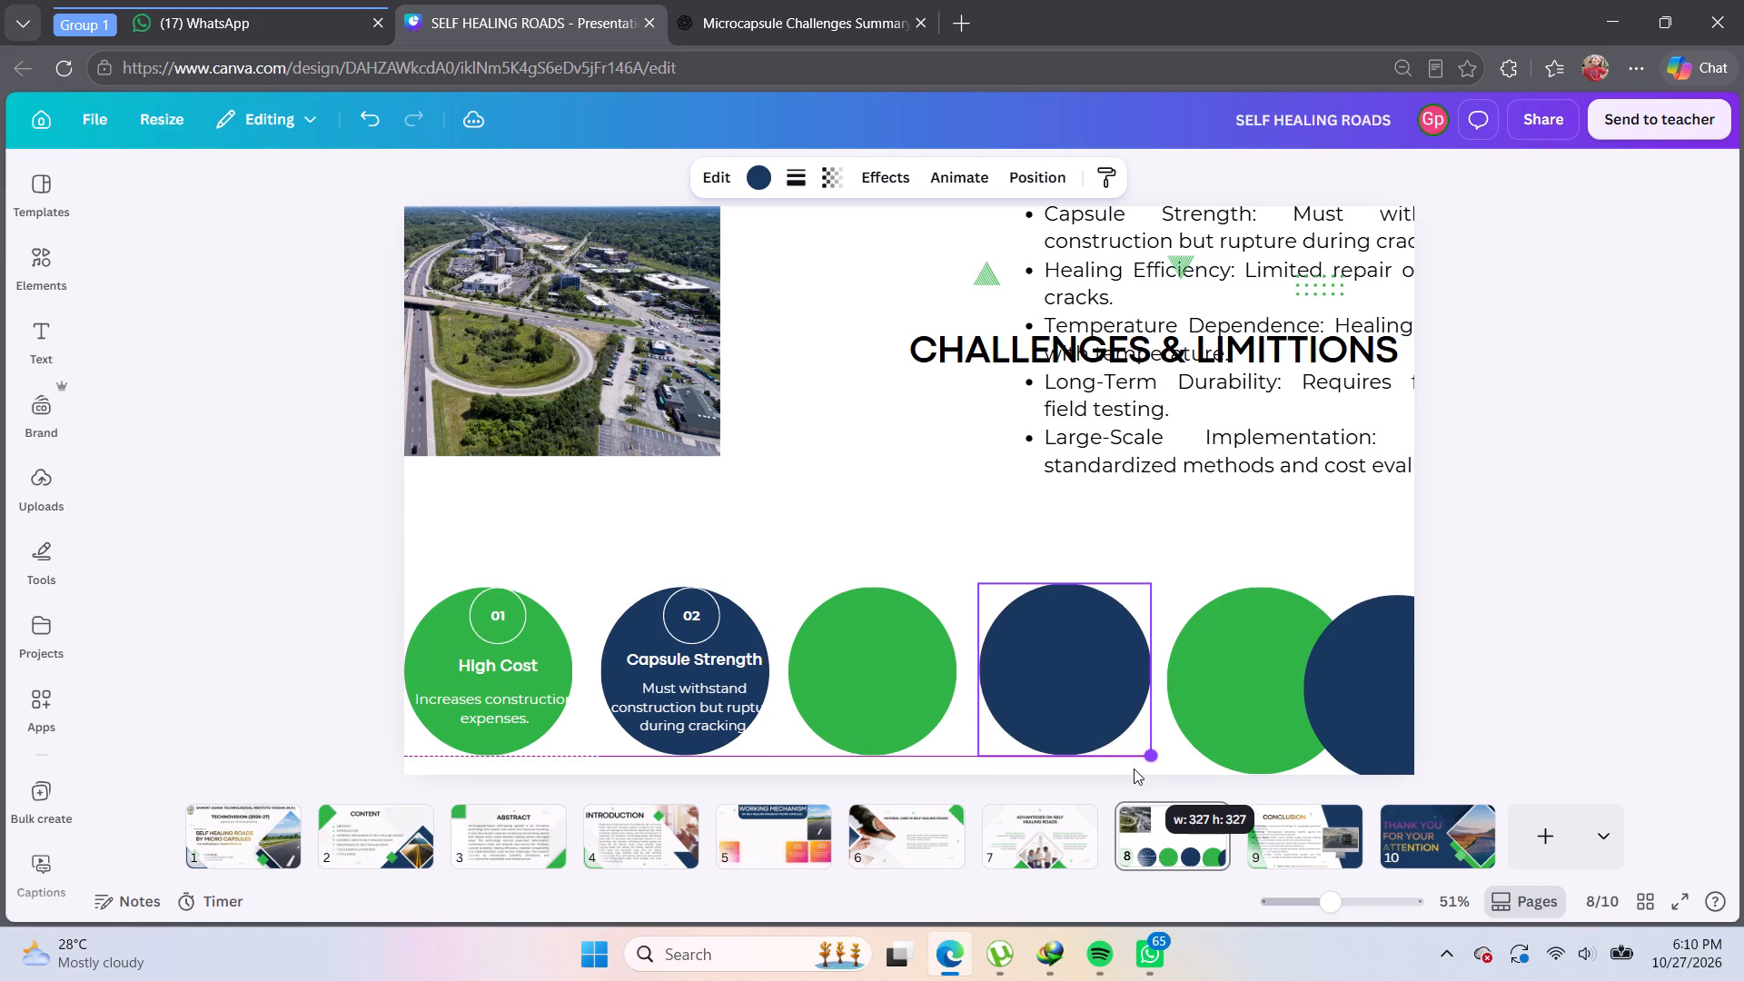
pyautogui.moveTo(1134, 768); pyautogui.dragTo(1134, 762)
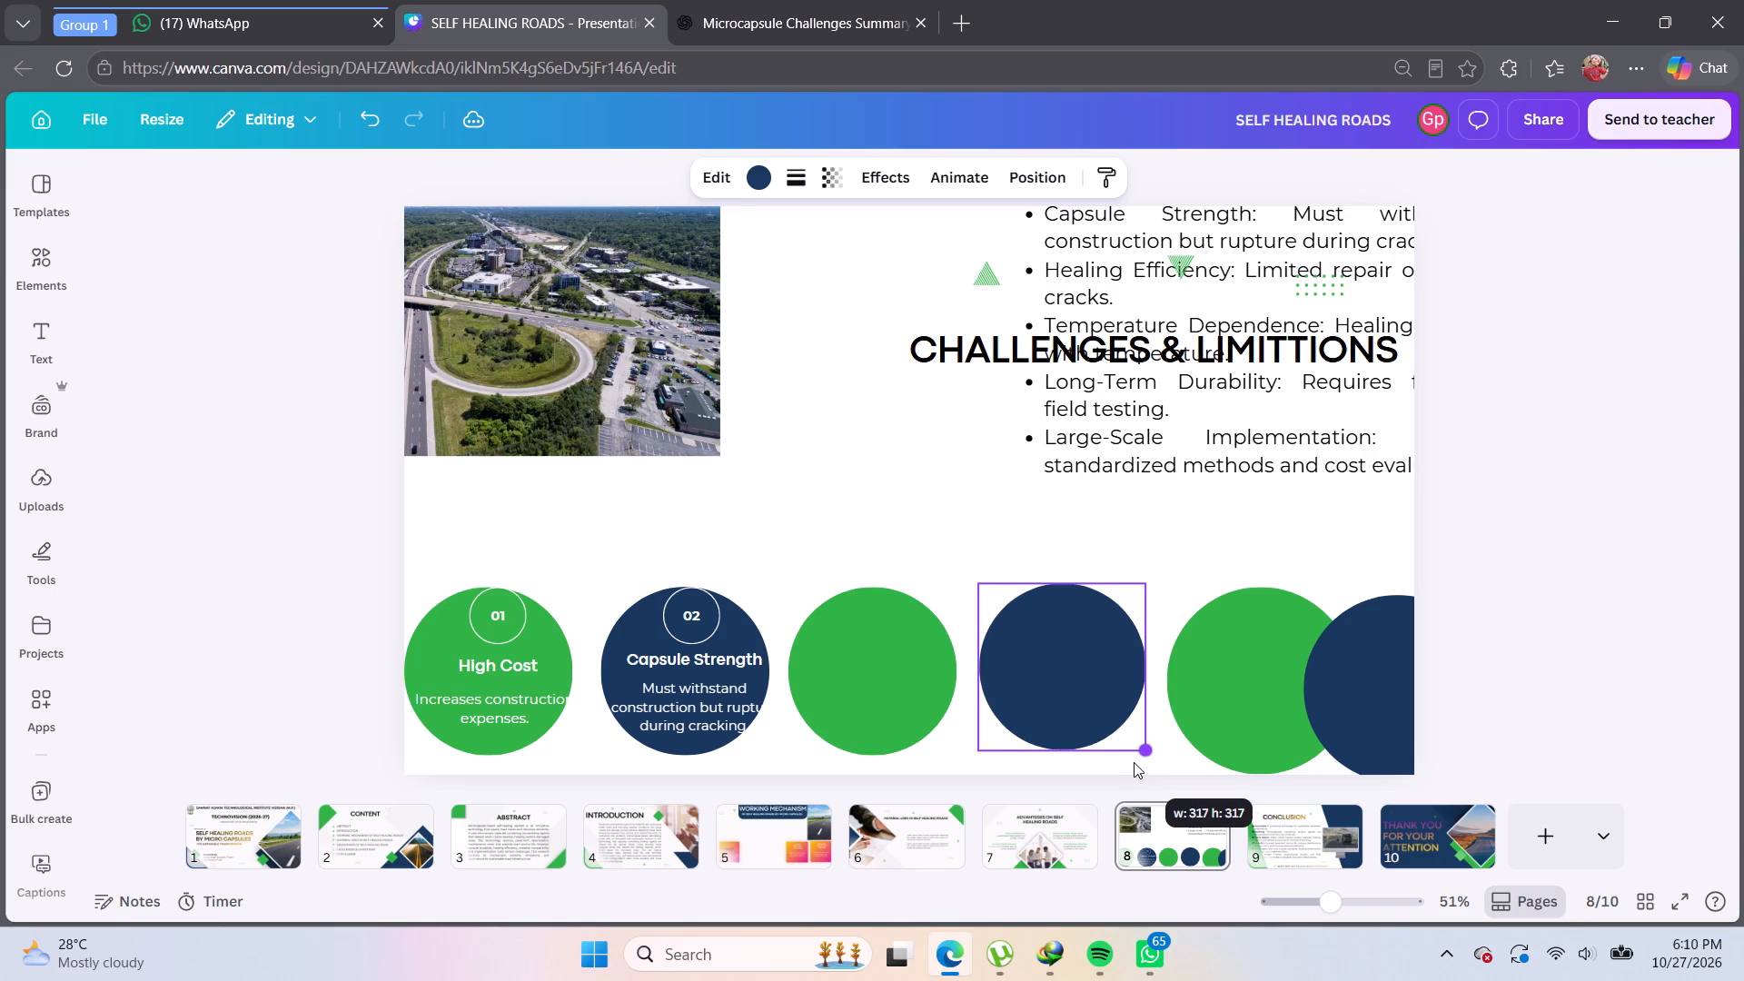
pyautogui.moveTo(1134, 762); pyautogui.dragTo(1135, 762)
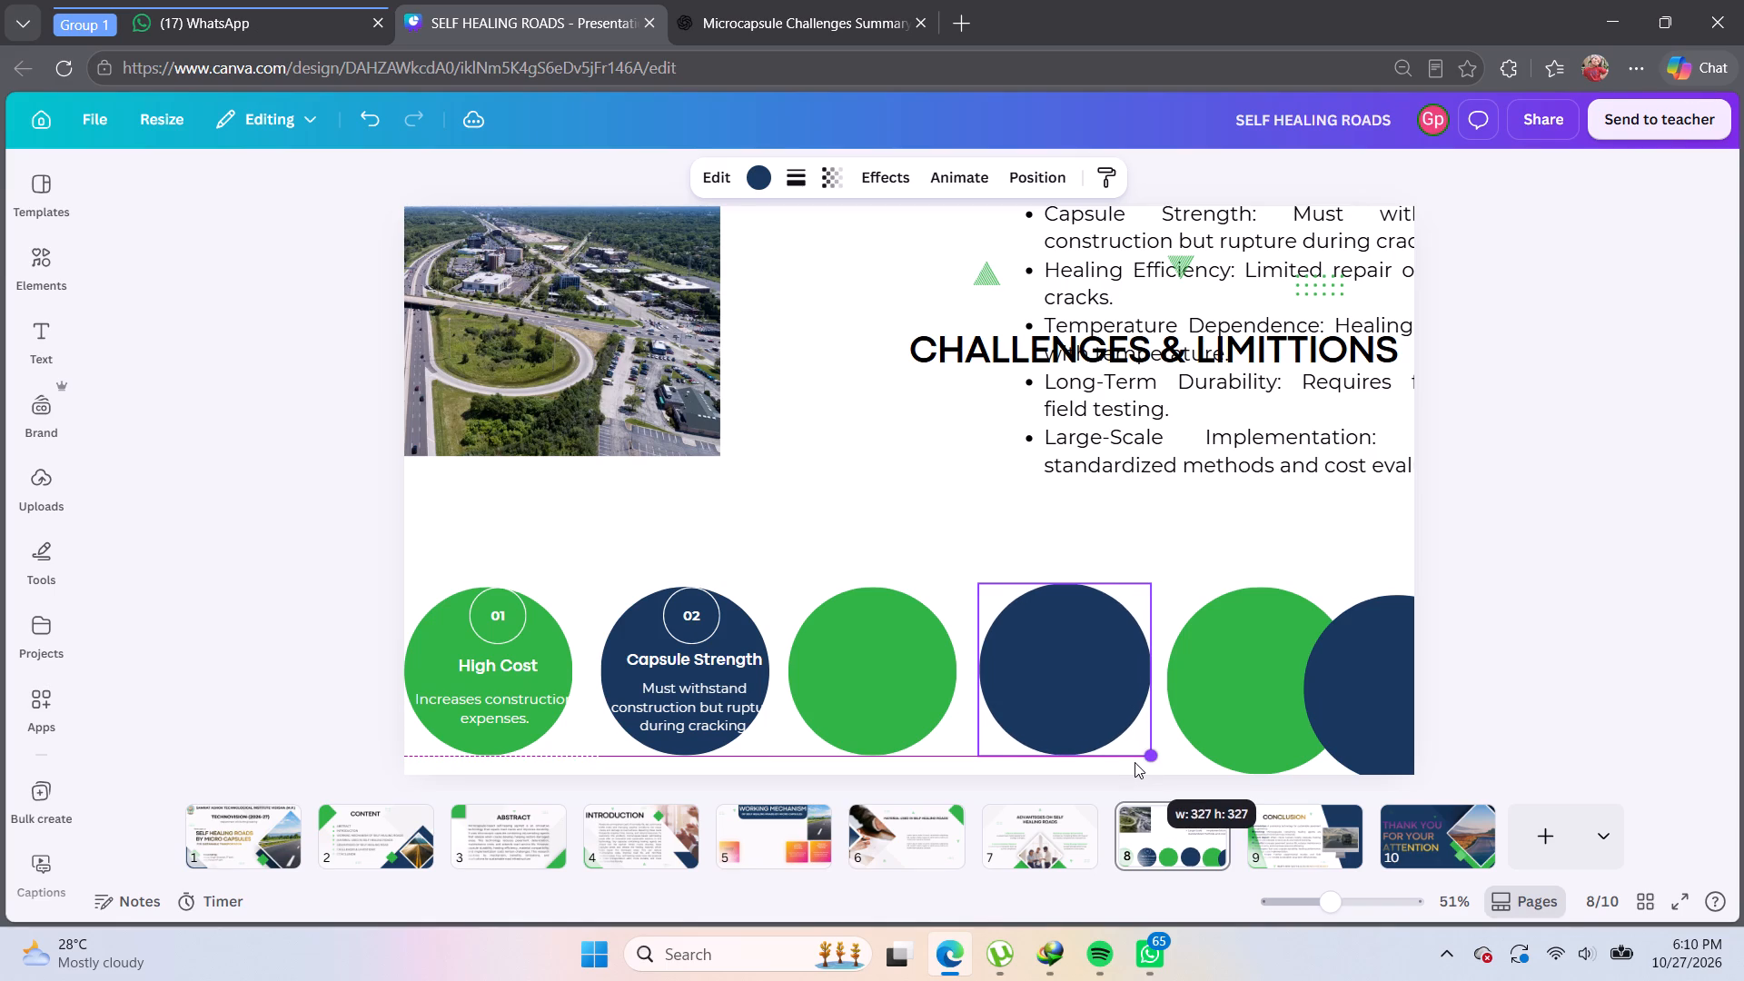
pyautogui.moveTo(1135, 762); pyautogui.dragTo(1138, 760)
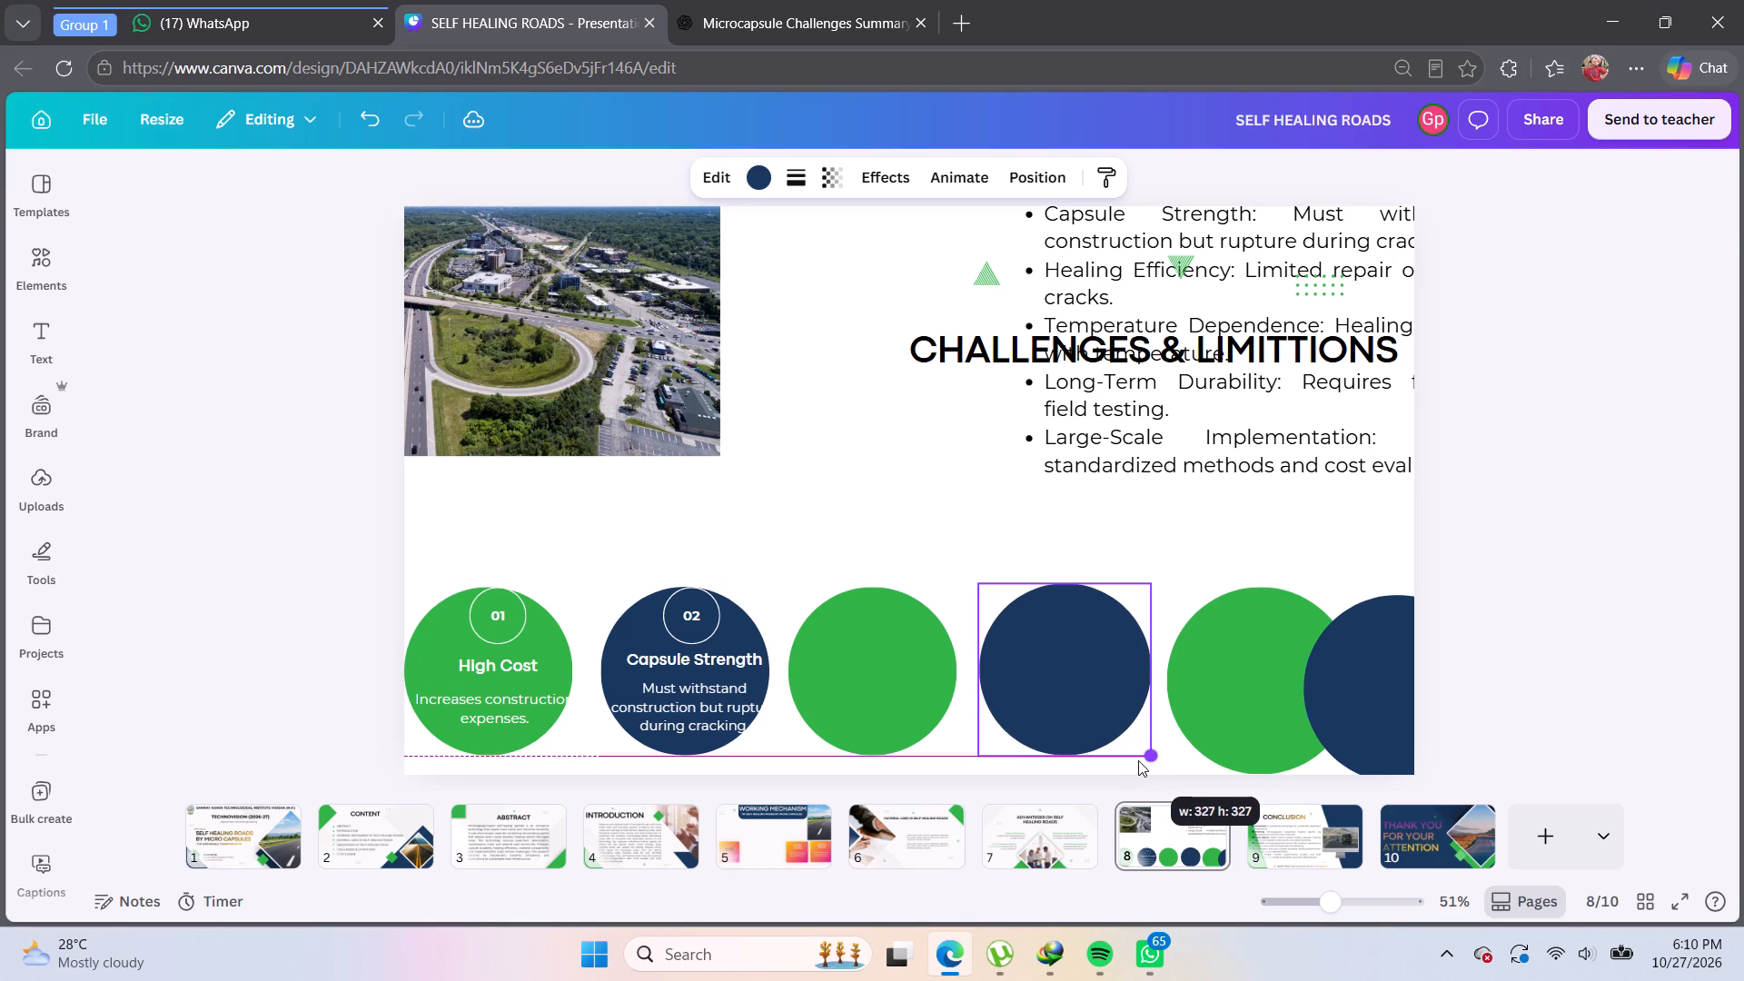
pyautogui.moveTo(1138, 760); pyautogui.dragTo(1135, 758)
# Delete the oversized fifth, blank green circle from the row.
pyautogui.click(1228, 721)
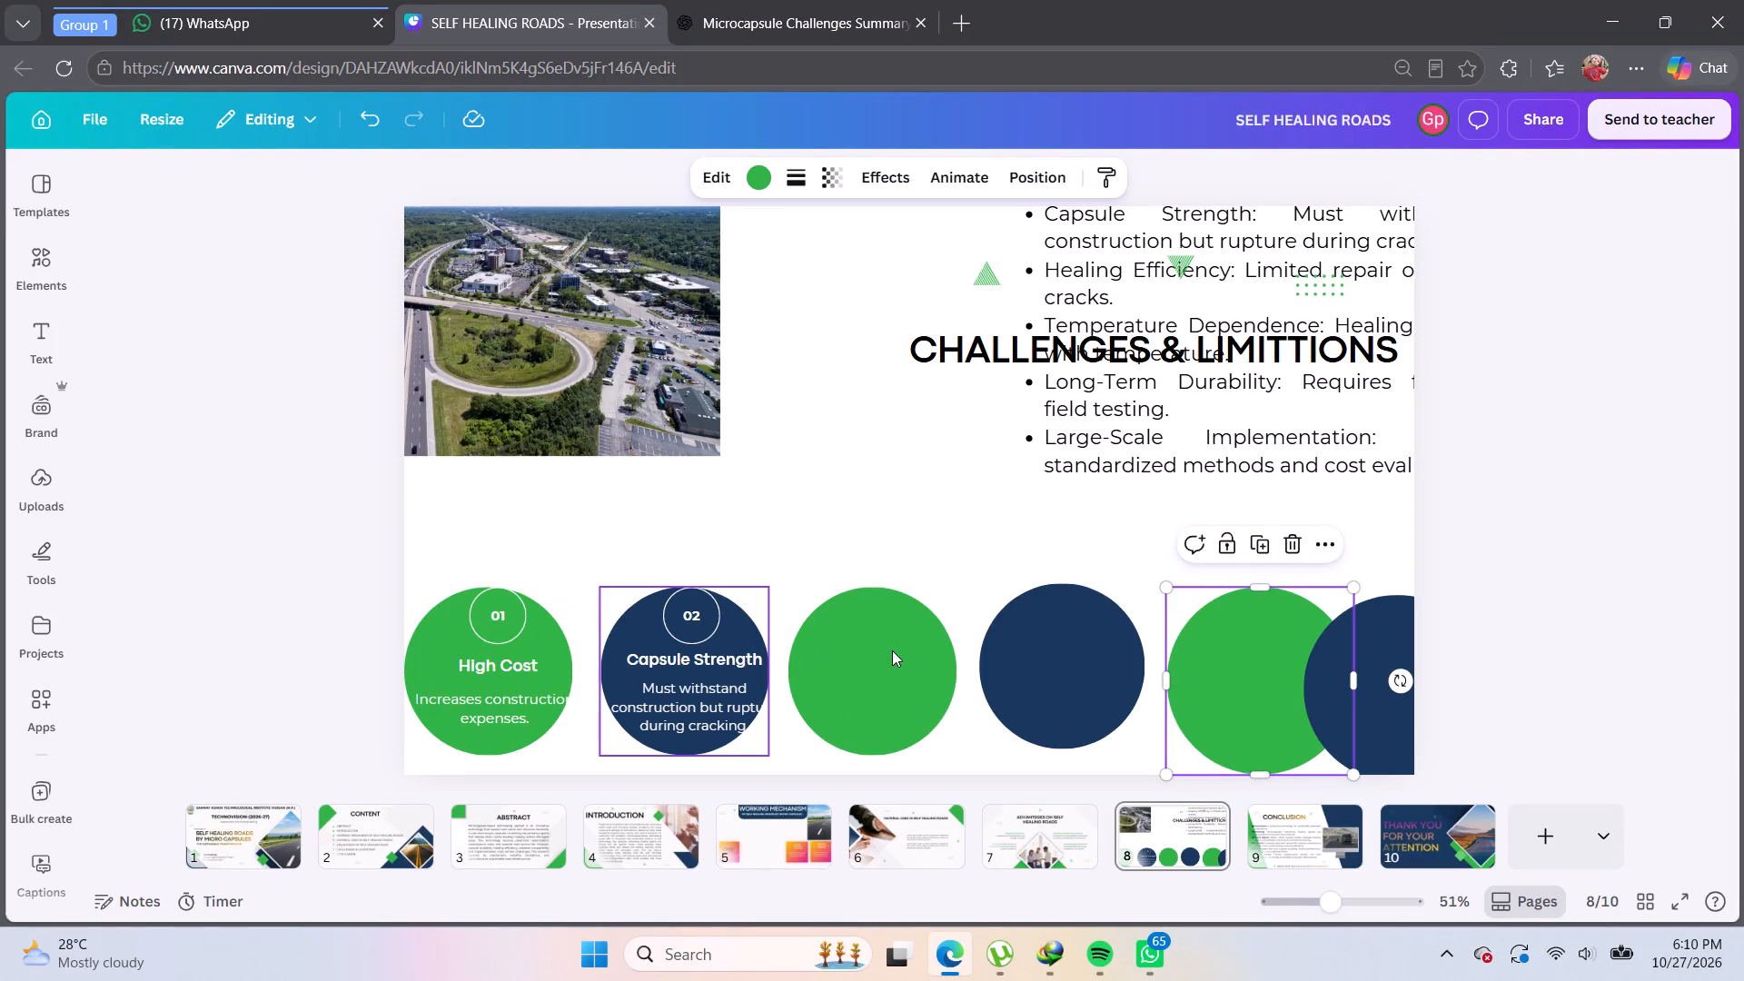
pyautogui.click(874, 669)
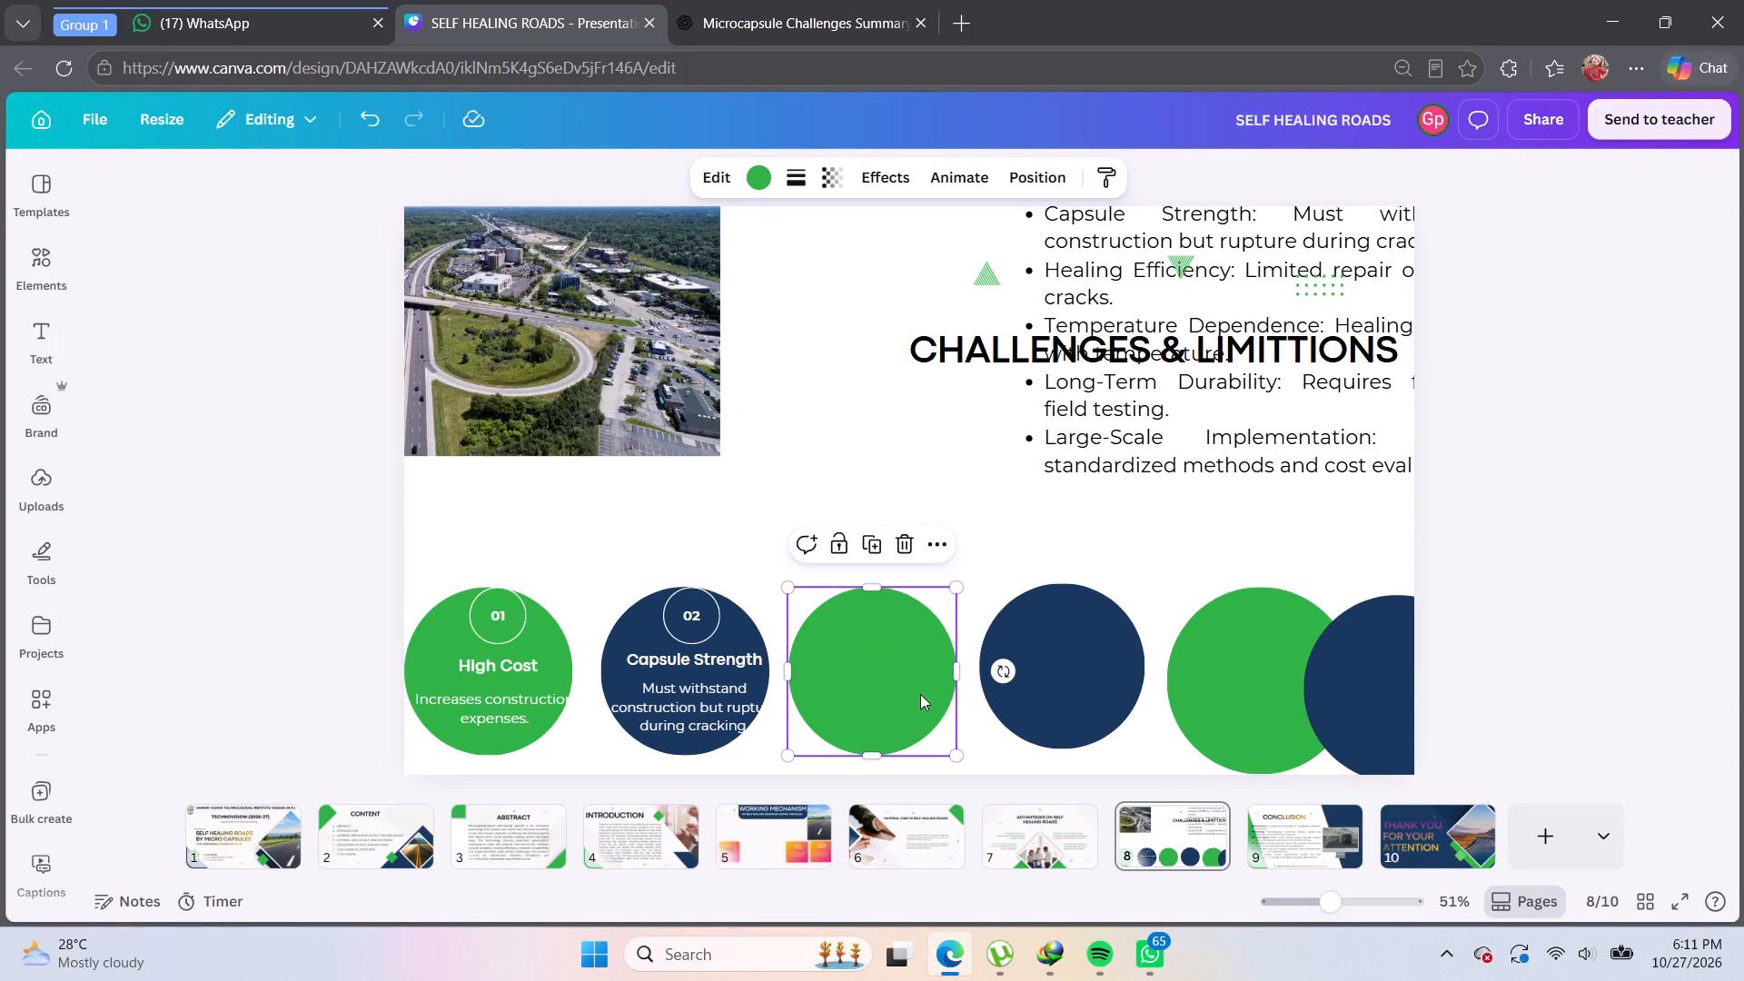
pyautogui.click(1036, 702)
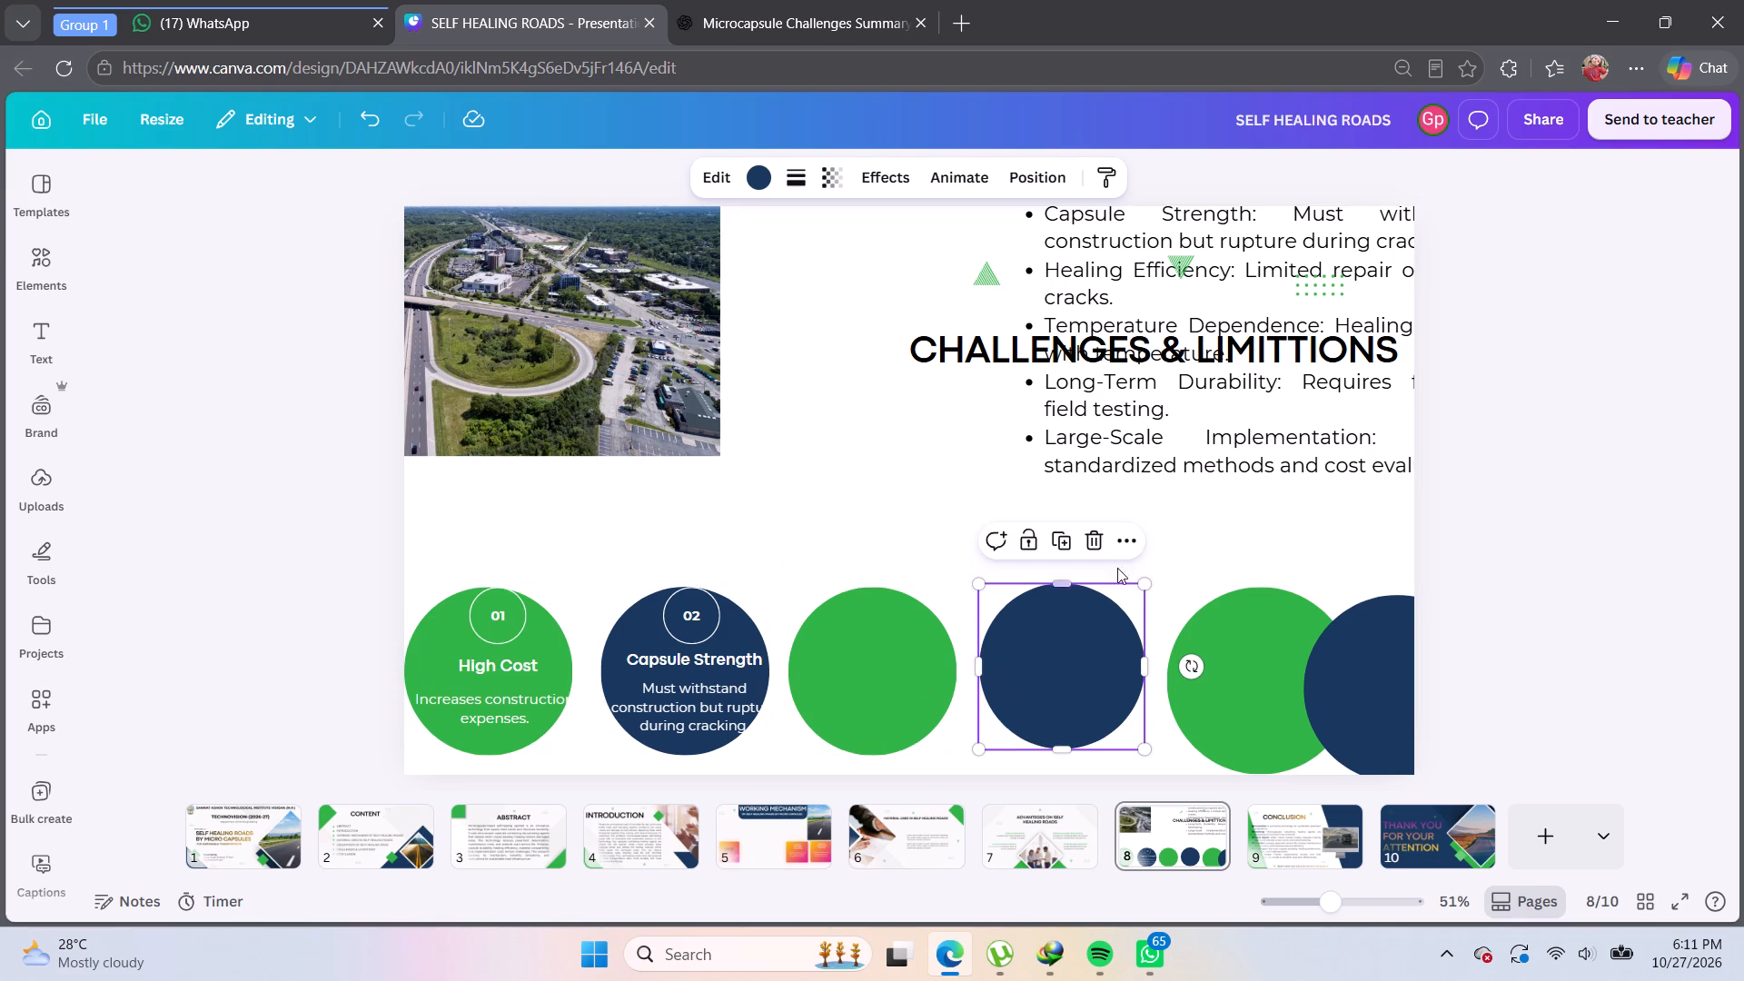
pyautogui.click(1244, 669)
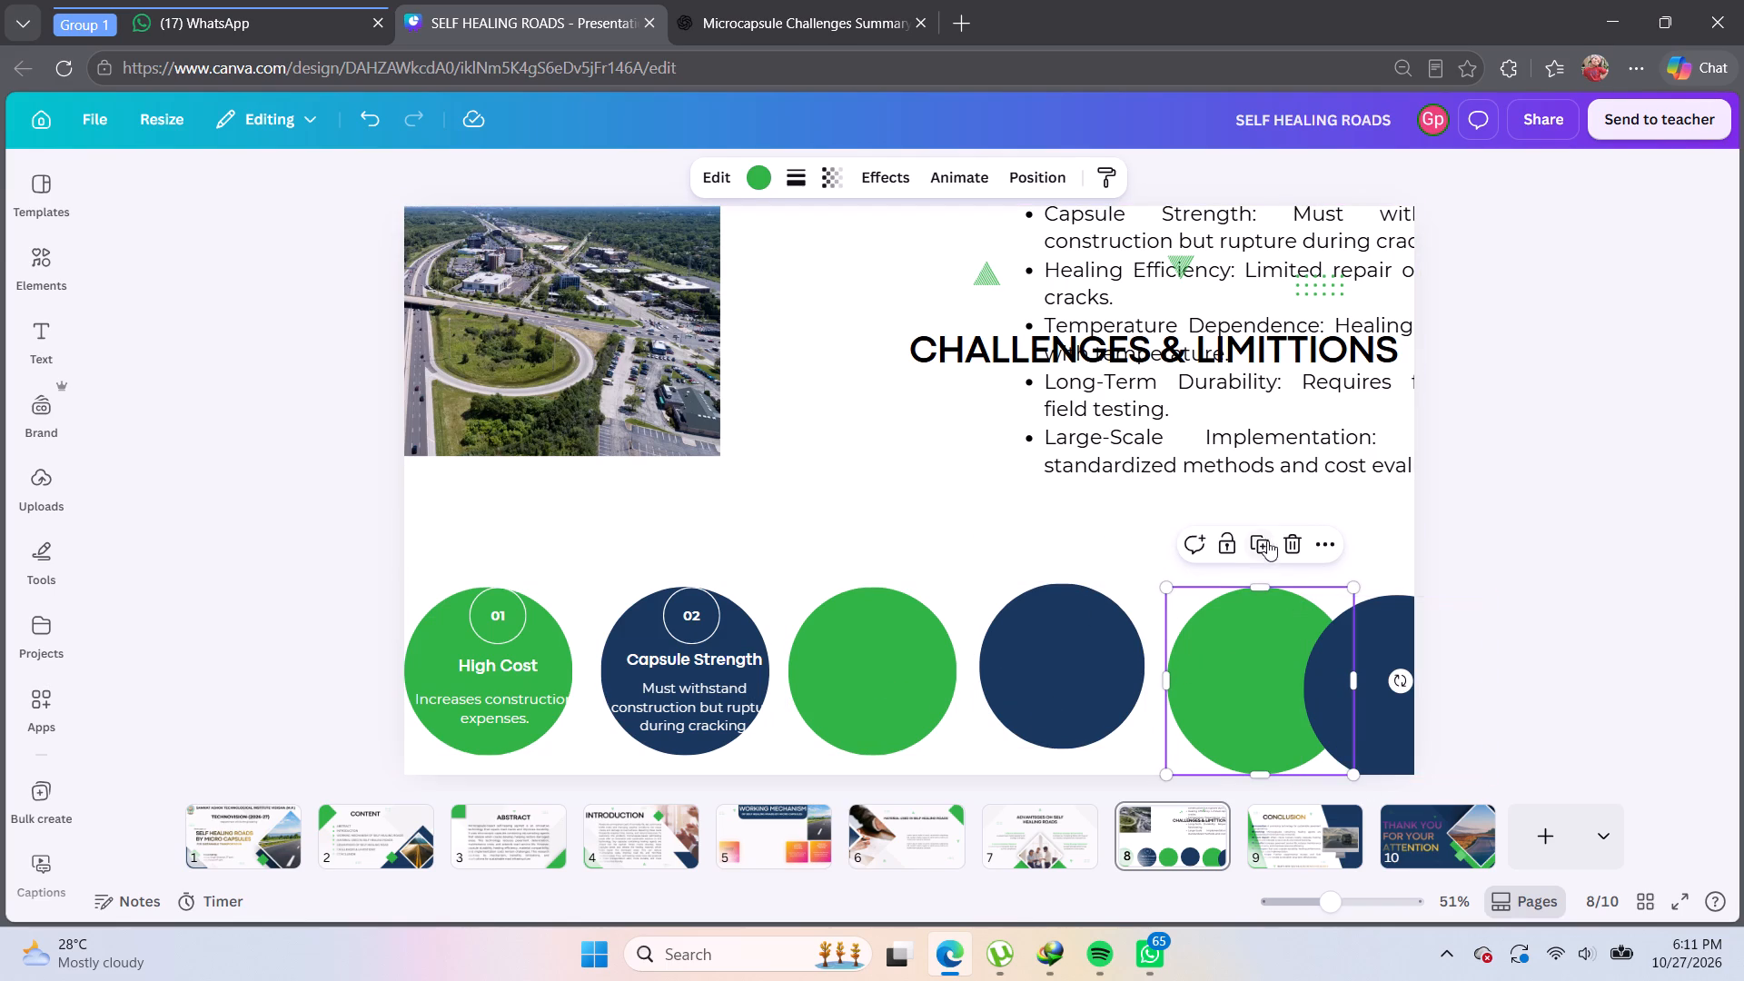
pyautogui.click(1292, 535)
# Copy the third, blank green circle and place the copy in the fifth position of the row.
pyautogui.click(862, 695)
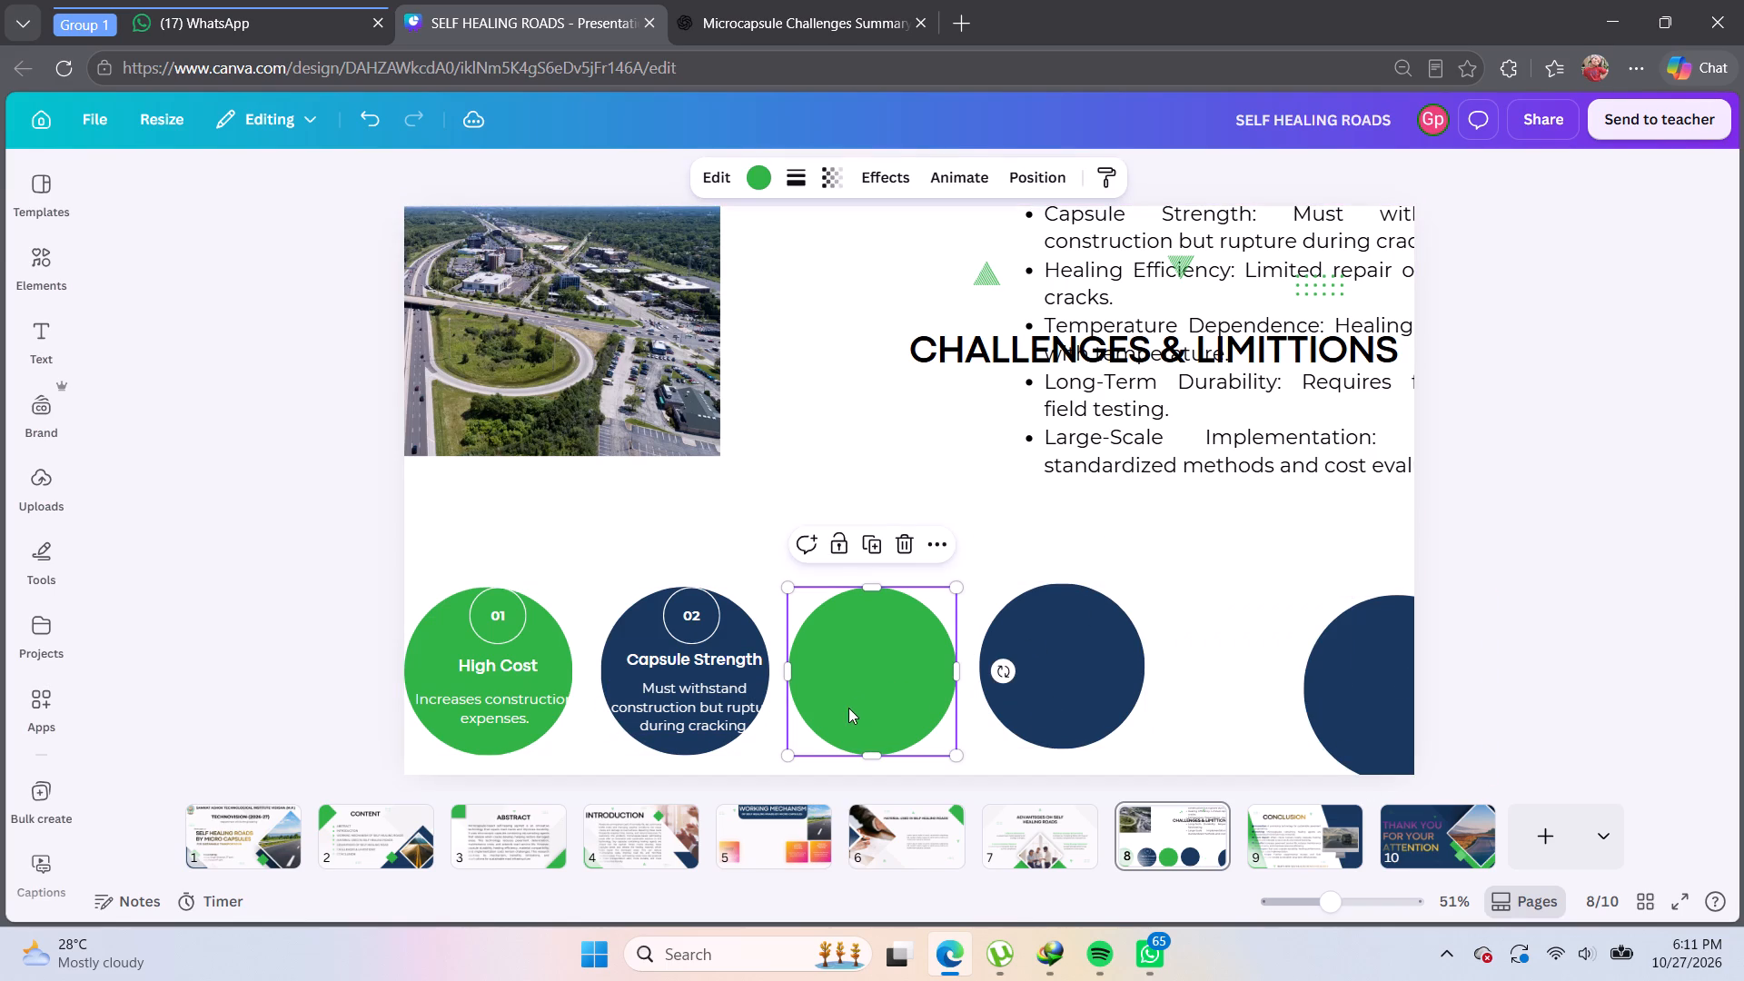
pyautogui.hotkey('ctrl', 'c')
pyautogui.hotkey('ctrl', 'v')
pyautogui.moveTo(847, 722); pyautogui.dragTo(1212, 721)
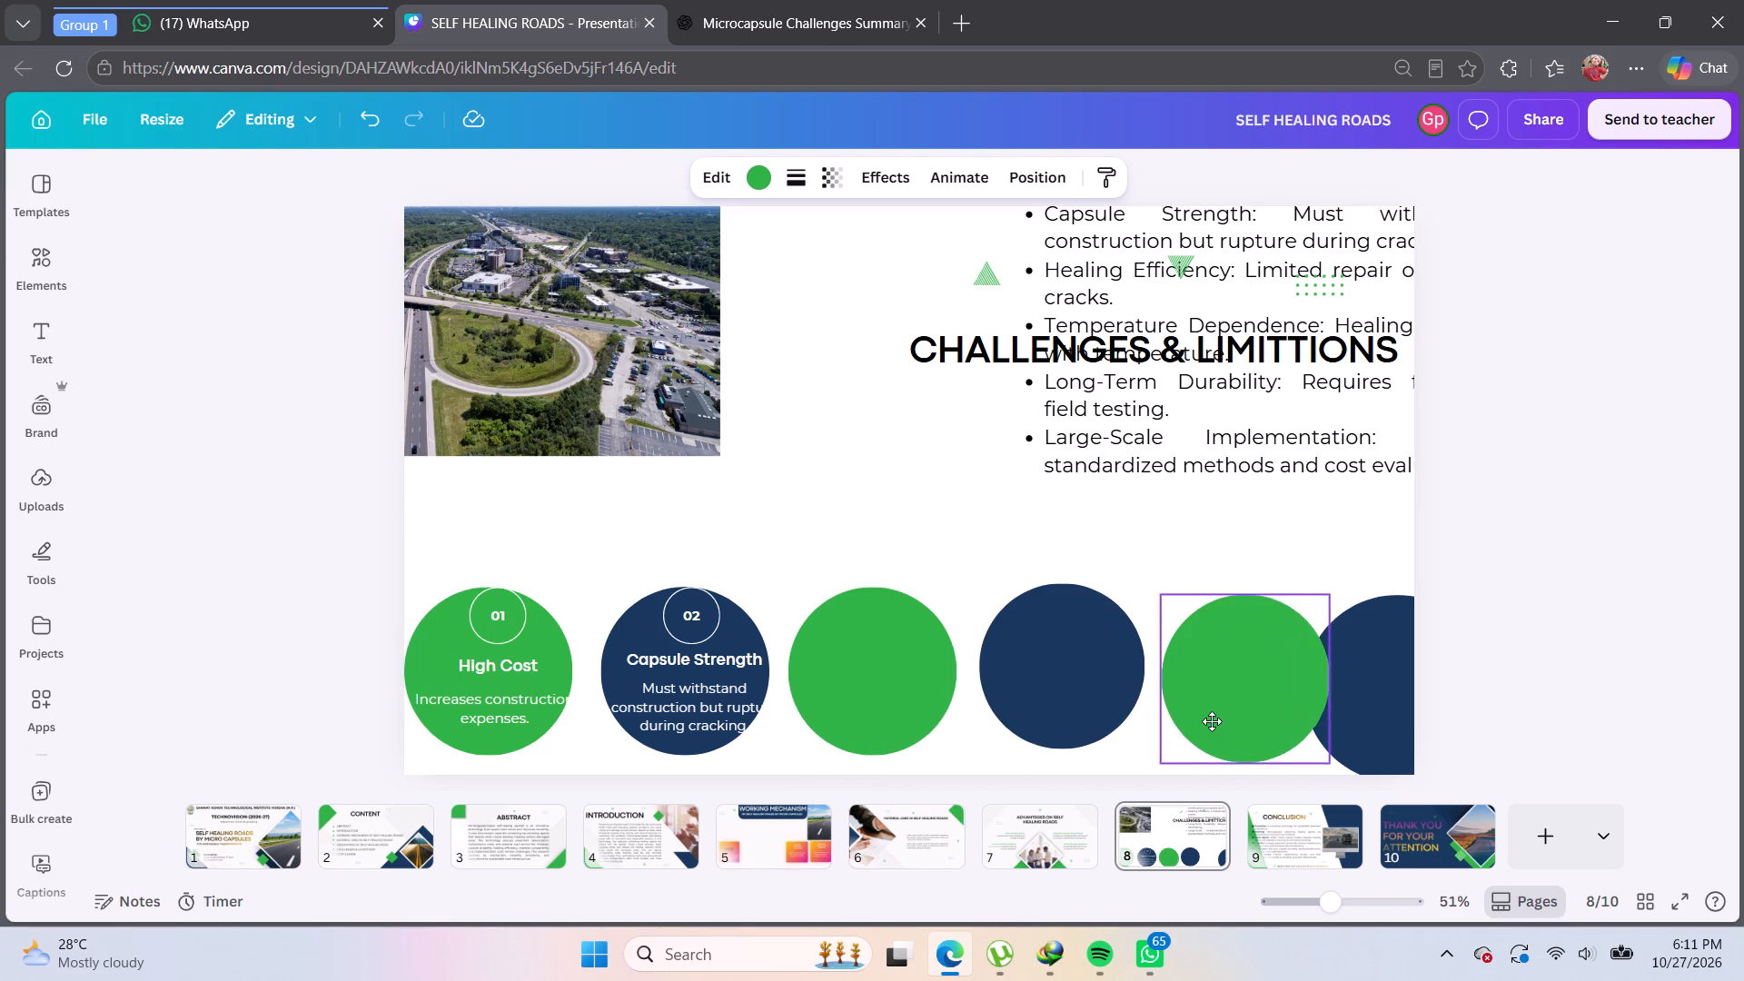
pyautogui.moveTo(1212, 721); pyautogui.dragTo(1197, 728)
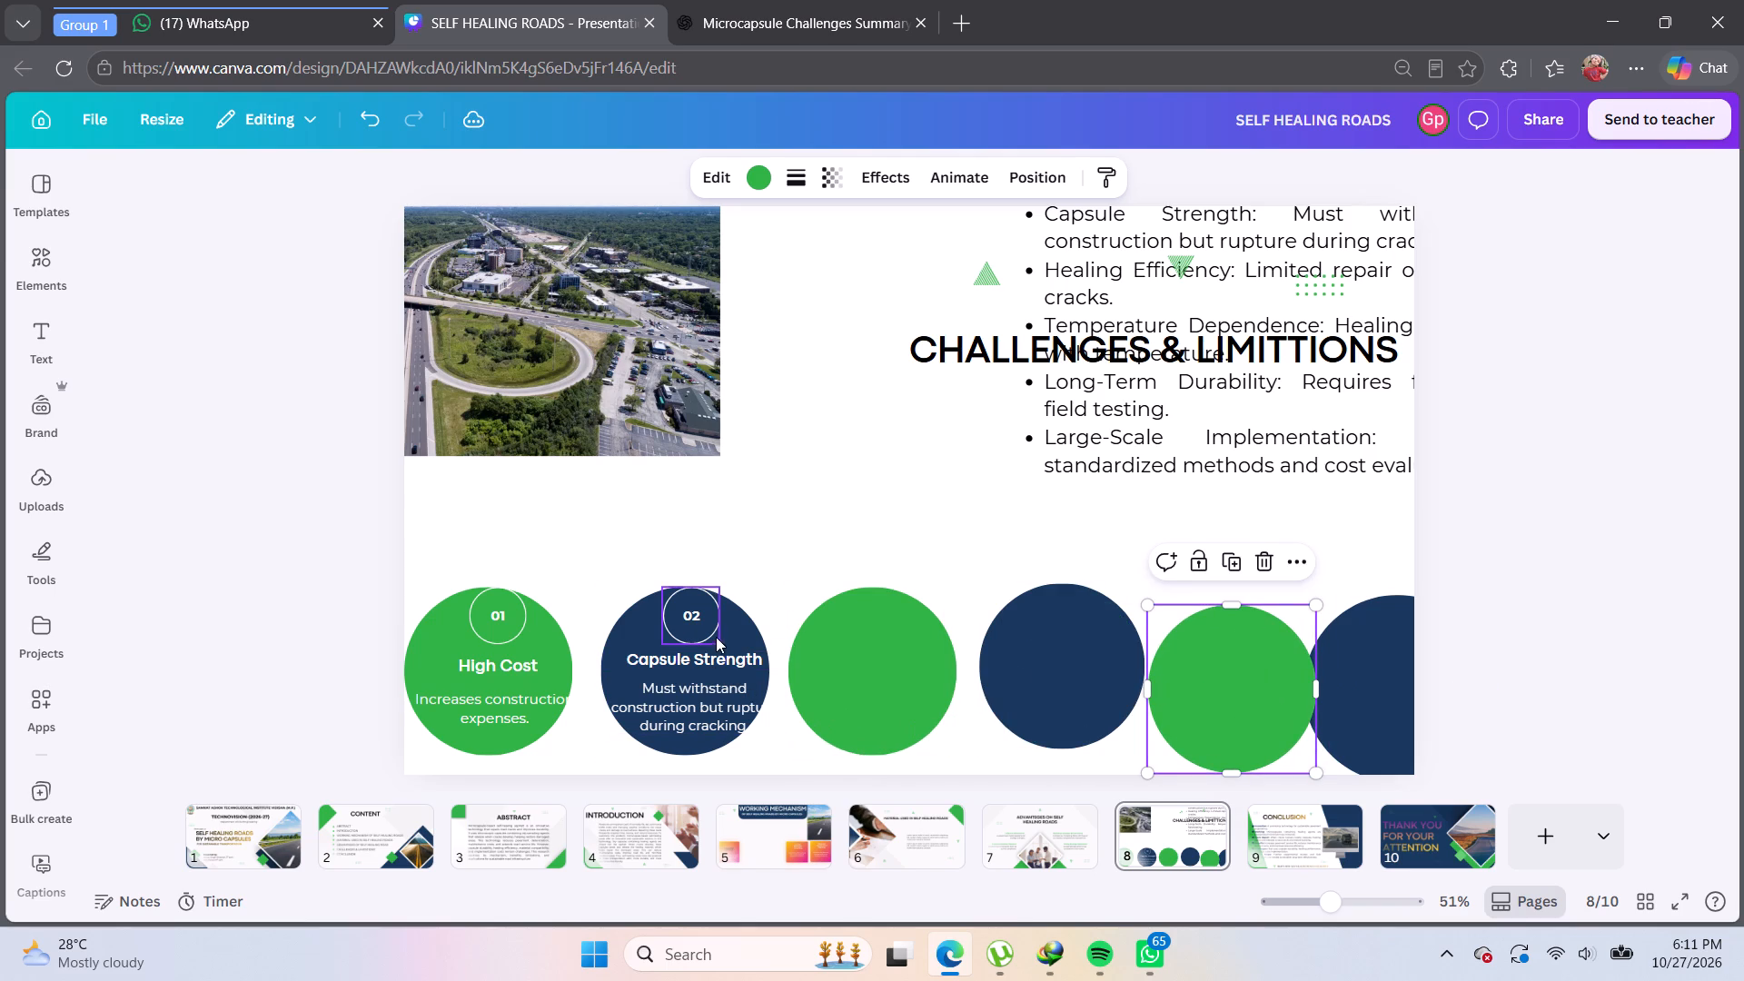
# Paste two copies of the resized navy circle behind the Capsule Strength caption.
pyautogui.click(752, 635)
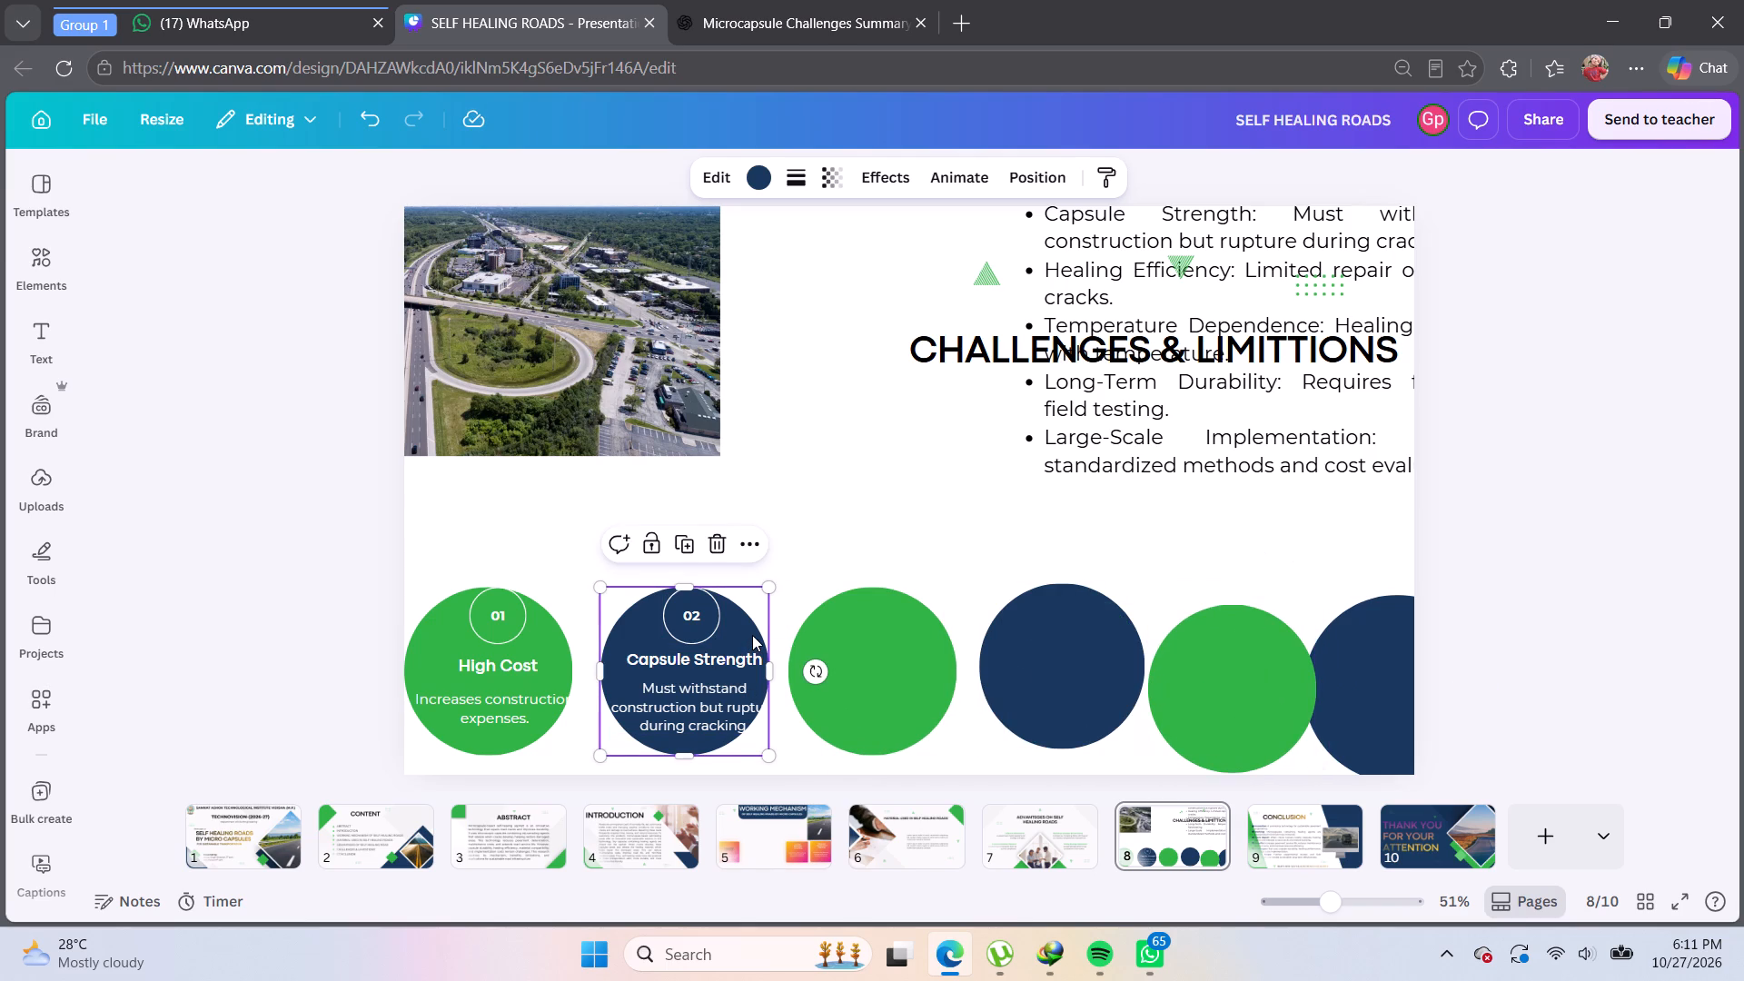
pyautogui.hotkey('ctrl', 'c')
pyautogui.hotkey('ctrl', 'v')
pyautogui.hotkey('ctrl', 'v')
# Delete the old fourth and sixth blank navy circles, keeping the two fresh copies near the Capsule Strength caption.
pyautogui.click(1064, 659)
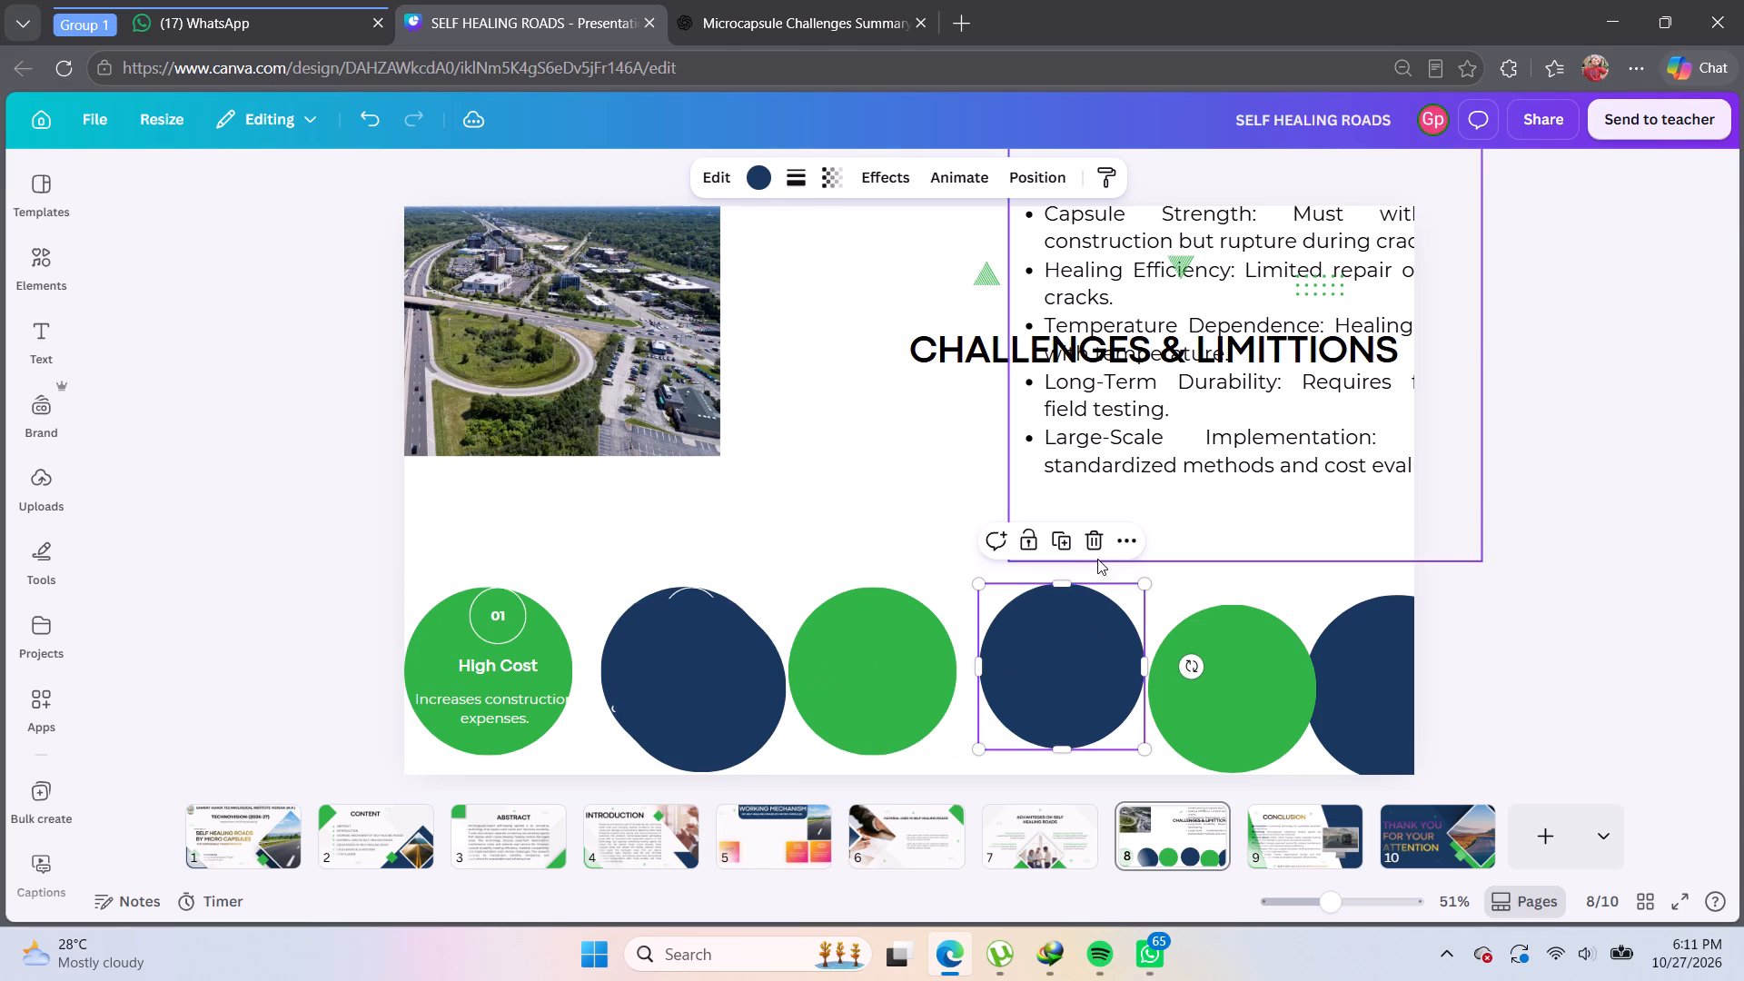
pyautogui.click(1095, 554)
pyautogui.click(1387, 640)
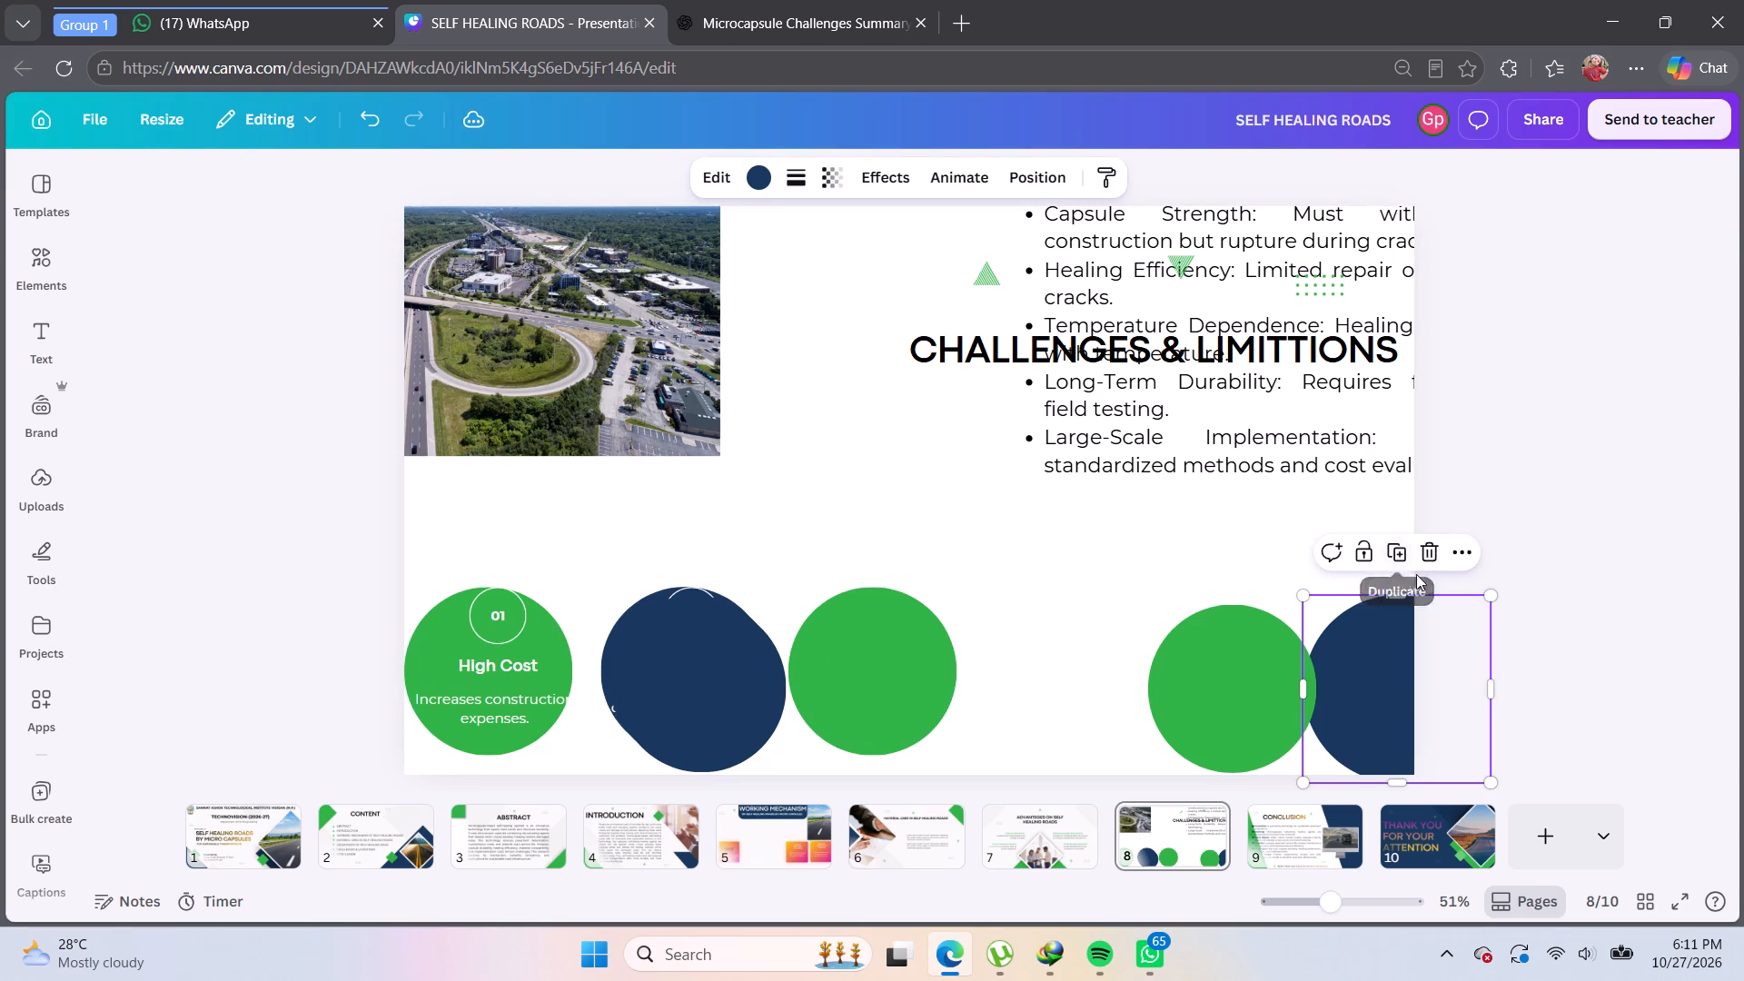
pyautogui.click(1422, 550)
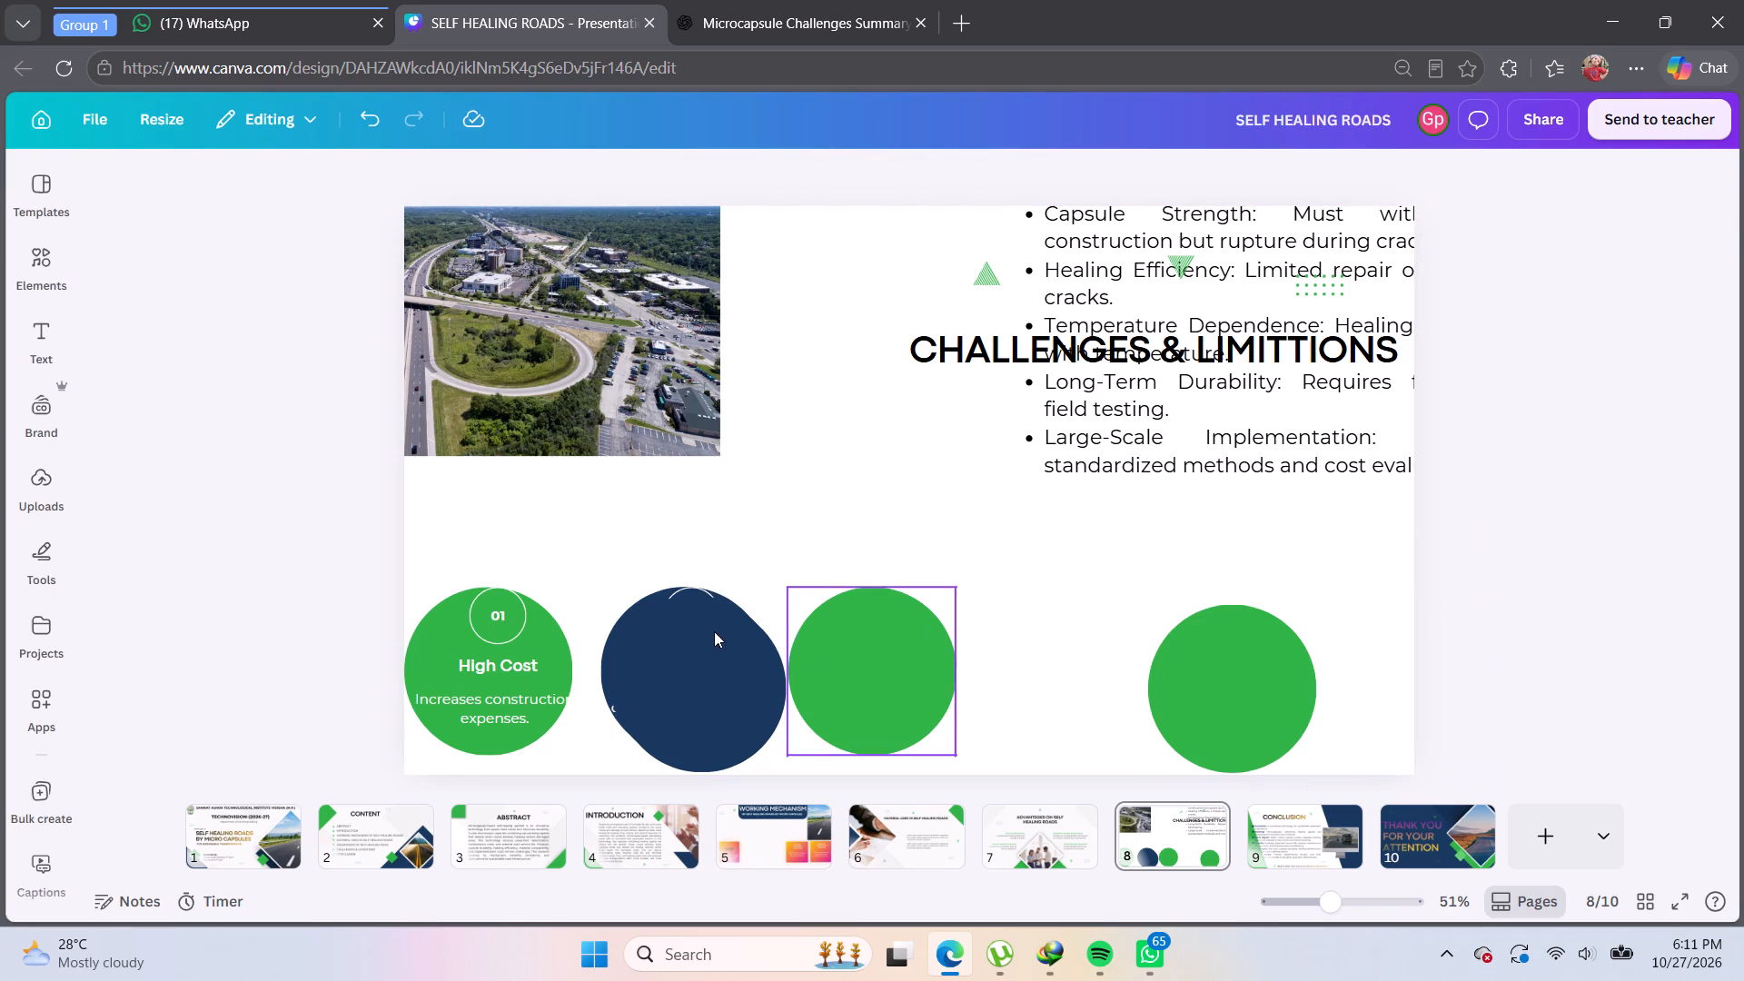
# Move one navy copy into the fourth position and the other to the row's end, crossing the slide's right edge.
pyautogui.moveTo(711, 629); pyautogui.dragTo(1062, 630)
pyautogui.moveTo(687, 659); pyautogui.dragTo(1105, 649)
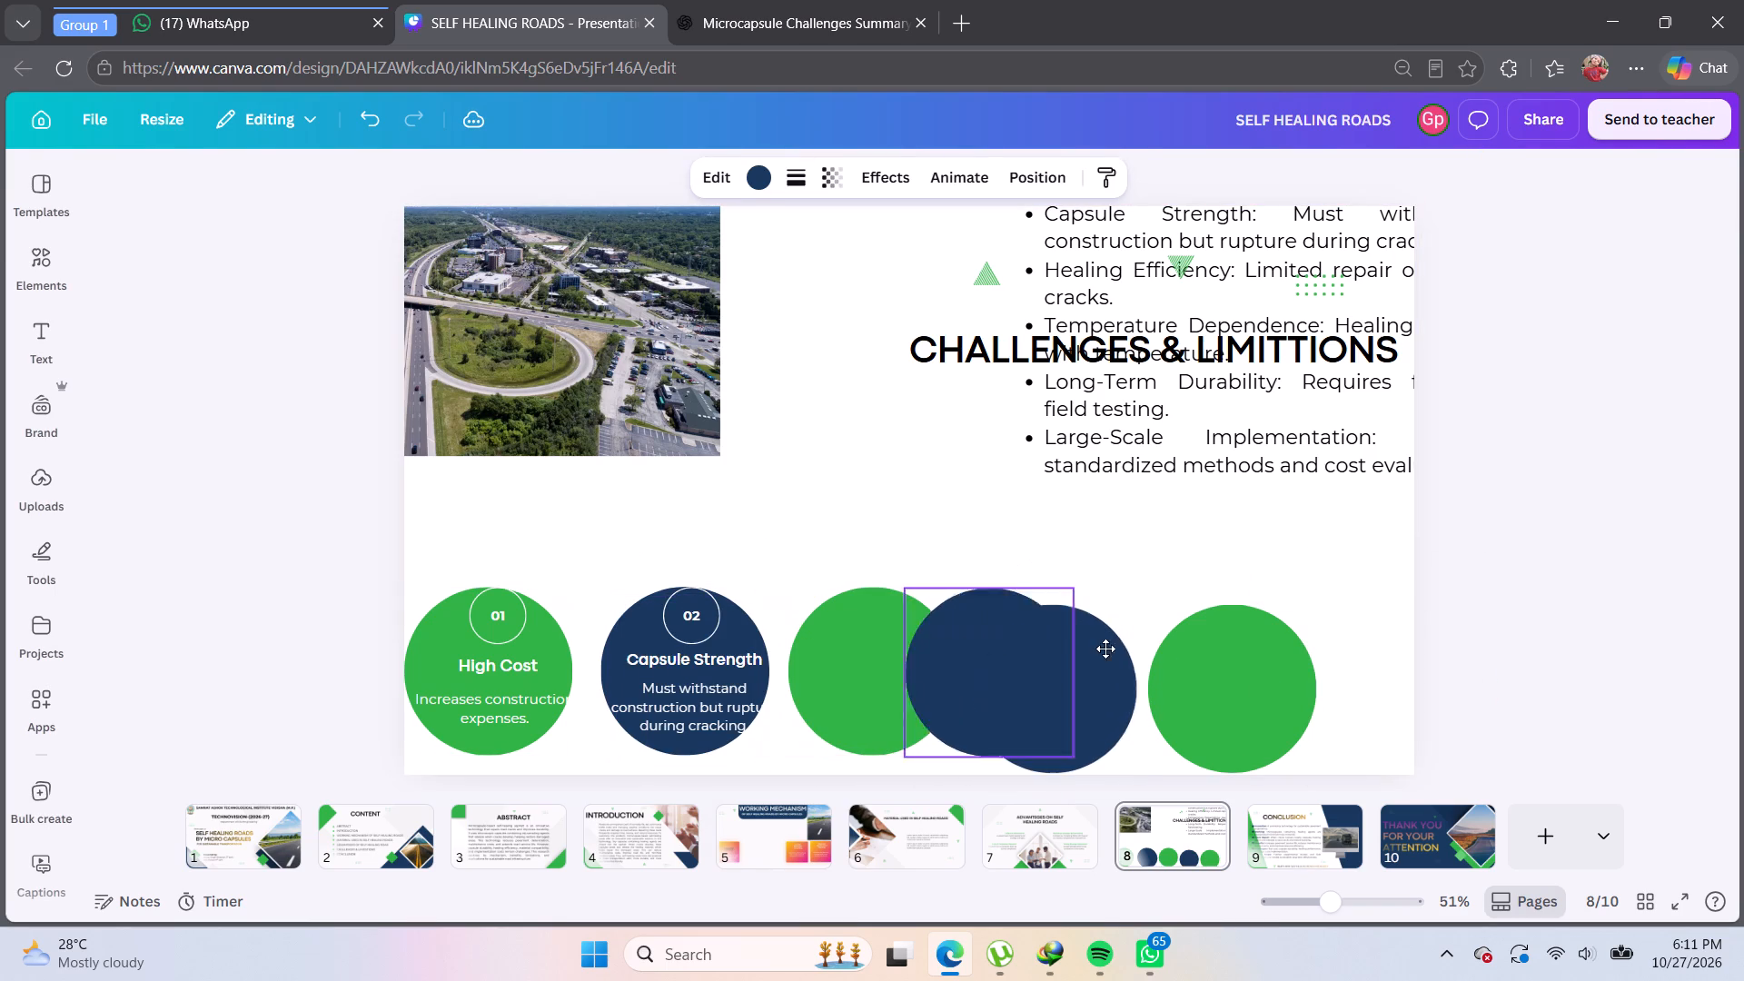
pyautogui.moveTo(1105, 649); pyautogui.dragTo(1384, 659)
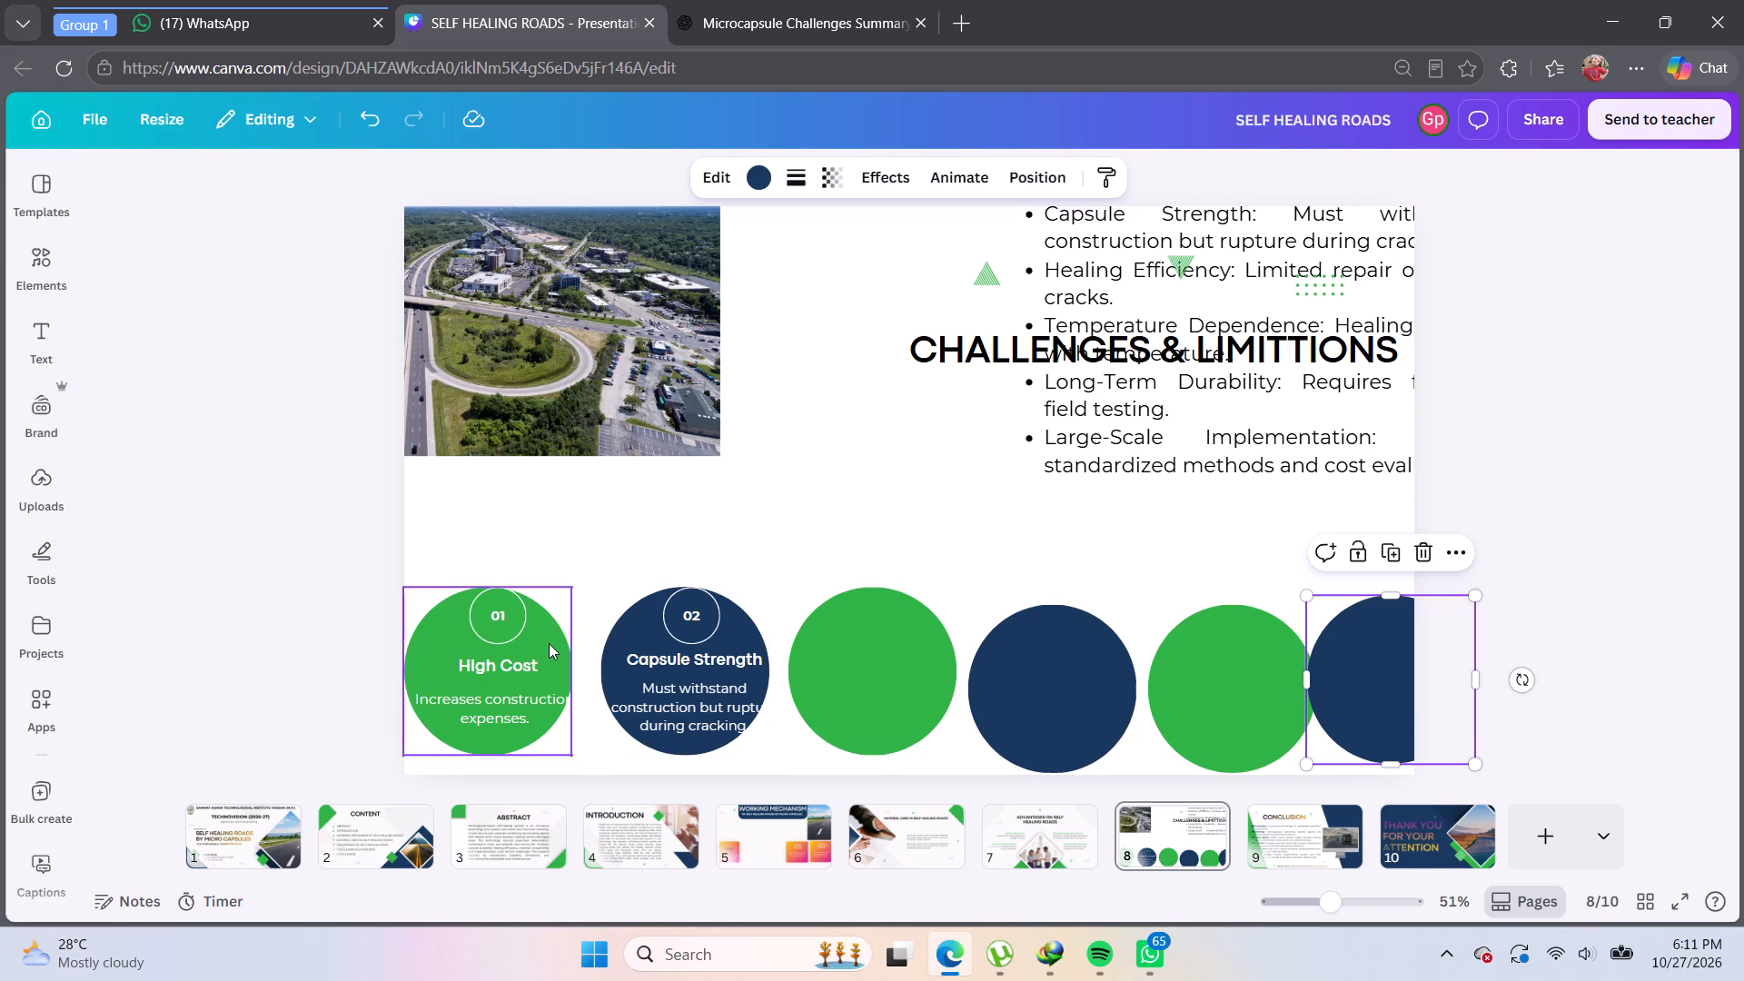
# Shift the green High Cost circle slightly right and down so it is horizontally centred behind its 01 caption.
pyautogui.moveTo(553, 643); pyautogui.dragTo(564, 664)
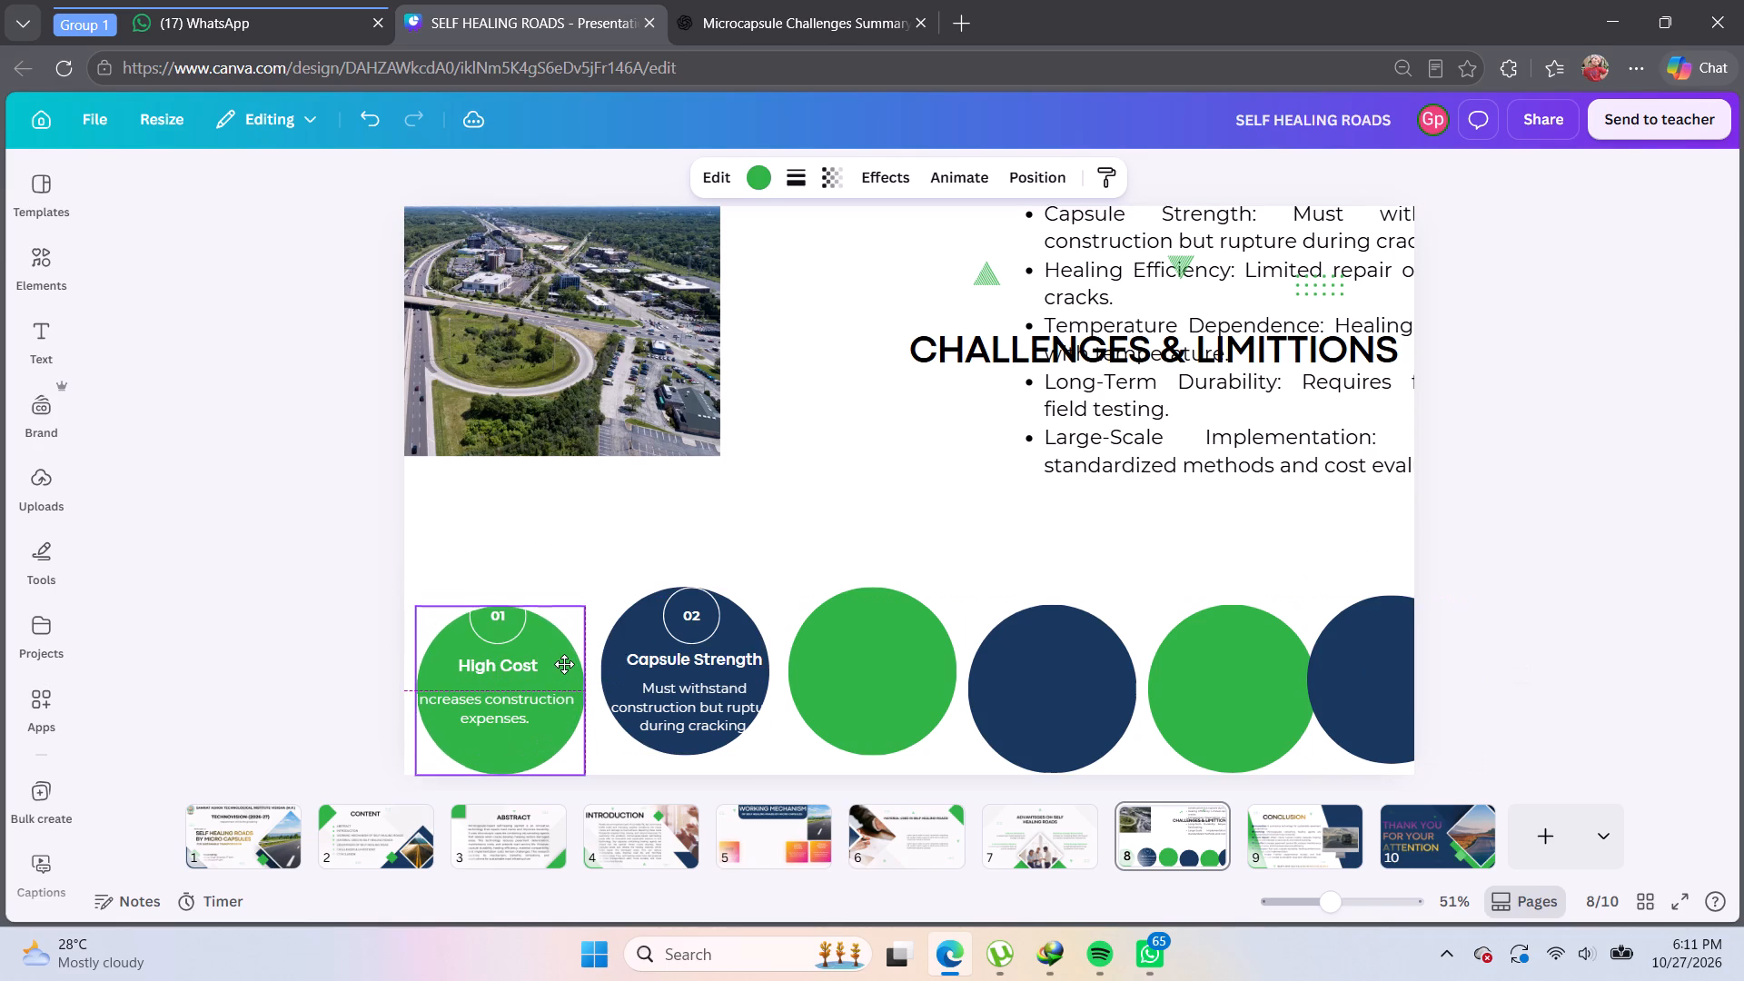
pyautogui.moveTo(564, 664); pyautogui.dragTo(563, 657)
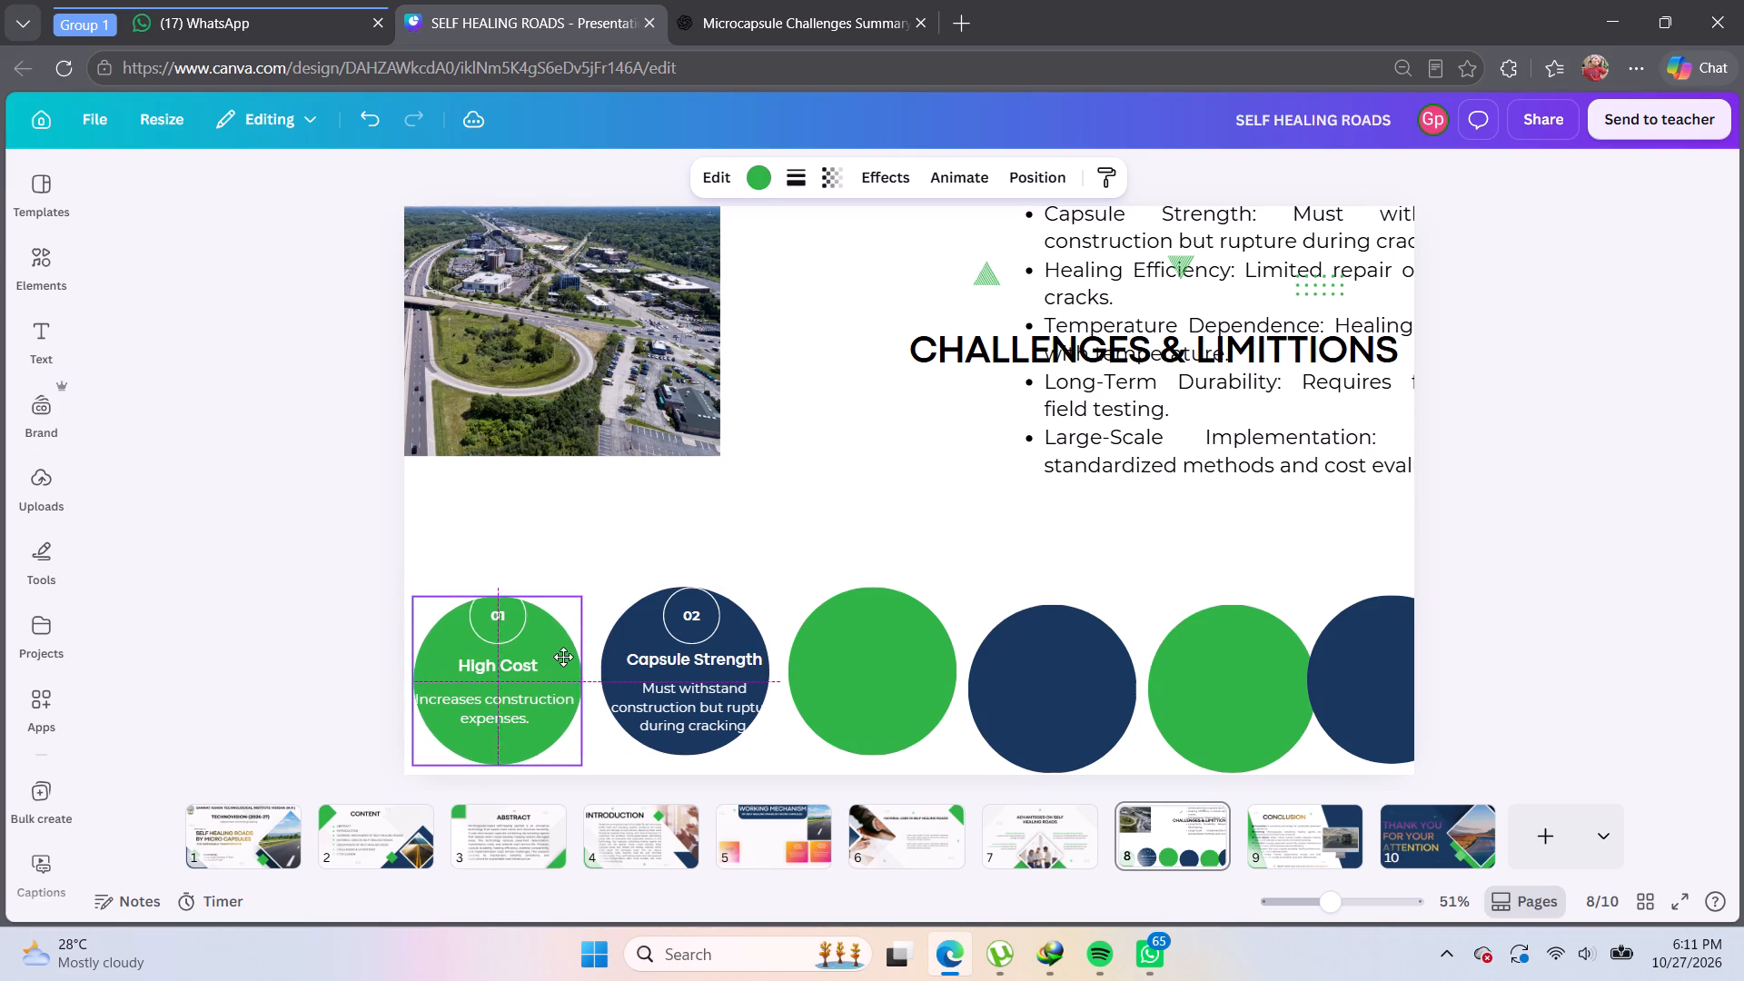
pyautogui.moveTo(563, 657); pyautogui.dragTo(562, 657)
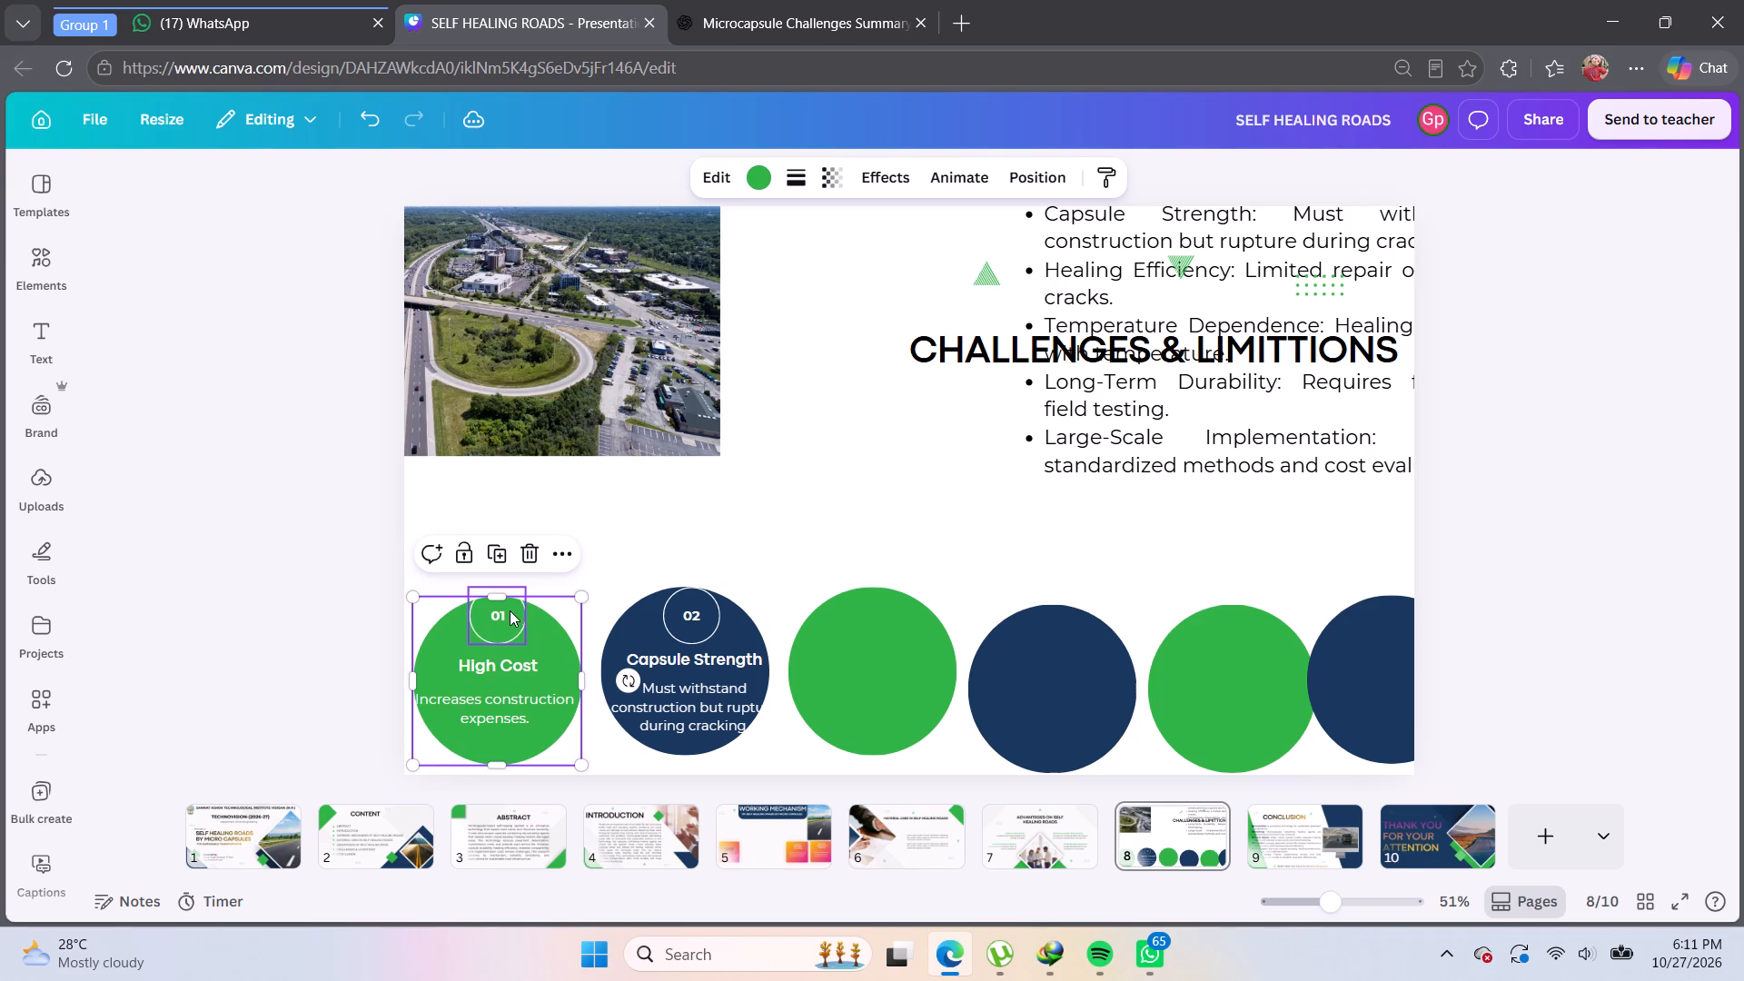
# Shrink the outlined 01 number circle slightly and centre it above the High Cost heading, inside the green circle.
pyautogui.click(510, 610)
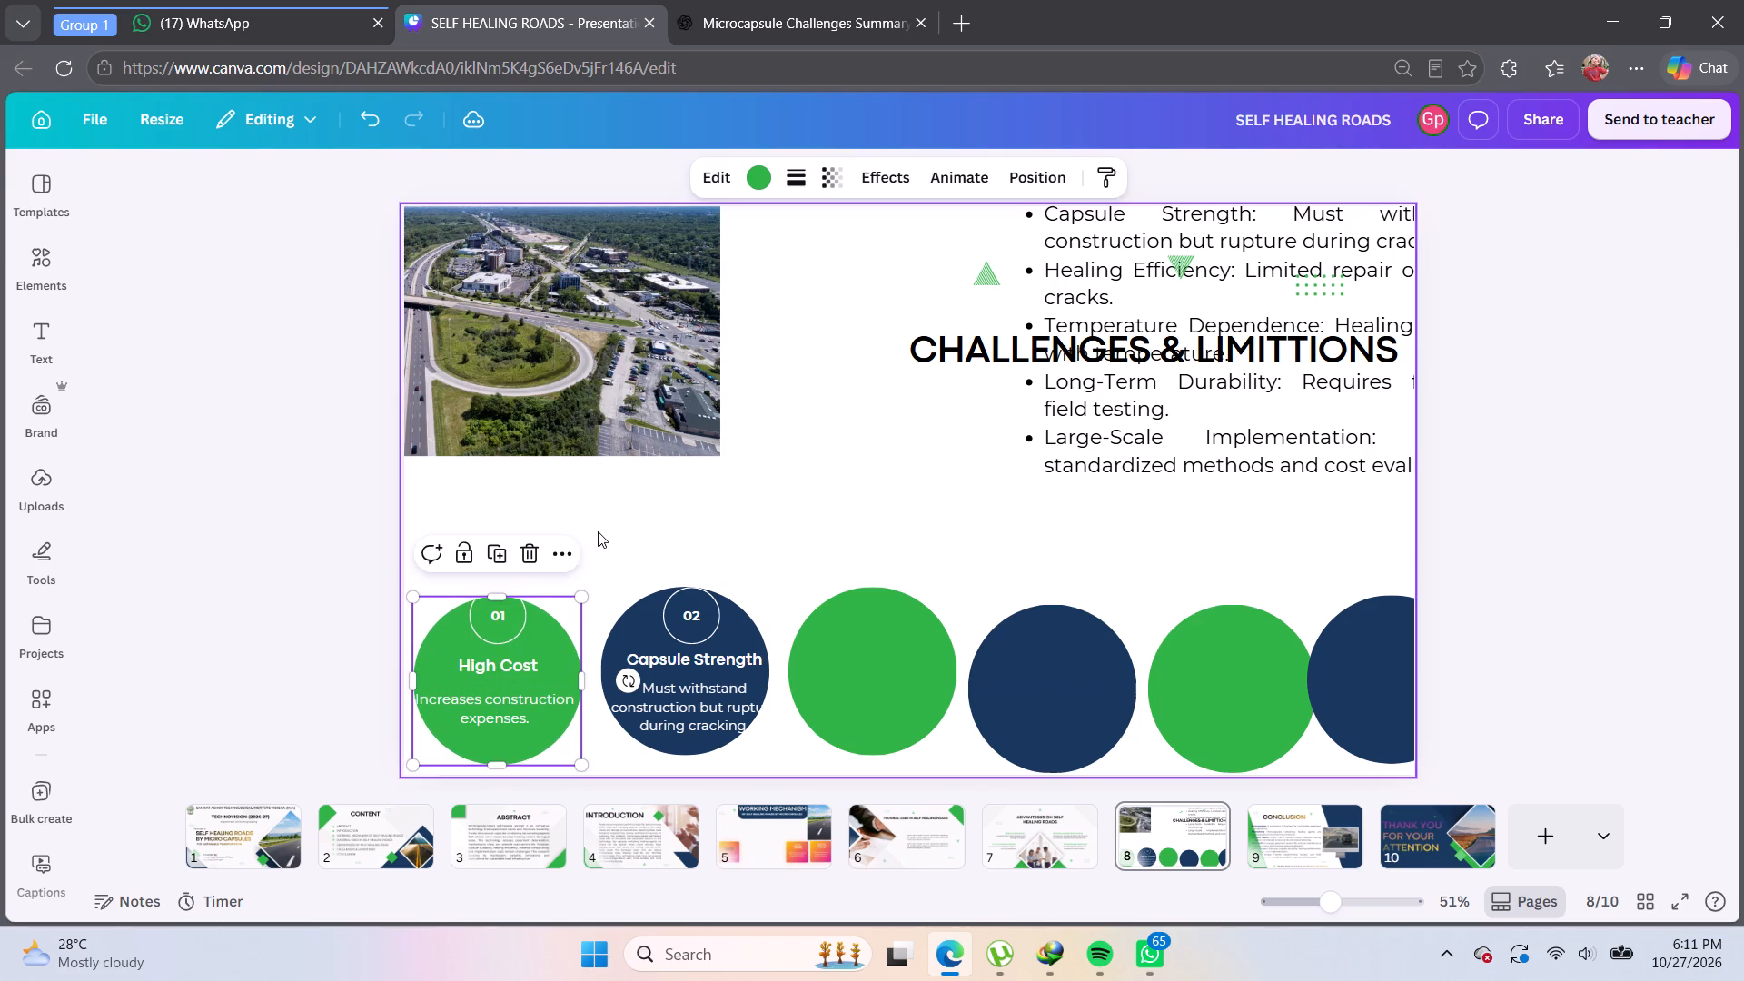
pyautogui.click(598, 531)
pyautogui.moveTo(512, 611); pyautogui.dragTo(512, 620)
pyautogui.click(568, 560)
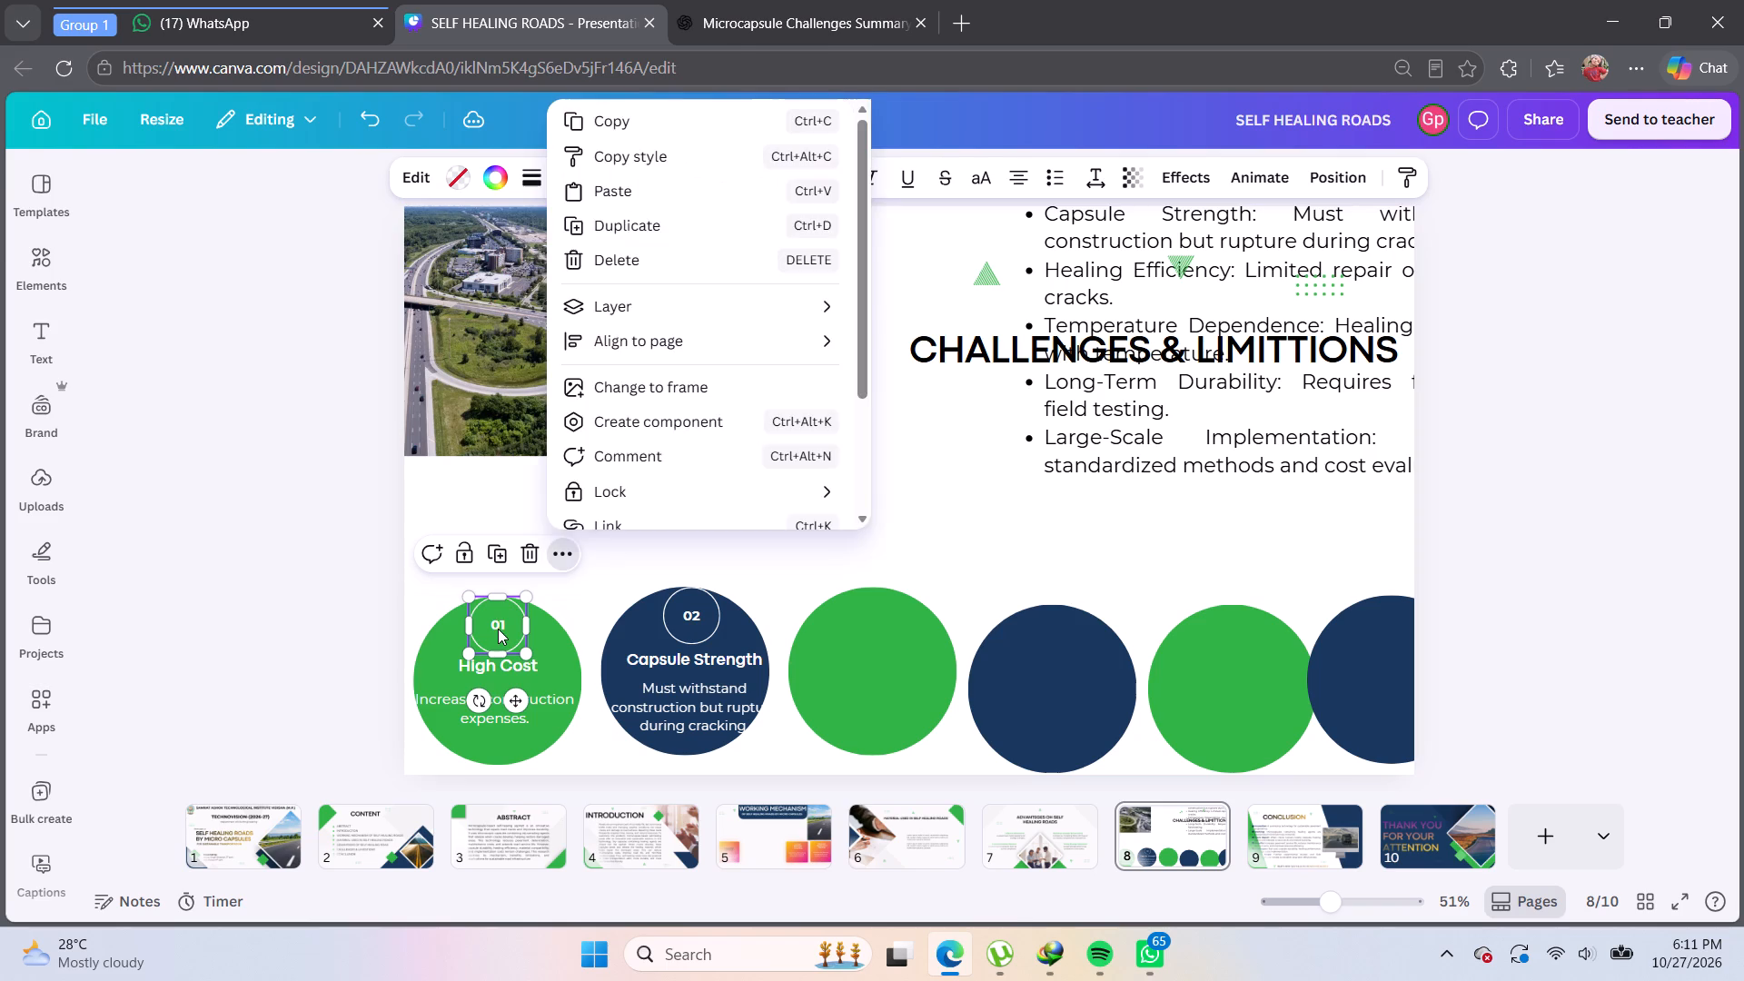
pyautogui.click(498, 629)
pyautogui.moveTo(528, 655); pyautogui.dragTo(527, 643)
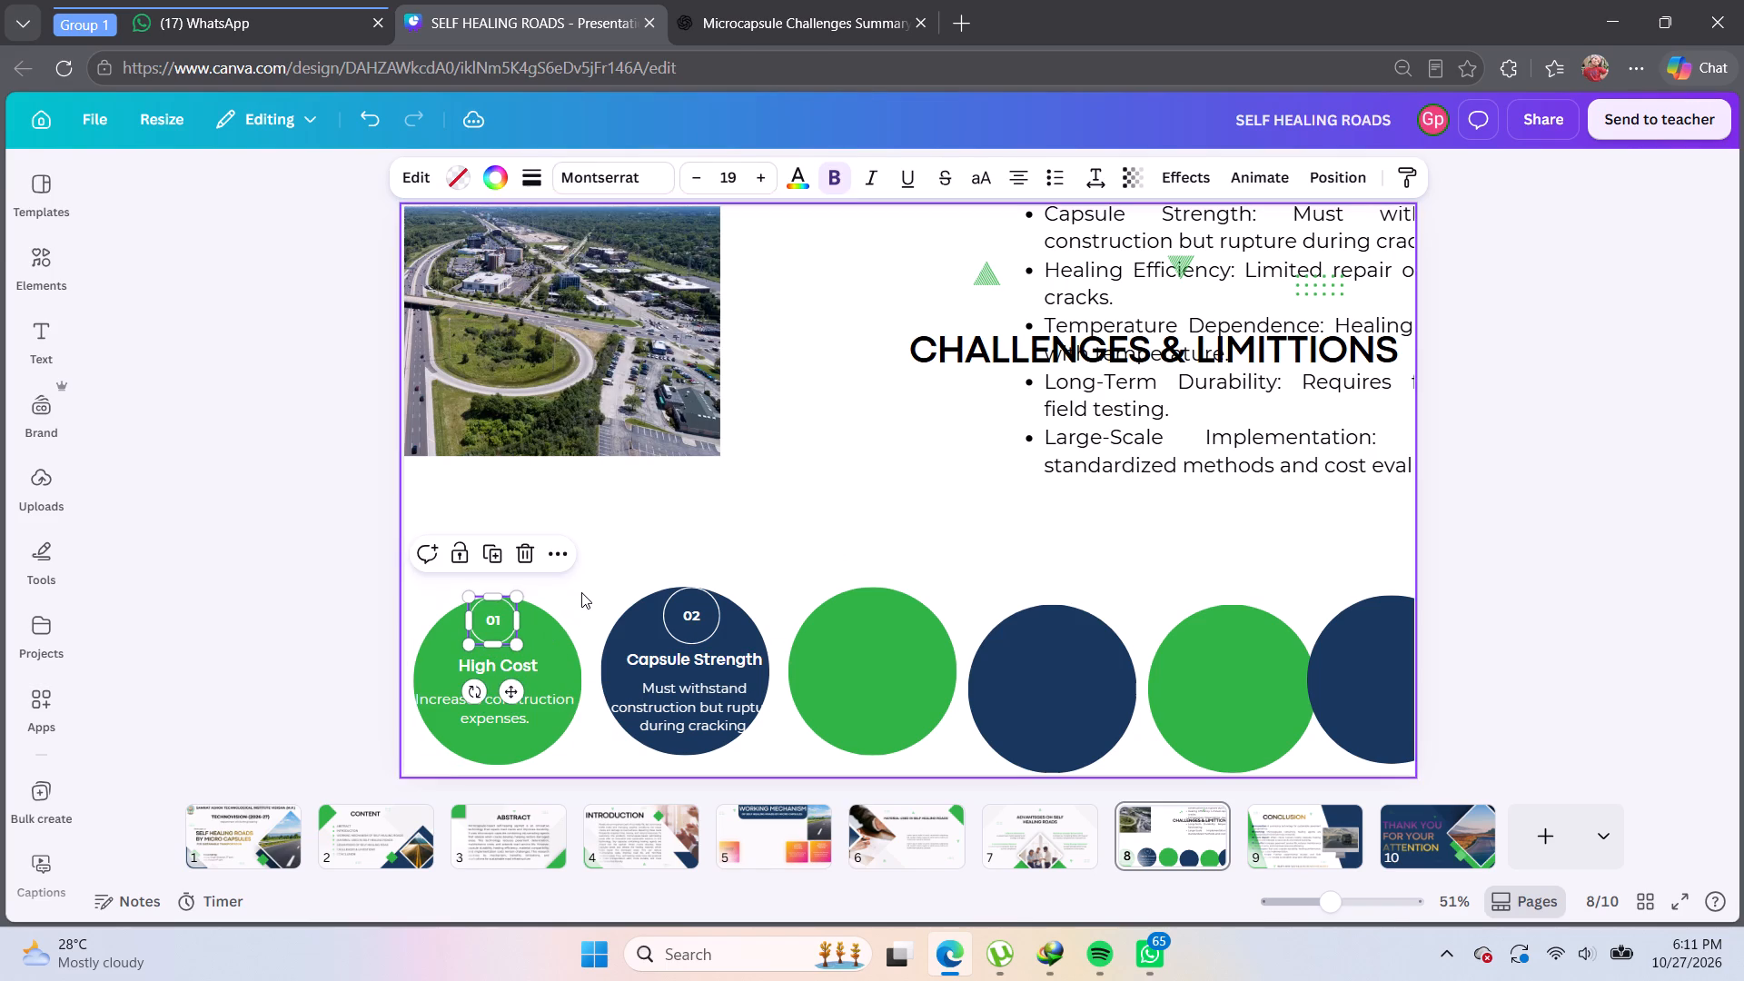
pyautogui.click(581, 592)
pyautogui.click(490, 610)
pyautogui.click(497, 614)
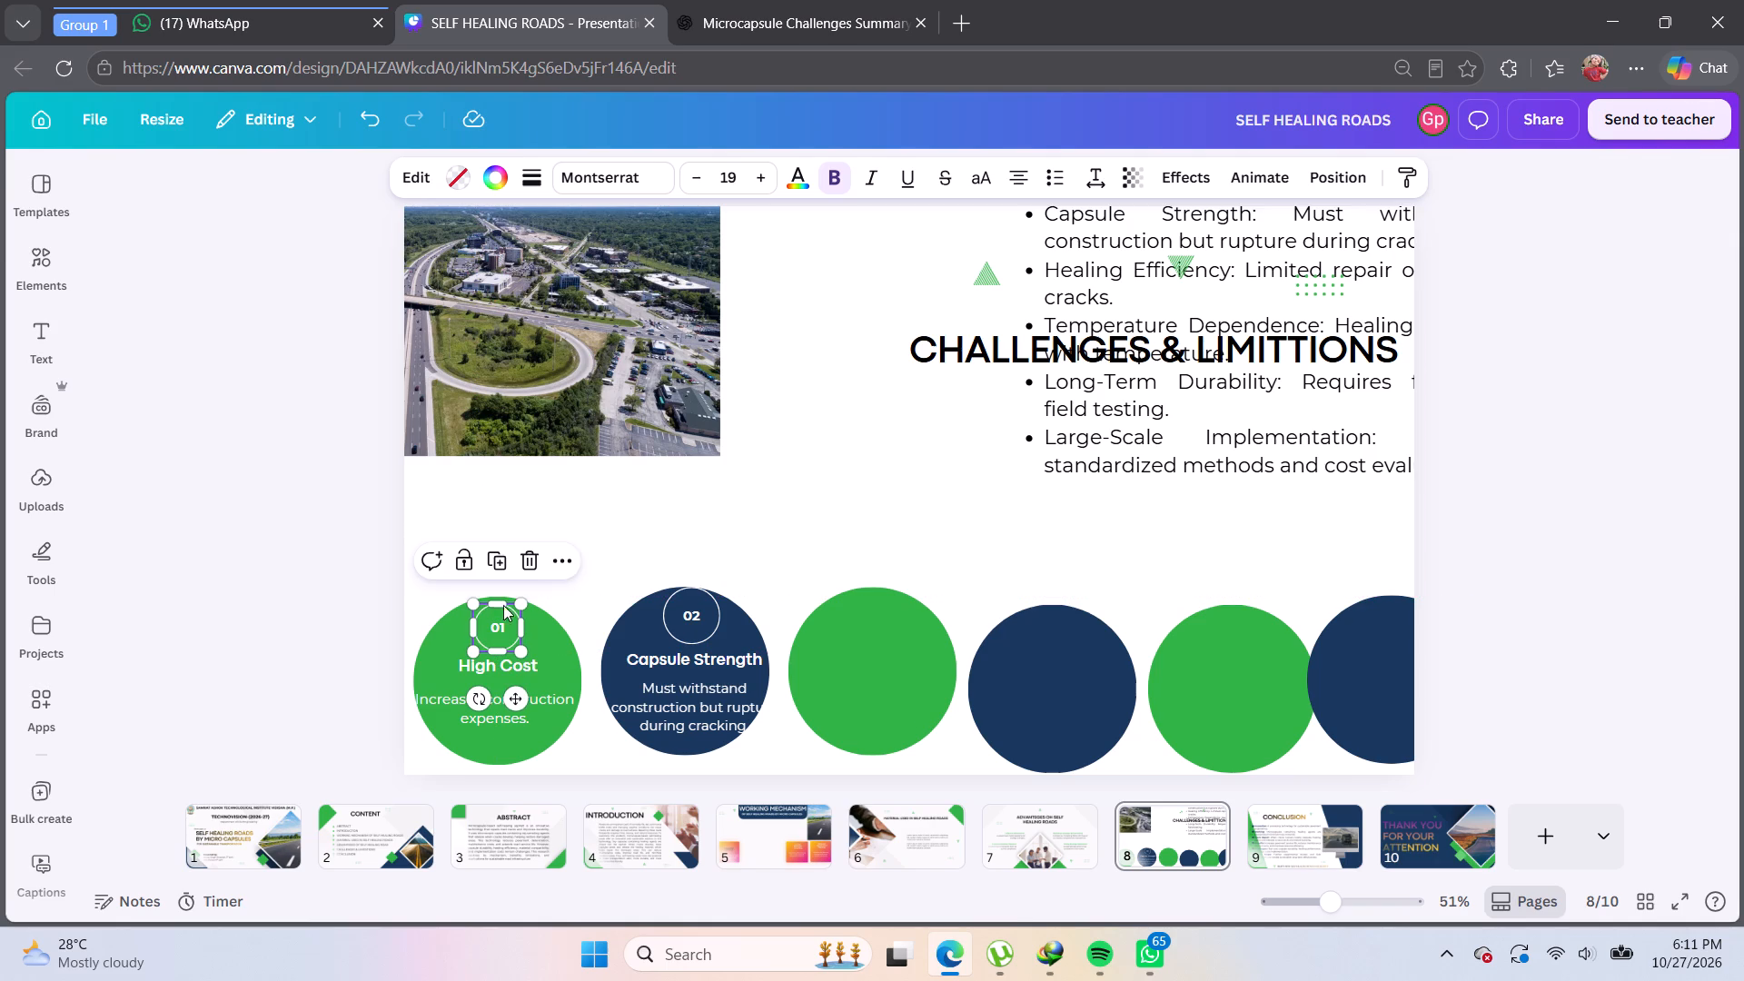
pyautogui.click(639, 552)
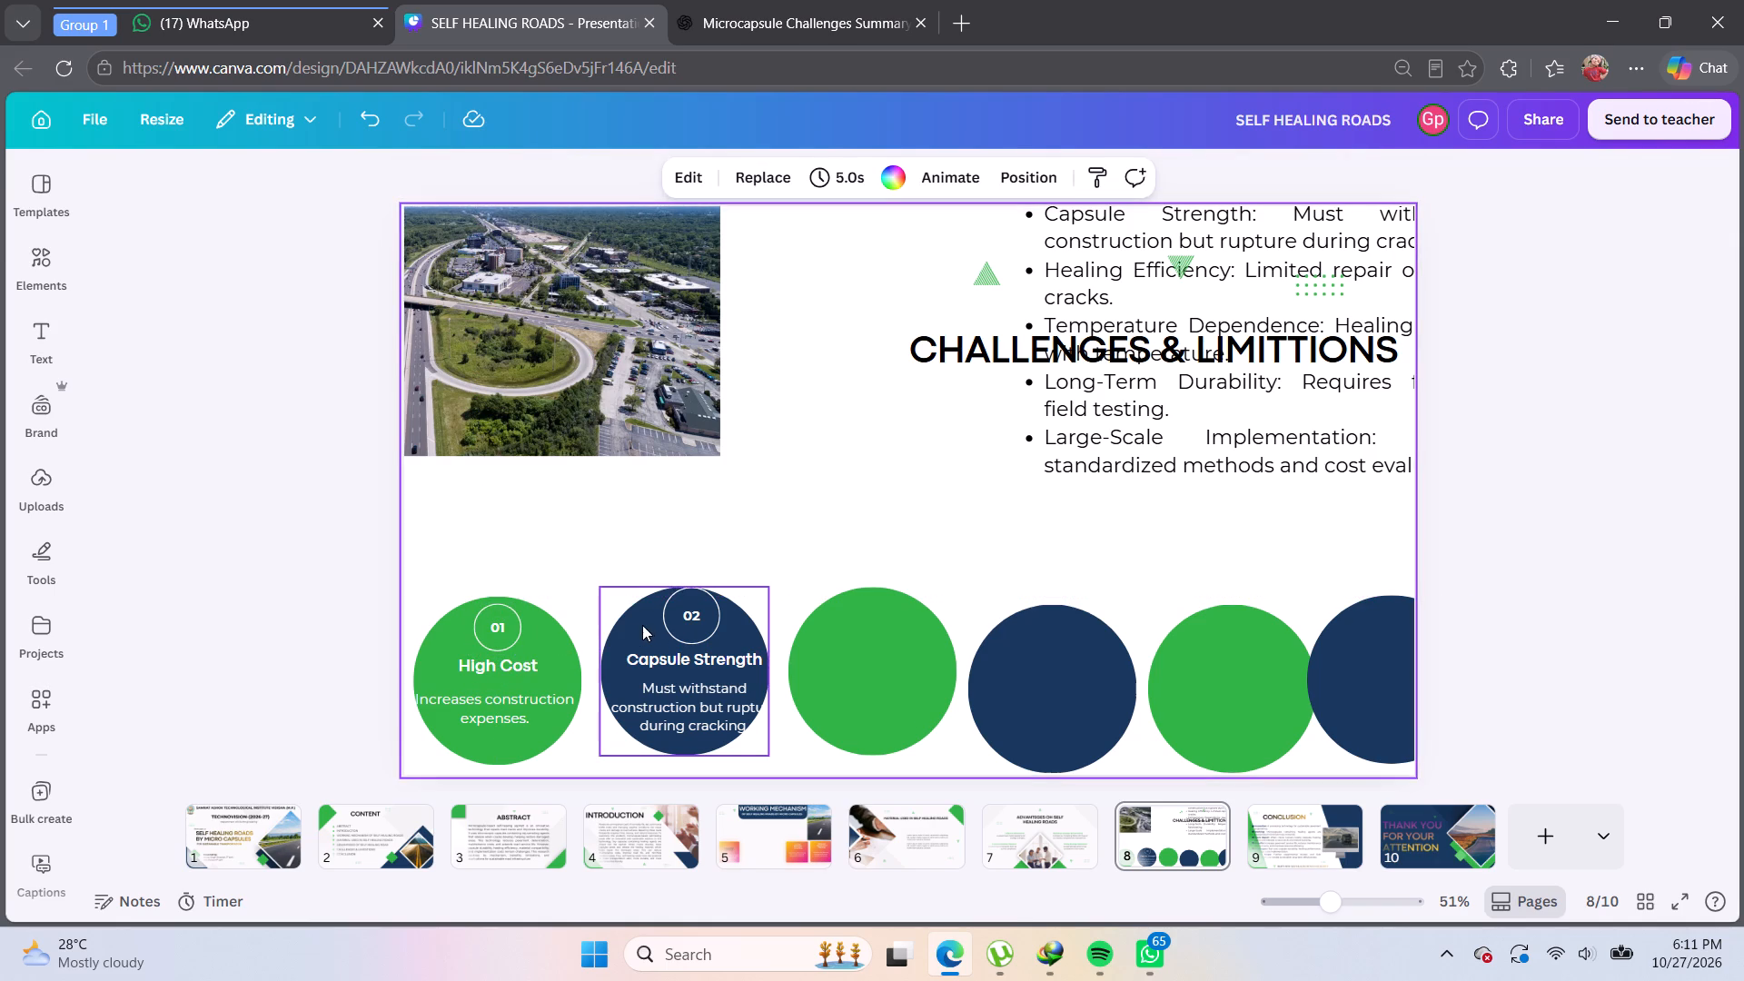
# Shrink the outlined 02 number circle to about 102 by 102 and centre it above the Capsule Strength heading.
pyautogui.click(701, 612)
pyautogui.moveTo(720, 639); pyautogui.dragTo(714, 634)
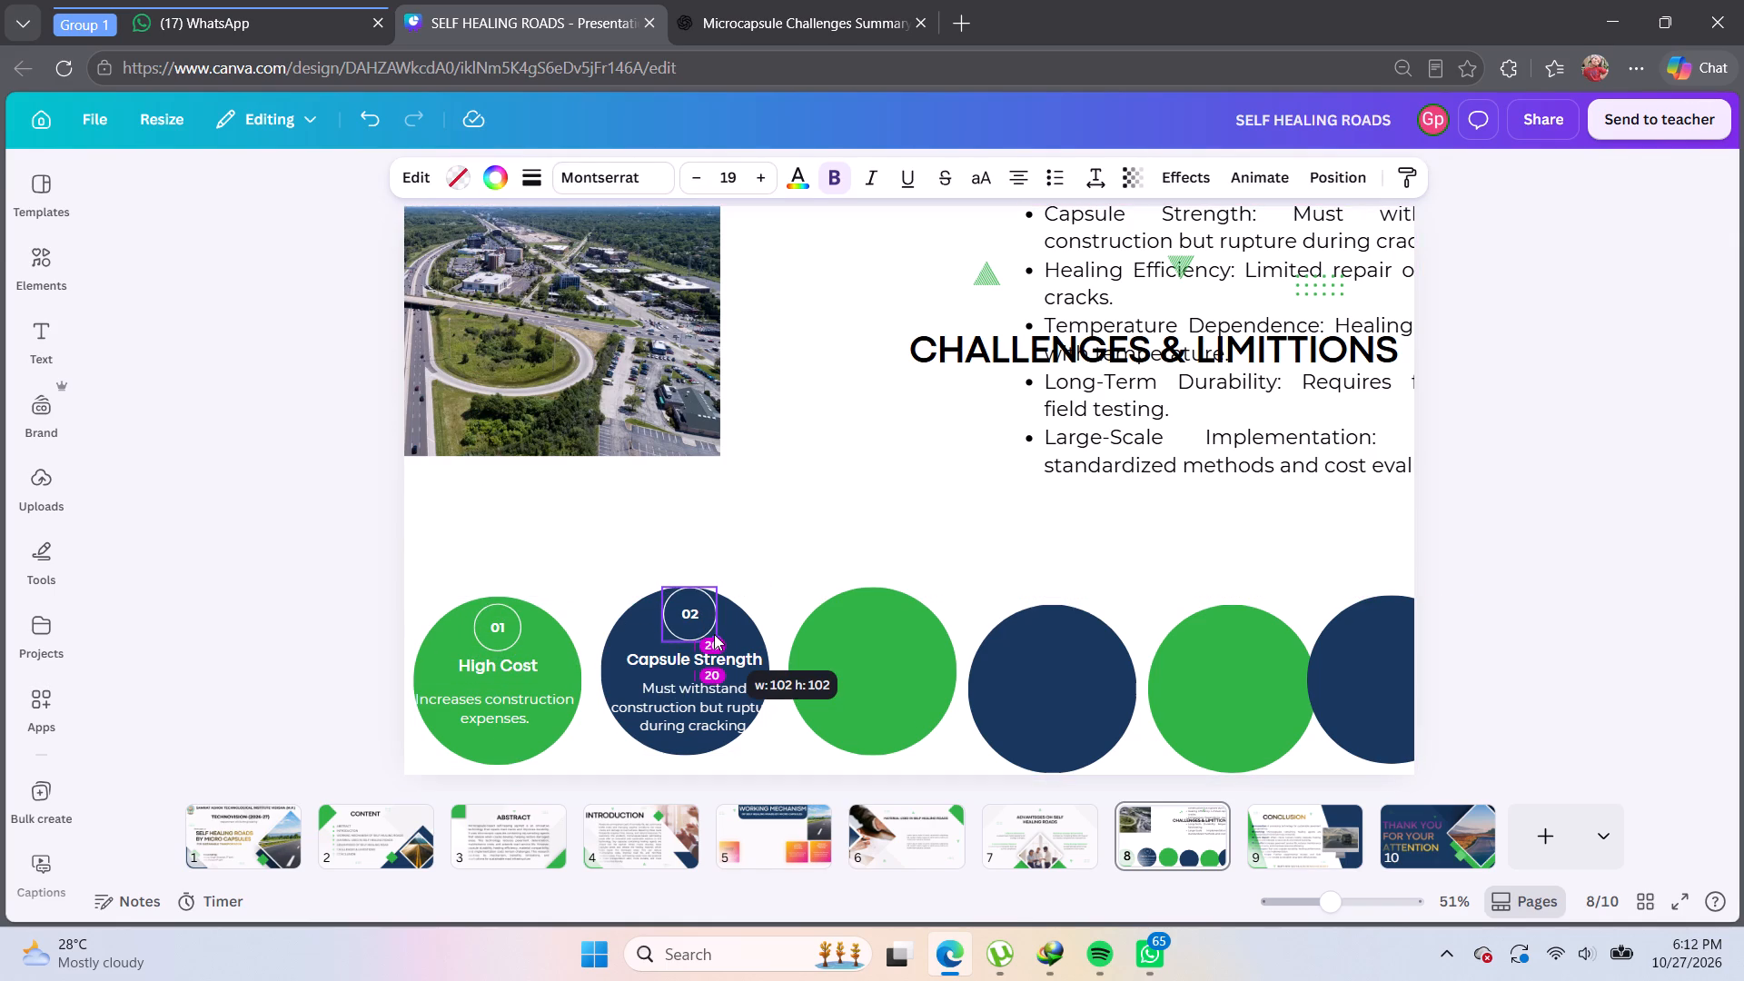
pyautogui.moveTo(714, 634); pyautogui.dragTo(718, 629)
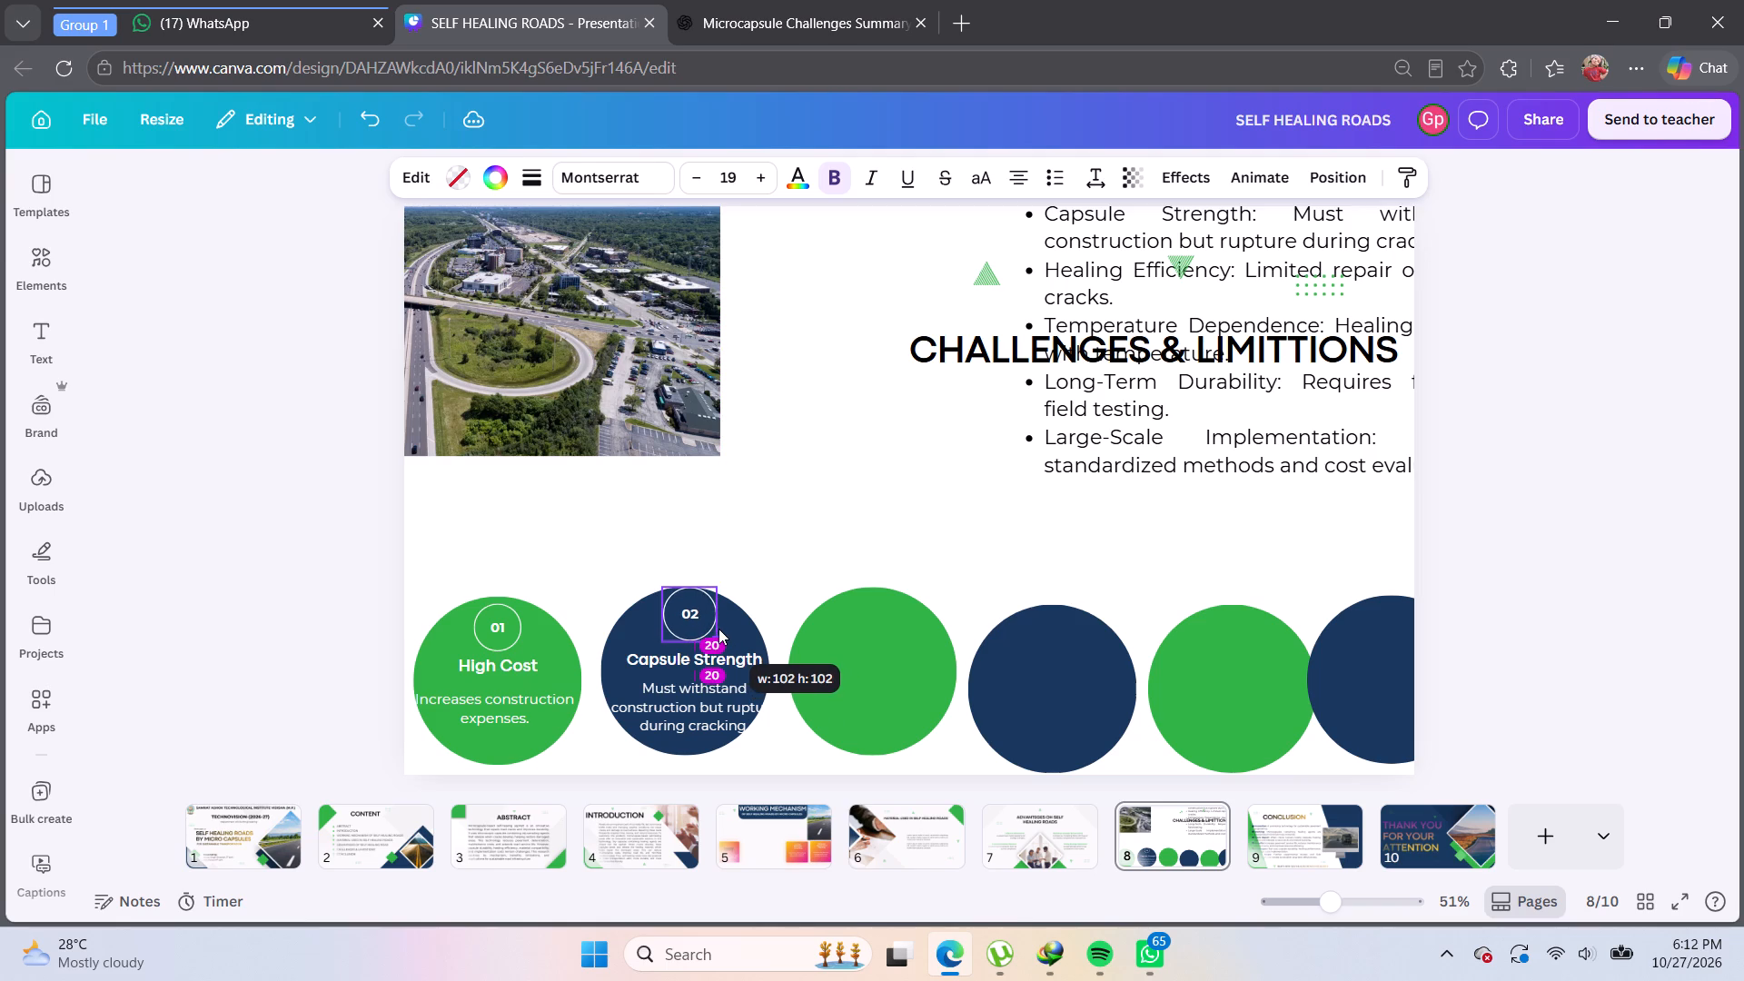
pyautogui.moveTo(718, 629); pyautogui.dragTo(708, 624)
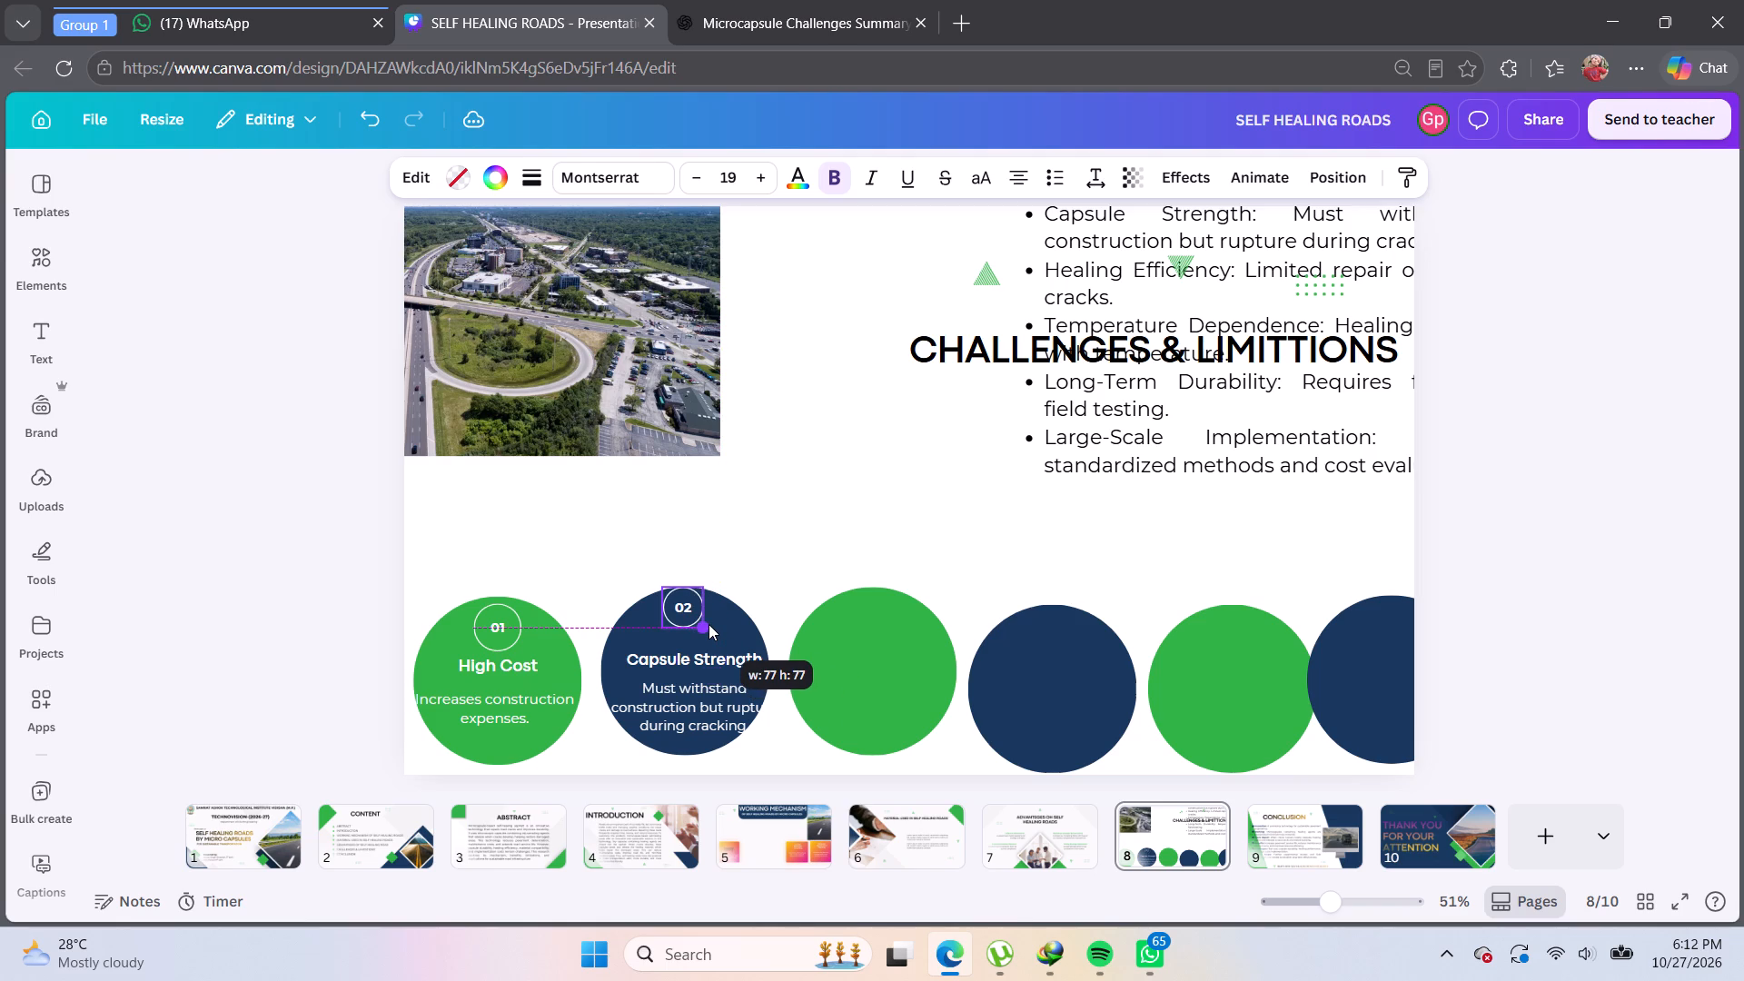
pyautogui.moveTo(708, 624); pyautogui.dragTo(712, 632)
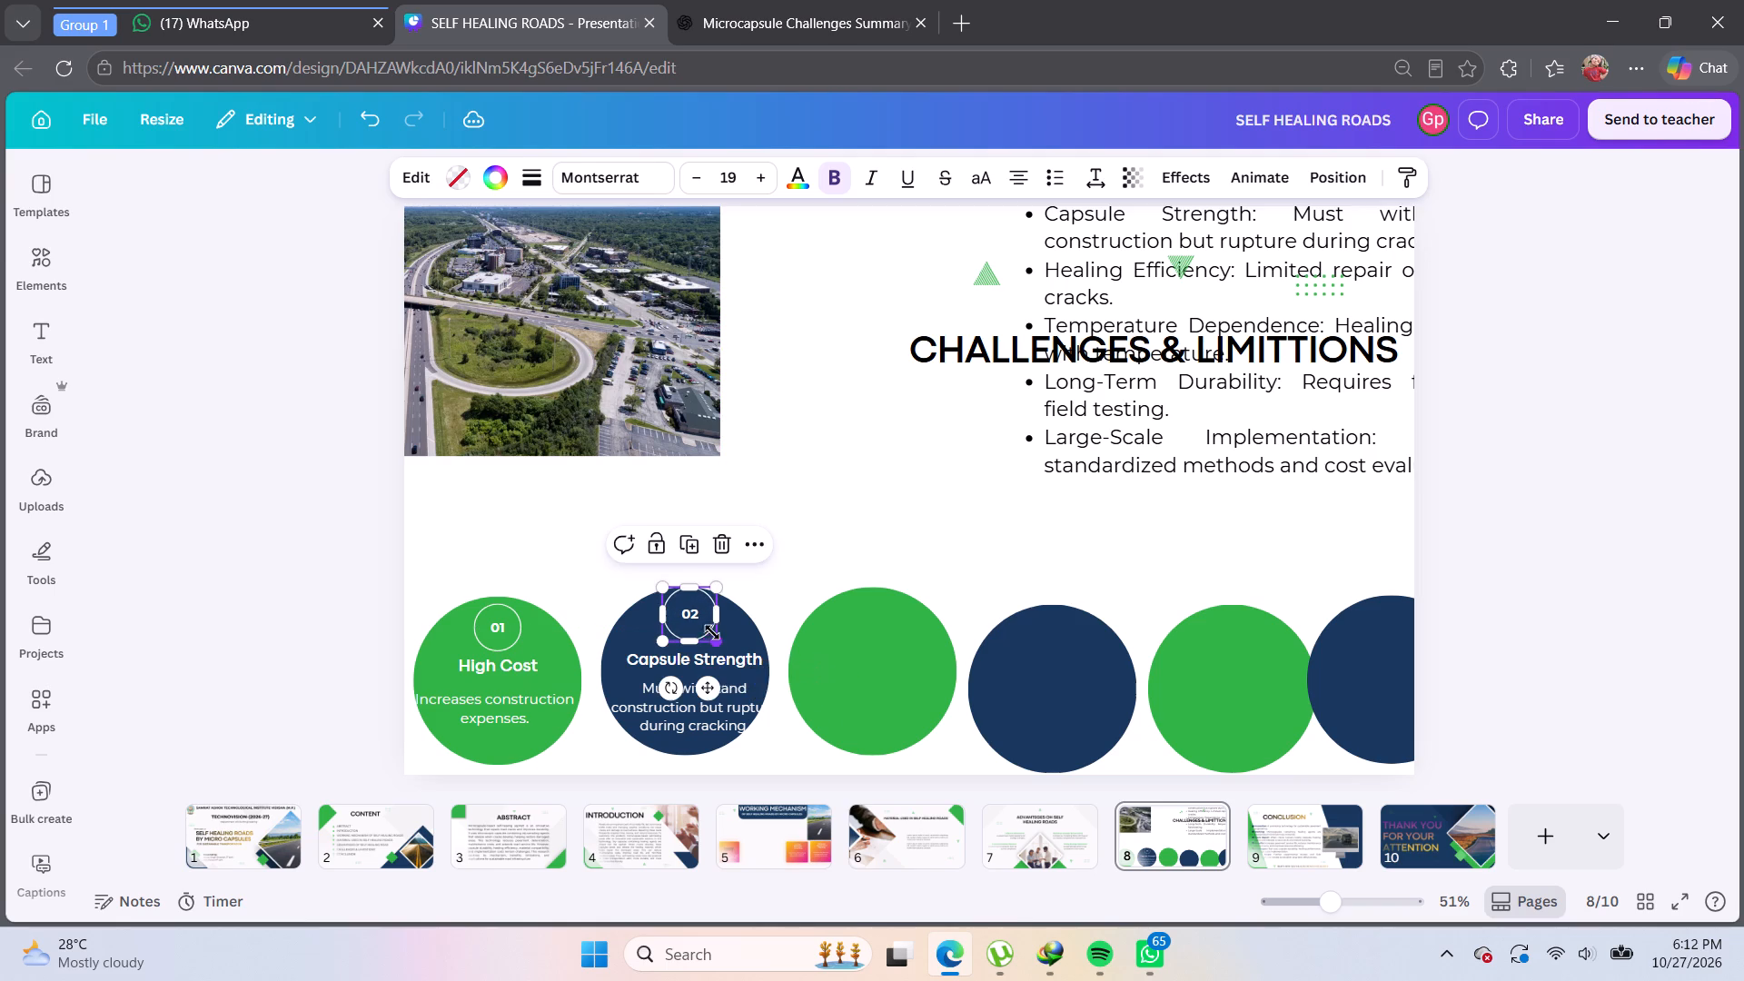
pyautogui.click(695, 619)
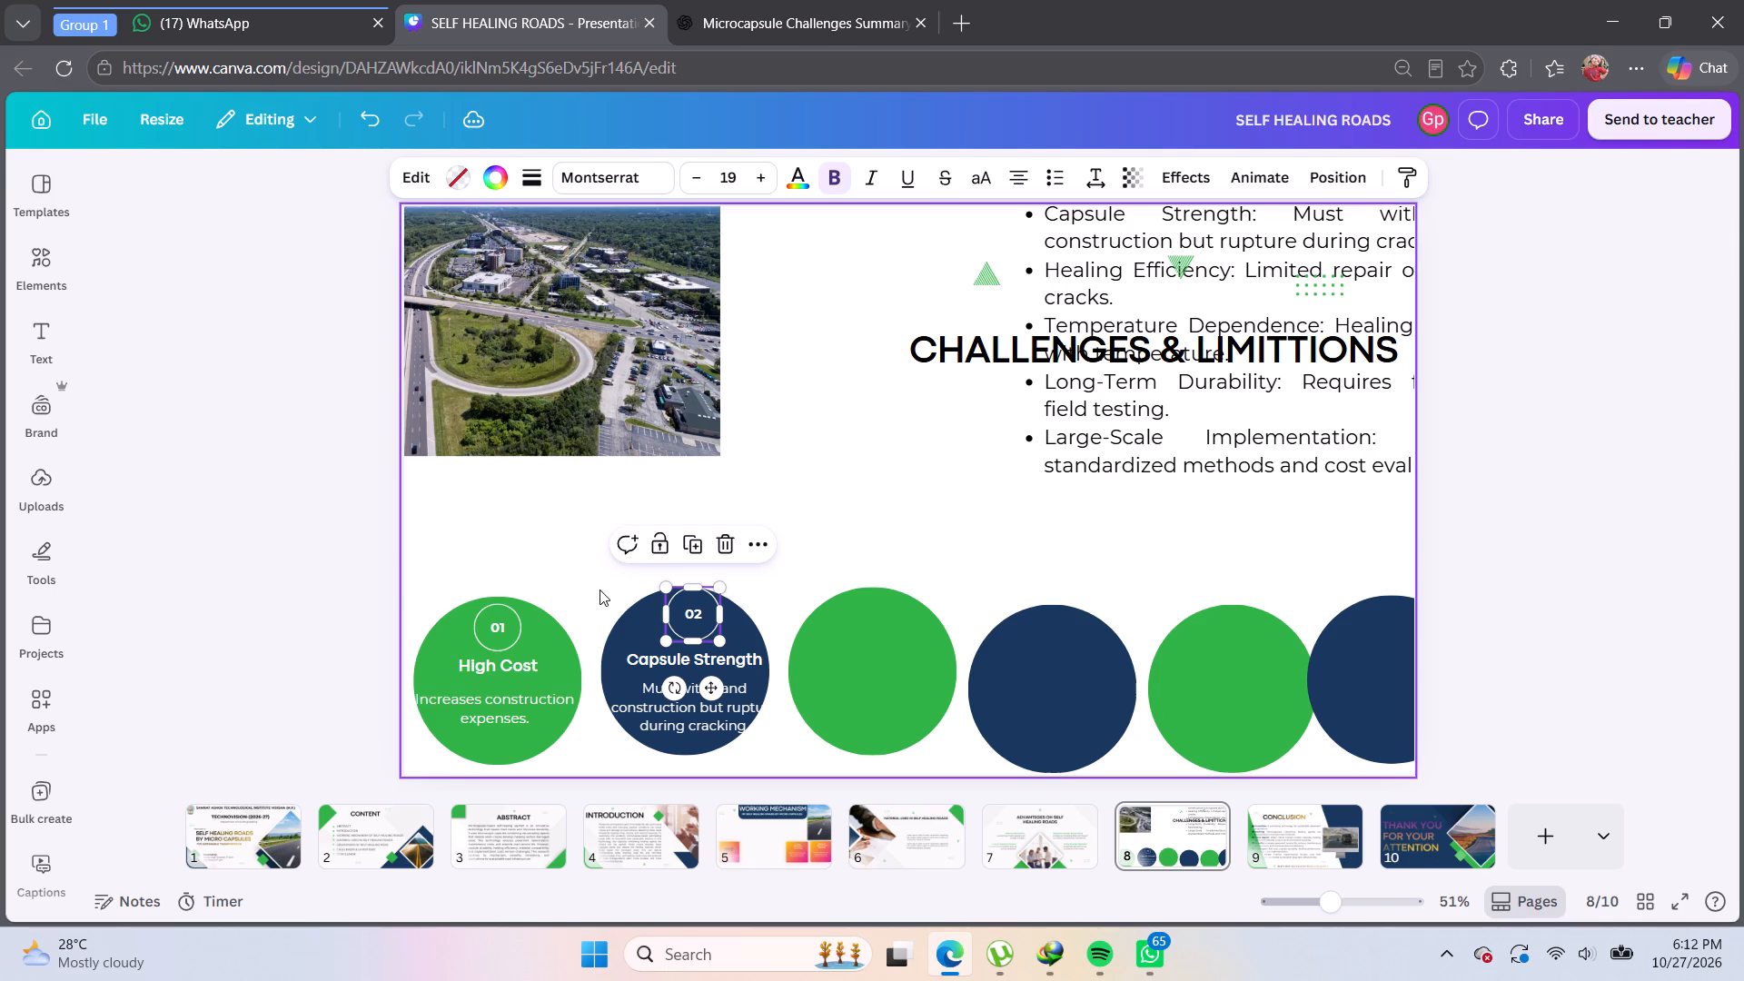
# Shrink the outlined 02 number circle slightly more and centre it near the top of the Capsule Strength circle.
pyautogui.click(798, 504)
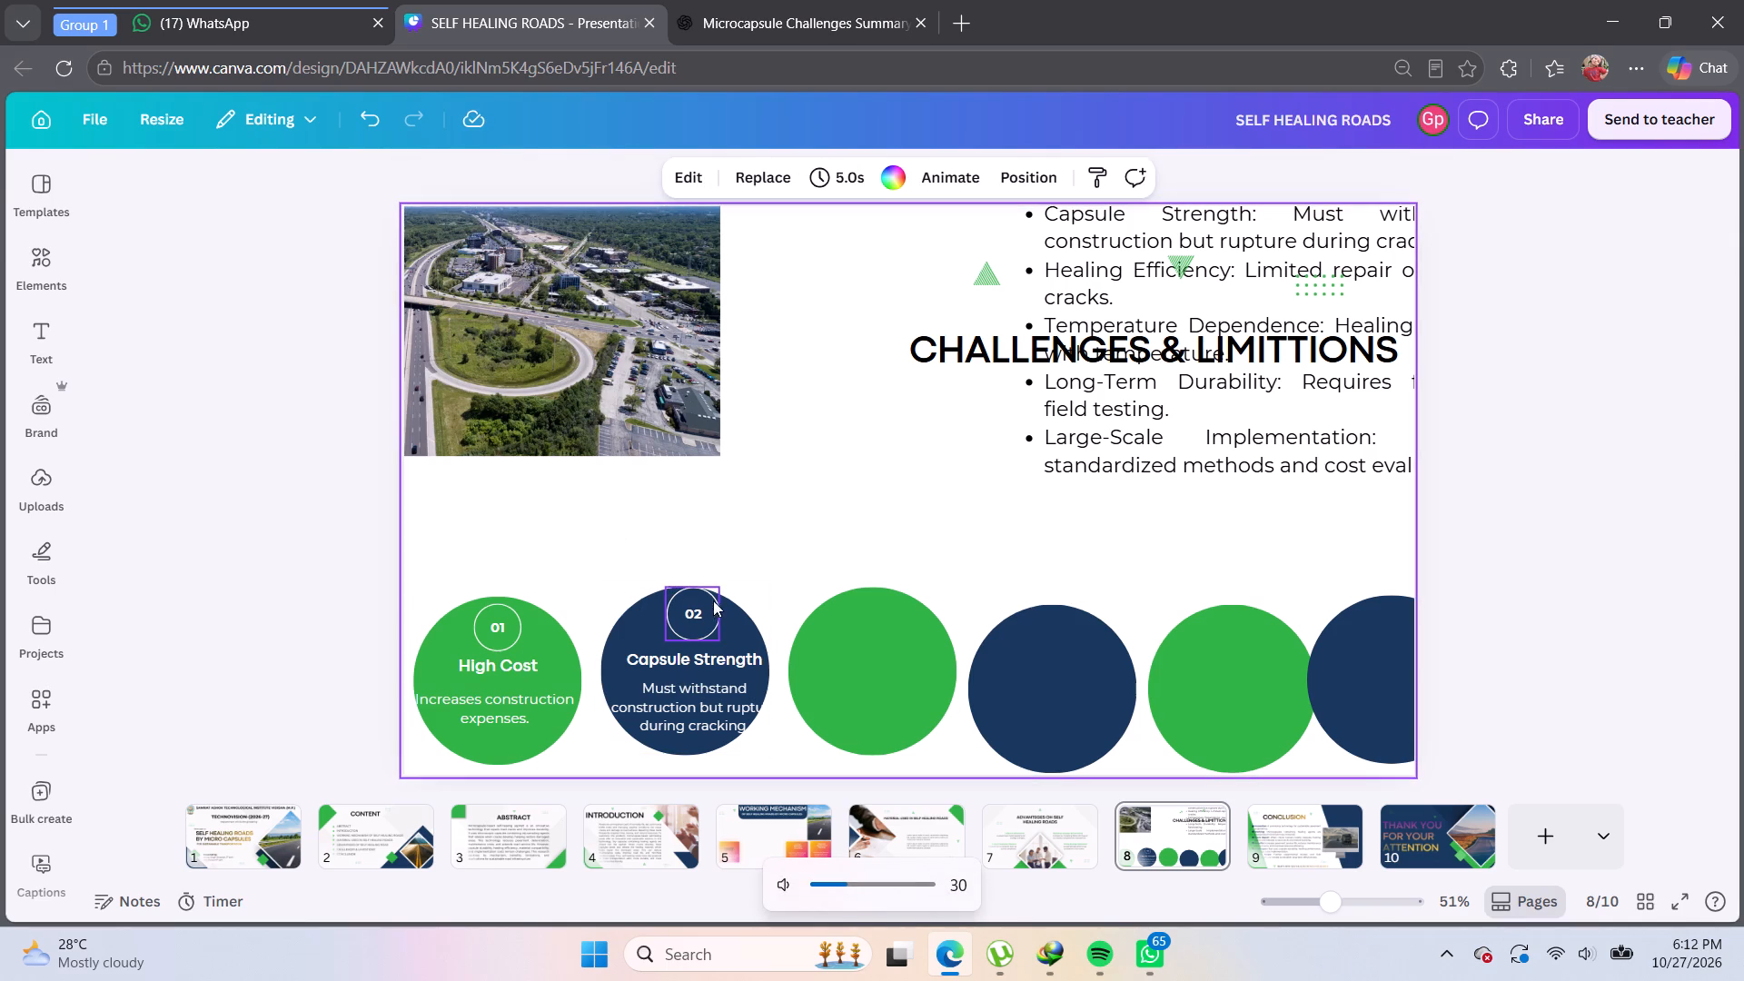
pyautogui.moveTo(679, 608); pyautogui.dragTo(674, 619)
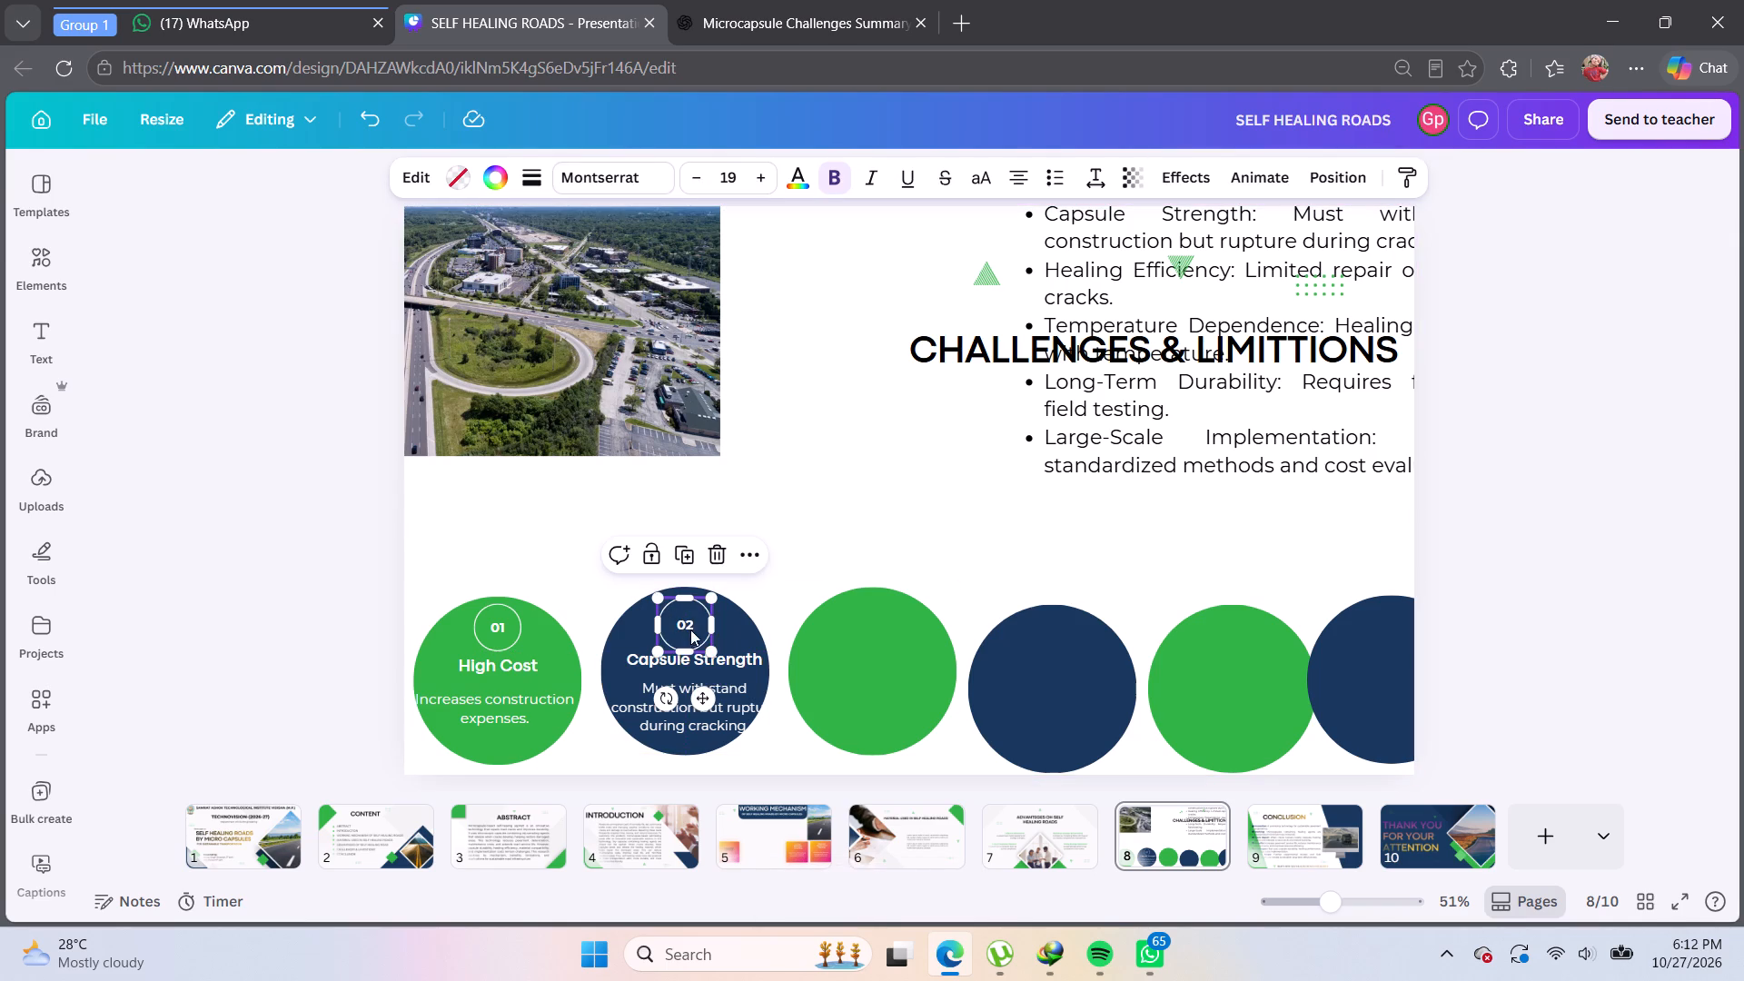
pyautogui.click(713, 651)
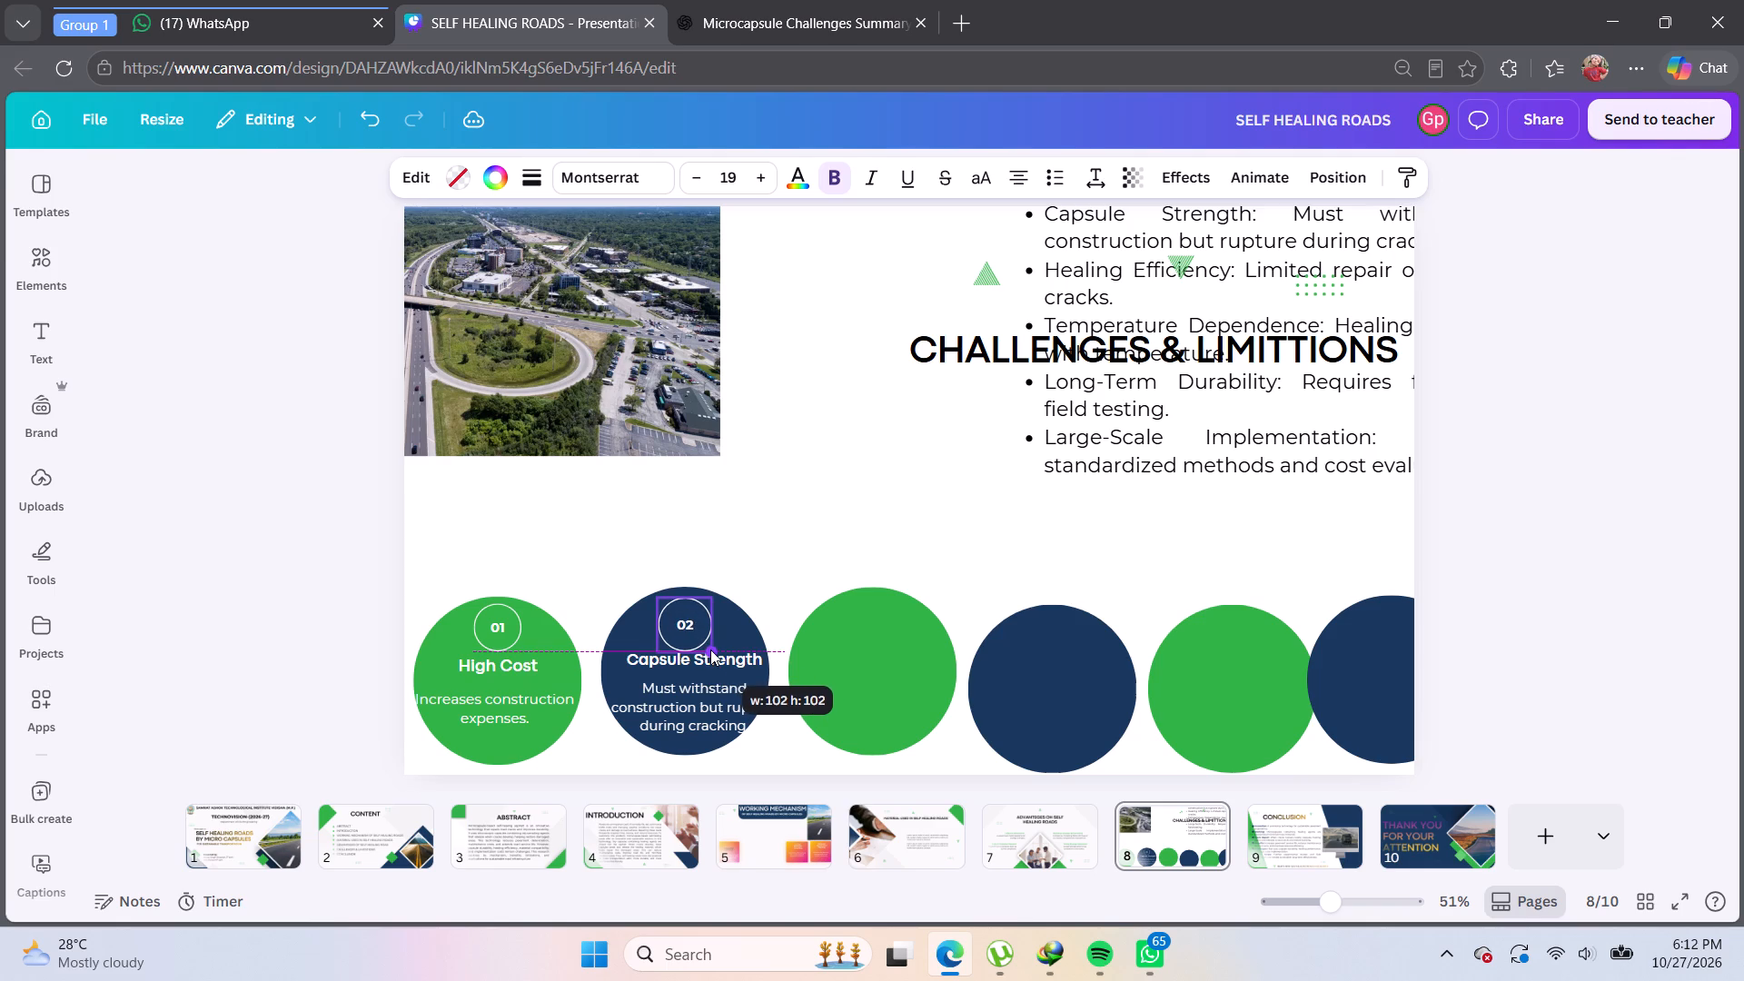
pyautogui.click(799, 555)
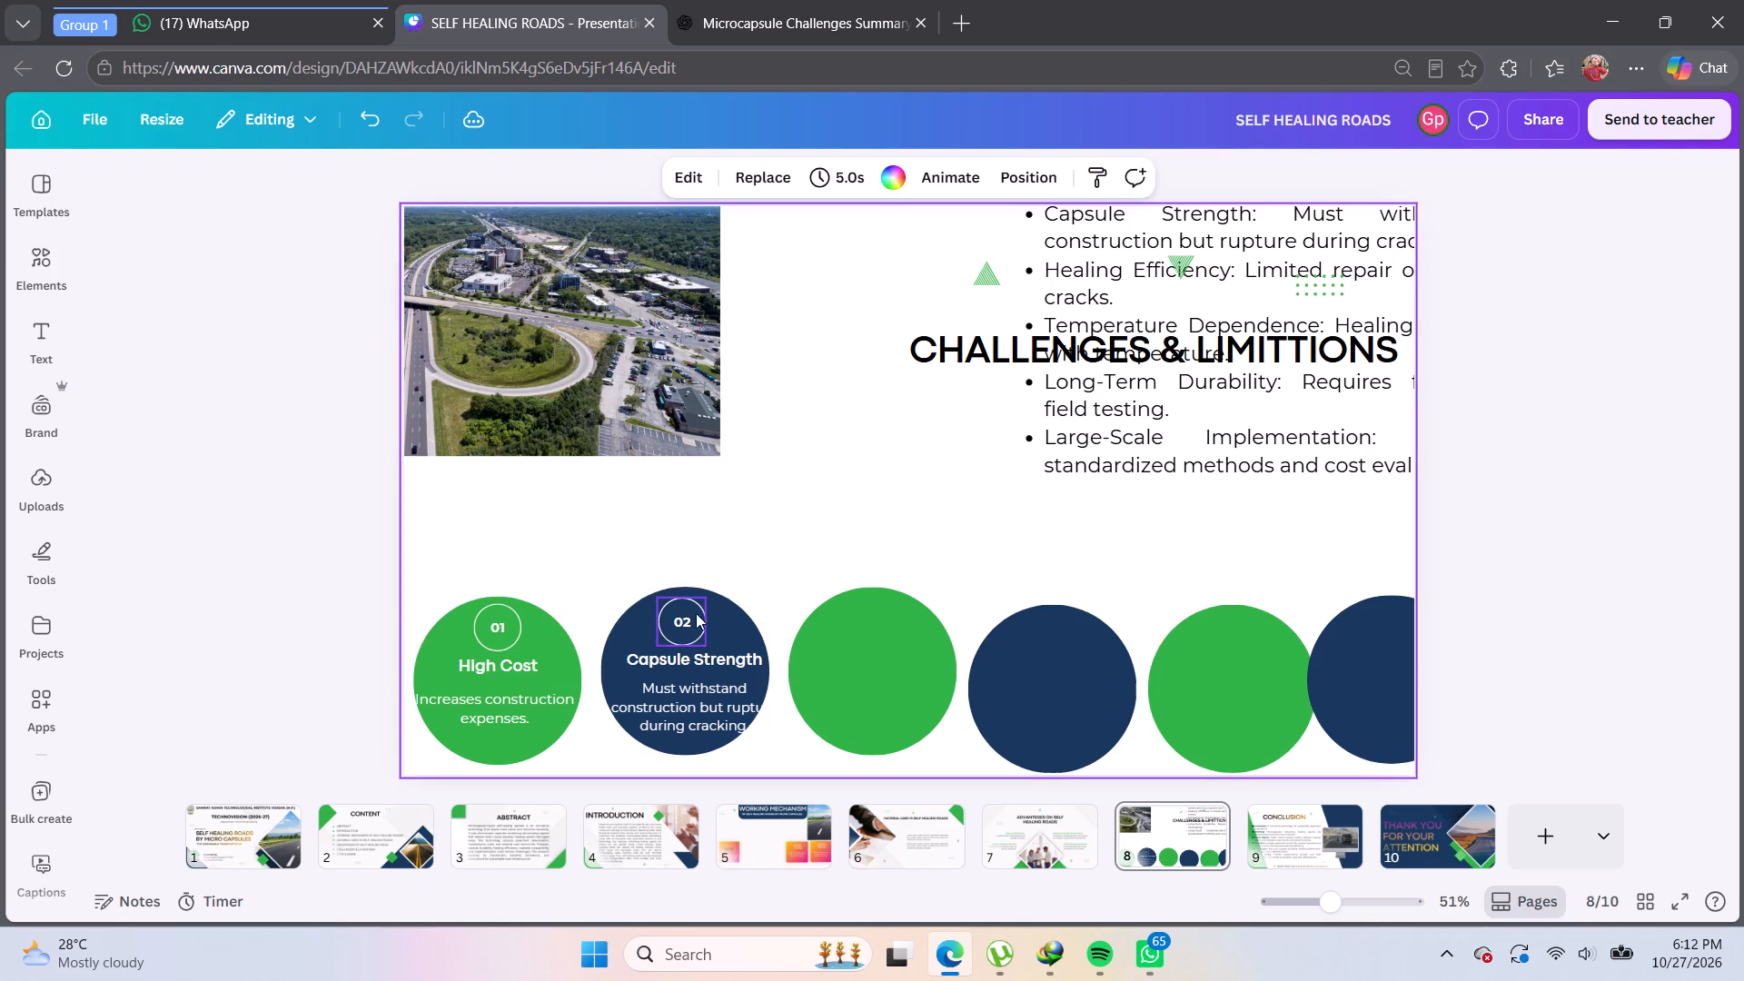
pyautogui.click(684, 615)
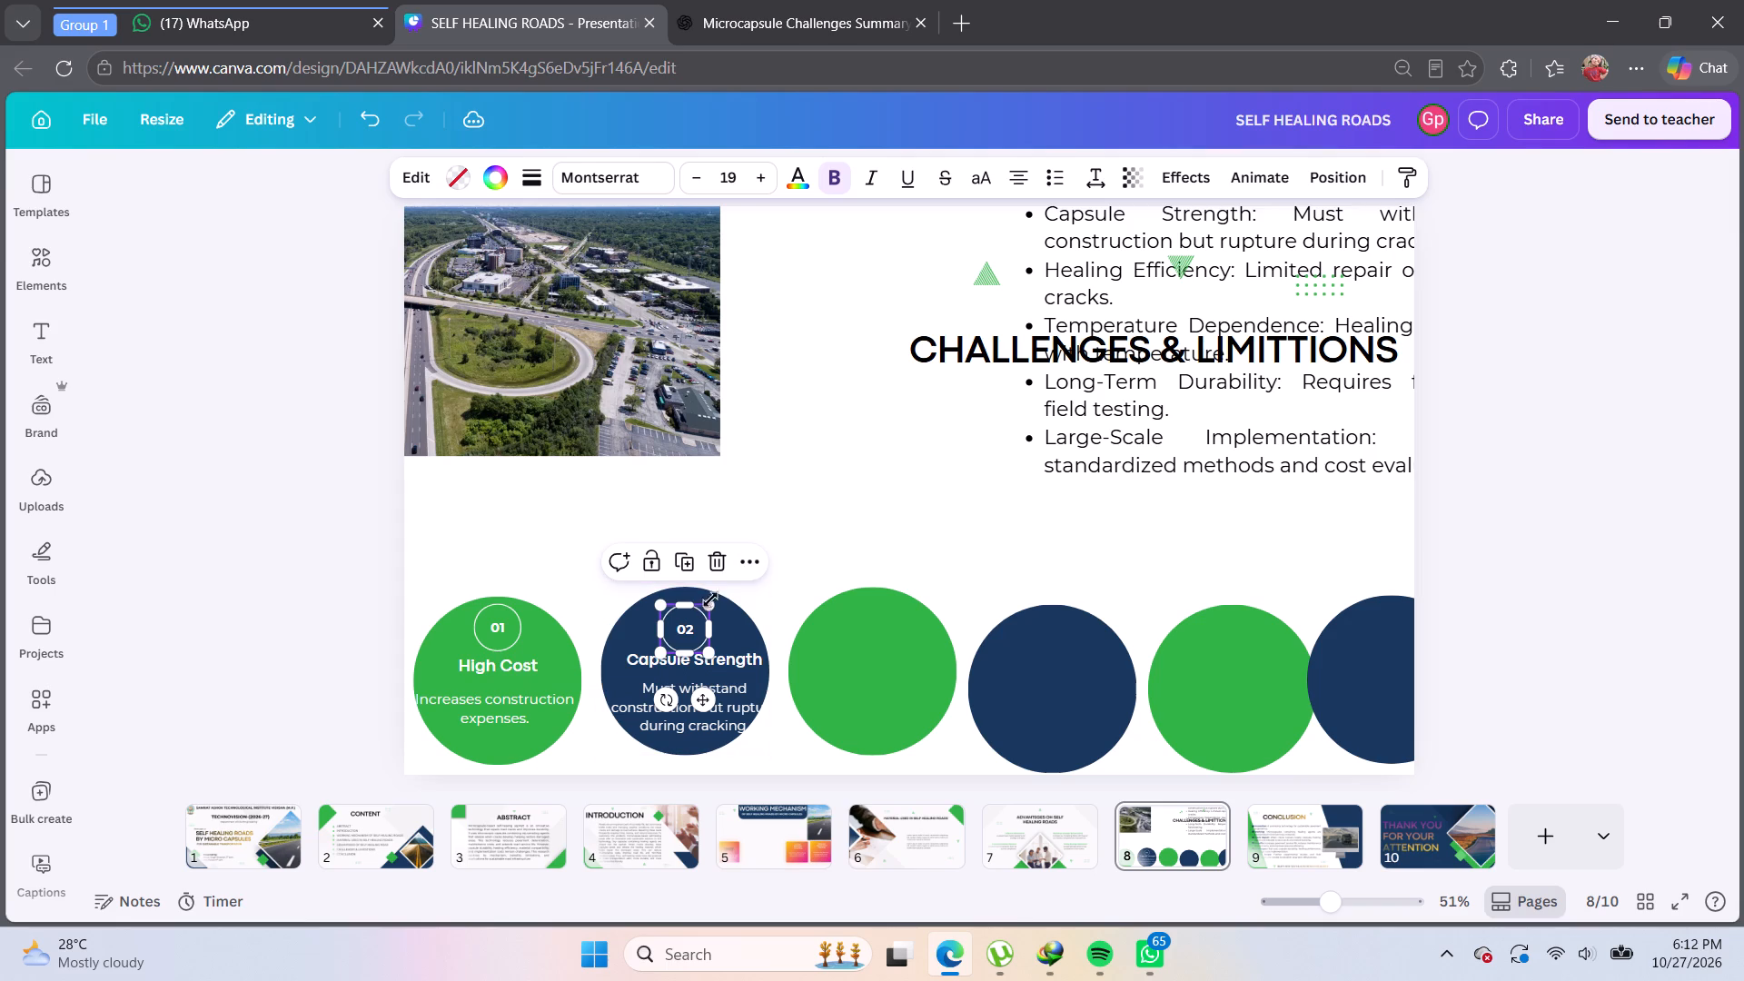
pyautogui.moveTo(681, 629); pyautogui.dragTo(684, 619)
pyautogui.click(798, 523)
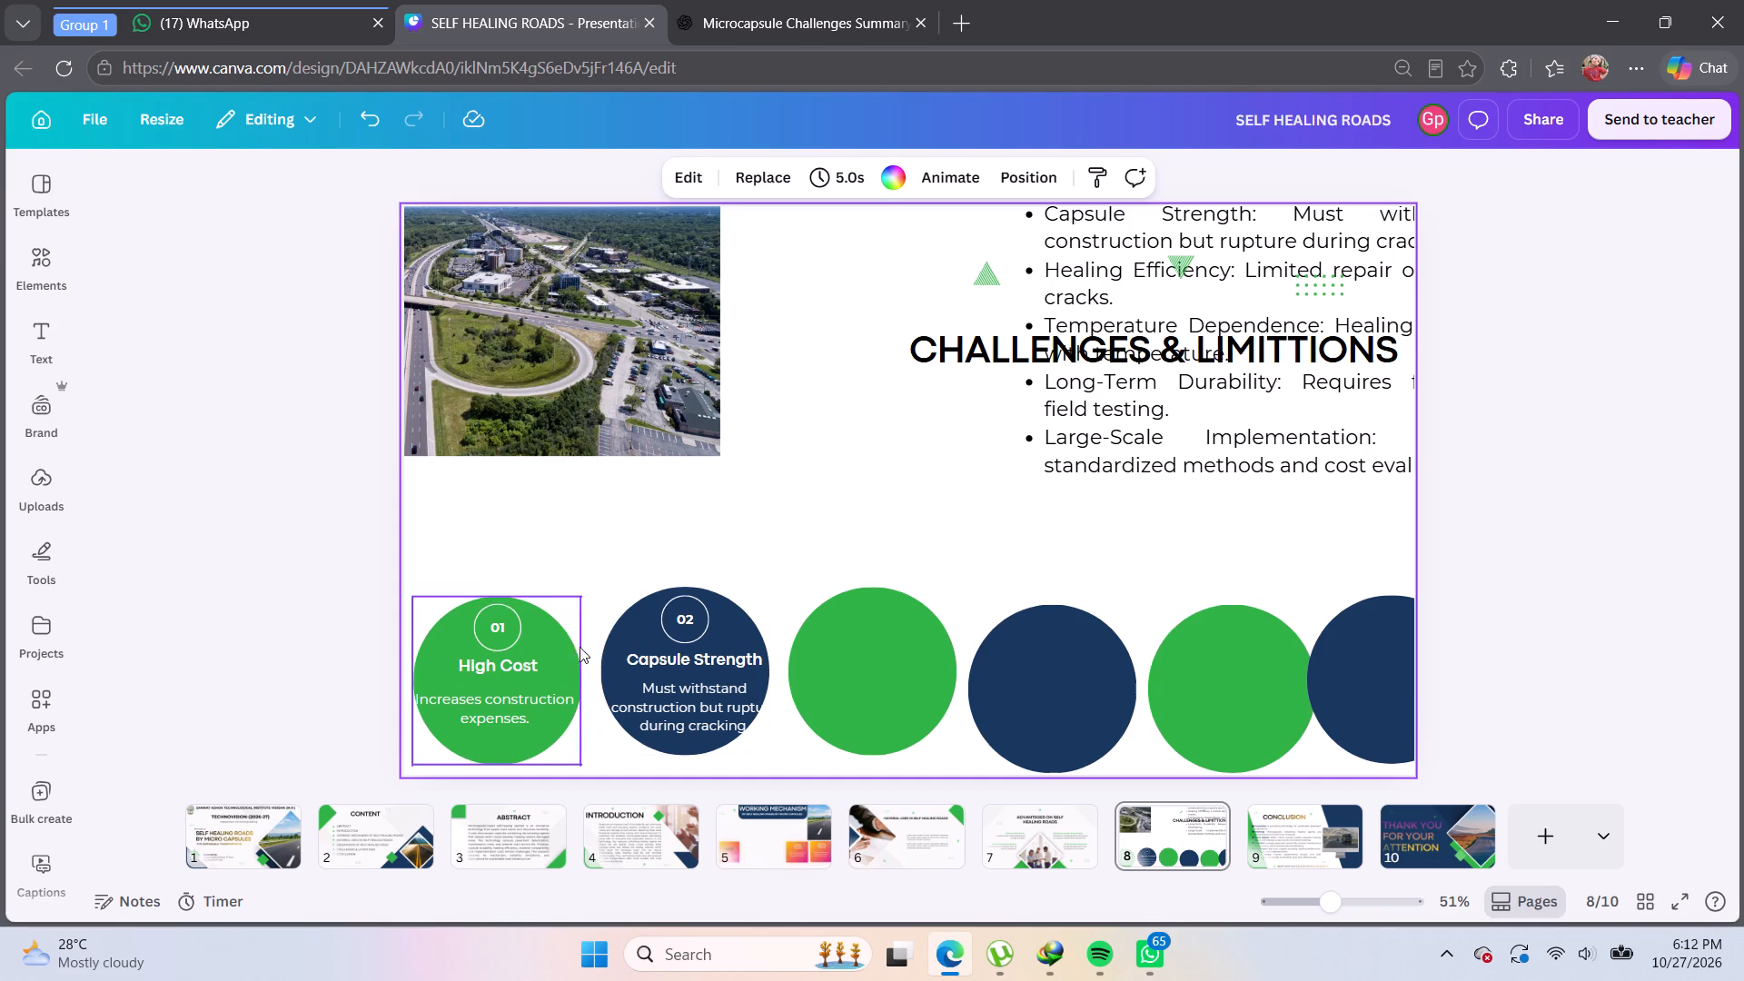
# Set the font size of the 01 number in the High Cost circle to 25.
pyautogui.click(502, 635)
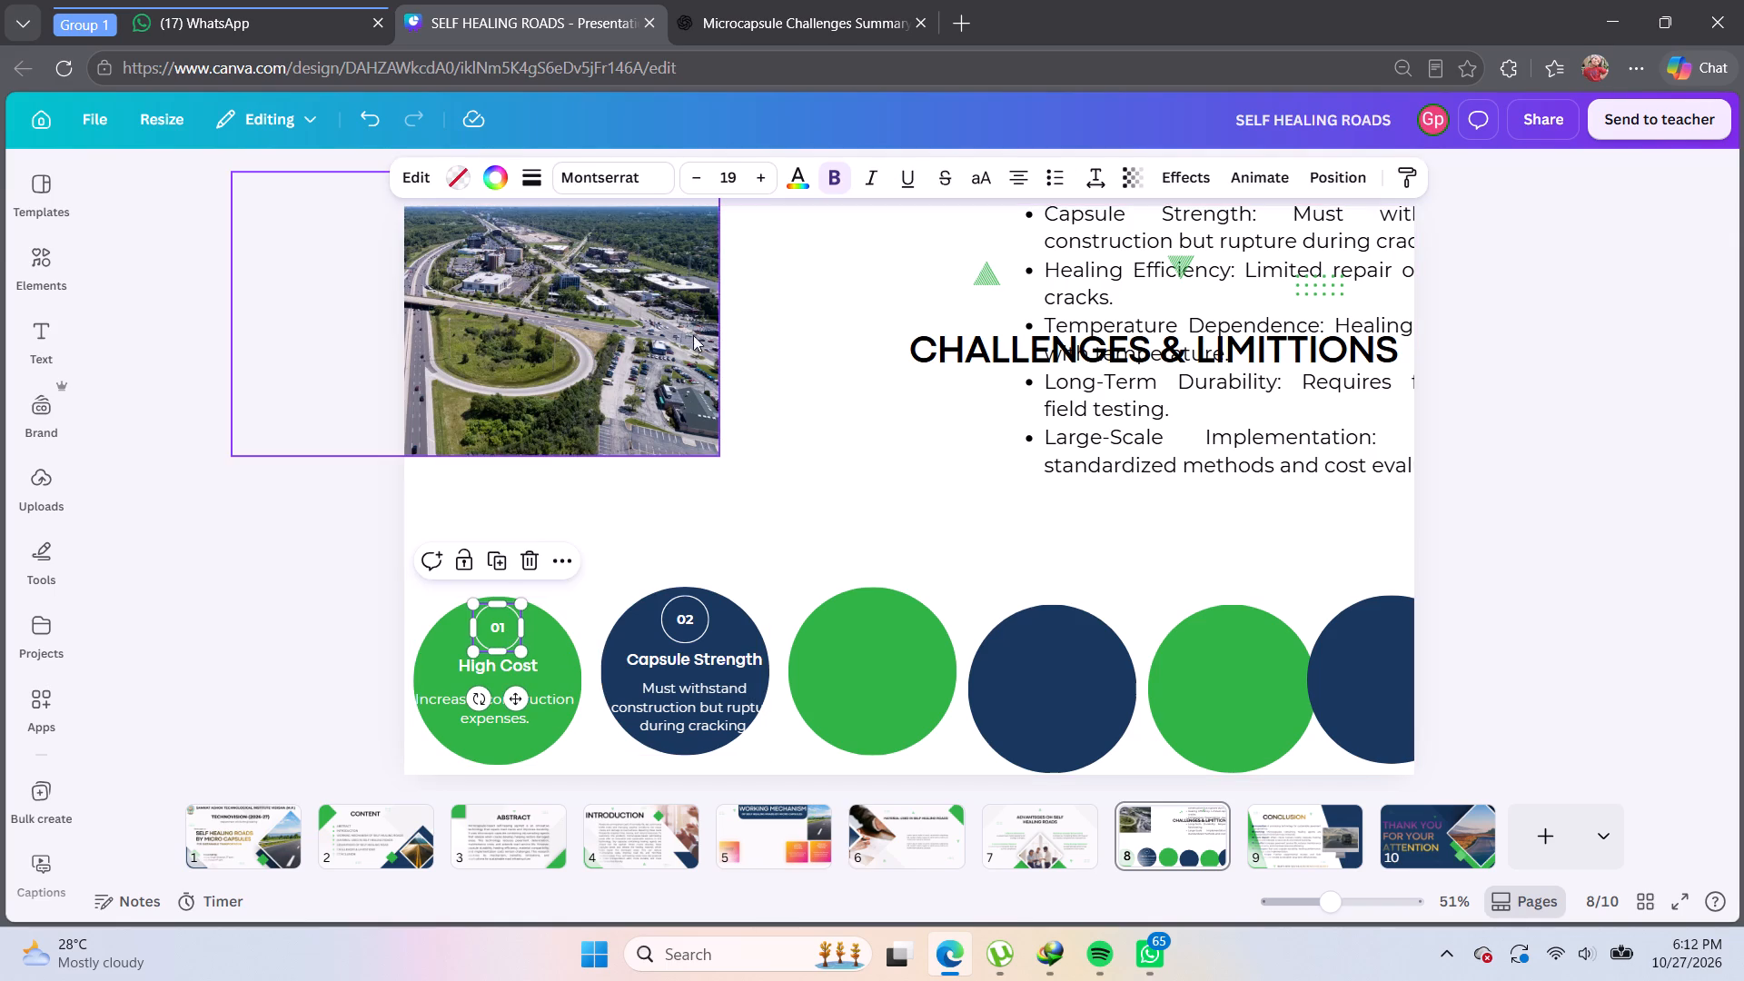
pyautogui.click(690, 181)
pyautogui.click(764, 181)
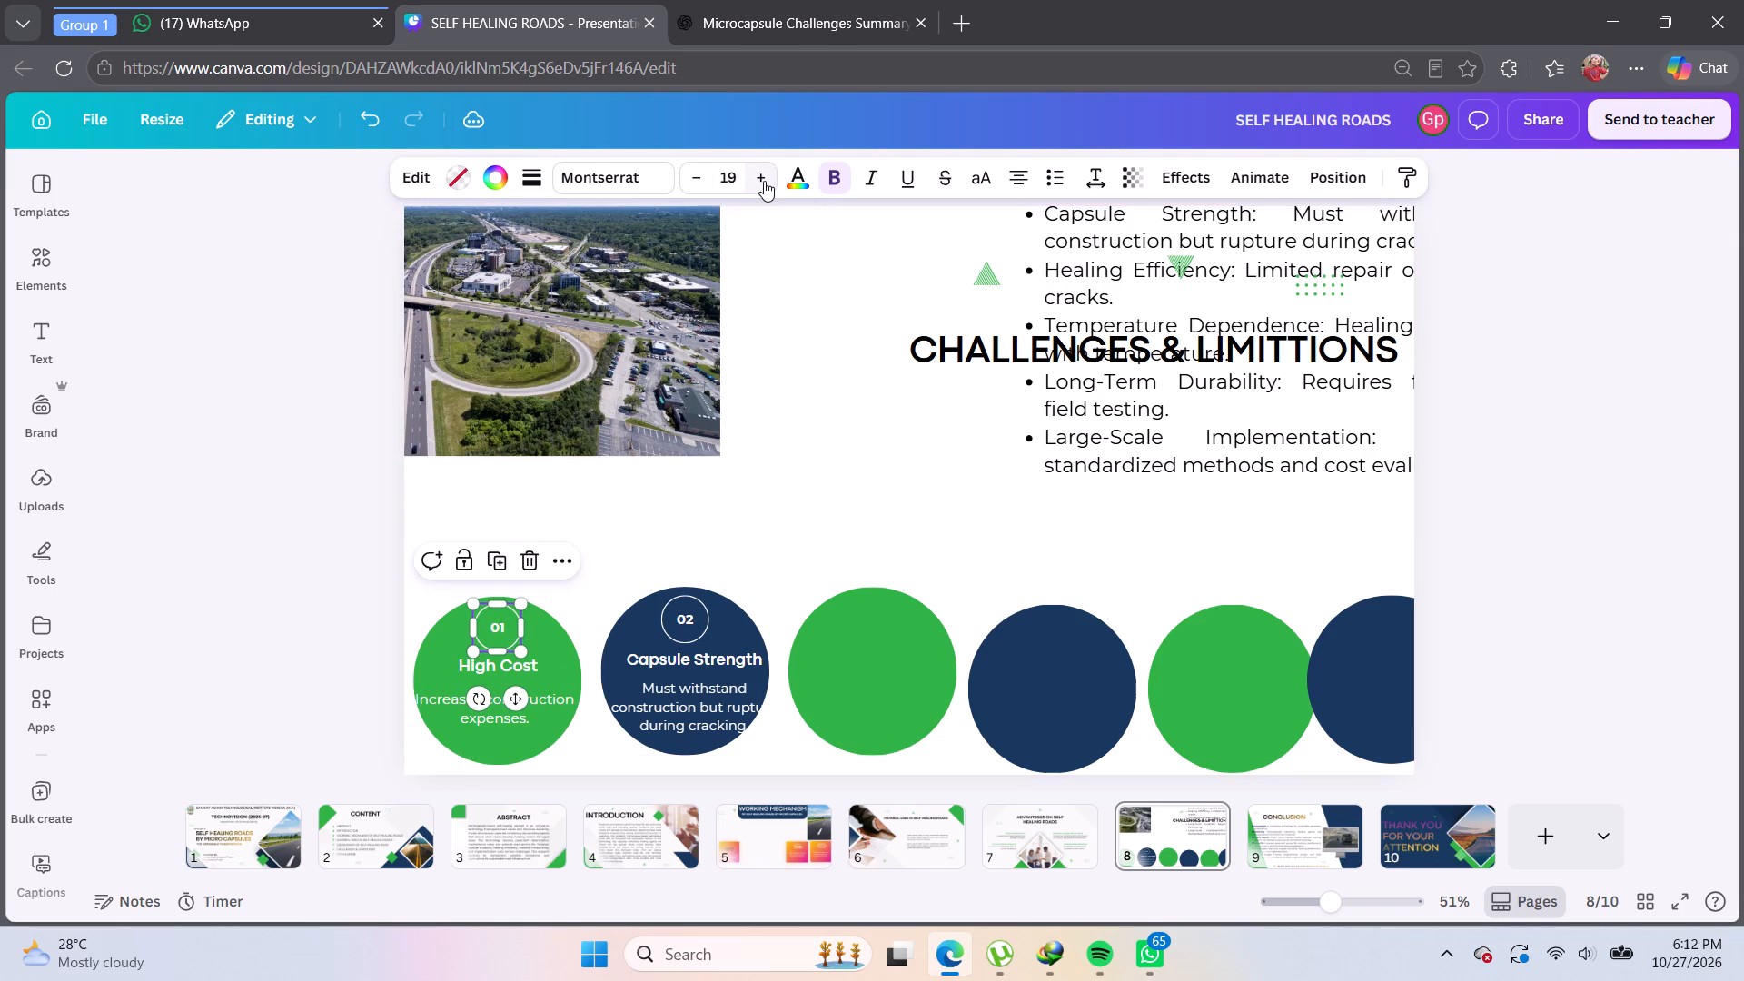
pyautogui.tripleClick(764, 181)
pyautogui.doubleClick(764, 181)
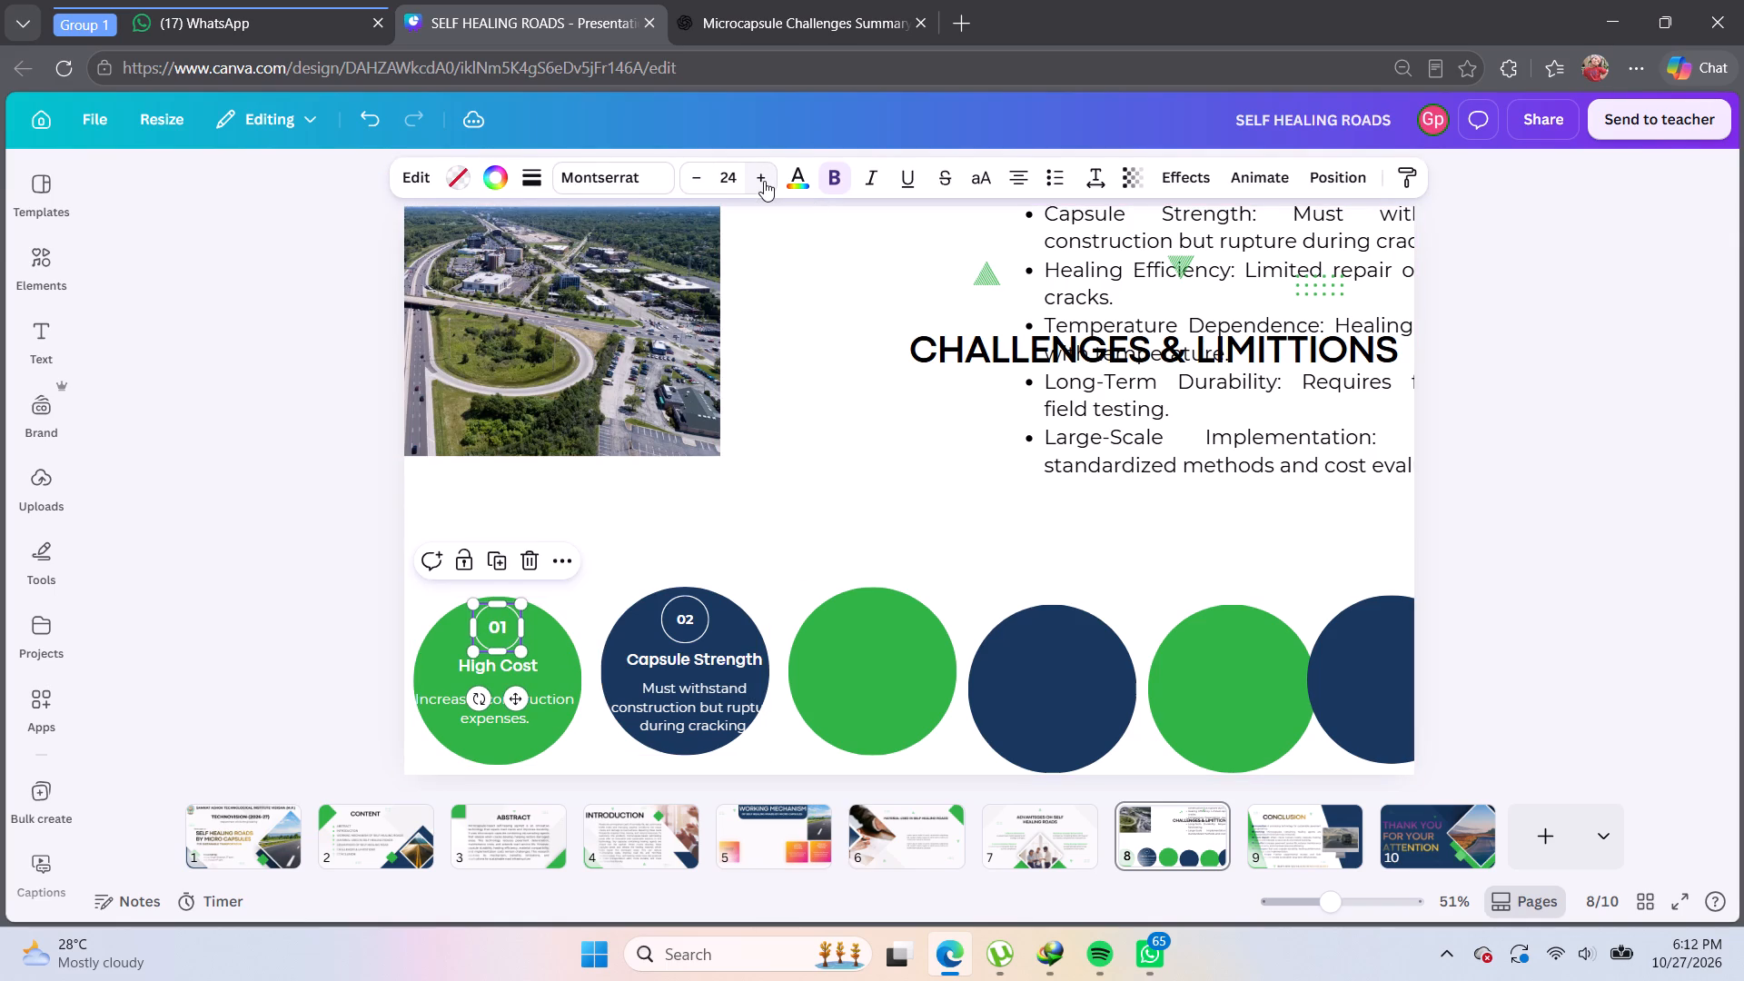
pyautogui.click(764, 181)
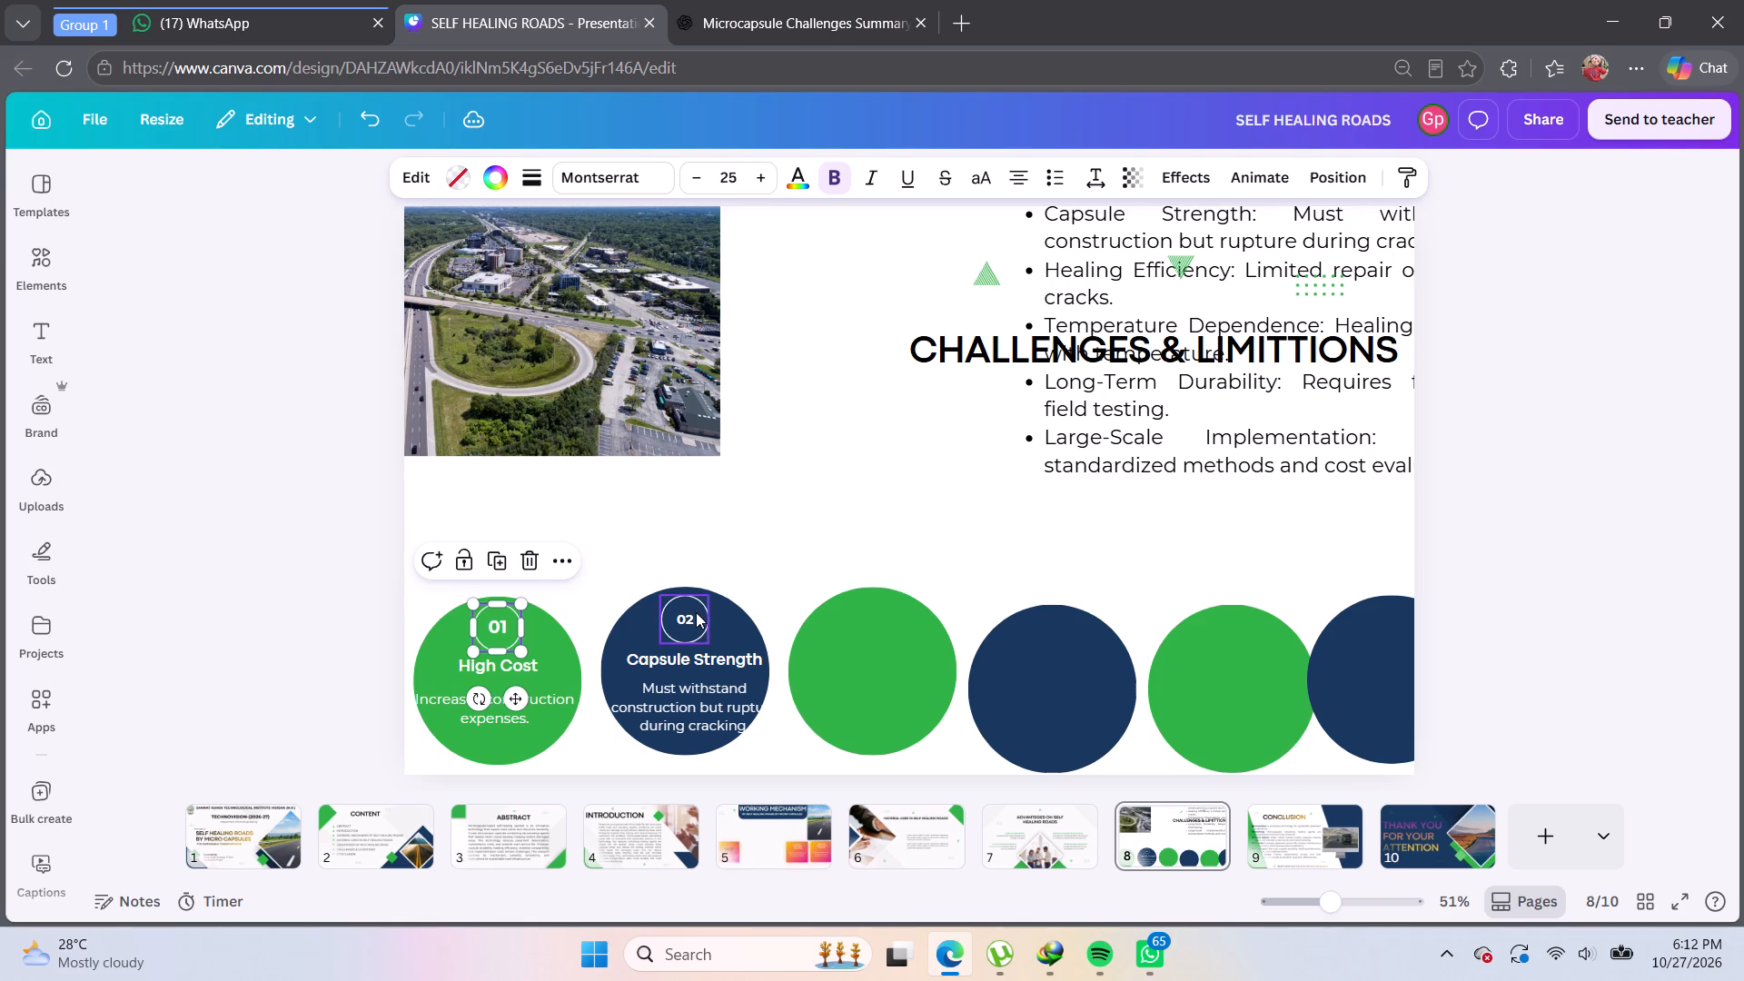
# Set the font size of the 02 number in the Capsule Strength circle to 25.
pyautogui.click(692, 612)
pyautogui.tripleClick(758, 173)
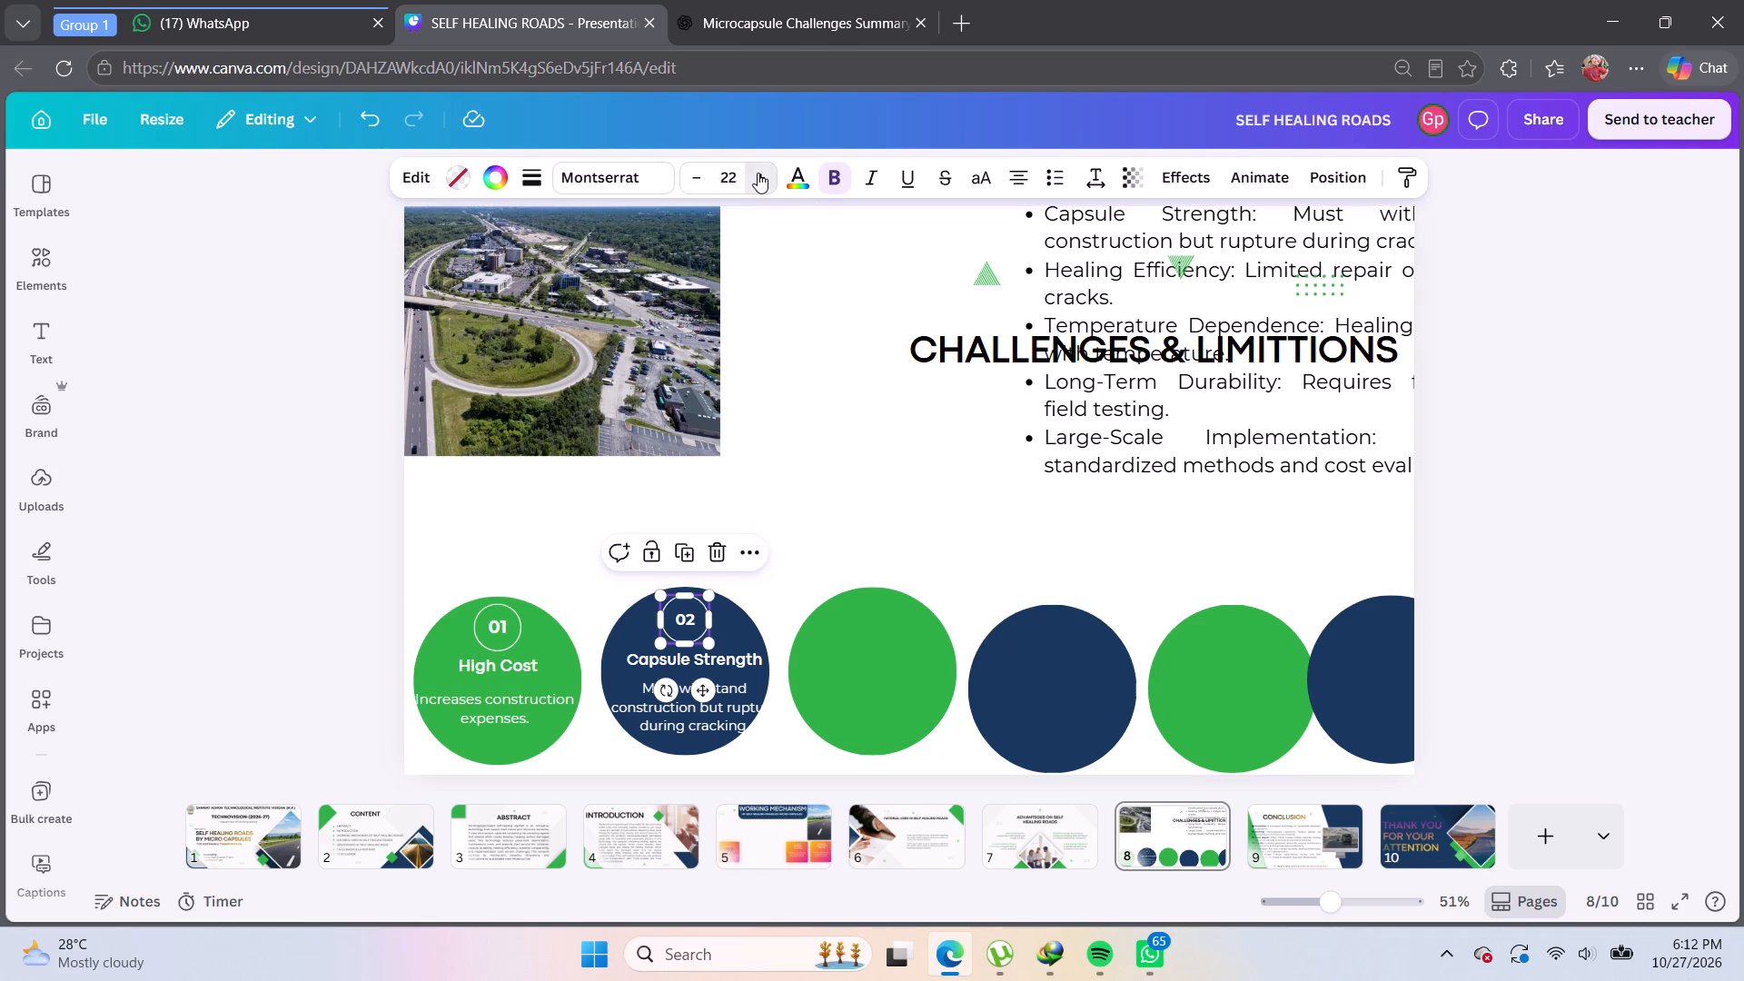
pyautogui.doubleClick(758, 173)
pyautogui.click(758, 173)
pyautogui.click(808, 580)
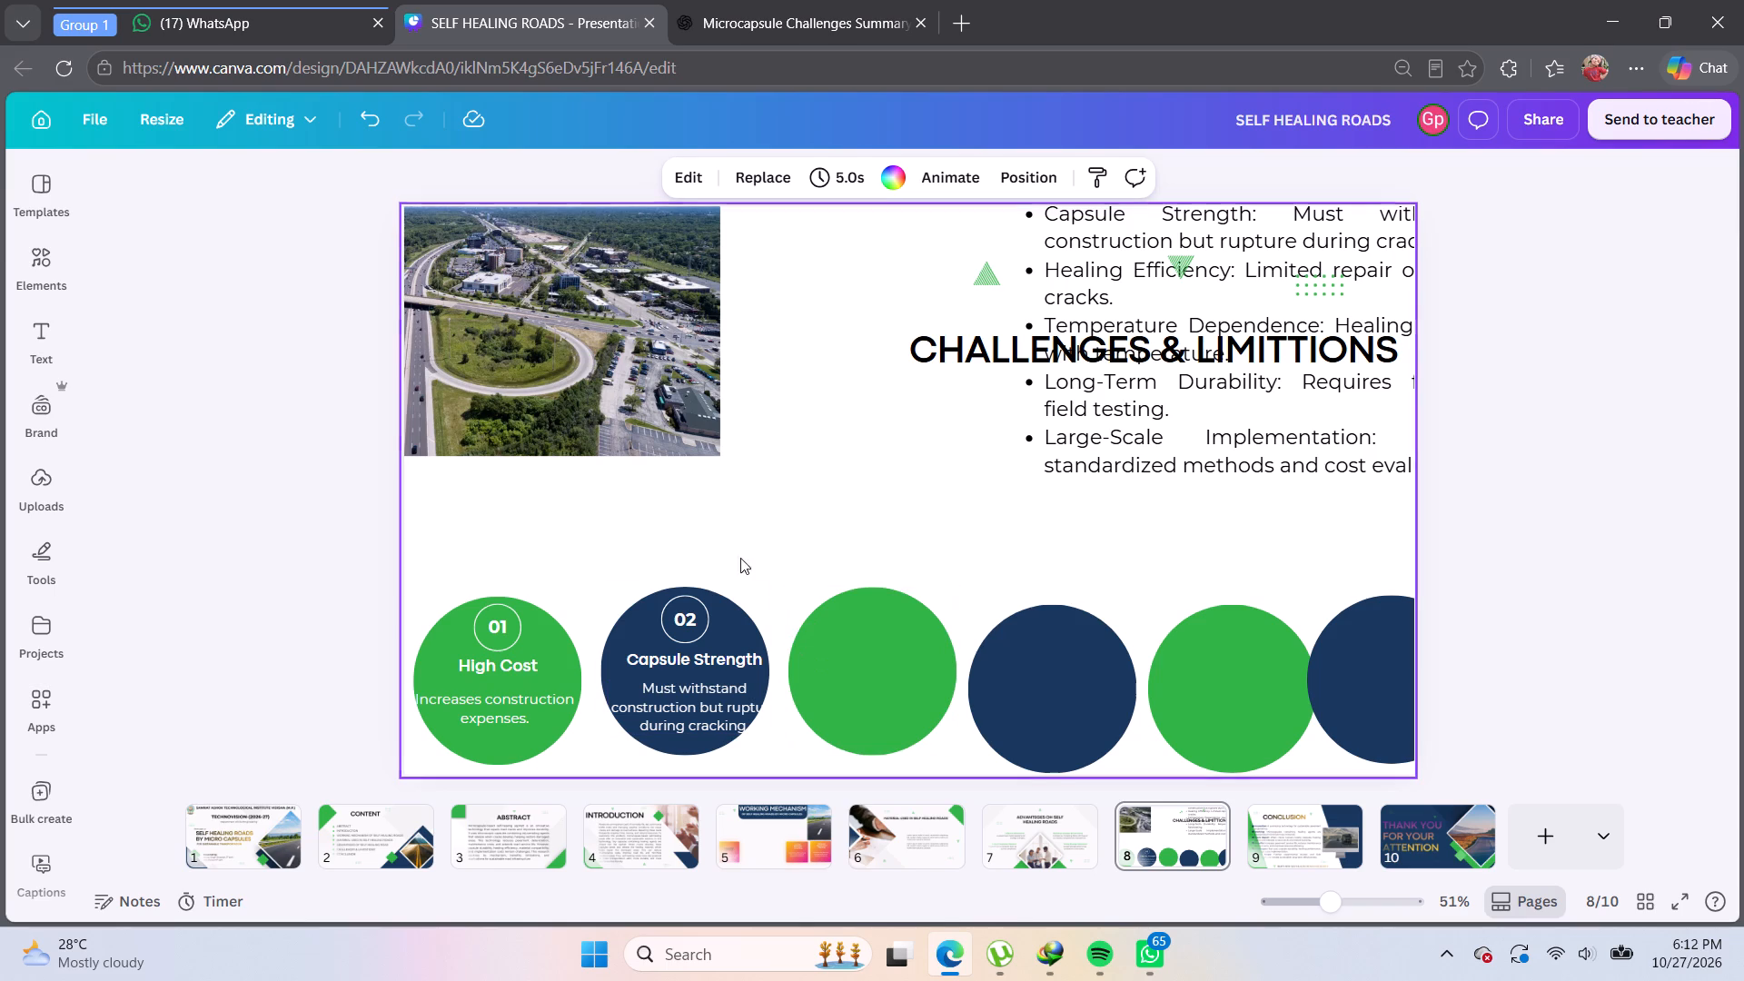
pyautogui.click(687, 622)
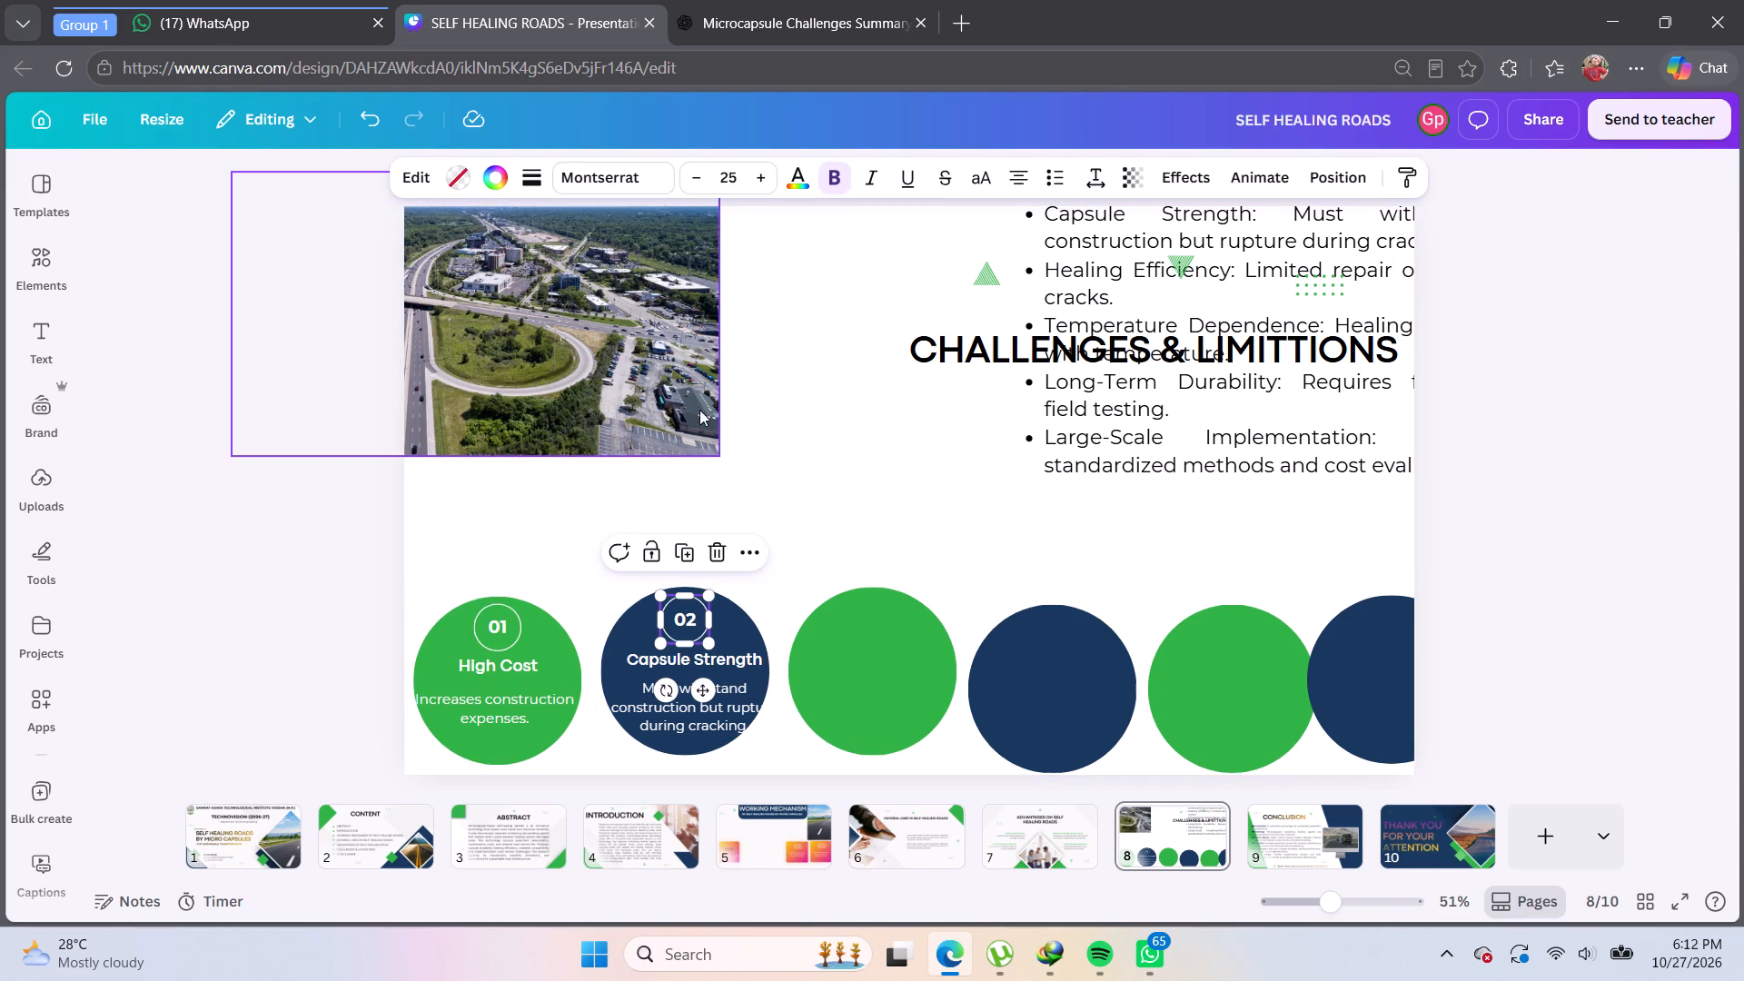
pyautogui.click(793, 429)
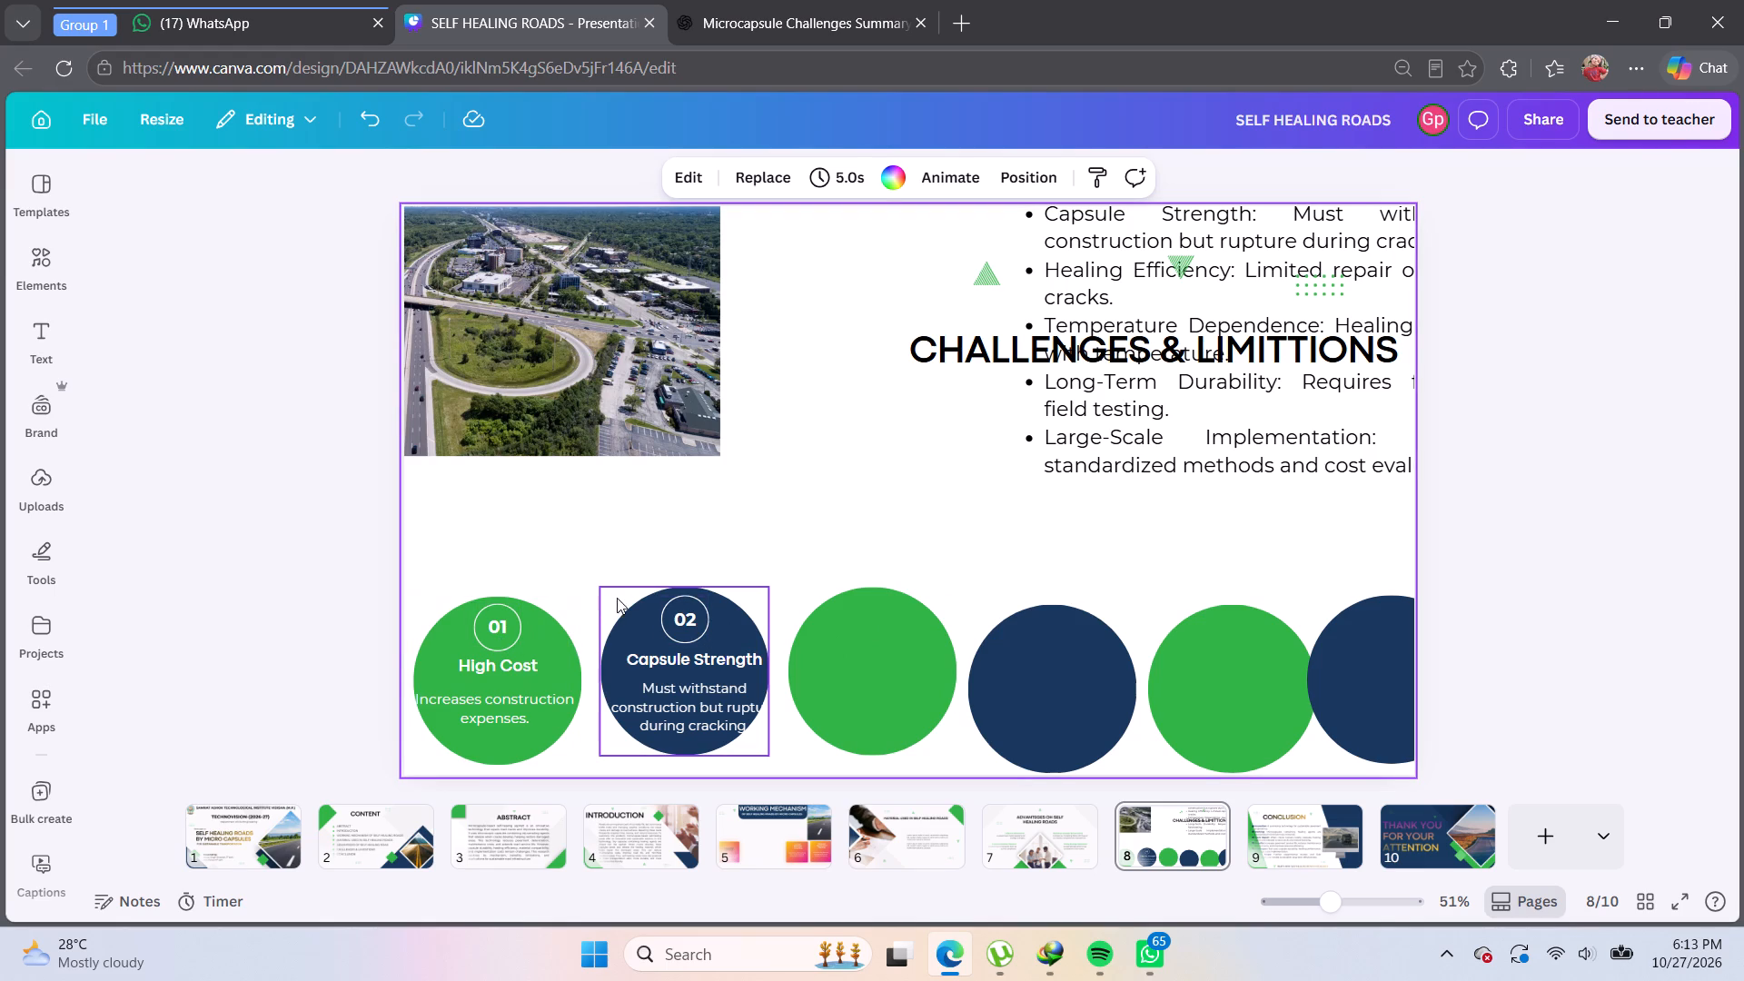
# Delete the outlined 01 number circle above the High Cost heading.
pyautogui.click(505, 627)
pyautogui.click(526, 560)
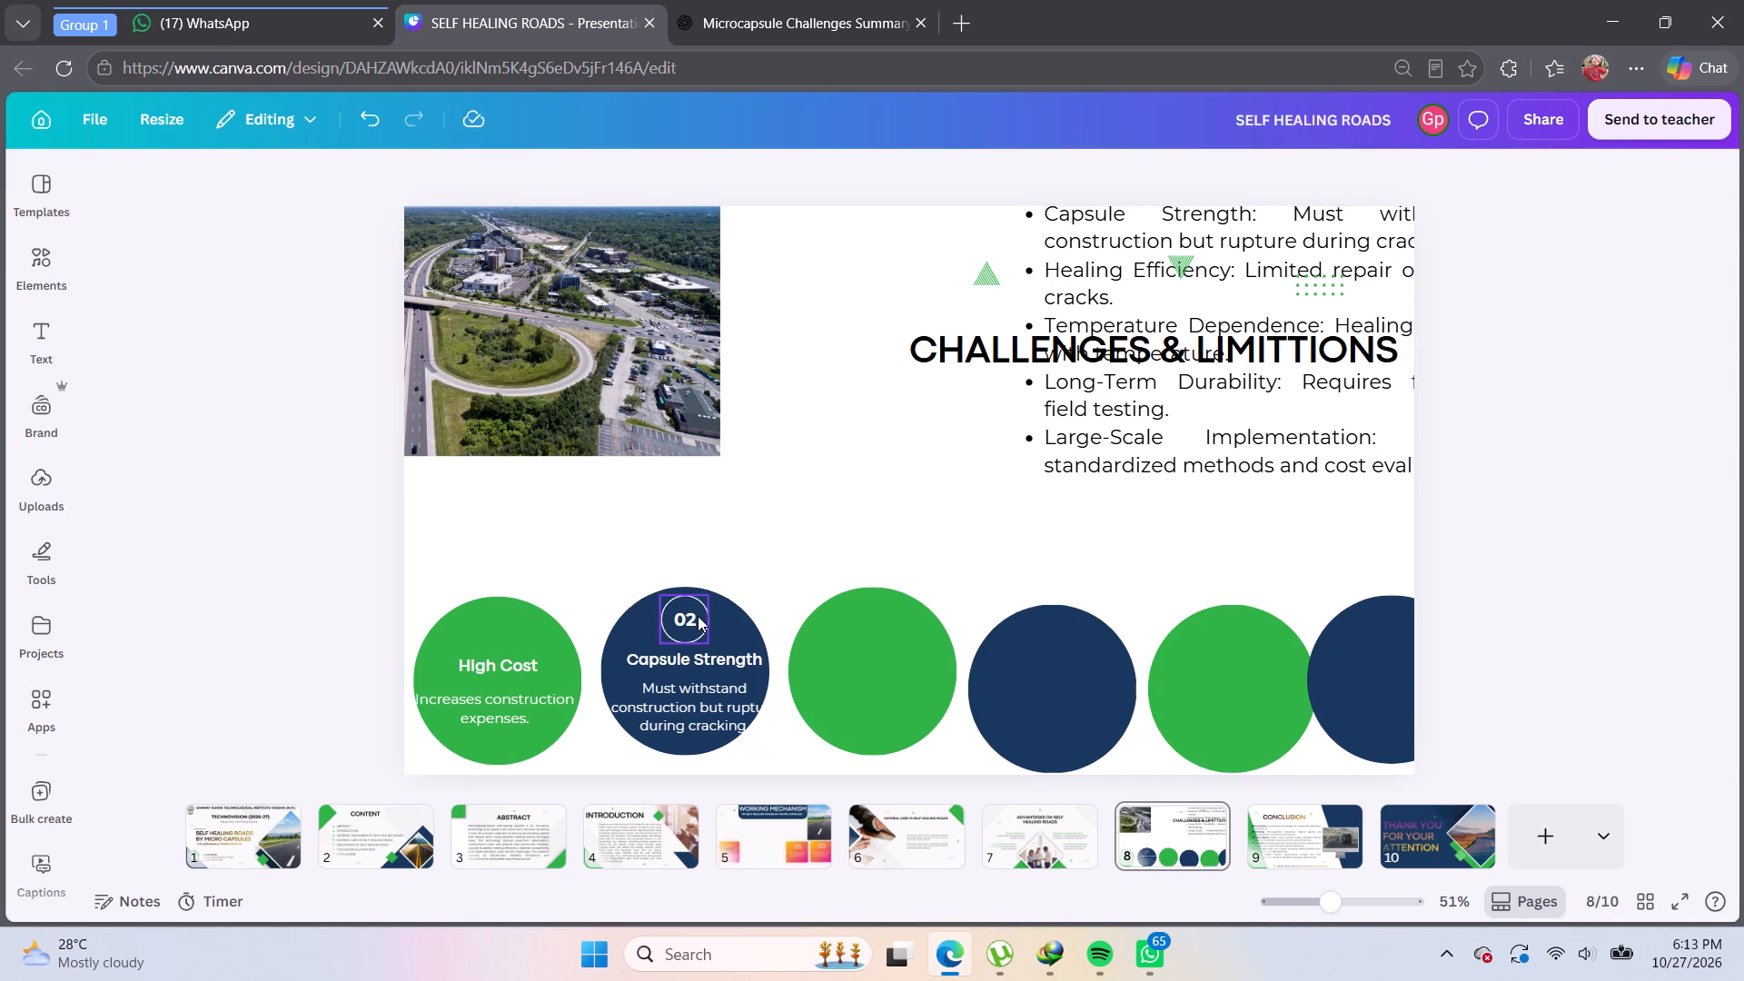
# Make five copies of the outlined 02 number circle.
pyautogui.click(694, 617)
pyautogui.hotkey('ctrl', 'c')
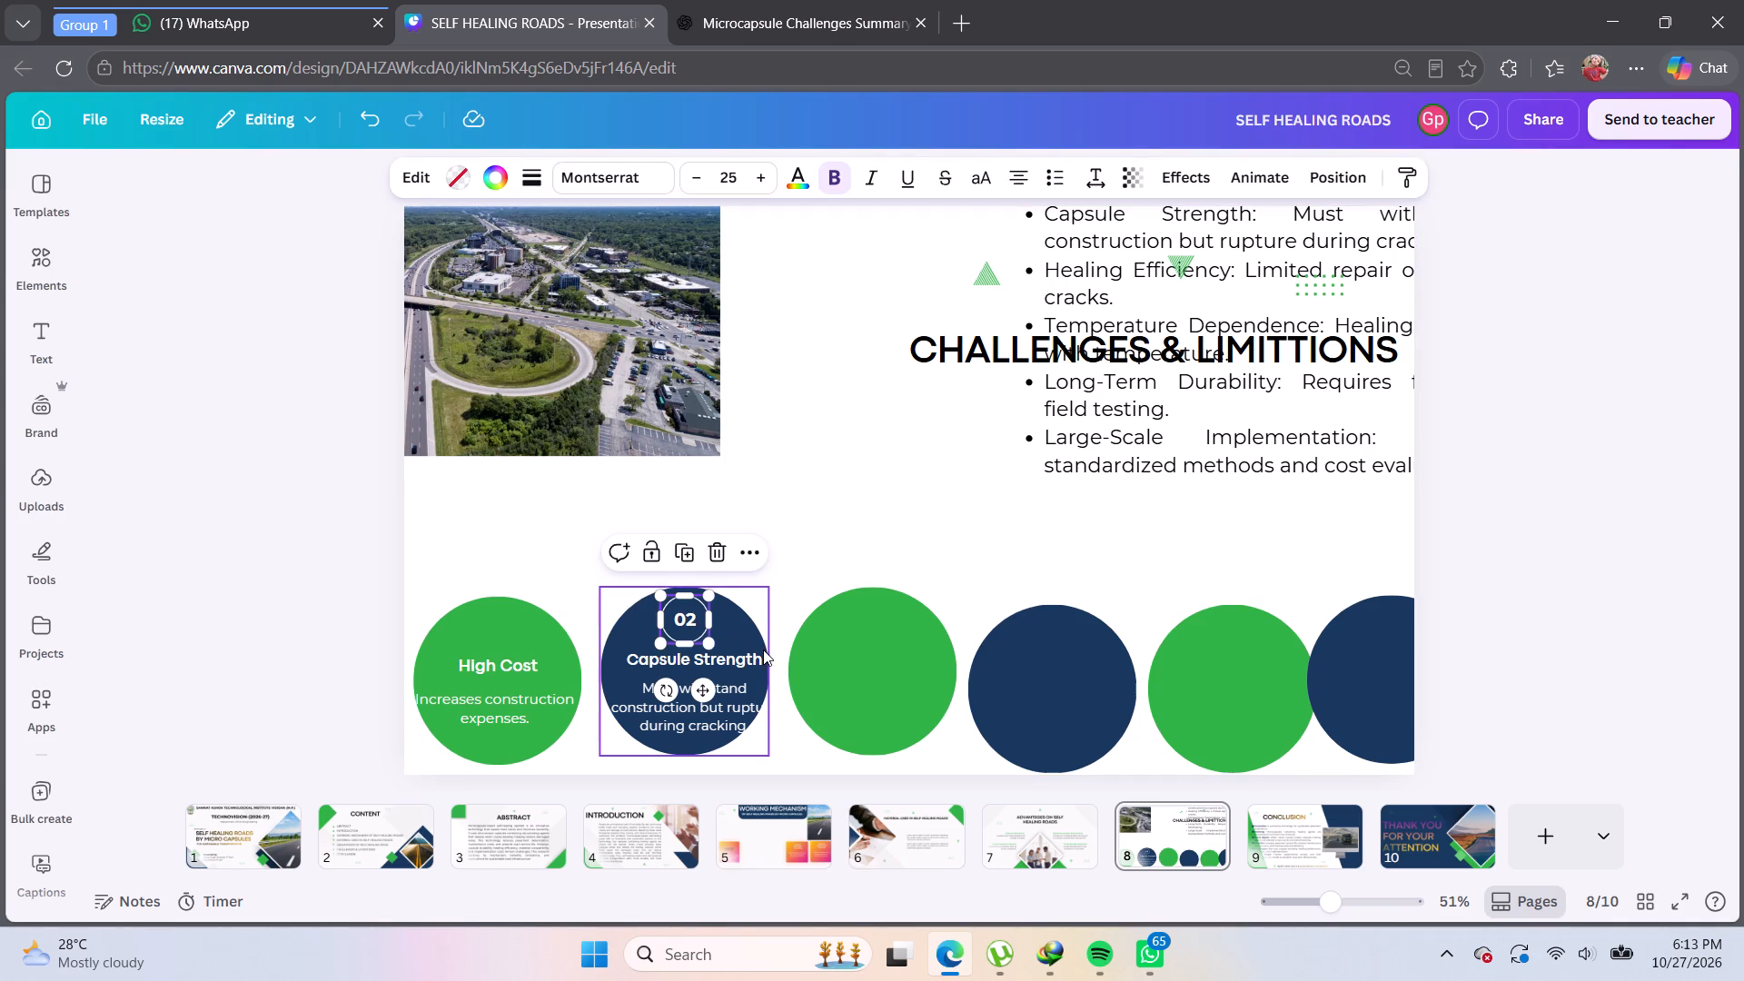
pyautogui.hotkey('ctrl', 'v')
pyautogui.hotkey('ctrl', 'v')
pyautogui.hotkey('ctrl', 'v')
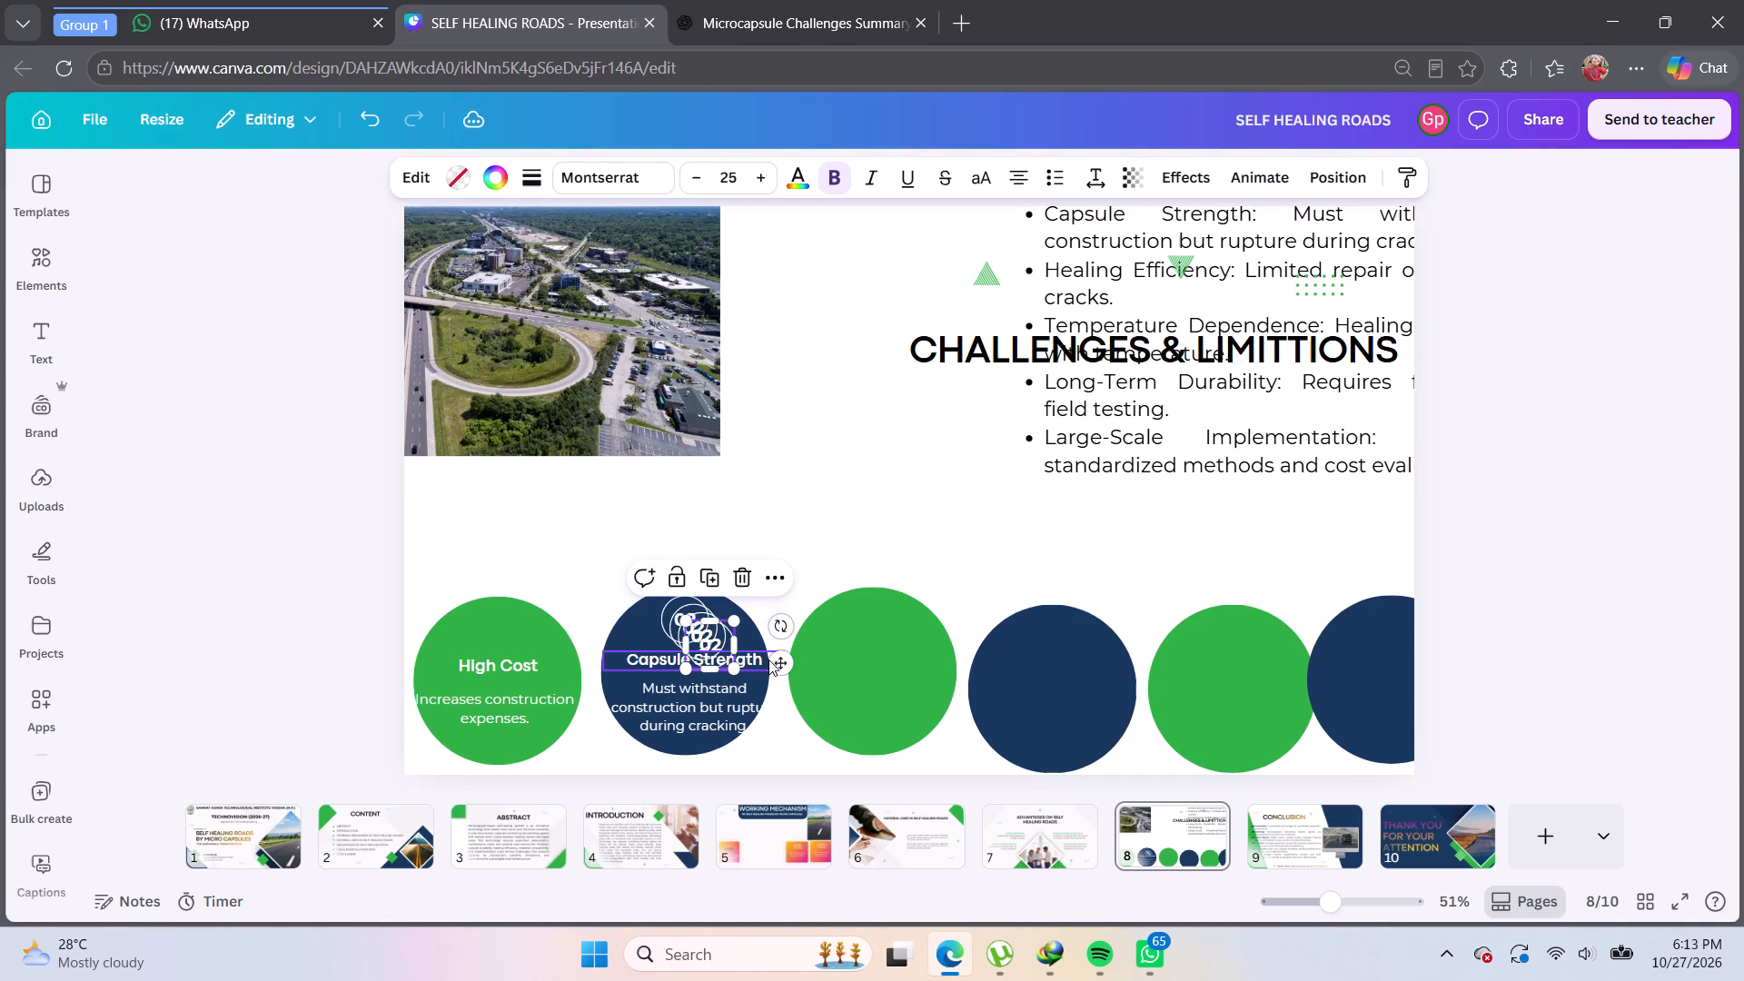
pyautogui.hotkey('ctrl', 'v')
pyautogui.hotkey('ctrl', 'v')
# Place one 02 number copy near the top of the High Cost circle and of each of the four blank circles.
pyautogui.moveTo(730, 669); pyautogui.dragTo(536, 639)
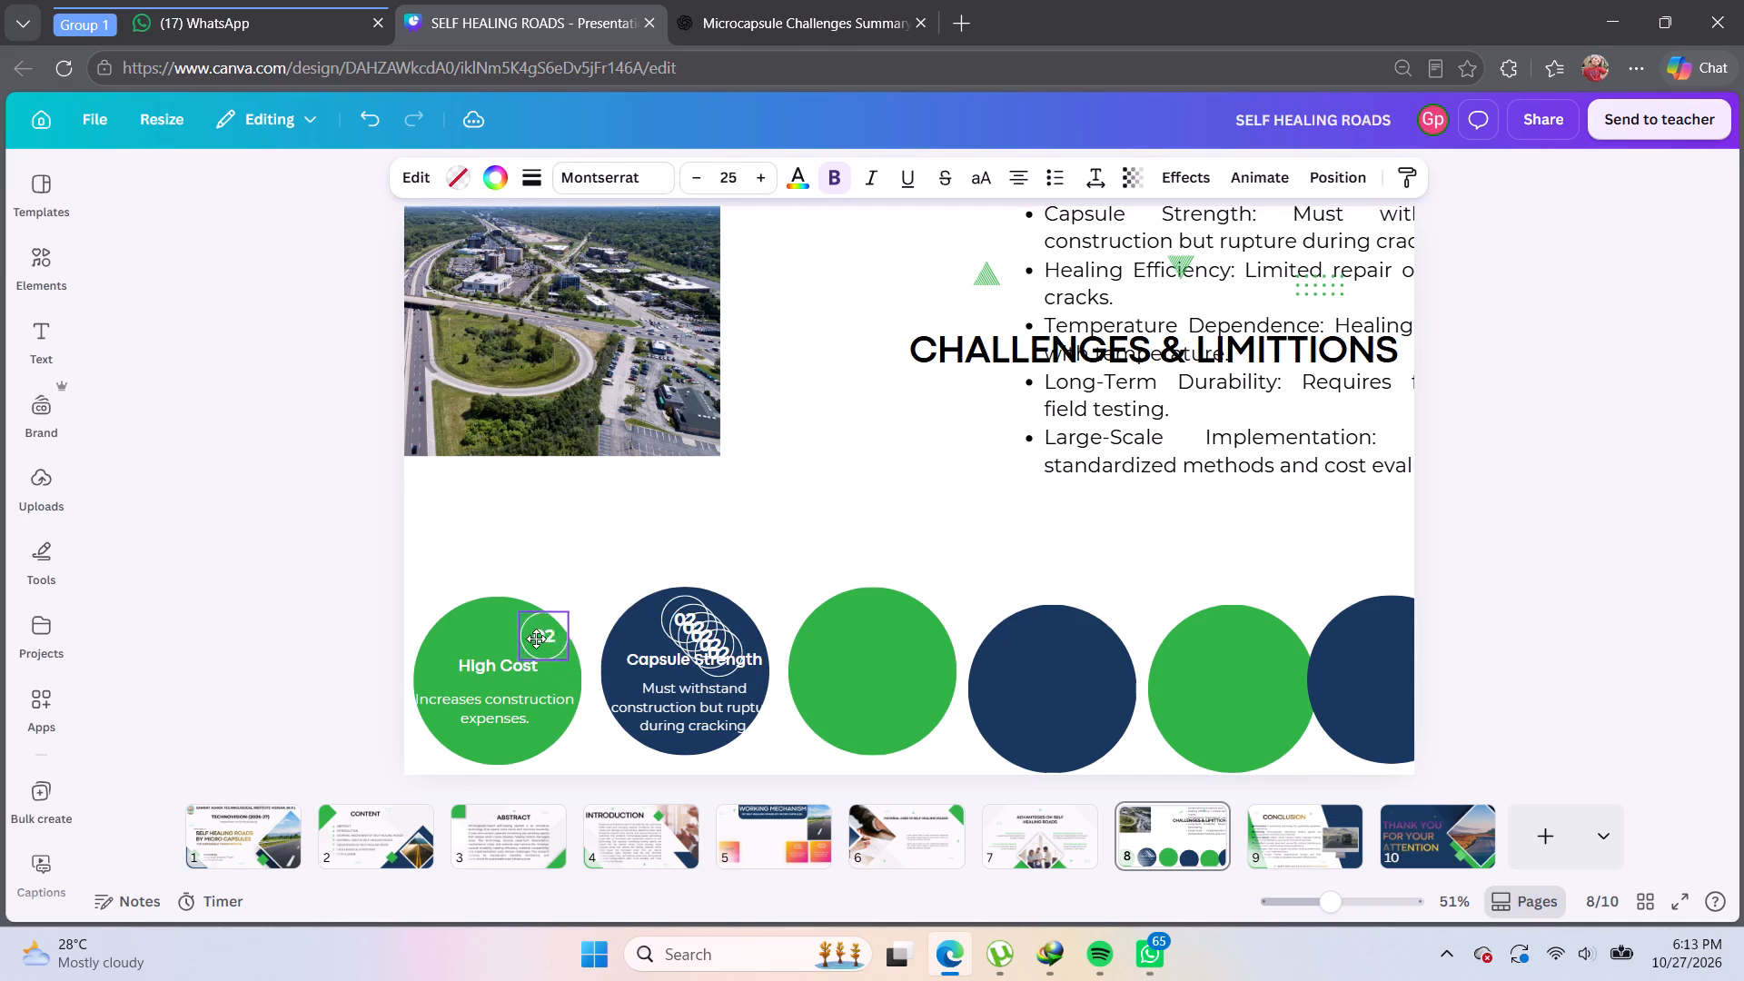
pyautogui.moveTo(536, 639); pyautogui.dragTo(502, 636)
pyautogui.moveTo(717, 647); pyautogui.dragTo(795, 640)
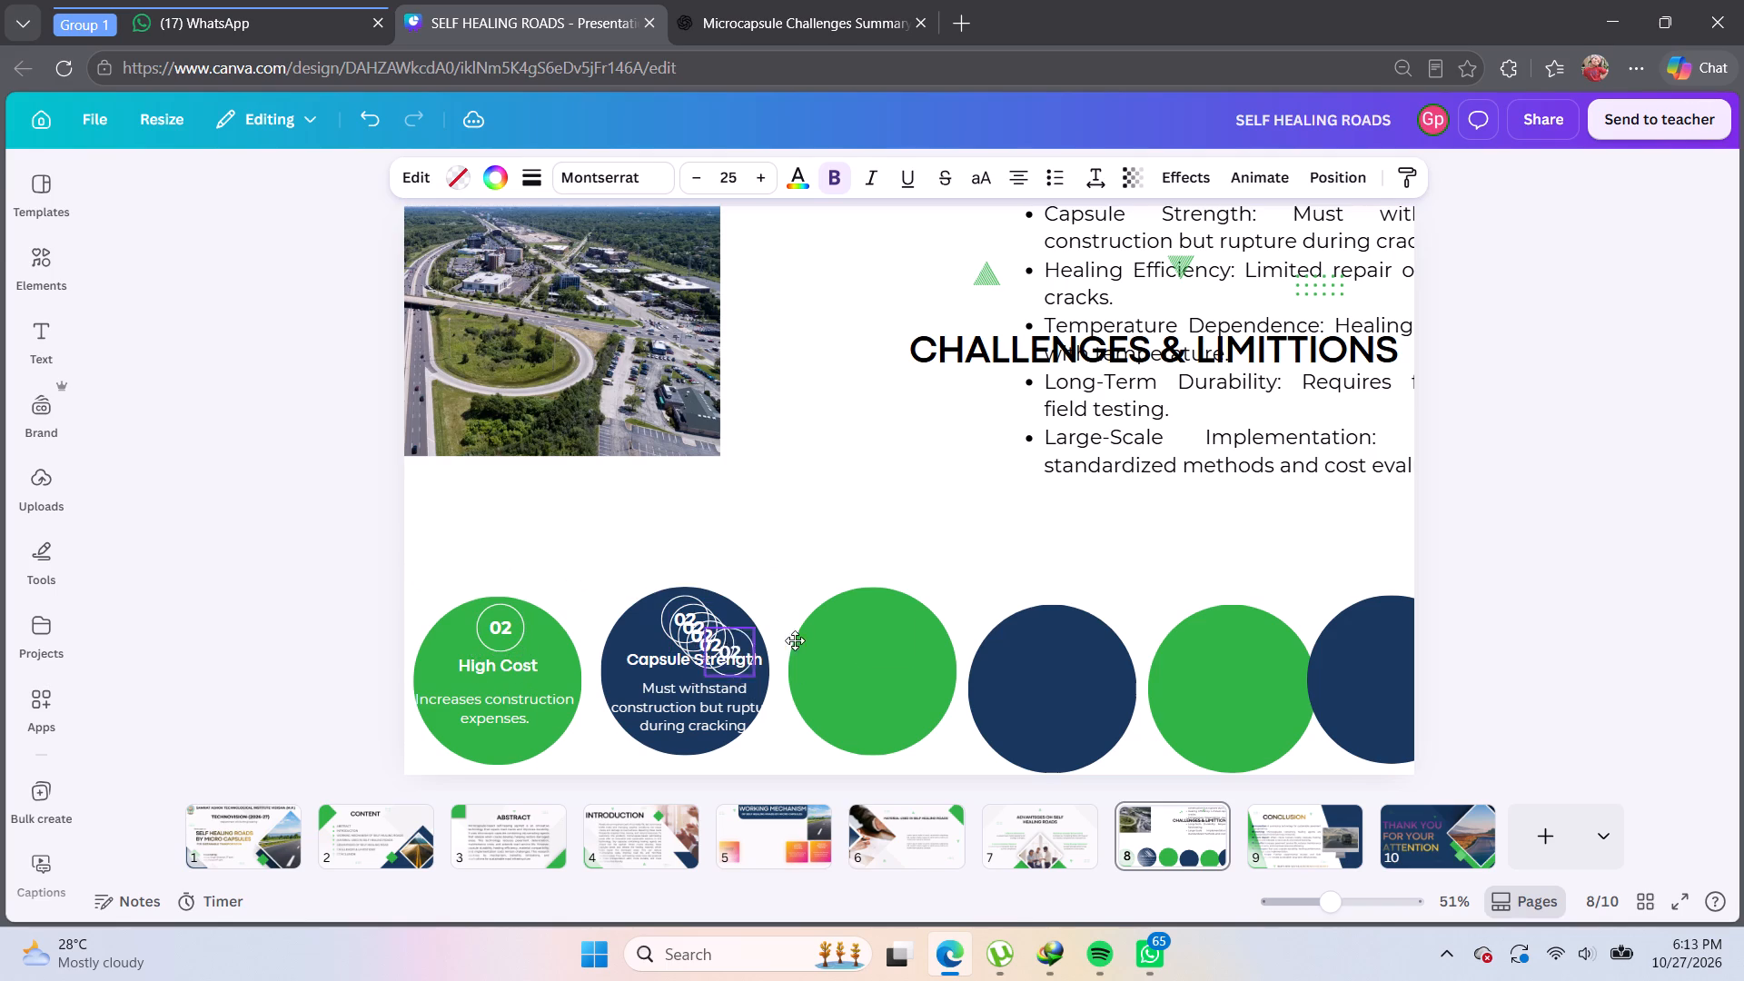
pyautogui.moveTo(795, 640); pyautogui.dragTo(872, 619)
pyautogui.moveTo(715, 632); pyautogui.dragTo(962, 607)
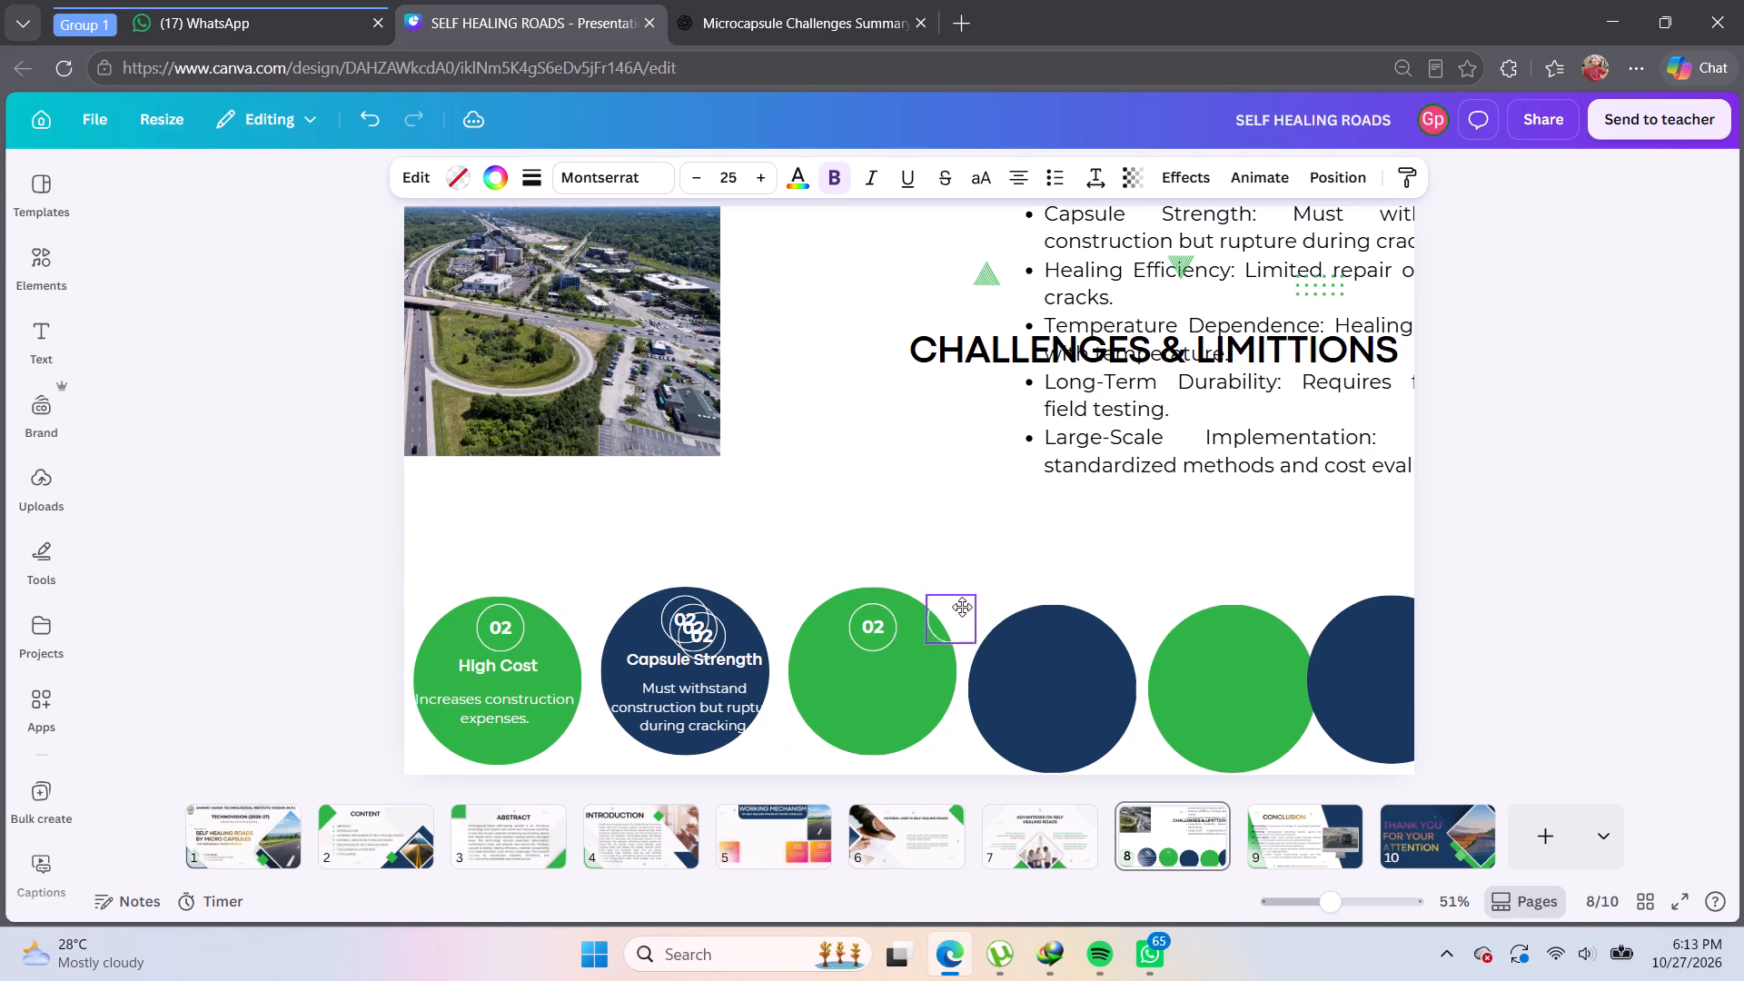
pyautogui.moveTo(962, 607); pyautogui.dragTo(1064, 621)
pyautogui.moveTo(696, 631); pyautogui.dragTo(1200, 635)
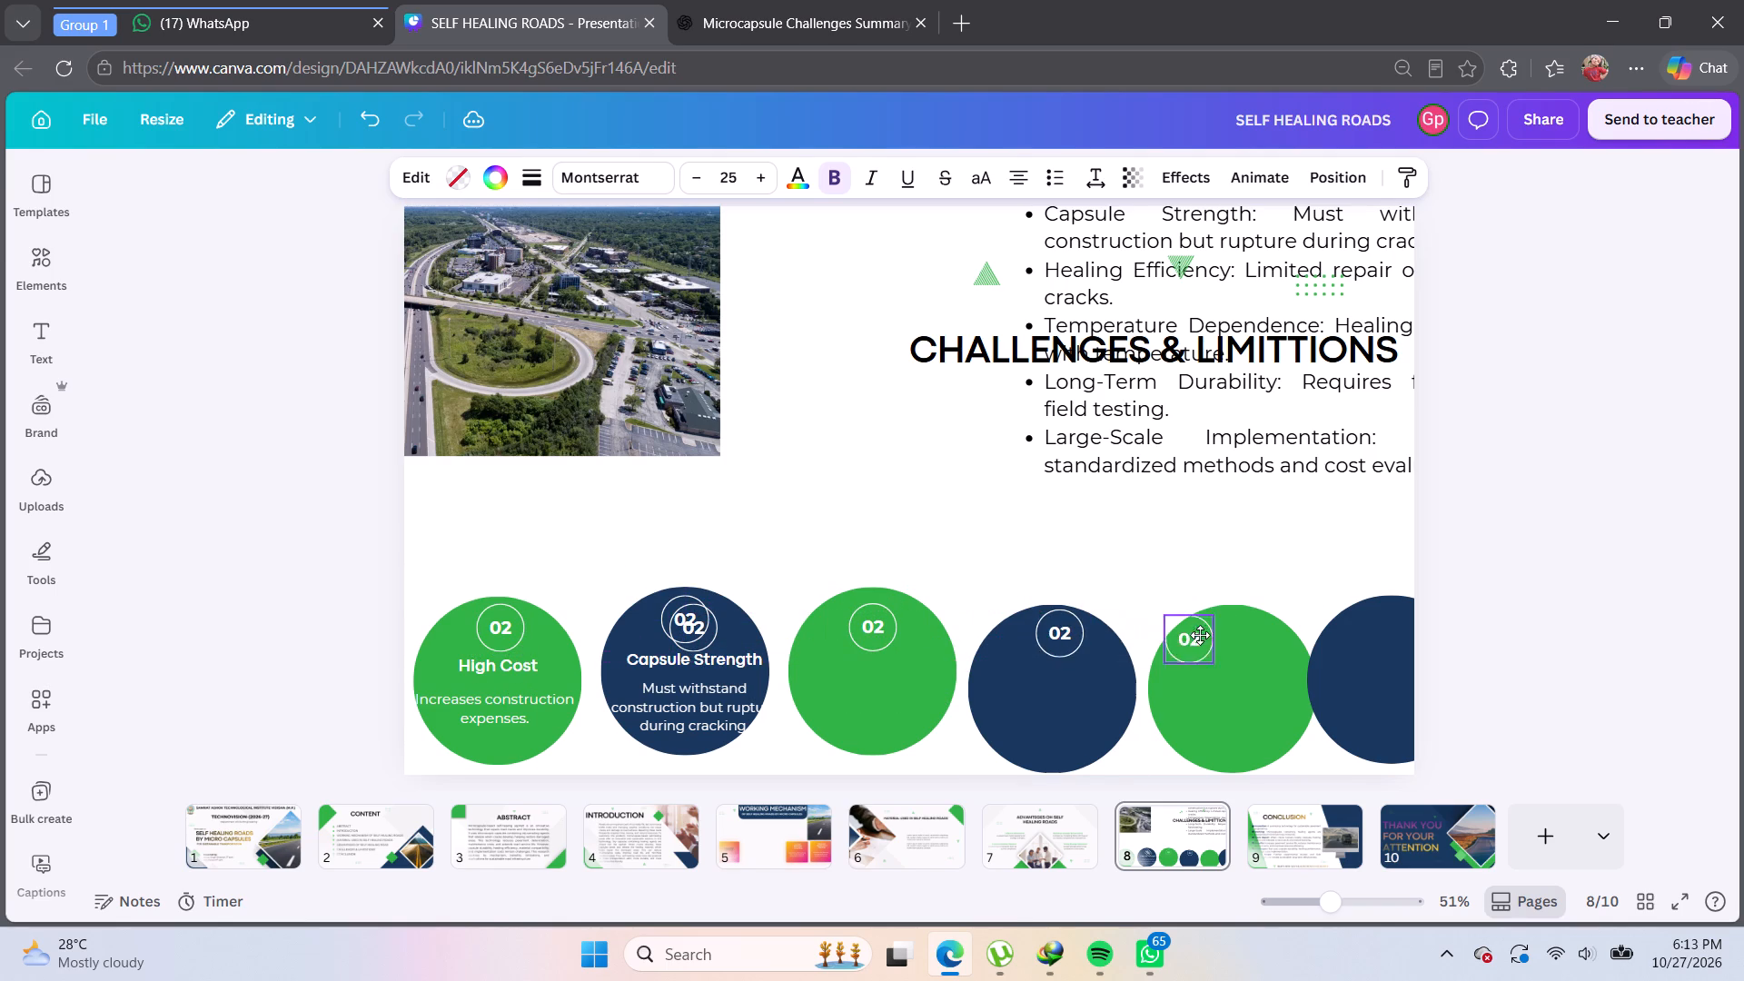
pyautogui.moveTo(1200, 635); pyautogui.dragTo(1227, 632)
pyautogui.moveTo(695, 621); pyautogui.dragTo(1214, 624)
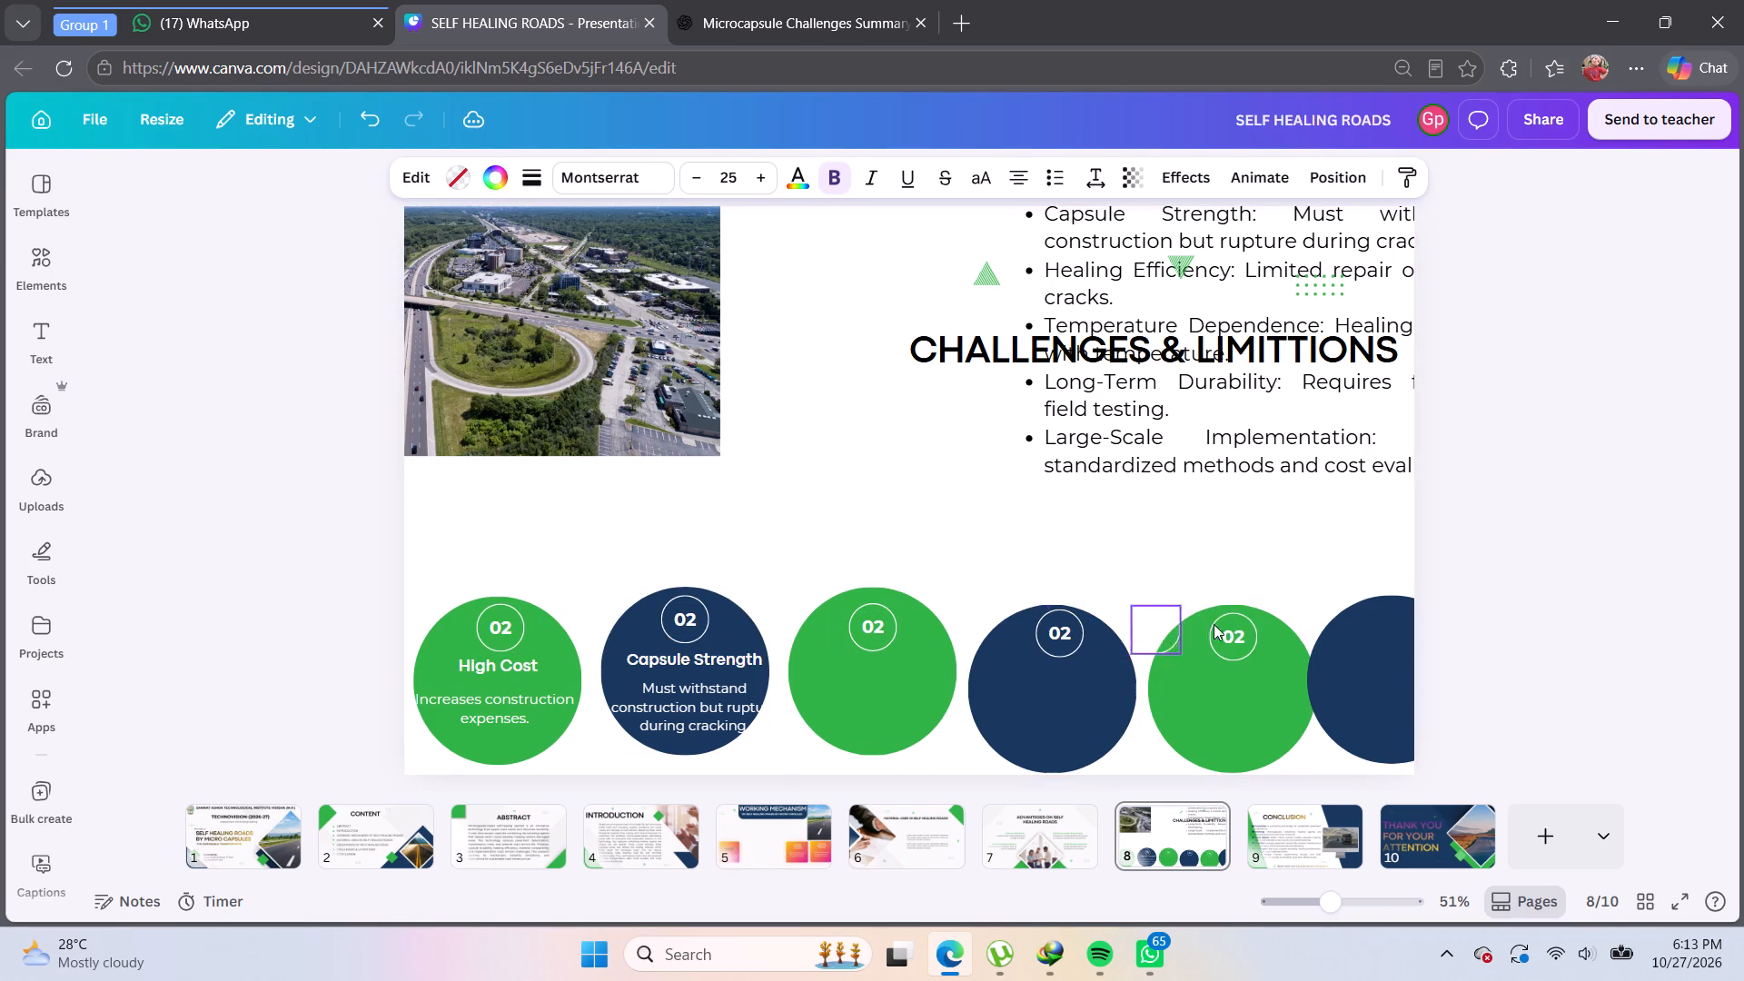
pyautogui.moveTo(1214, 624); pyautogui.dragTo(1384, 629)
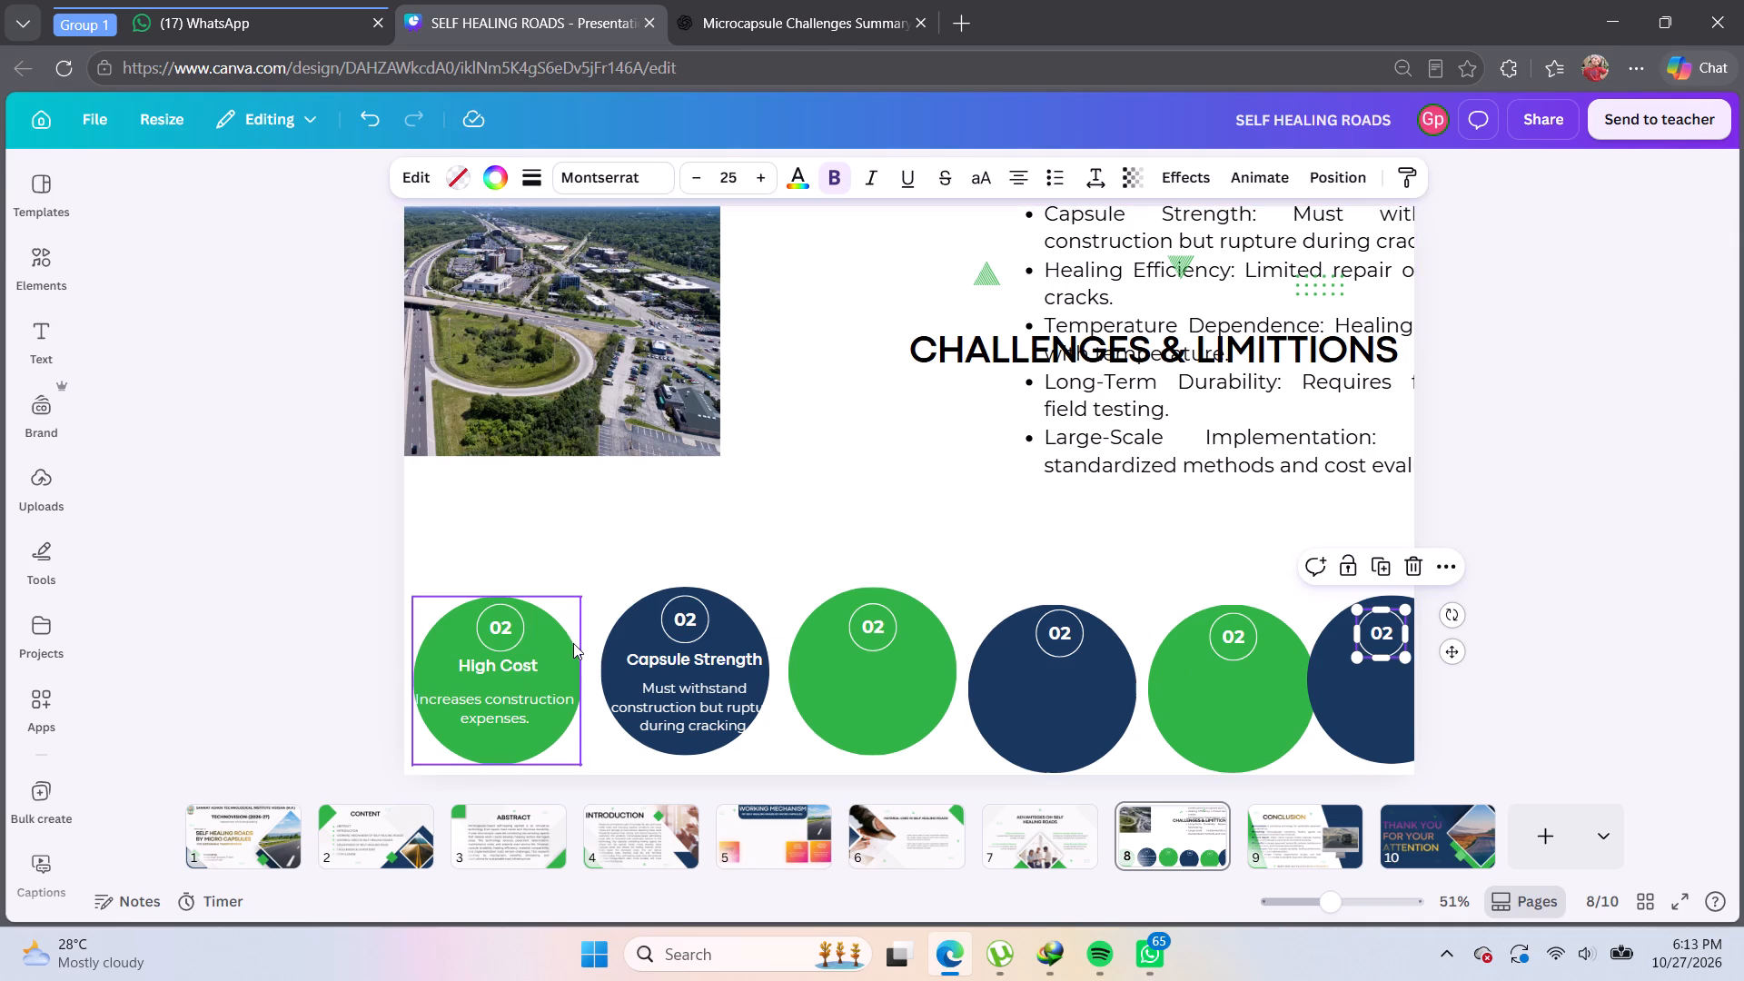
# Shift the second, third and fourth large circles left so neighbouring circles sit about 15 apart.
pyautogui.moveTo(647, 636); pyautogui.dragTo(638, 641)
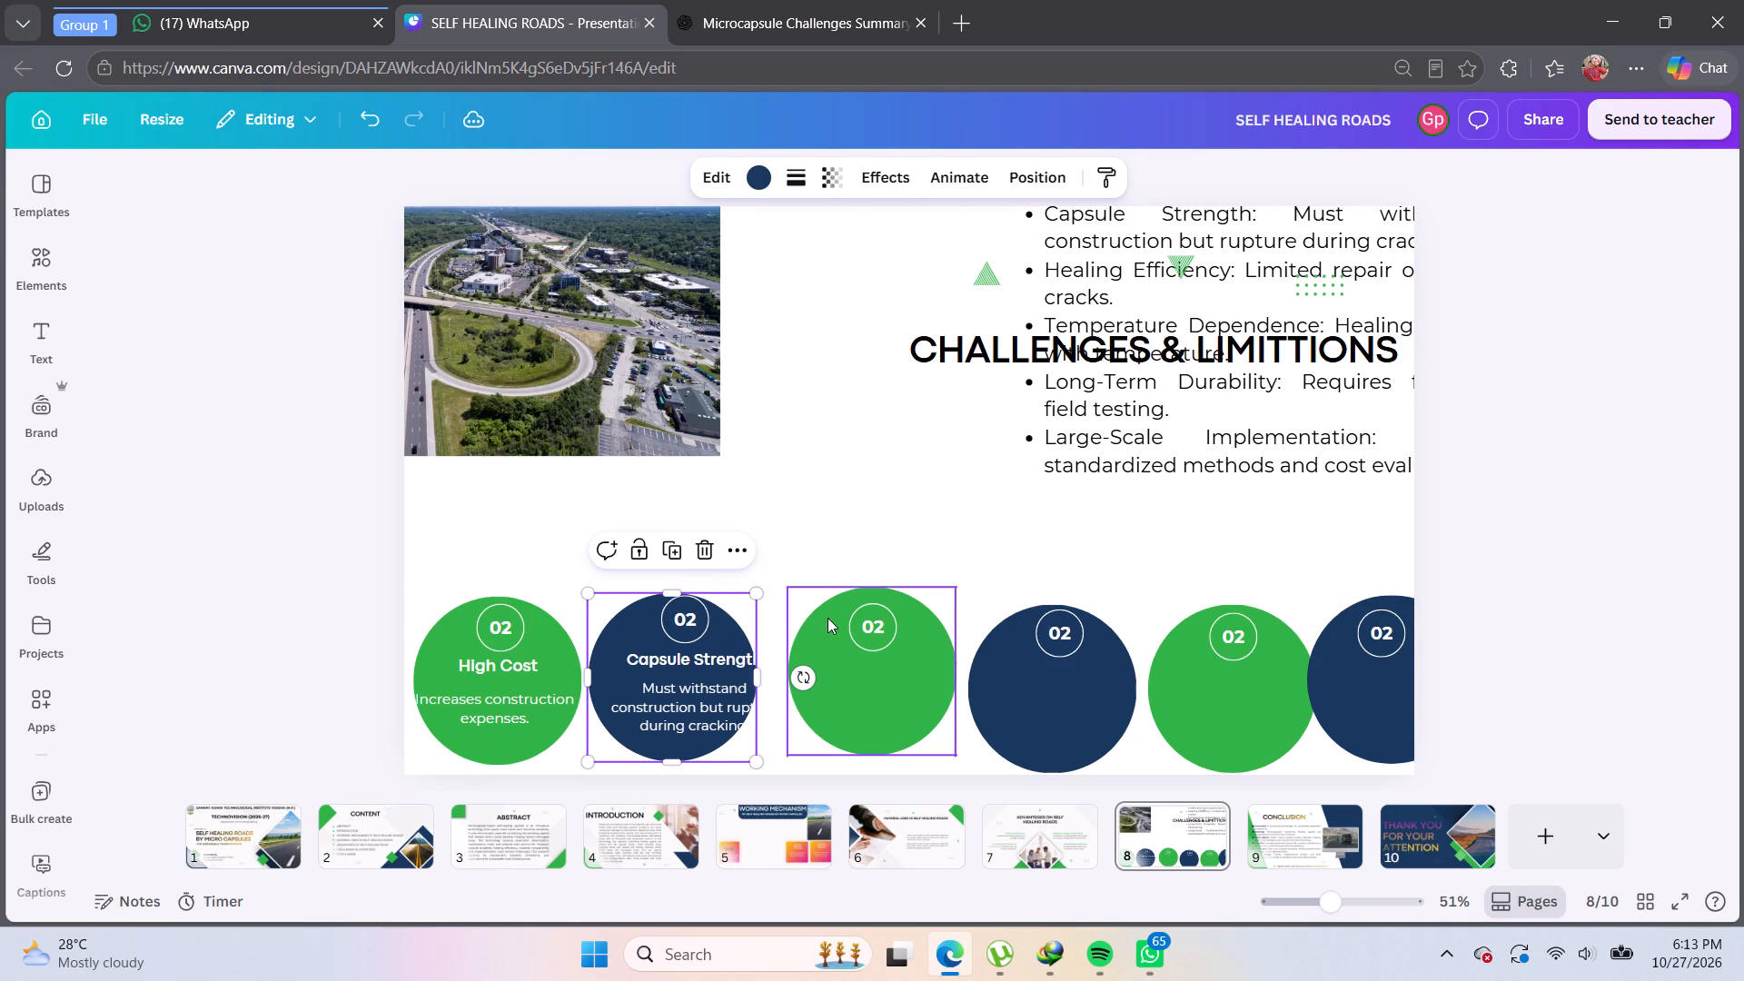
pyautogui.moveTo(831, 618); pyautogui.dragTo(812, 618)
pyautogui.click(812, 618)
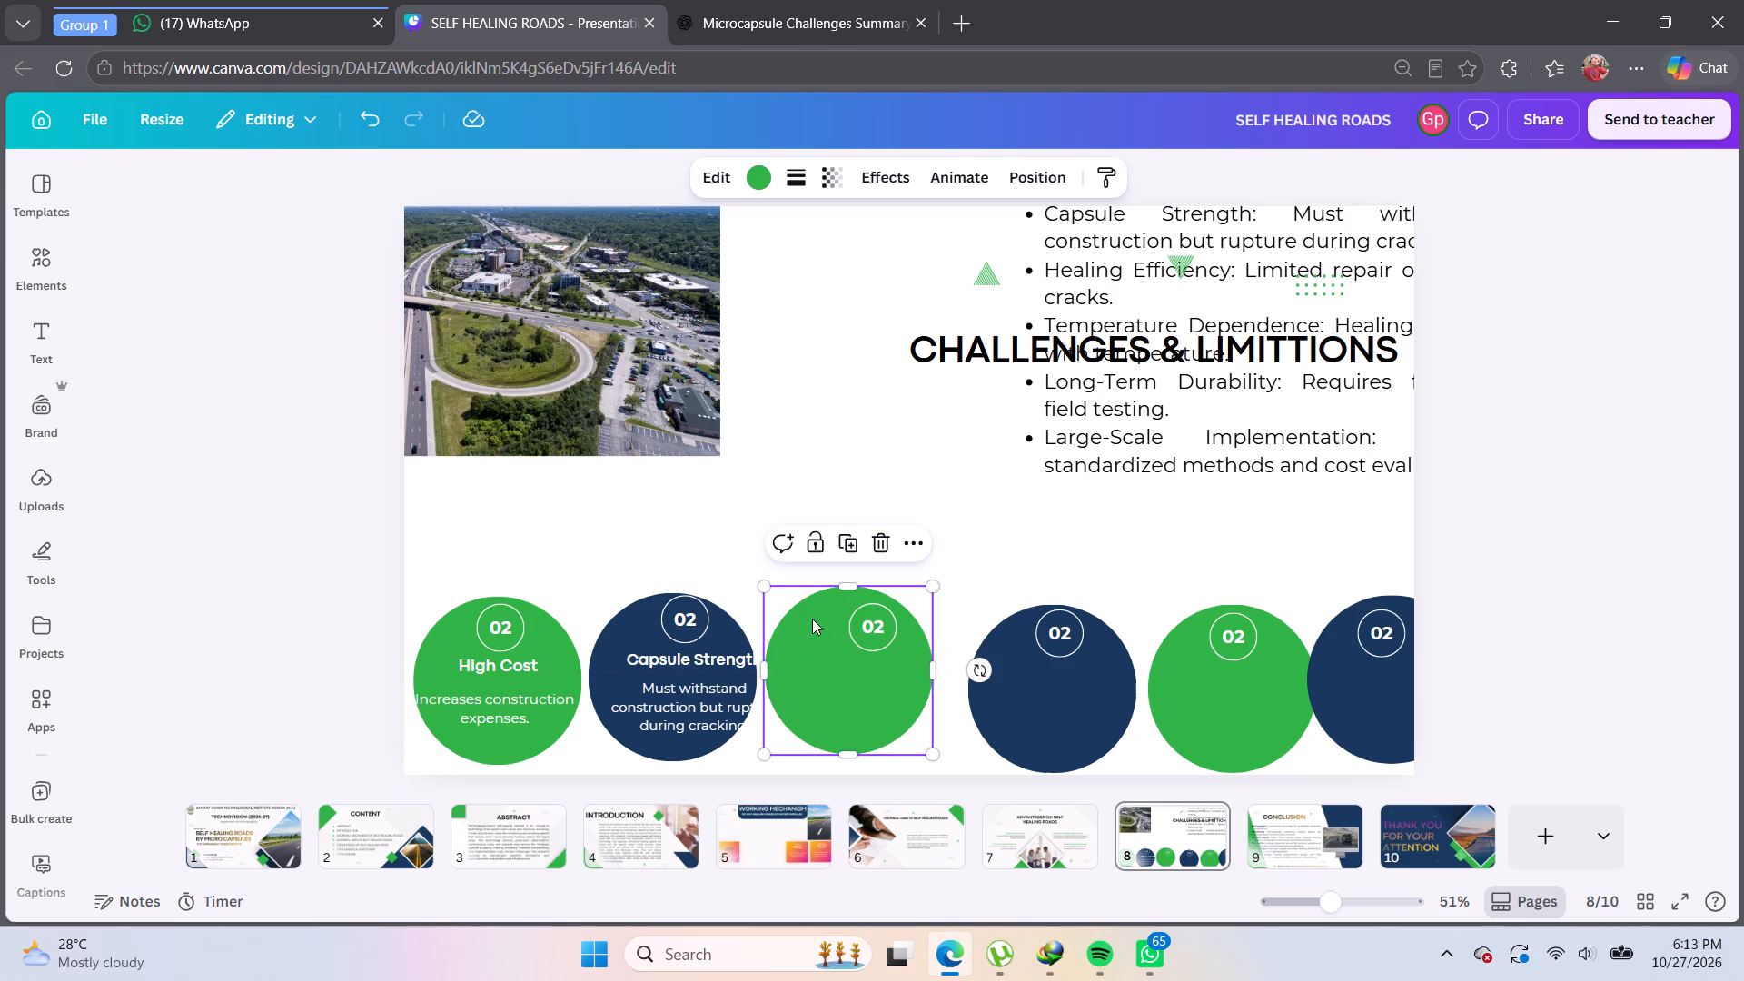
pyautogui.click(1035, 630)
pyautogui.click(1024, 647)
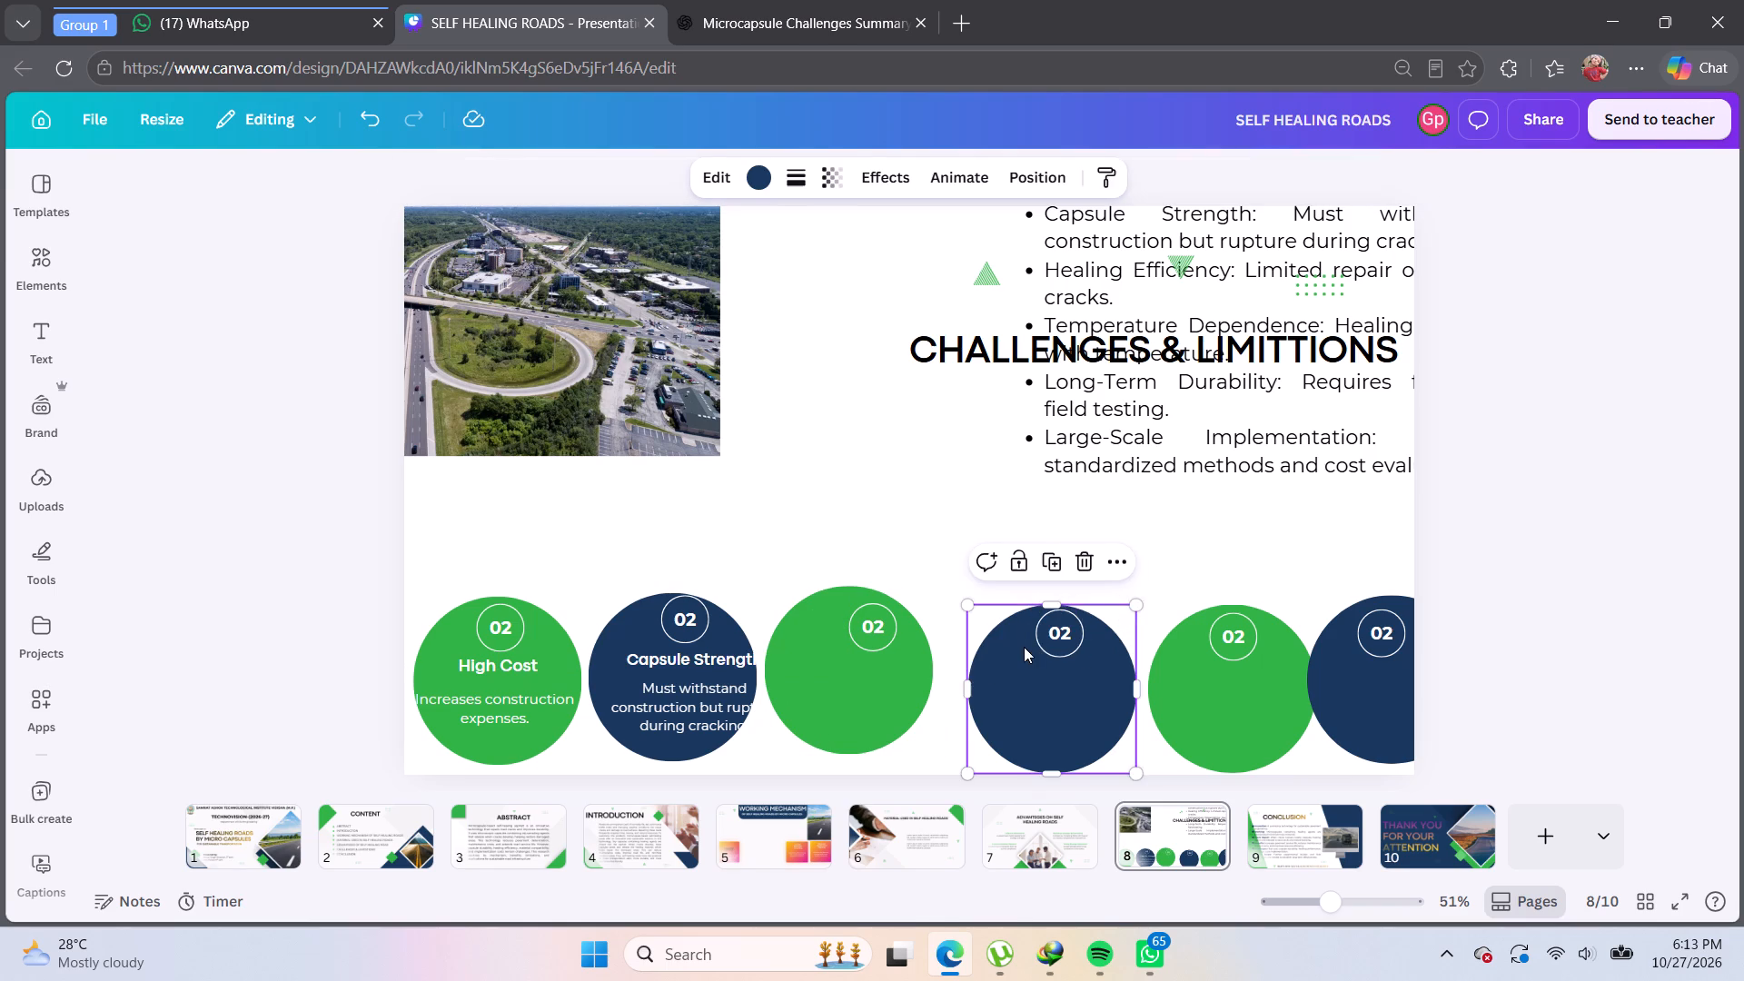
pyautogui.moveTo(1023, 647); pyautogui.dragTo(1004, 629)
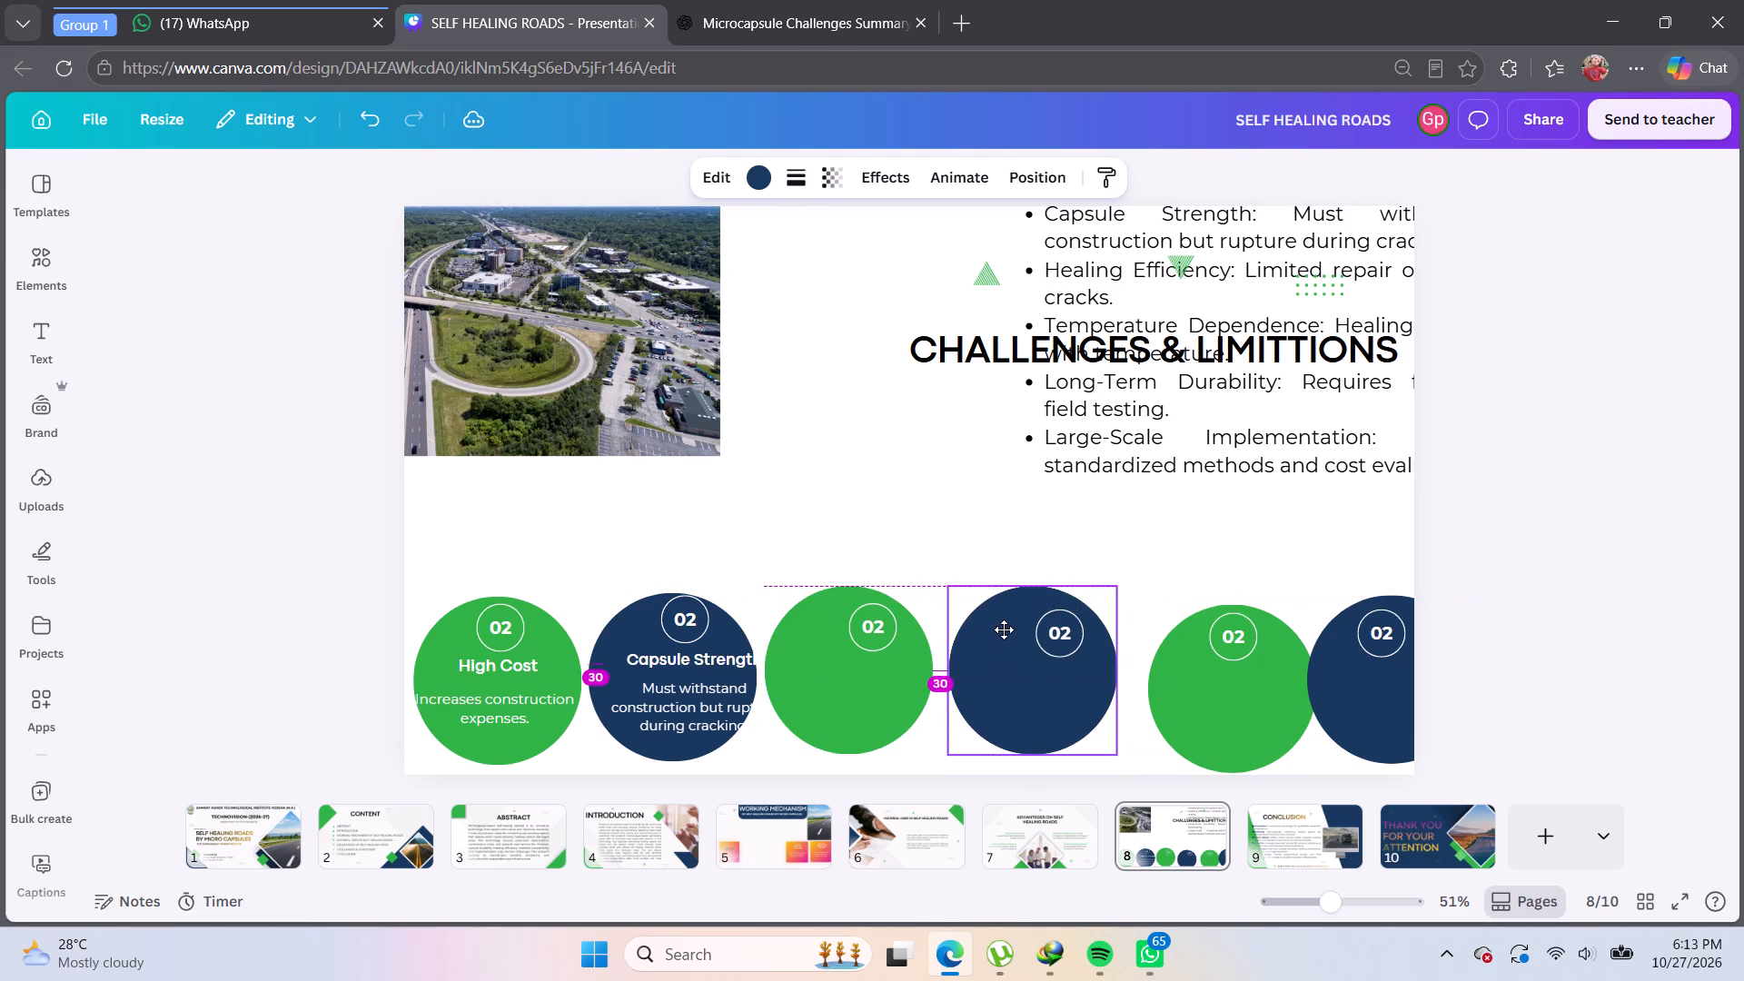
pyautogui.moveTo(1004, 629); pyautogui.dragTo(996, 622)
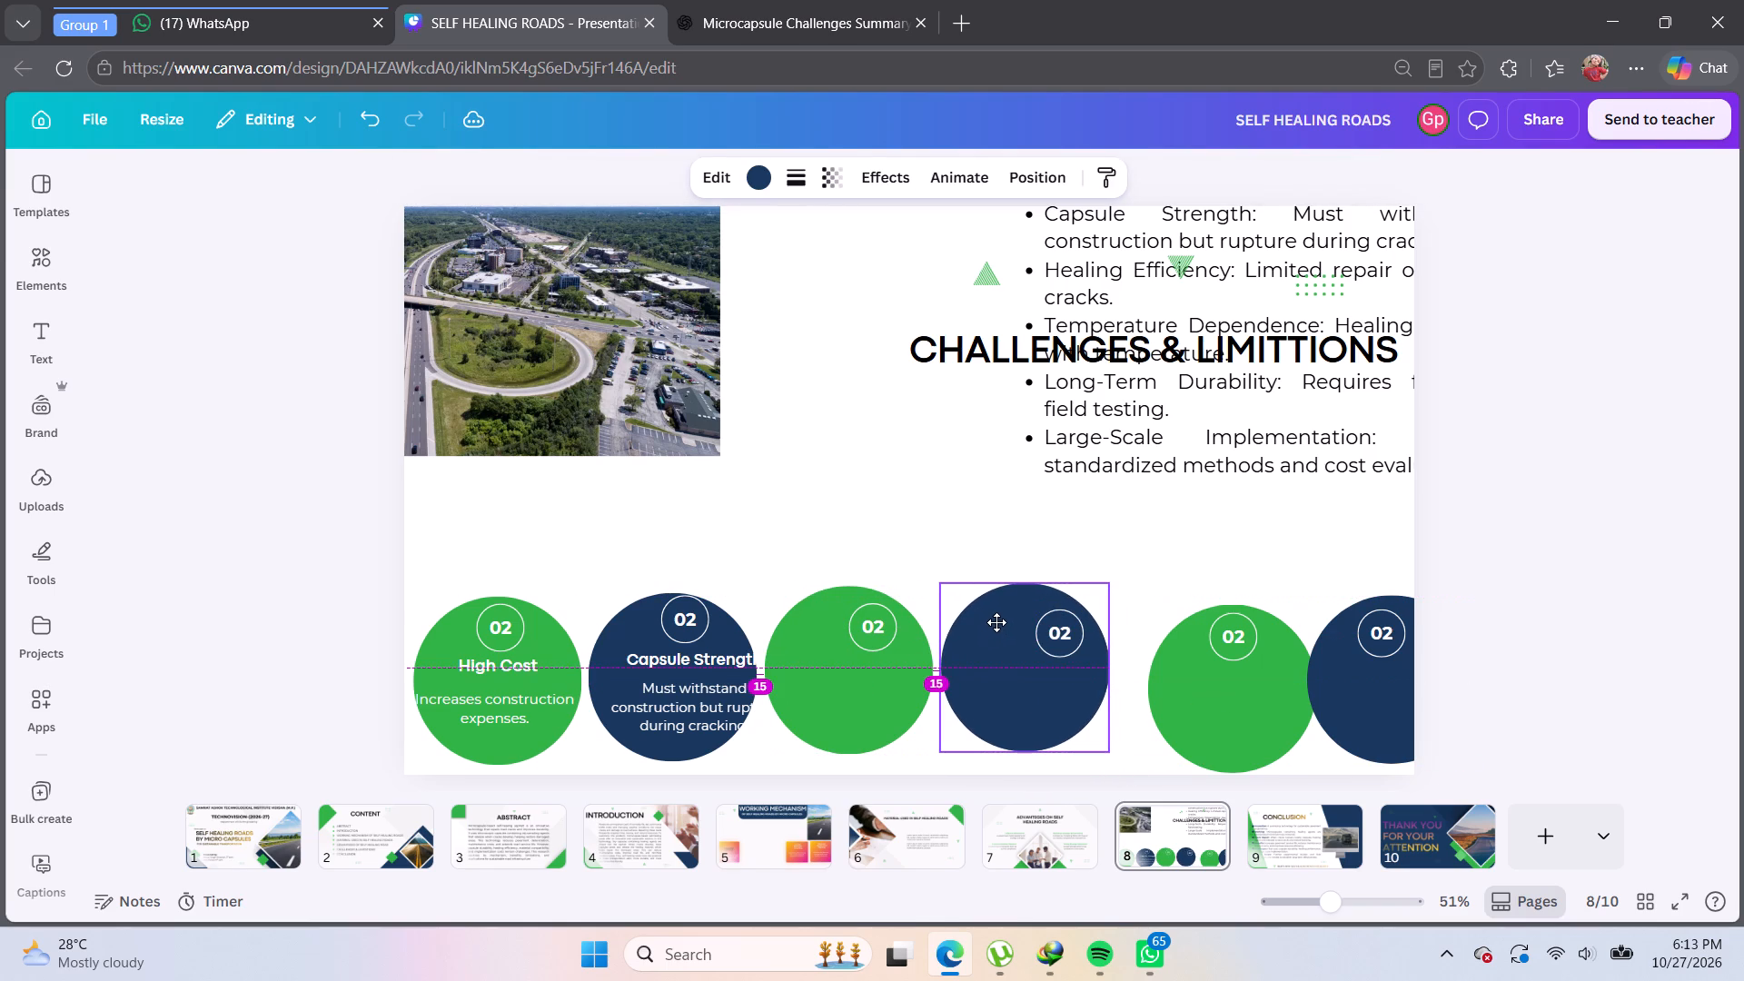
pyautogui.moveTo(996, 622); pyautogui.dragTo(998, 622)
# Move the fifth large circle to about 15 from the fourth, level with it, and shift the sixth slightly left and up.
pyautogui.moveTo(1193, 647); pyautogui.dragTo(1159, 619)
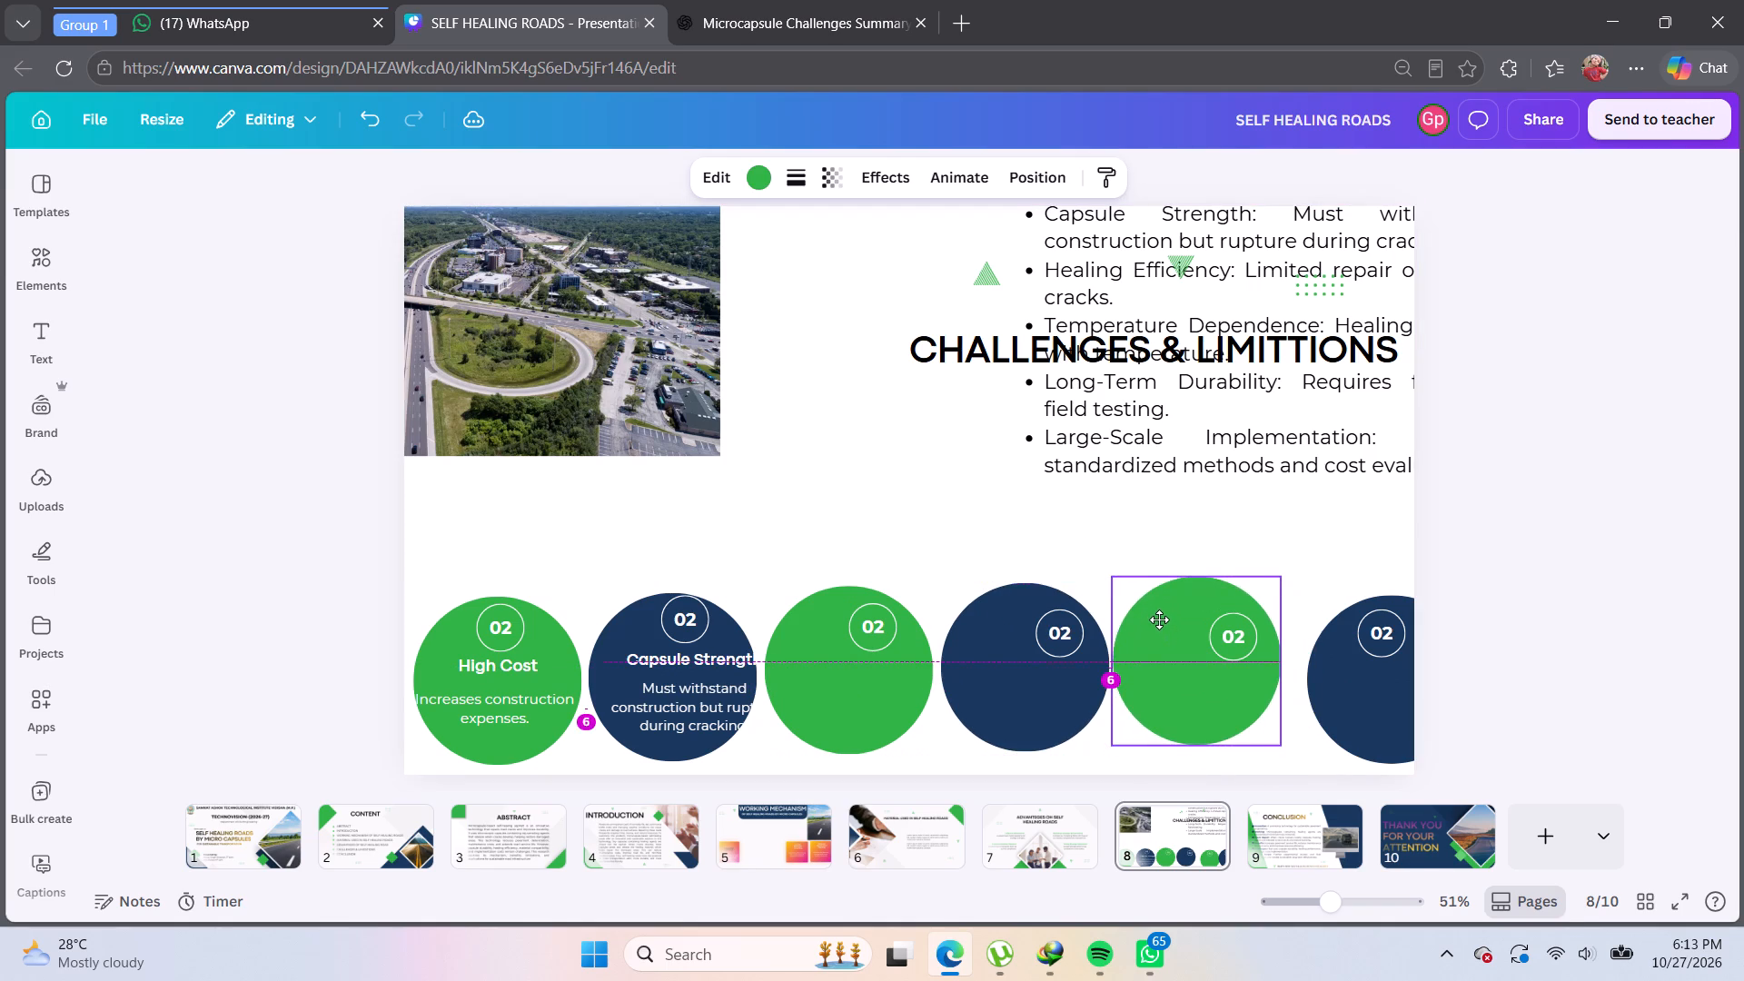
pyautogui.moveTo(1159, 619); pyautogui.dragTo(1169, 624)
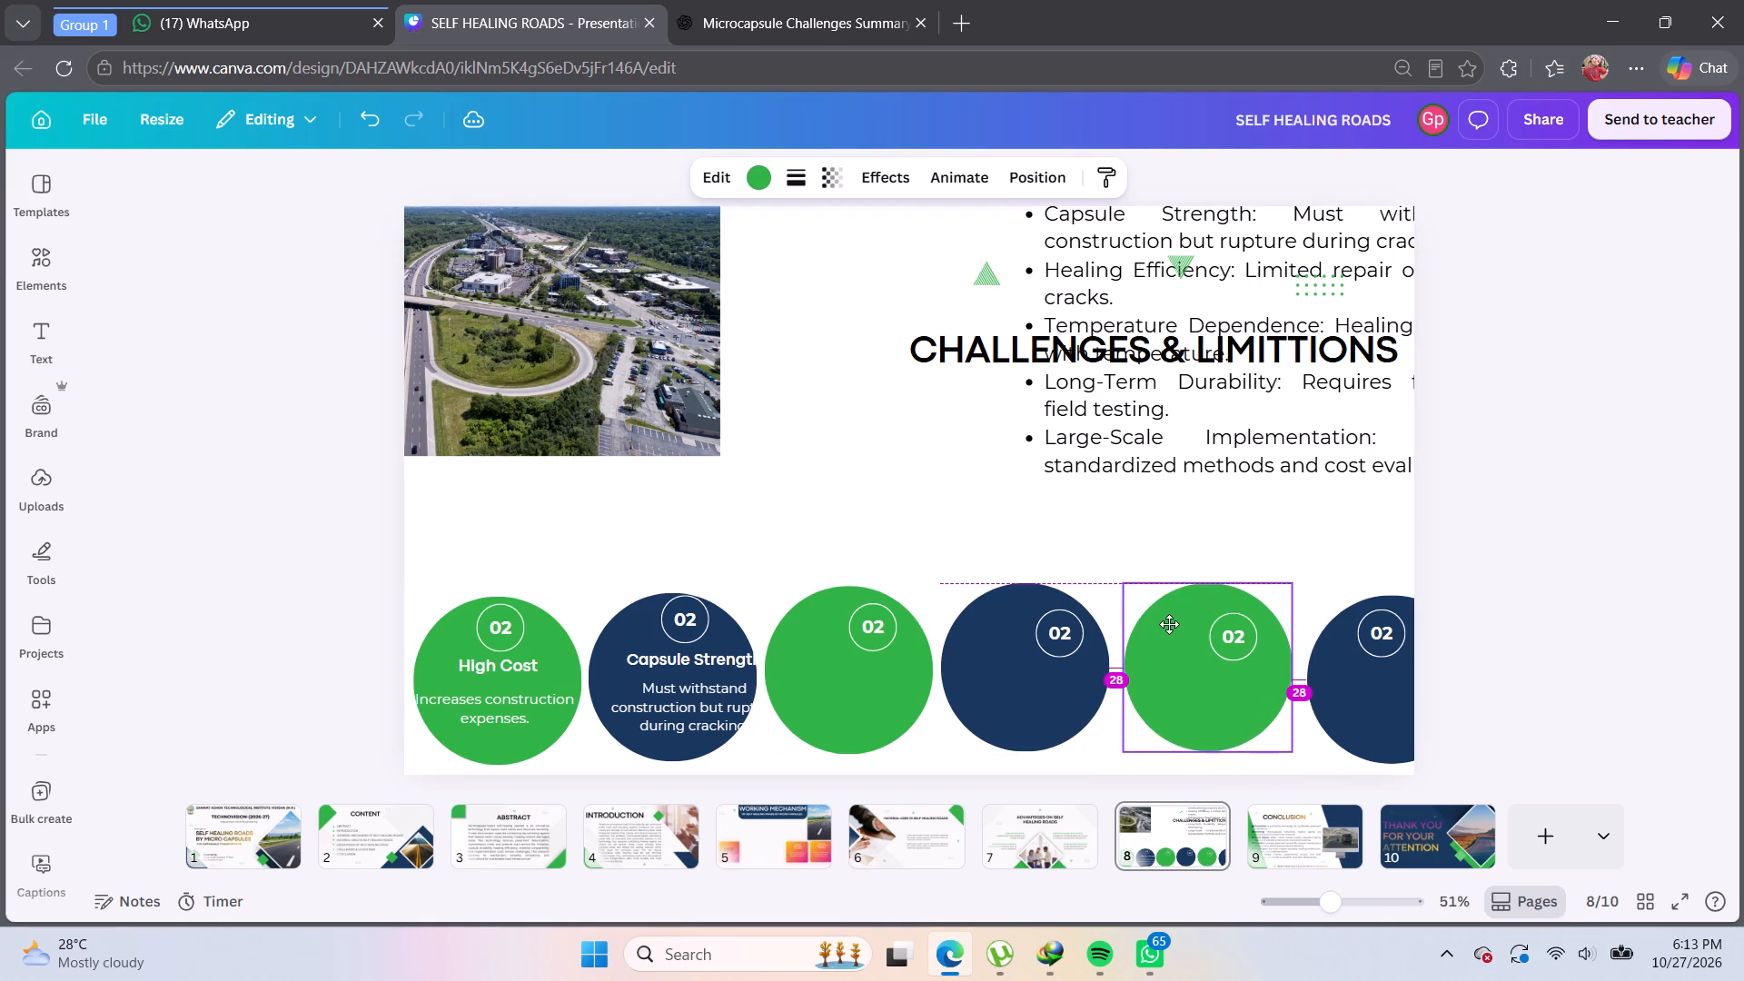
pyautogui.moveTo(1169, 624); pyautogui.dragTo(1158, 626)
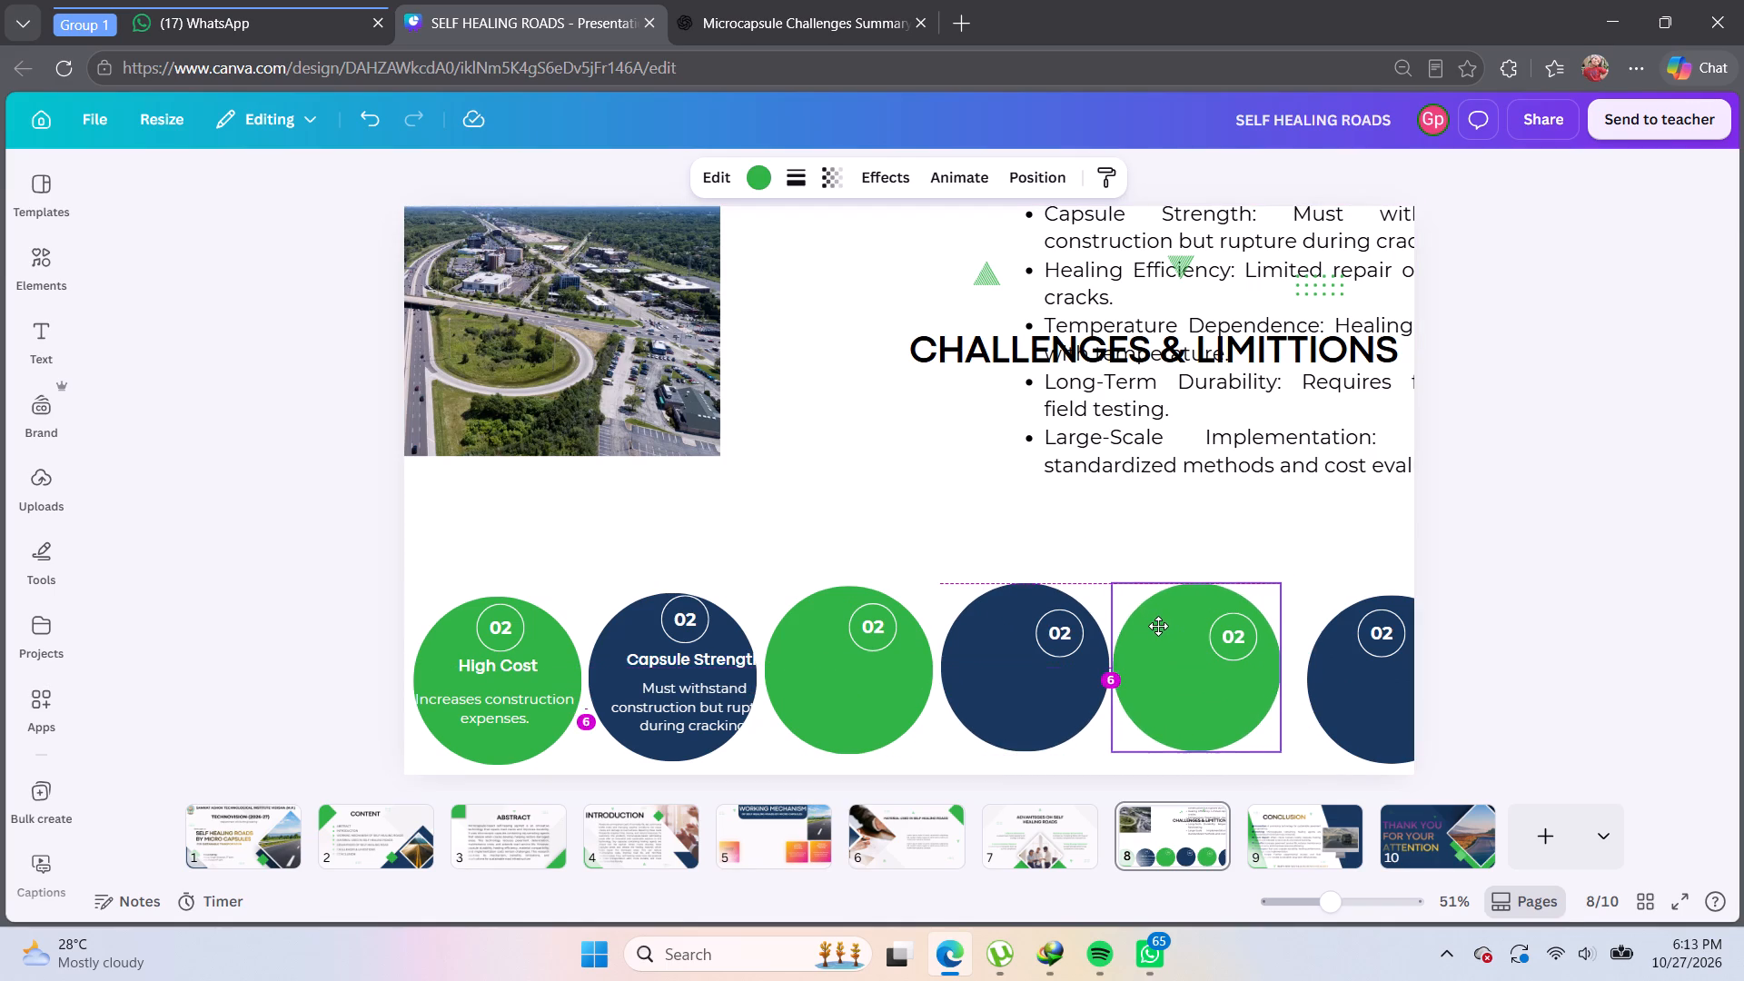
pyautogui.moveTo(1158, 626); pyautogui.dragTo(1162, 627)
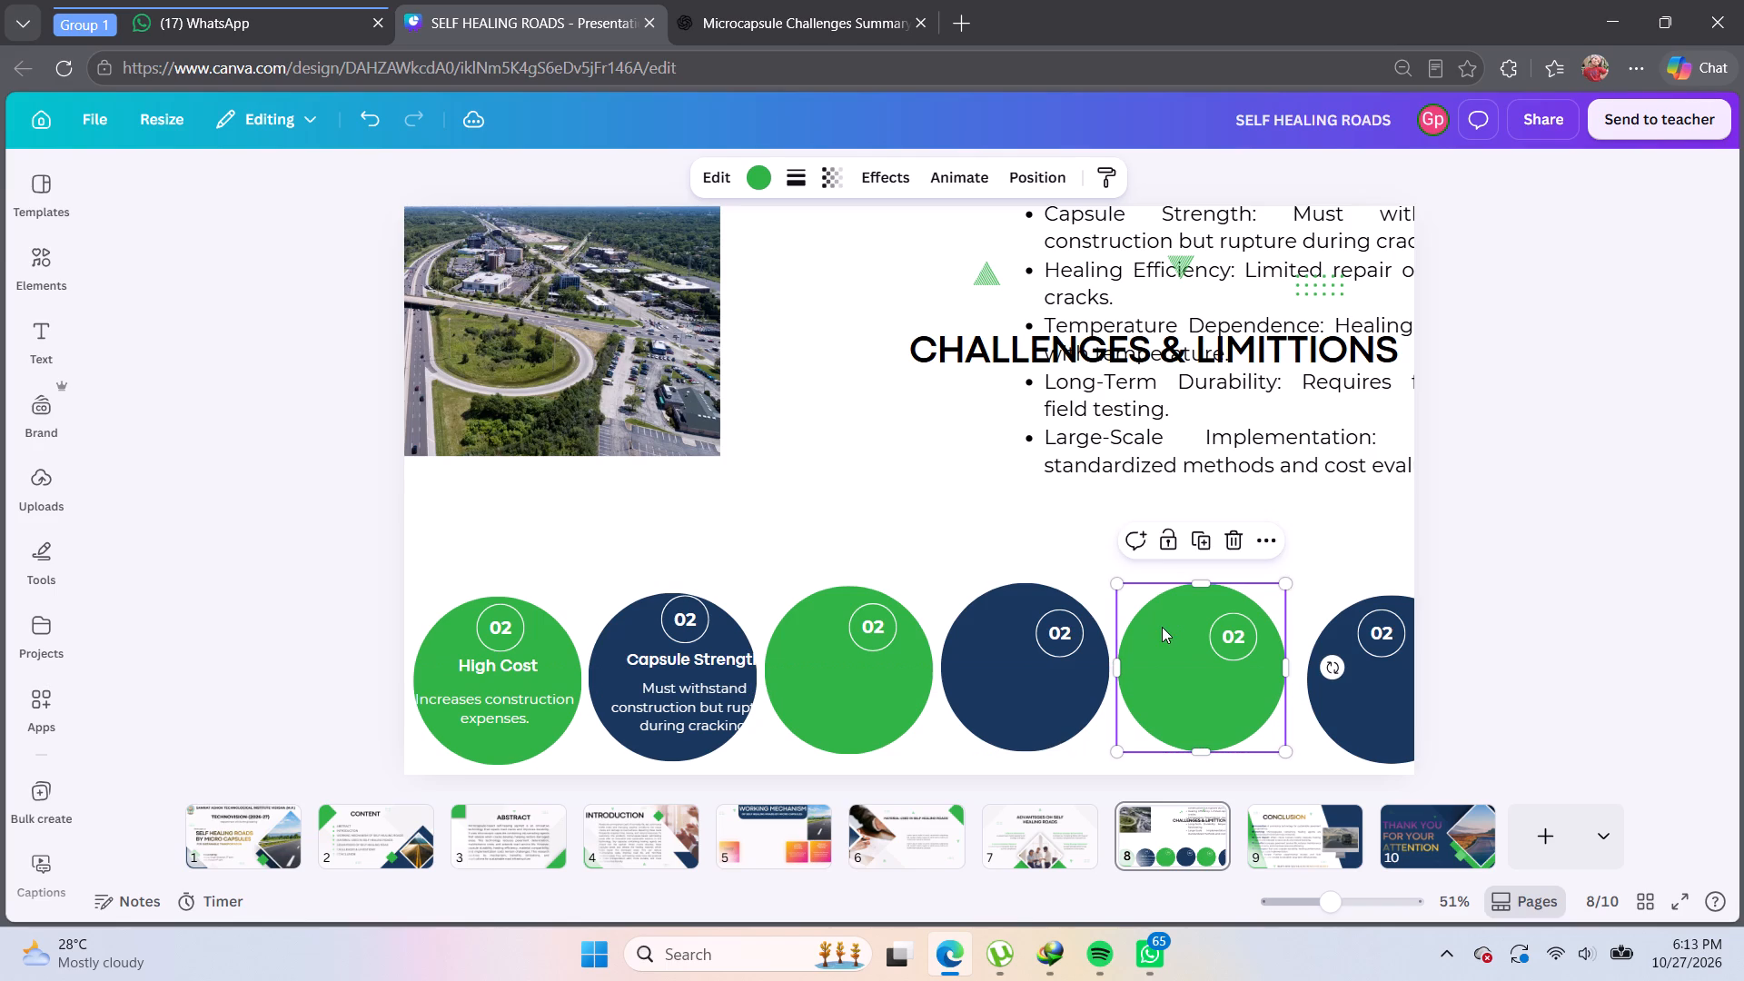
pyautogui.moveTo(1340, 638); pyautogui.dragTo(1325, 627)
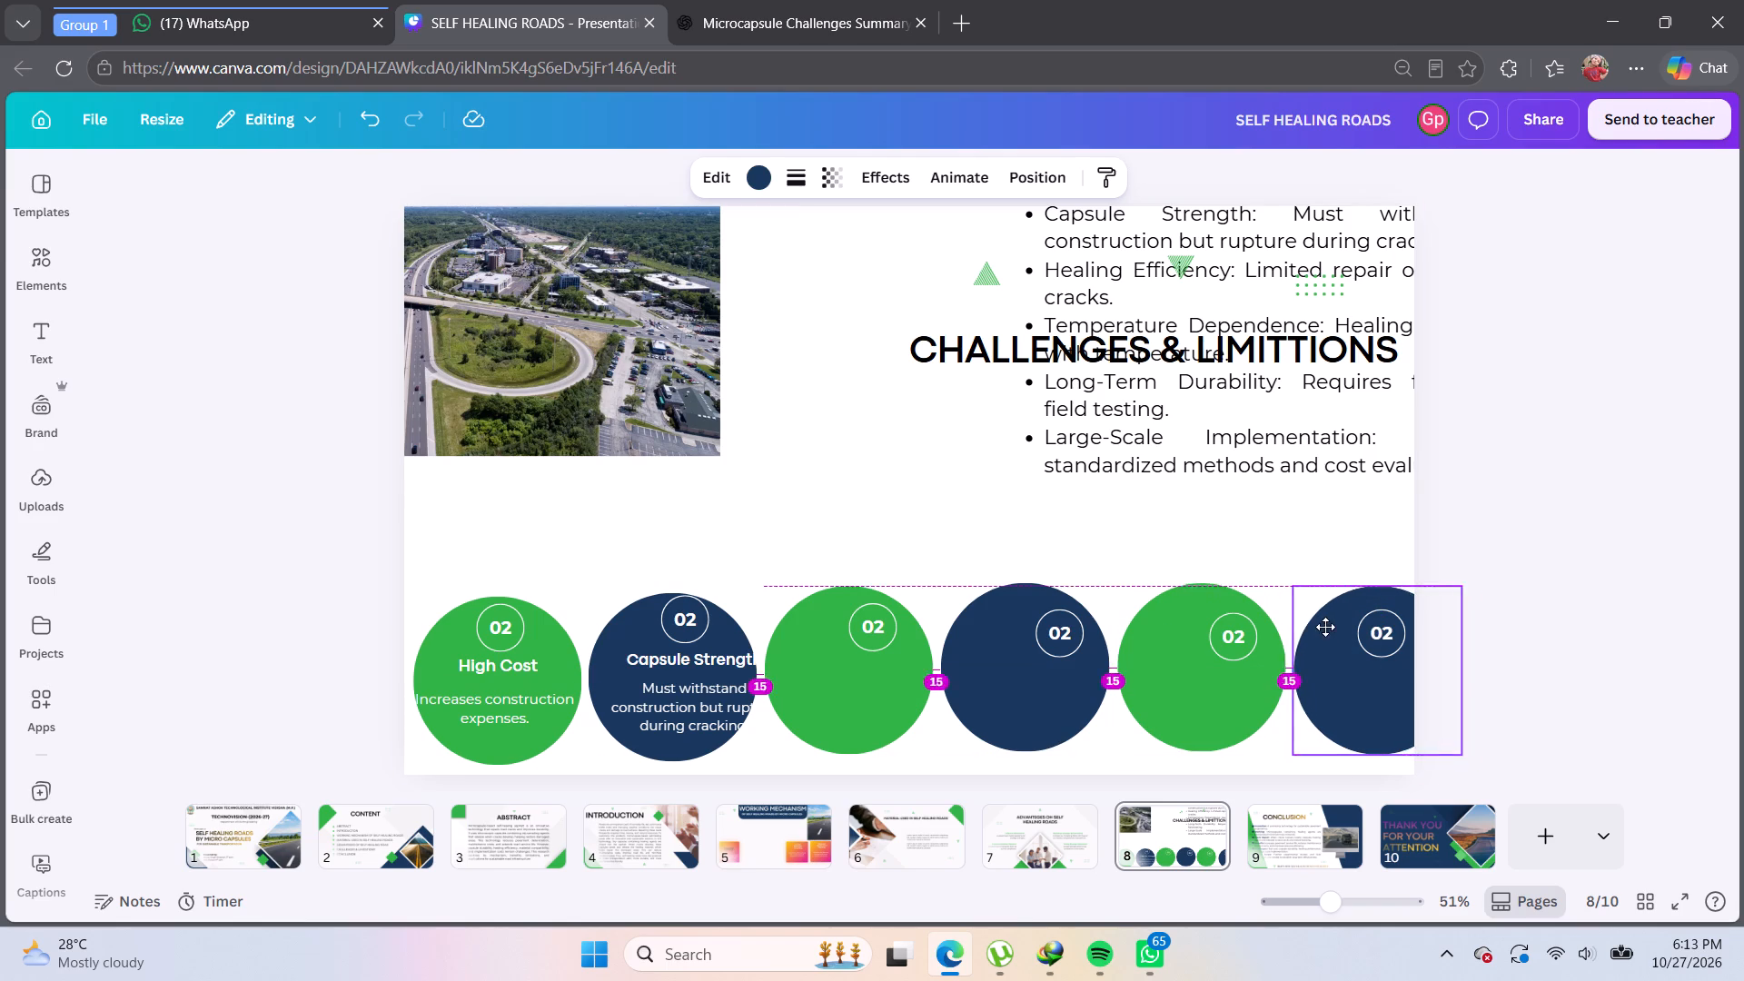
pyautogui.moveTo(1325, 627); pyautogui.dragTo(1333, 620)
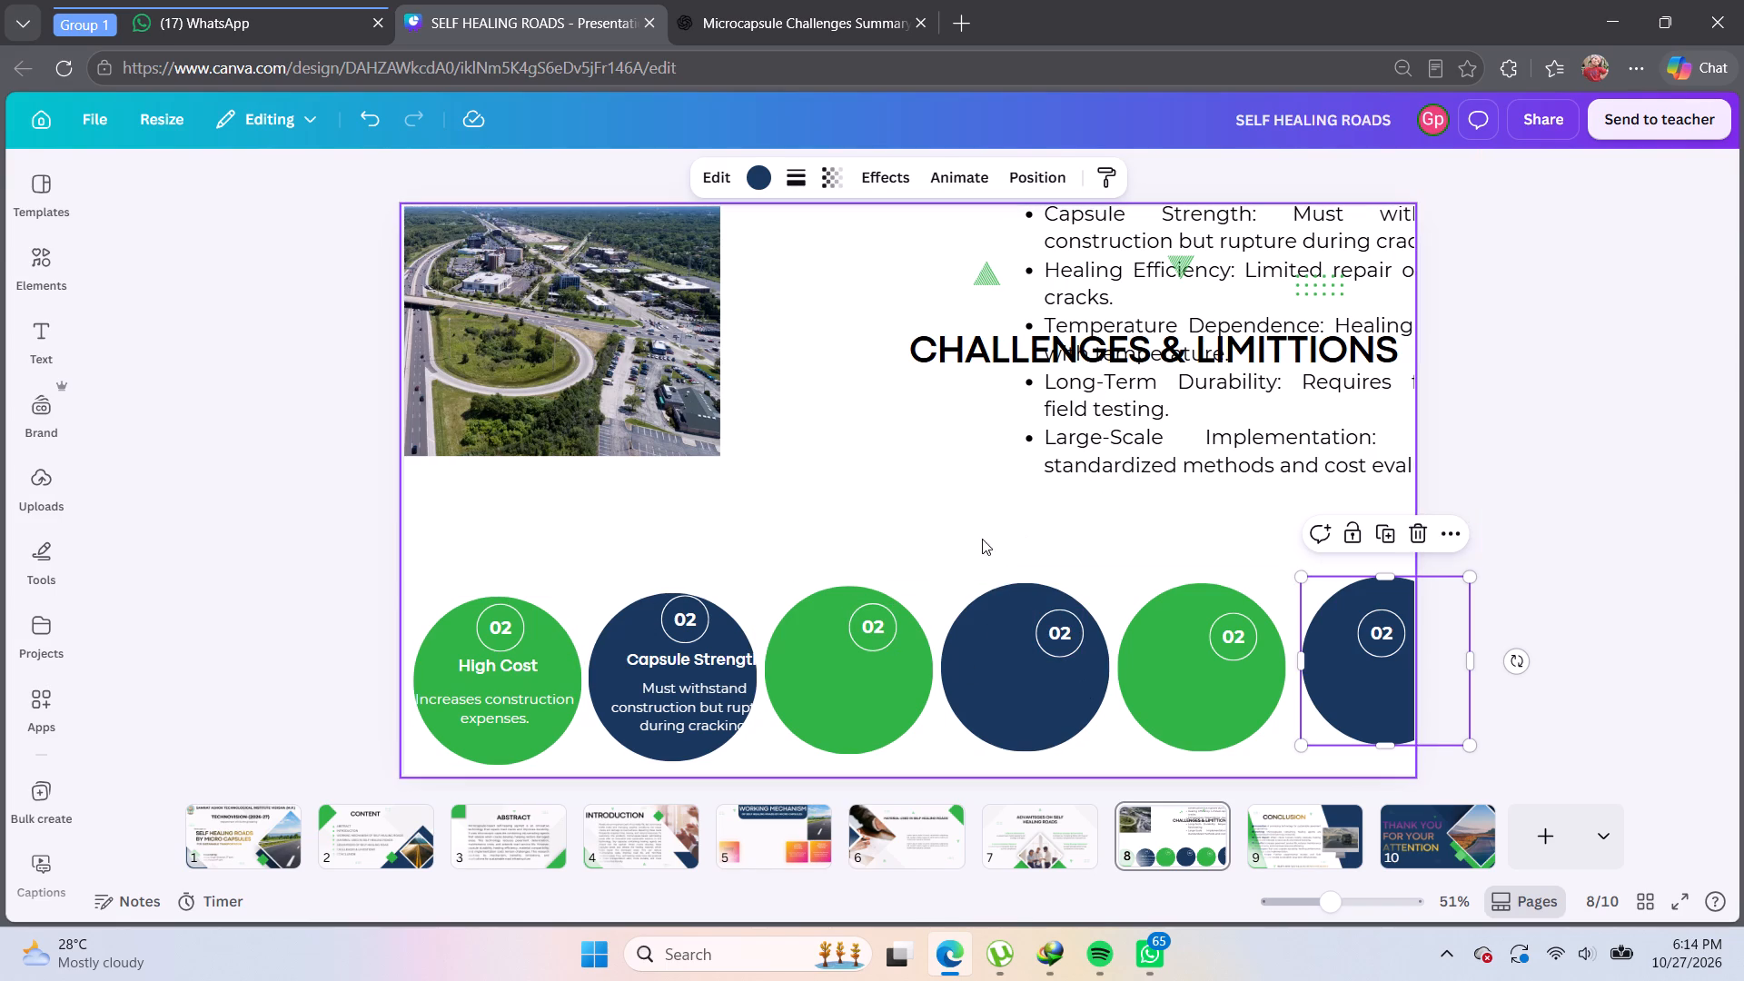
# Move the highway photo fully onto the slide and shrink it to a small picture in the slide's upper-left corner.
pyautogui.moveTo(679, 372); pyautogui.dragTo(703, 389)
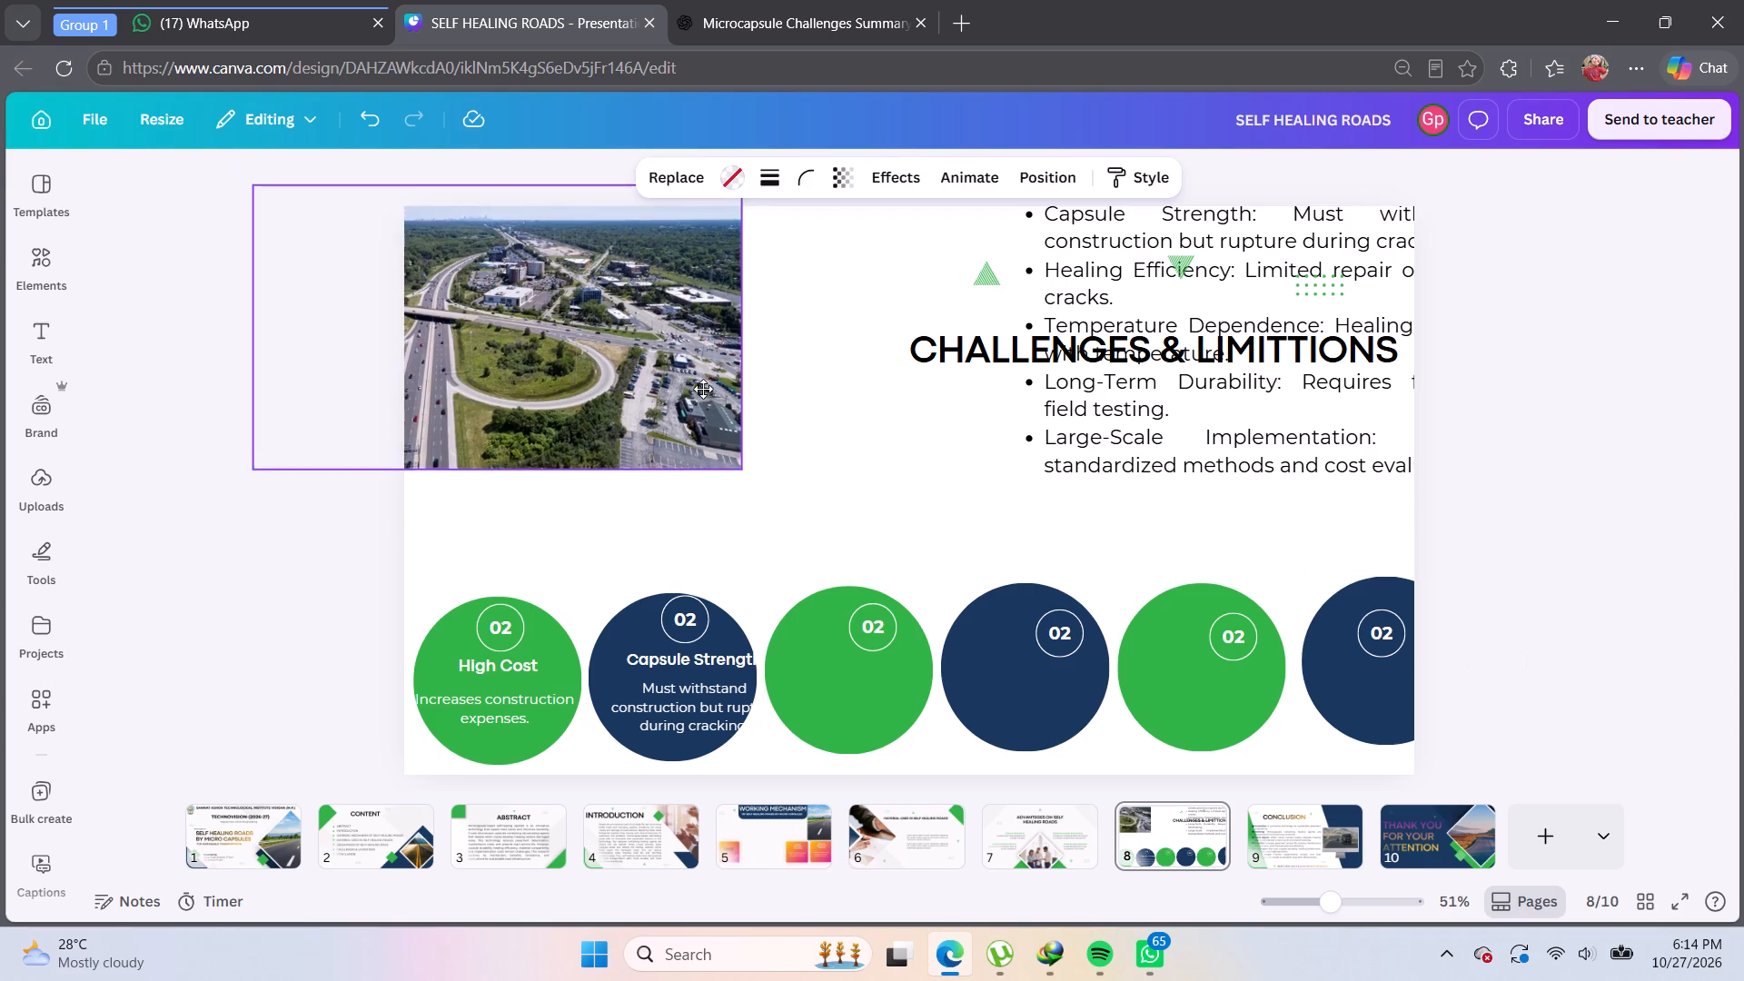
pyautogui.moveTo(703, 389); pyautogui.dragTo(860, 442)
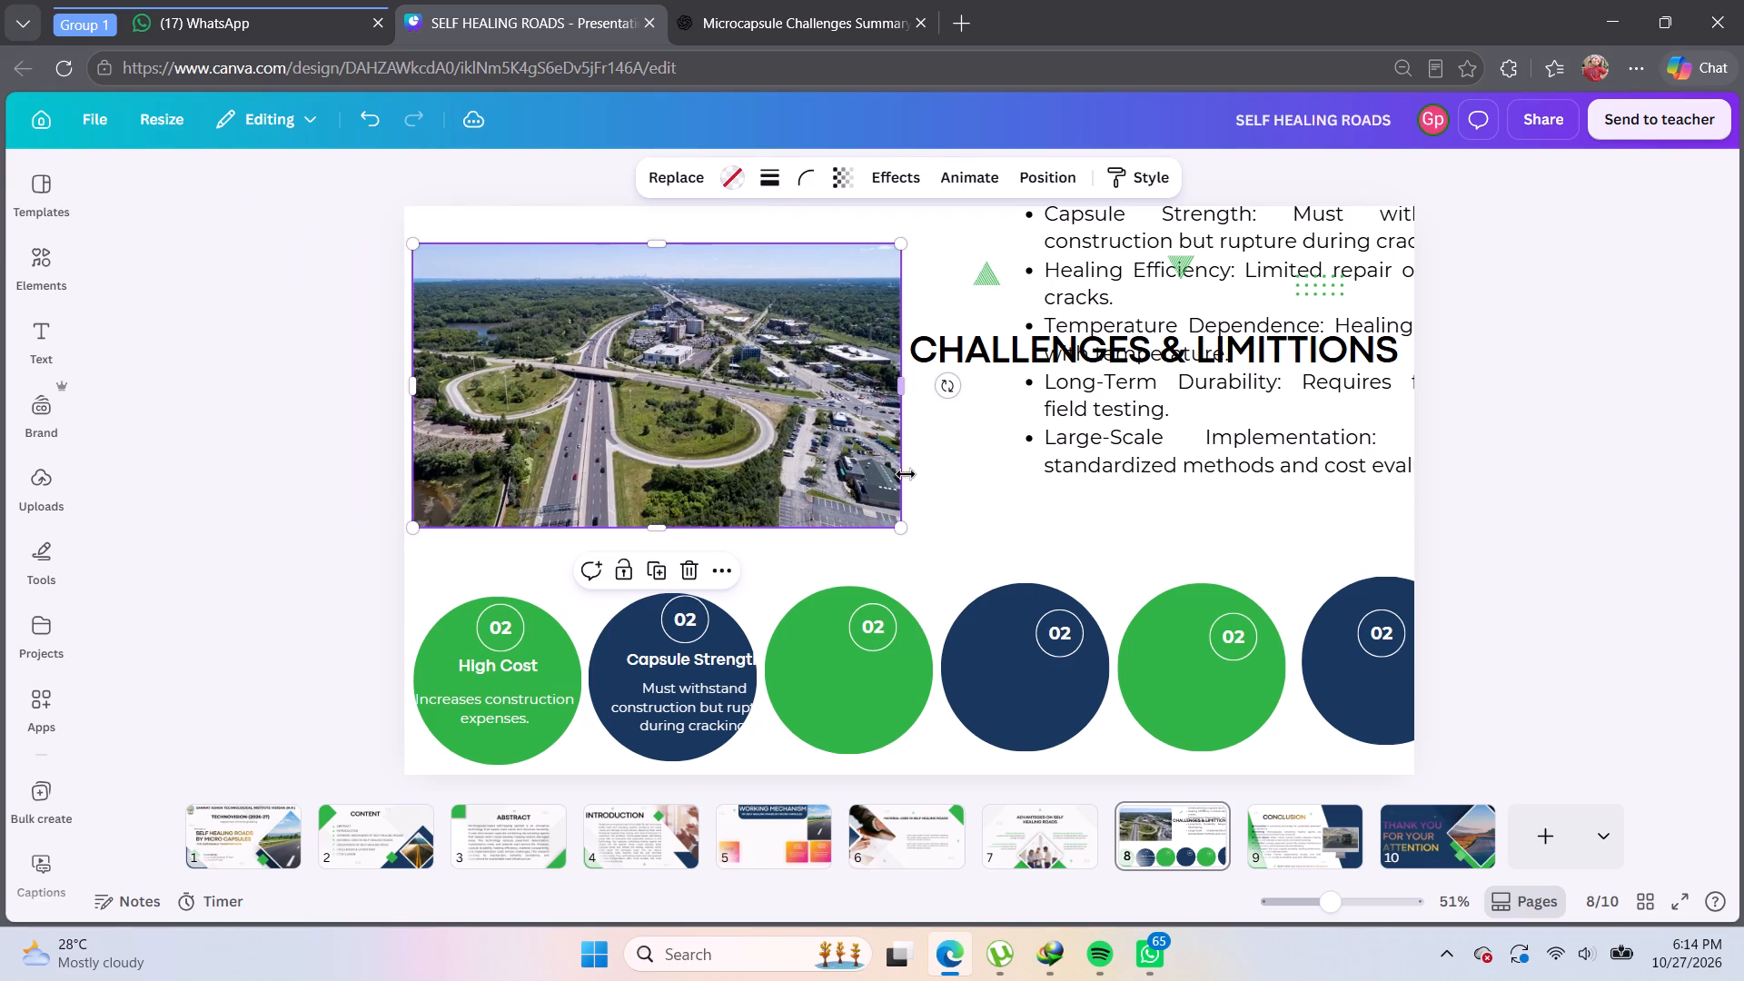
pyautogui.moveTo(903, 528); pyautogui.dragTo(584, 394)
# Scale down the six-bullet challenges text and place it just beside the highway photo, clear of the slide title.
pyautogui.moveTo(1234, 307); pyautogui.dragTo(843, 363)
pyautogui.moveTo(1091, 609); pyautogui.dragTo(1035, 551)
pyautogui.moveTo(1034, 556); pyautogui.dragTo(800, 303)
pyautogui.moveTo(713, 254); pyautogui.dragTo(719, 272)
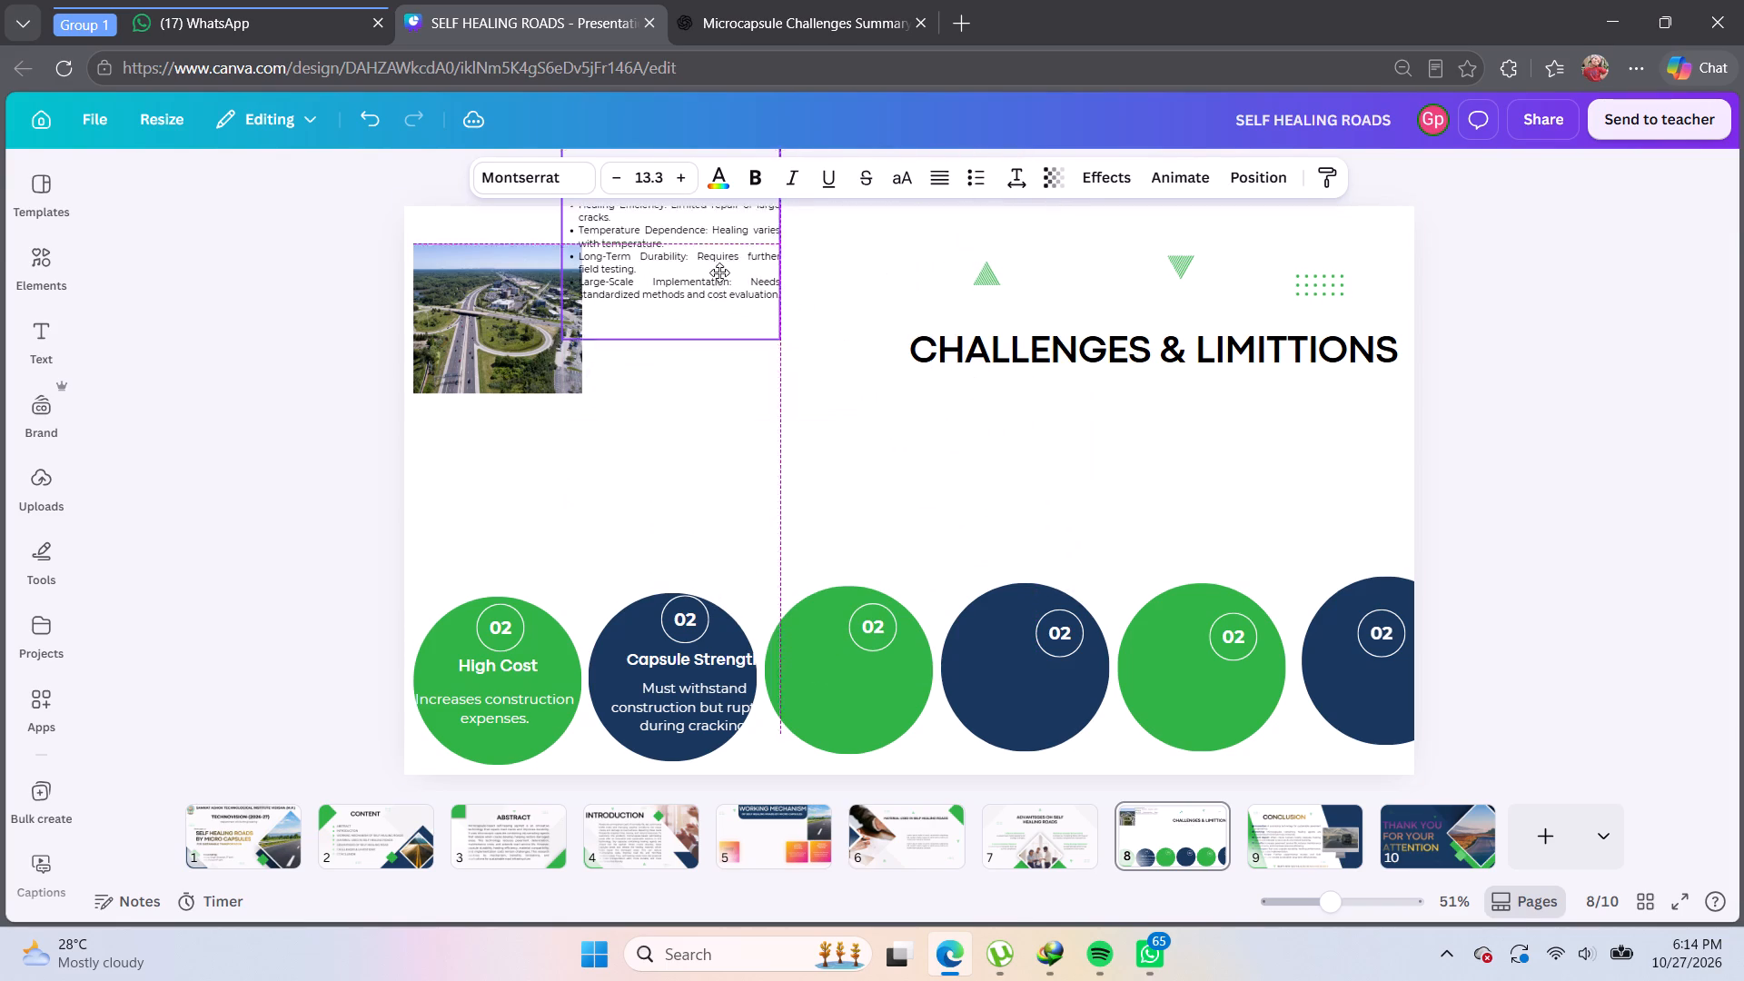
pyautogui.moveTo(719, 272); pyautogui.dragTo(781, 342)
pyautogui.click(1048, 468)
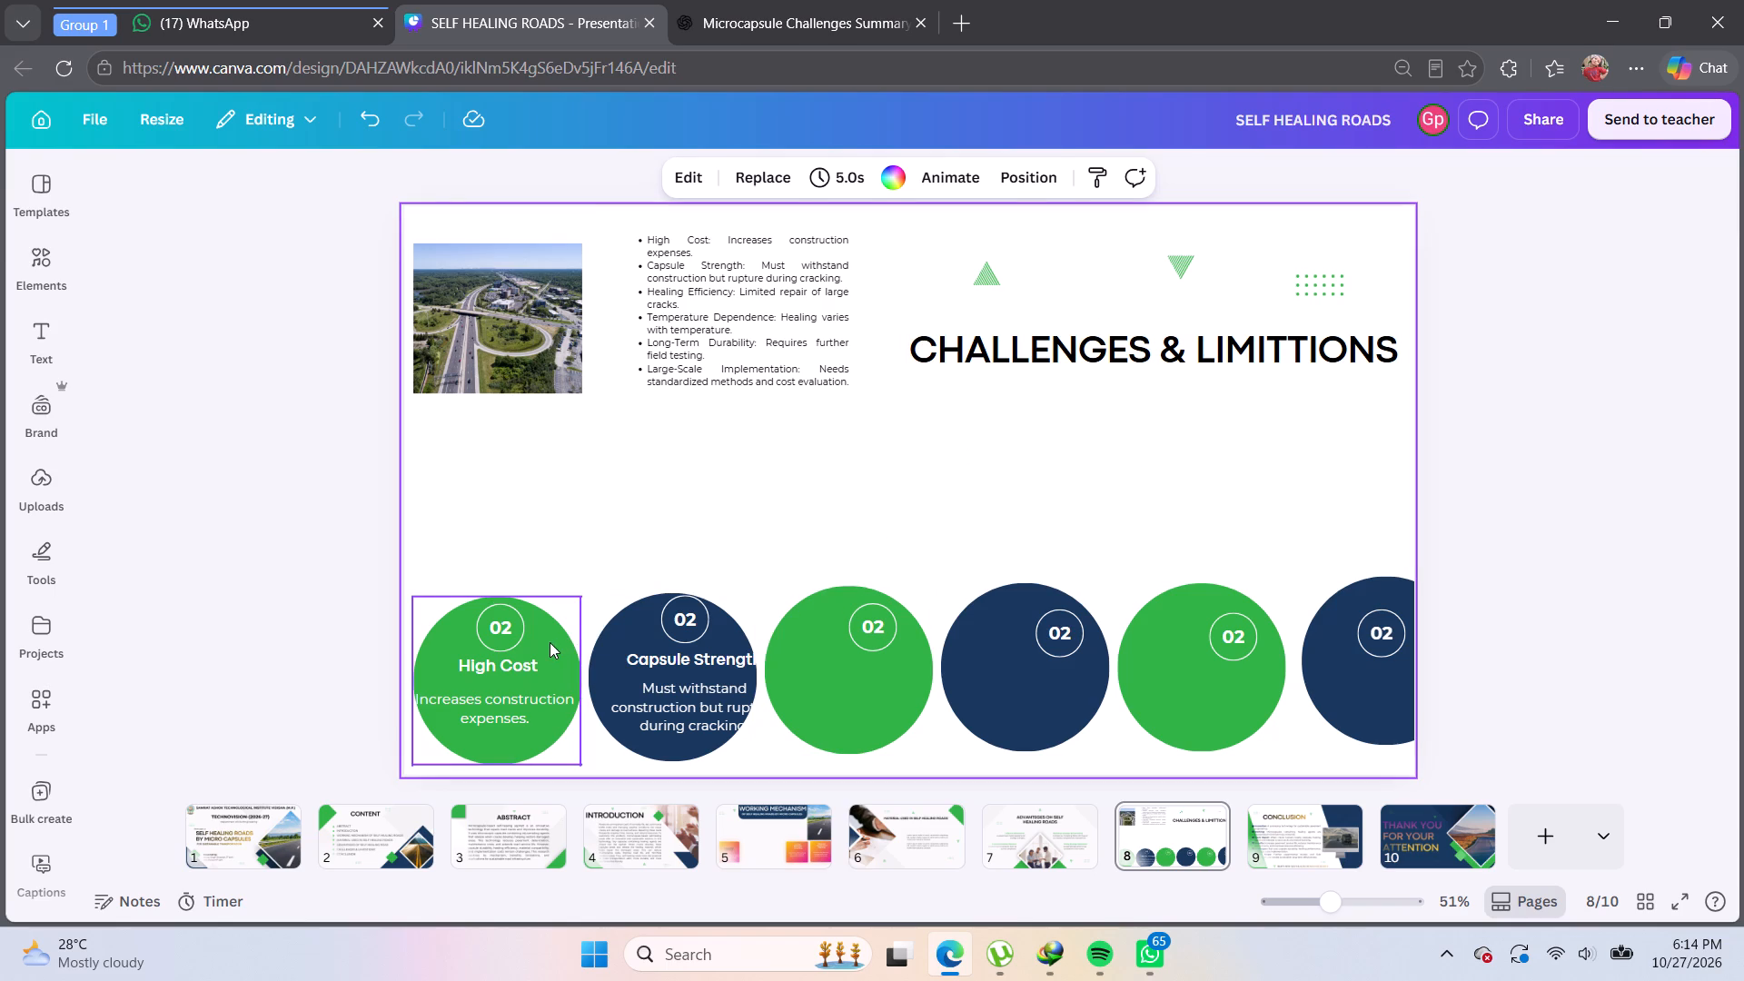
# Stagger the six large circles in a zigzag, raising the green ones and lowering the navy ones so all fit on the slide.
pyautogui.moveTo(550, 642); pyautogui.dragTo(542, 522)
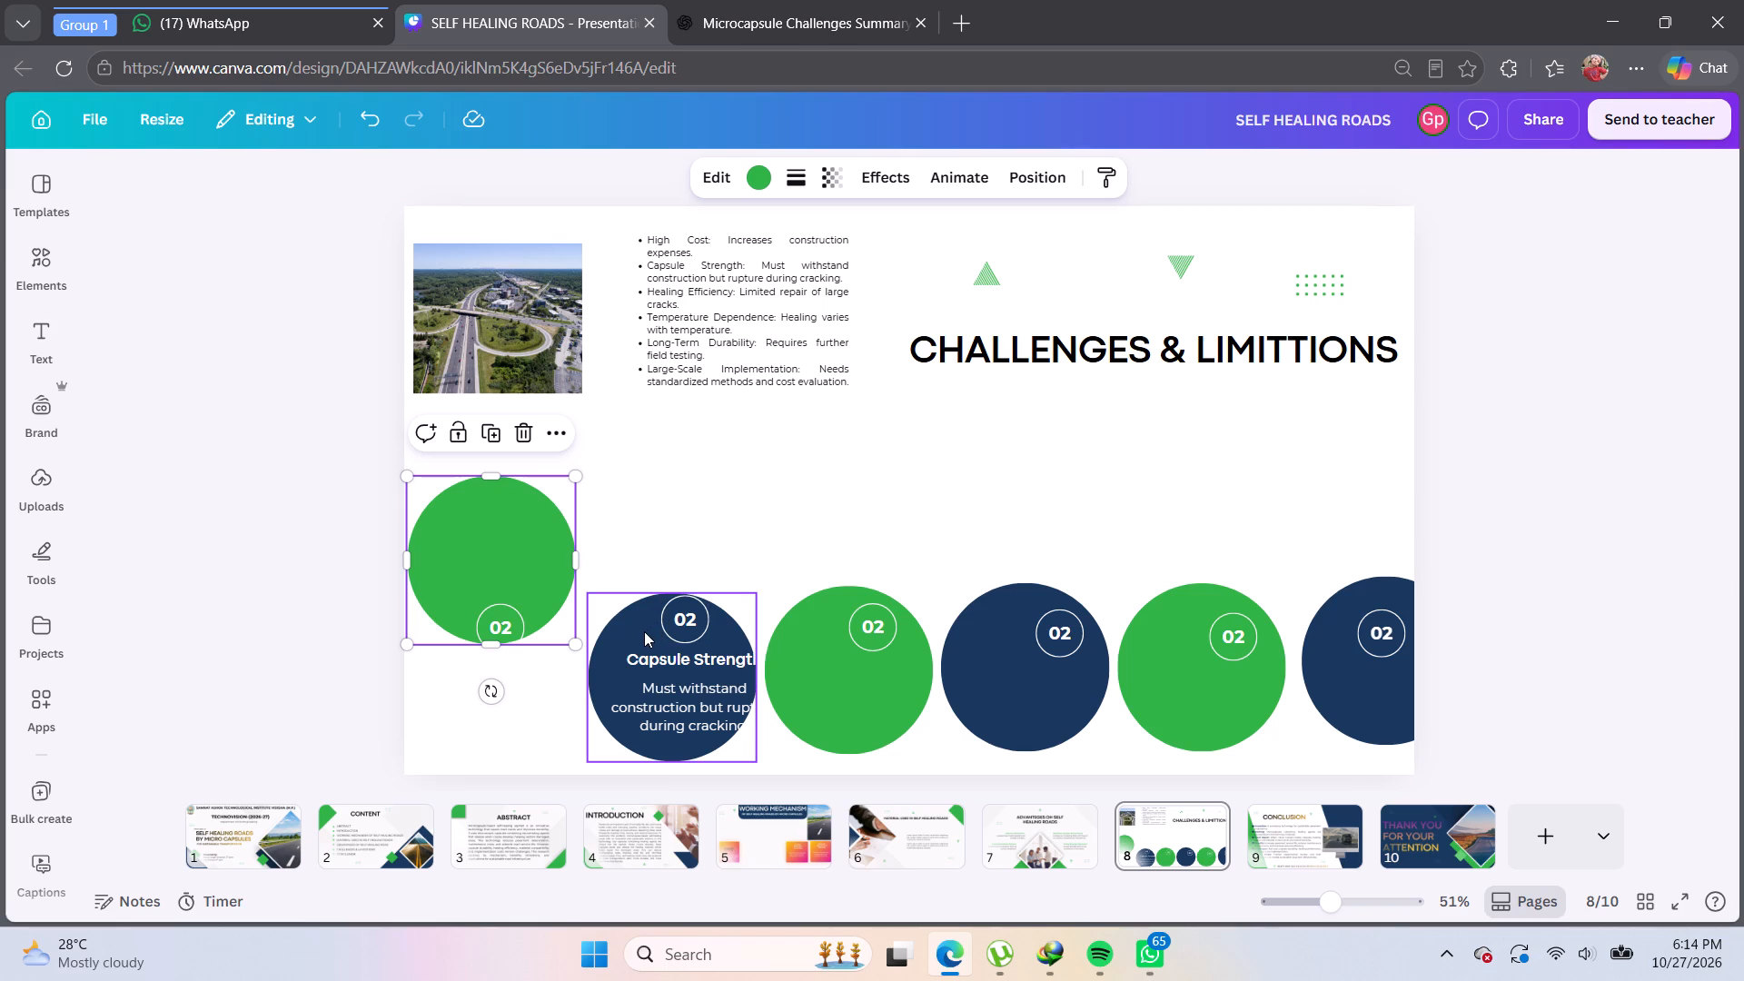
pyautogui.moveTo(622, 641); pyautogui.dragTo(607, 643)
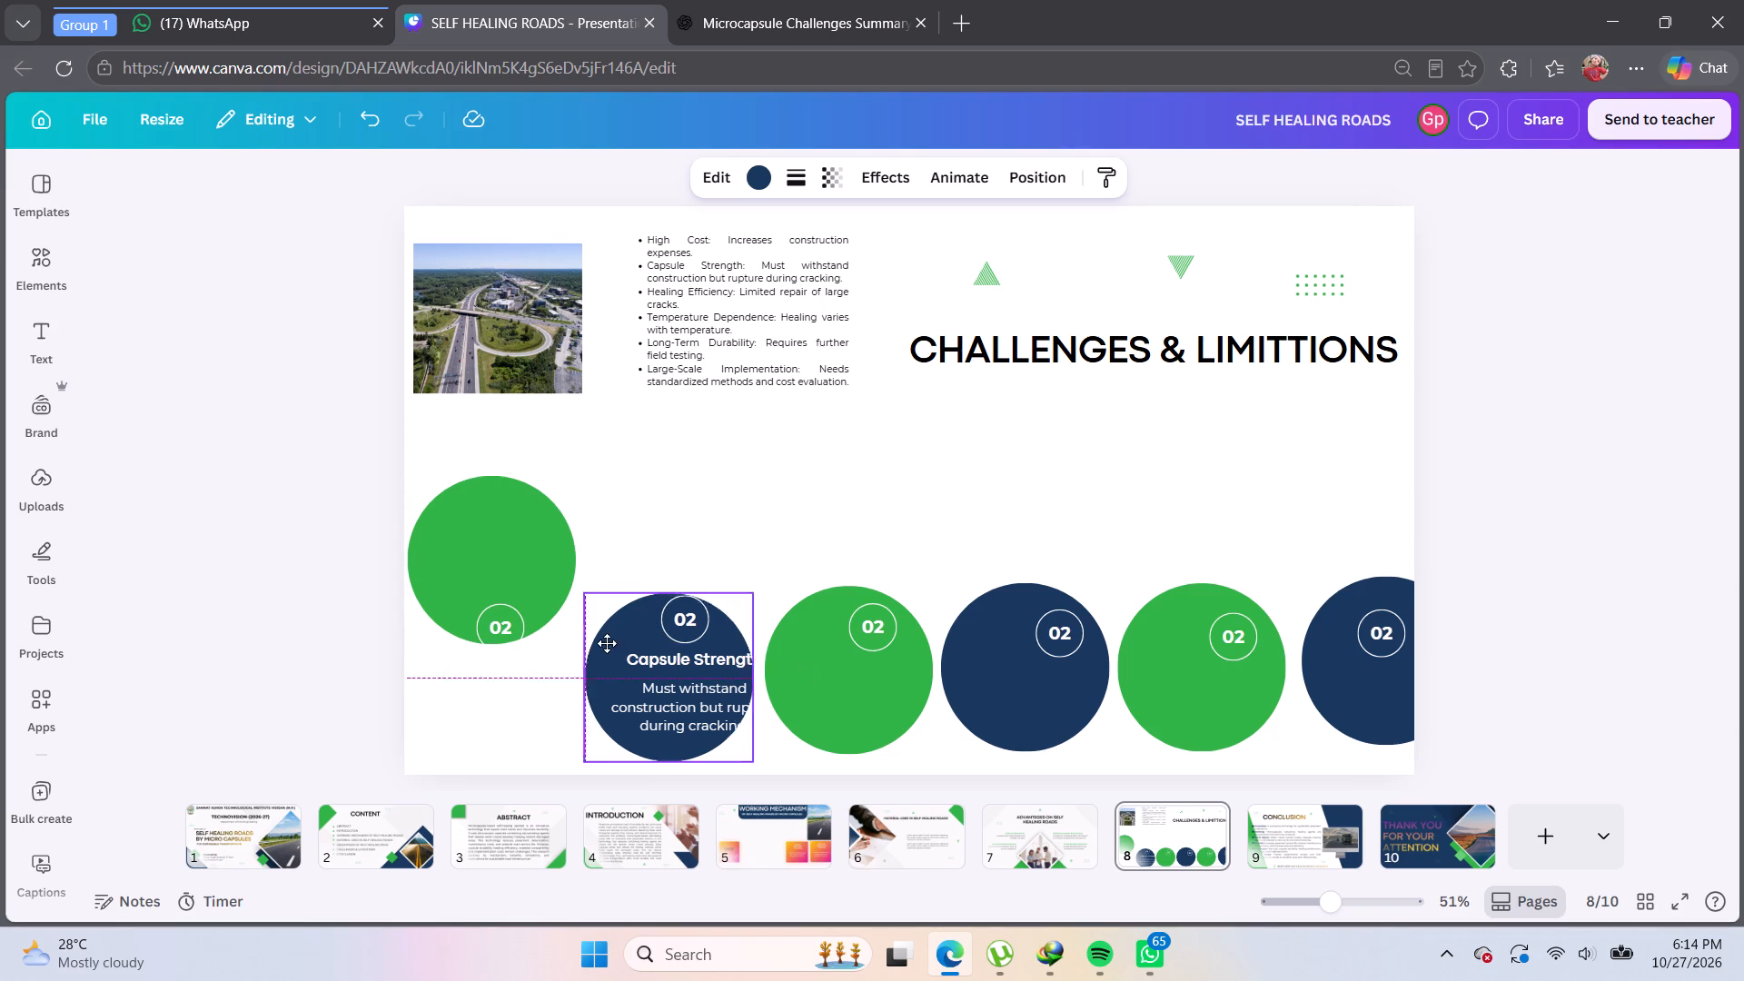
pyautogui.moveTo(607, 643); pyautogui.dragTo(579, 651)
pyautogui.moveTo(804, 631); pyautogui.dragTo(764, 513)
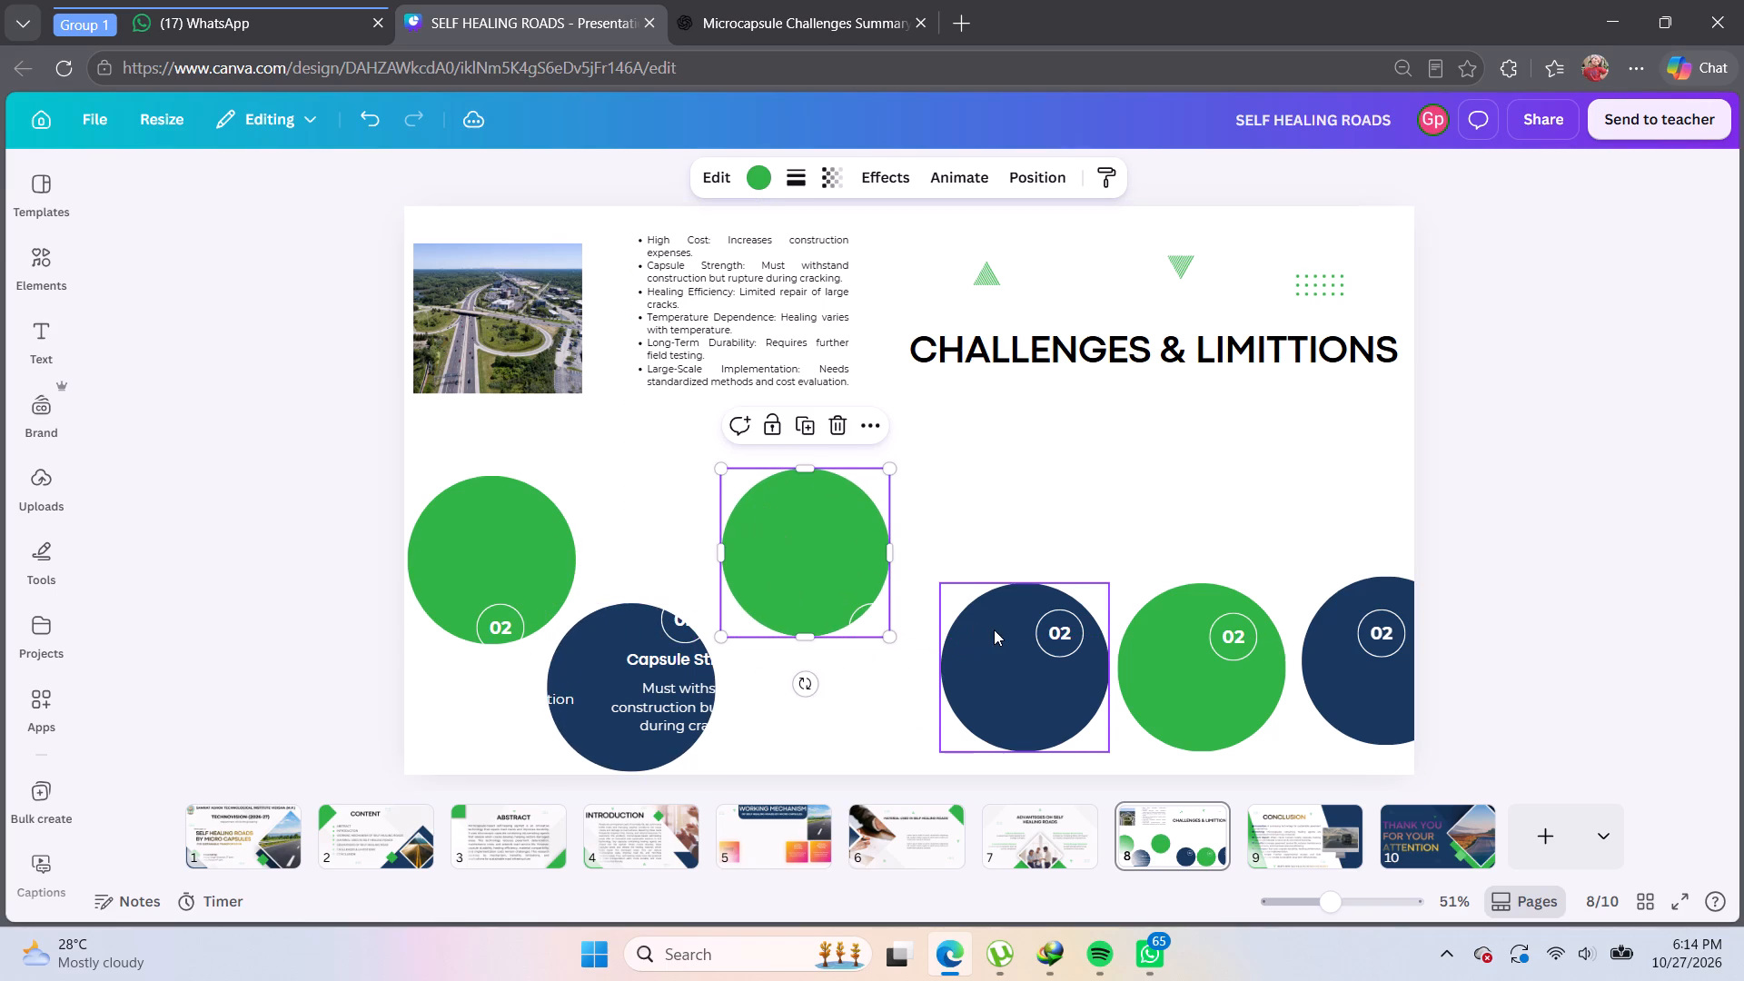
pyautogui.moveTo(993, 633); pyautogui.dragTo(927, 657)
pyautogui.moveTo(1183, 629); pyautogui.dragTo(1180, 625)
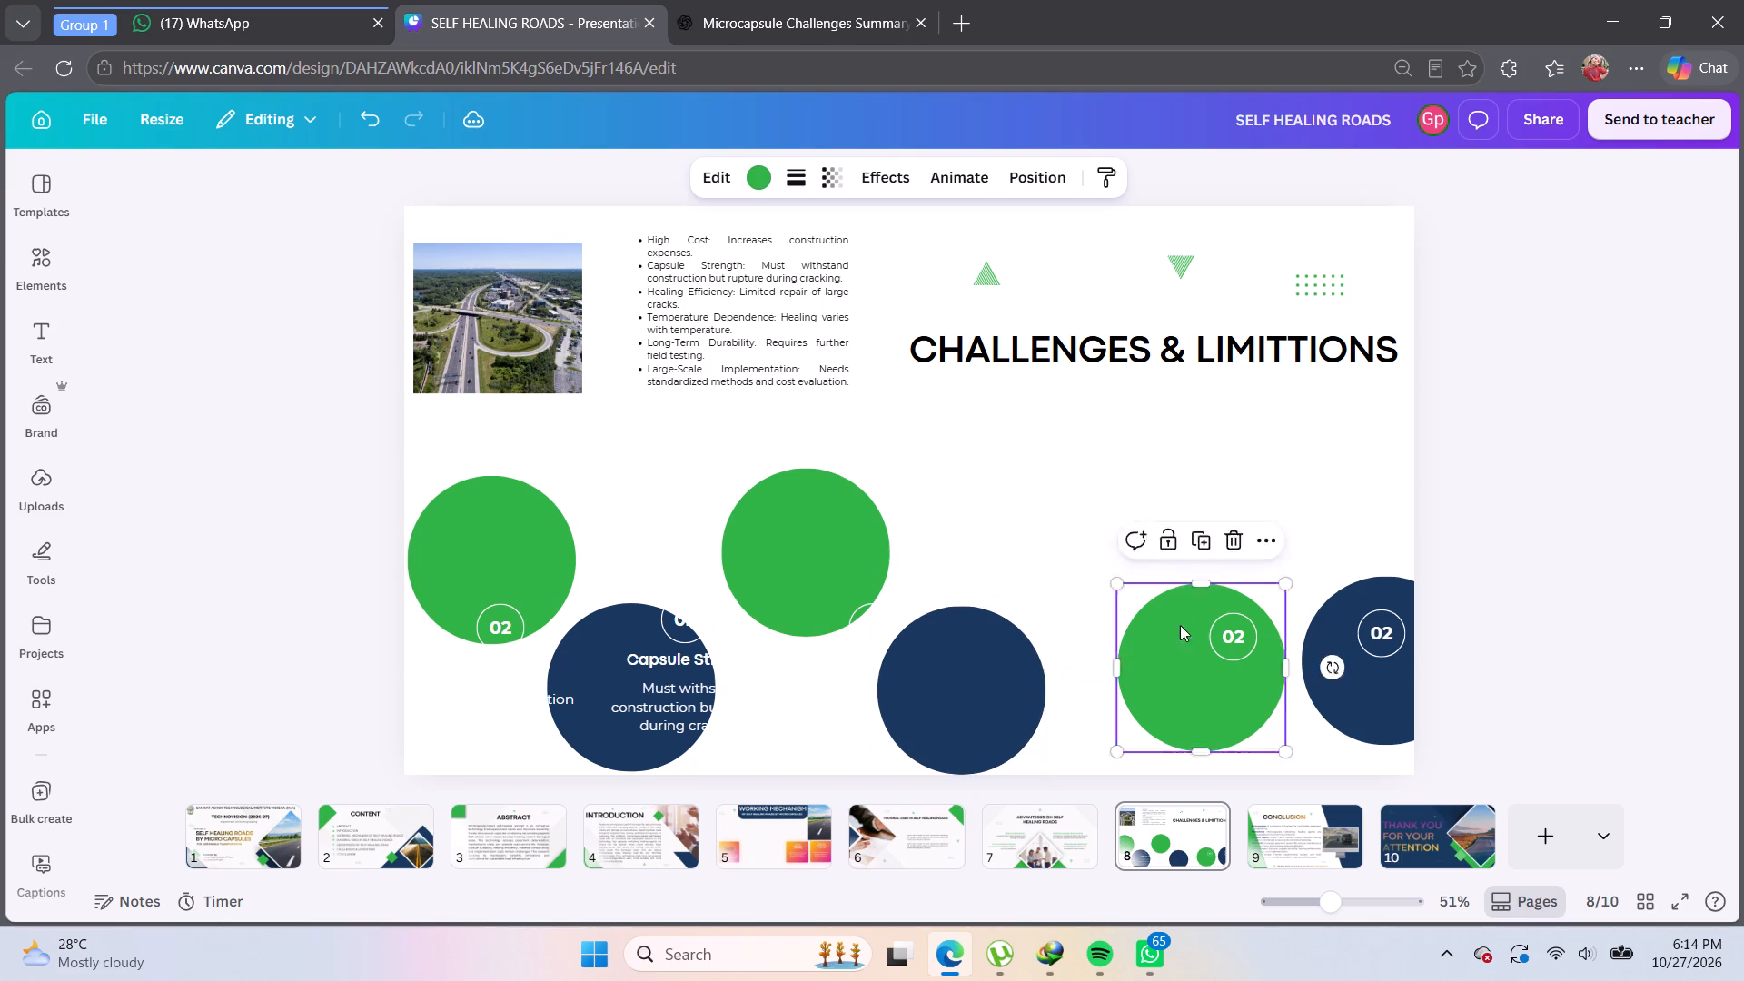
pyautogui.moveTo(1180, 625); pyautogui.dragTo(1125, 518)
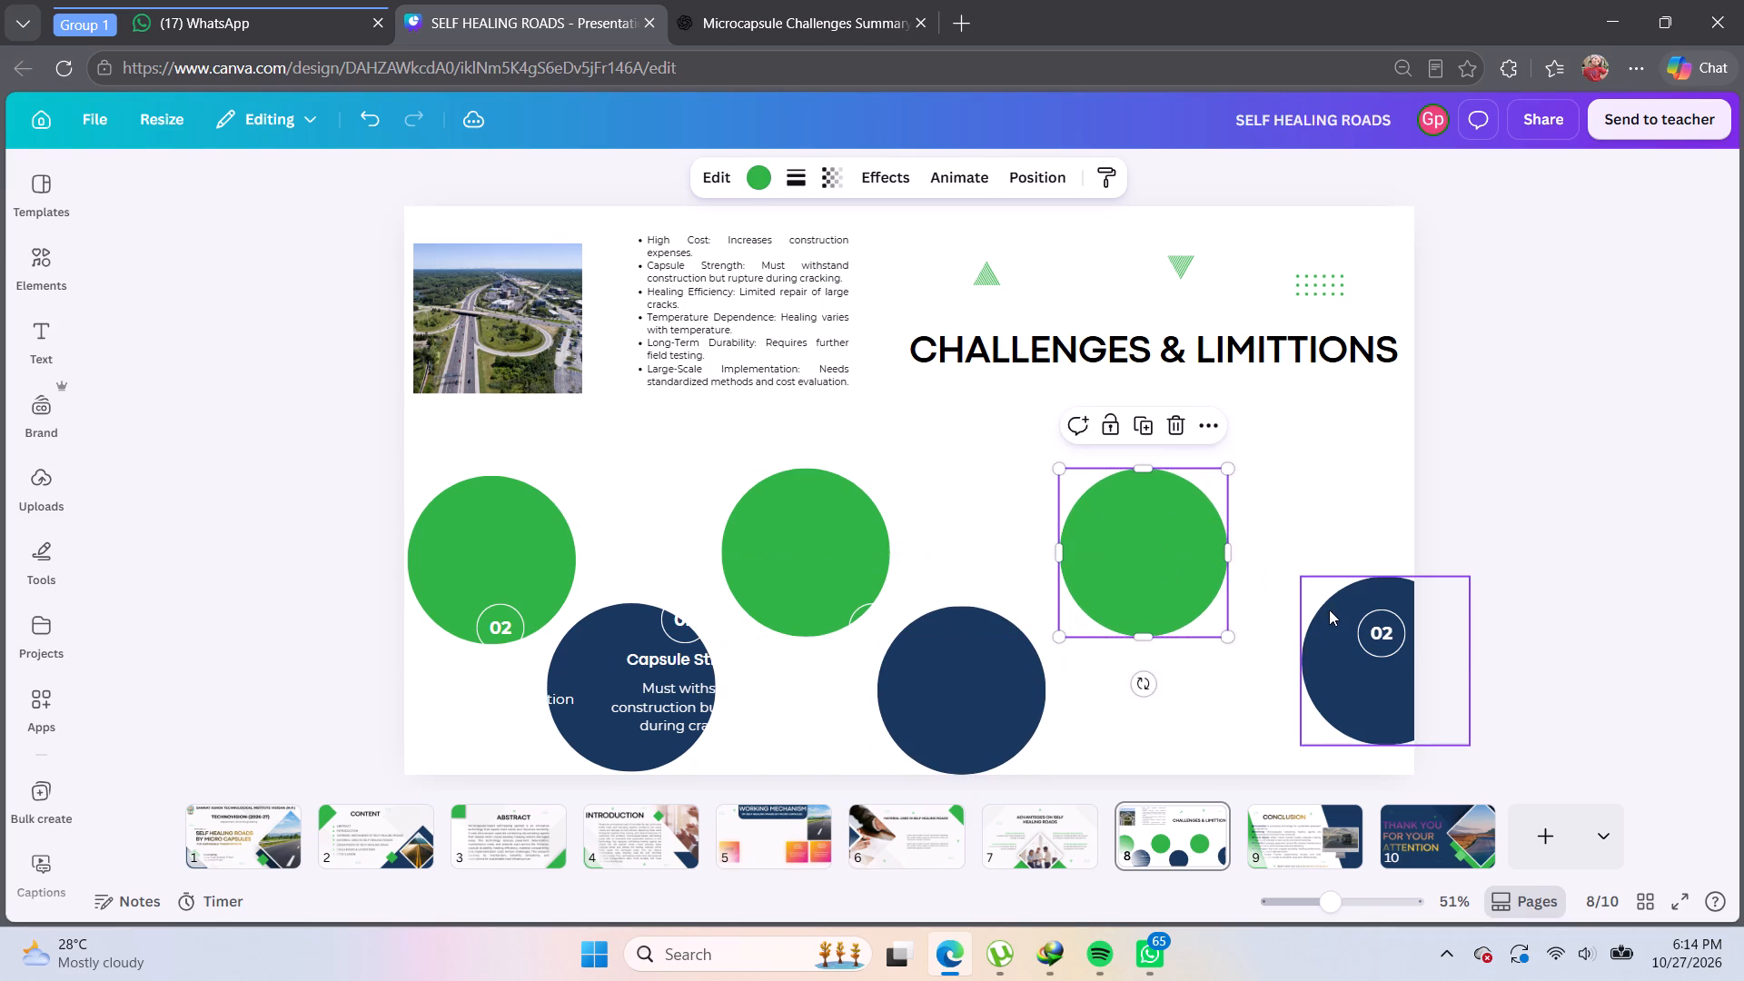
pyautogui.moveTo(1332, 616); pyautogui.dragTo(1257, 650)
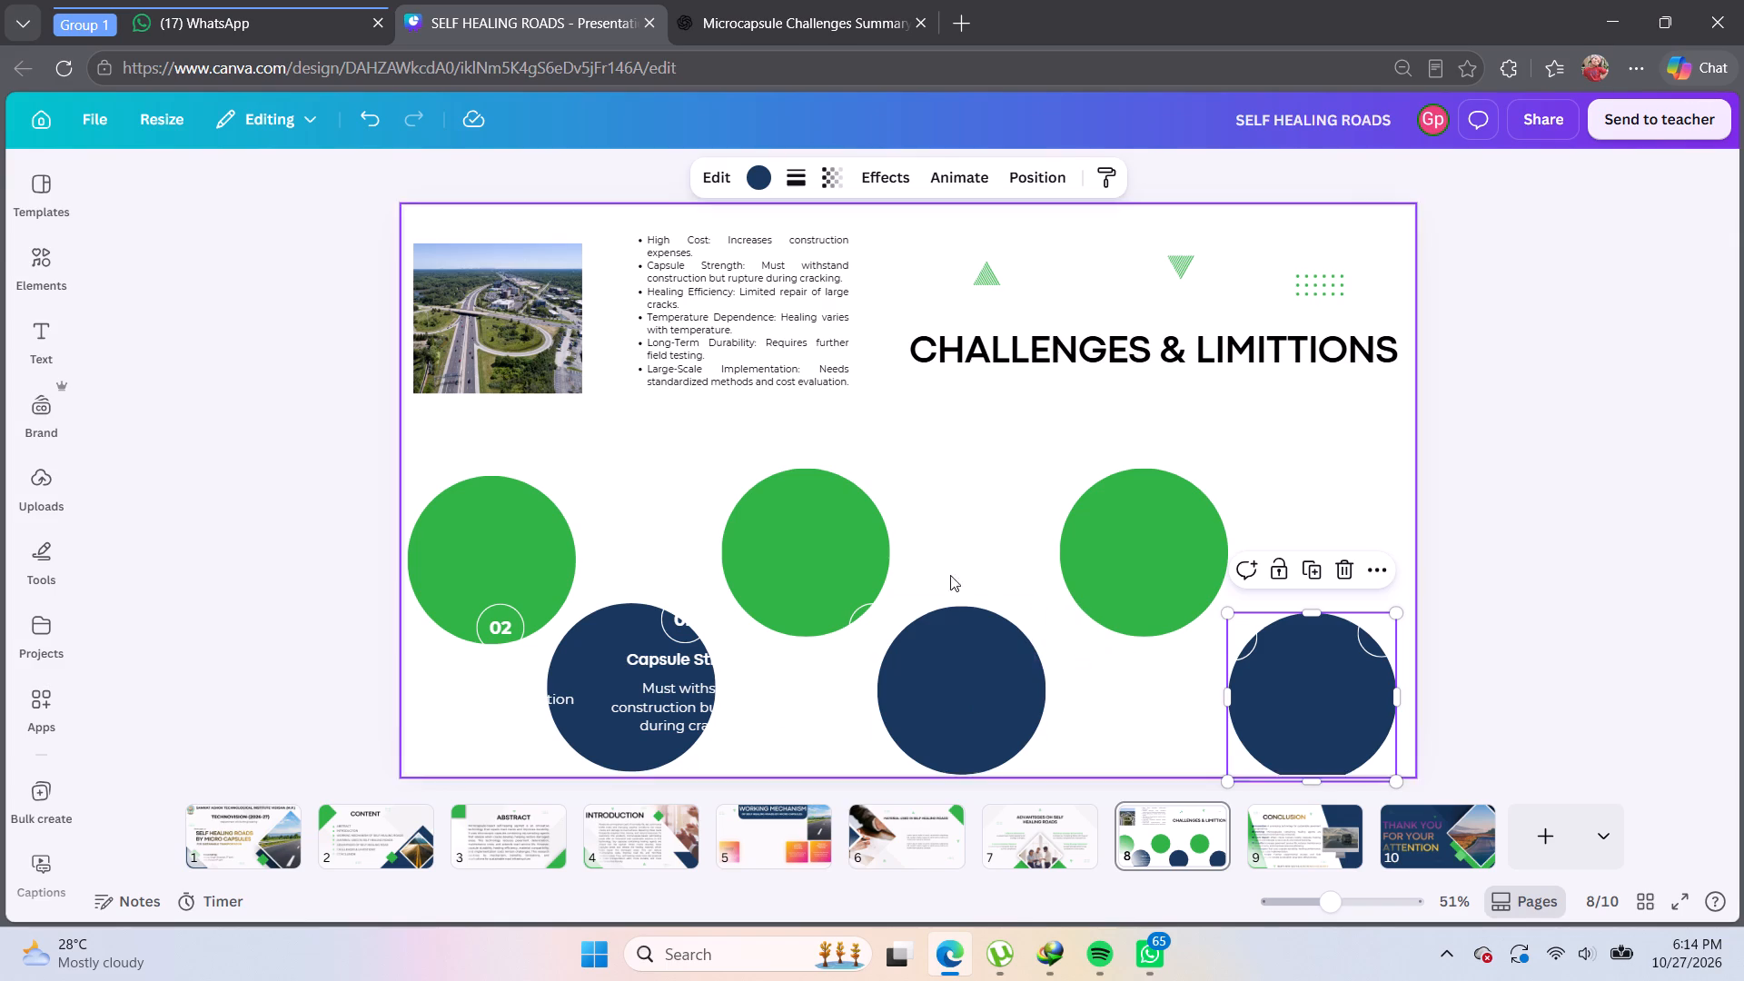
# Nudge the second to fifth large circles slightly right to even out the zigzag spacing.
pyautogui.moveTo(850, 530); pyautogui.dragTo(858, 530)
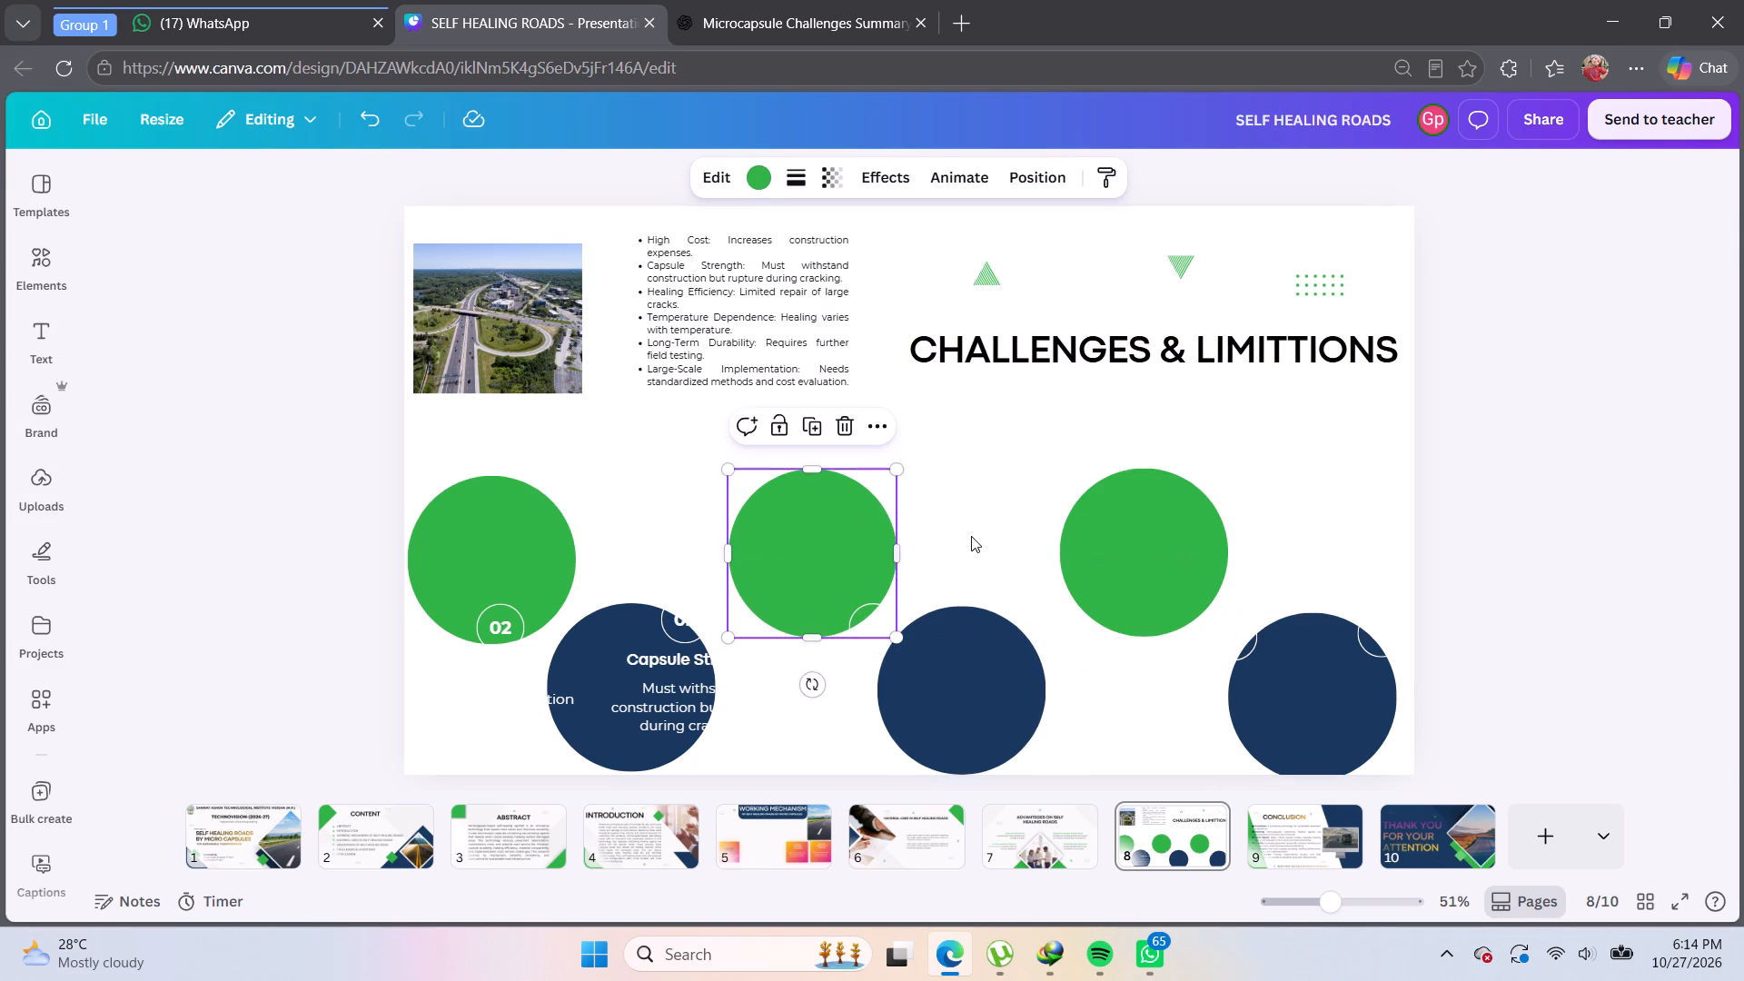
pyautogui.moveTo(1118, 553); pyautogui.dragTo(1131, 554)
pyautogui.moveTo(986, 657); pyautogui.dragTo(996, 657)
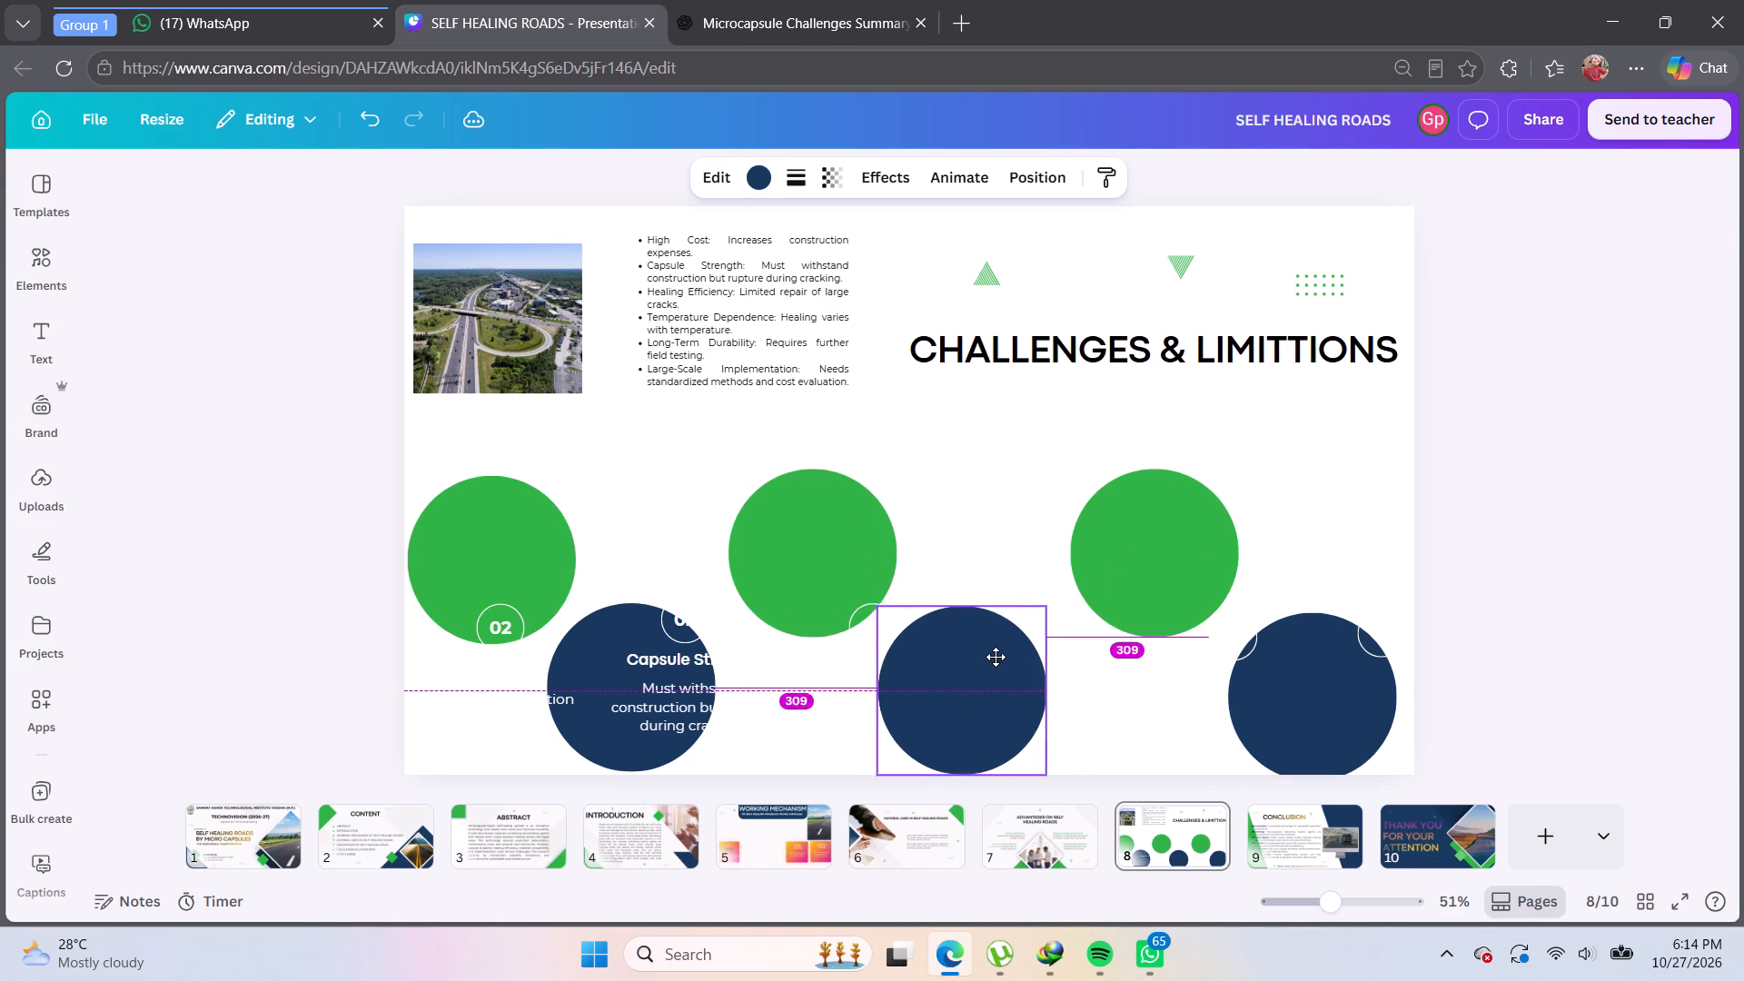
pyautogui.moveTo(996, 657); pyautogui.dragTo(1000, 657)
pyautogui.moveTo(596, 632); pyautogui.dragTo(602, 633)
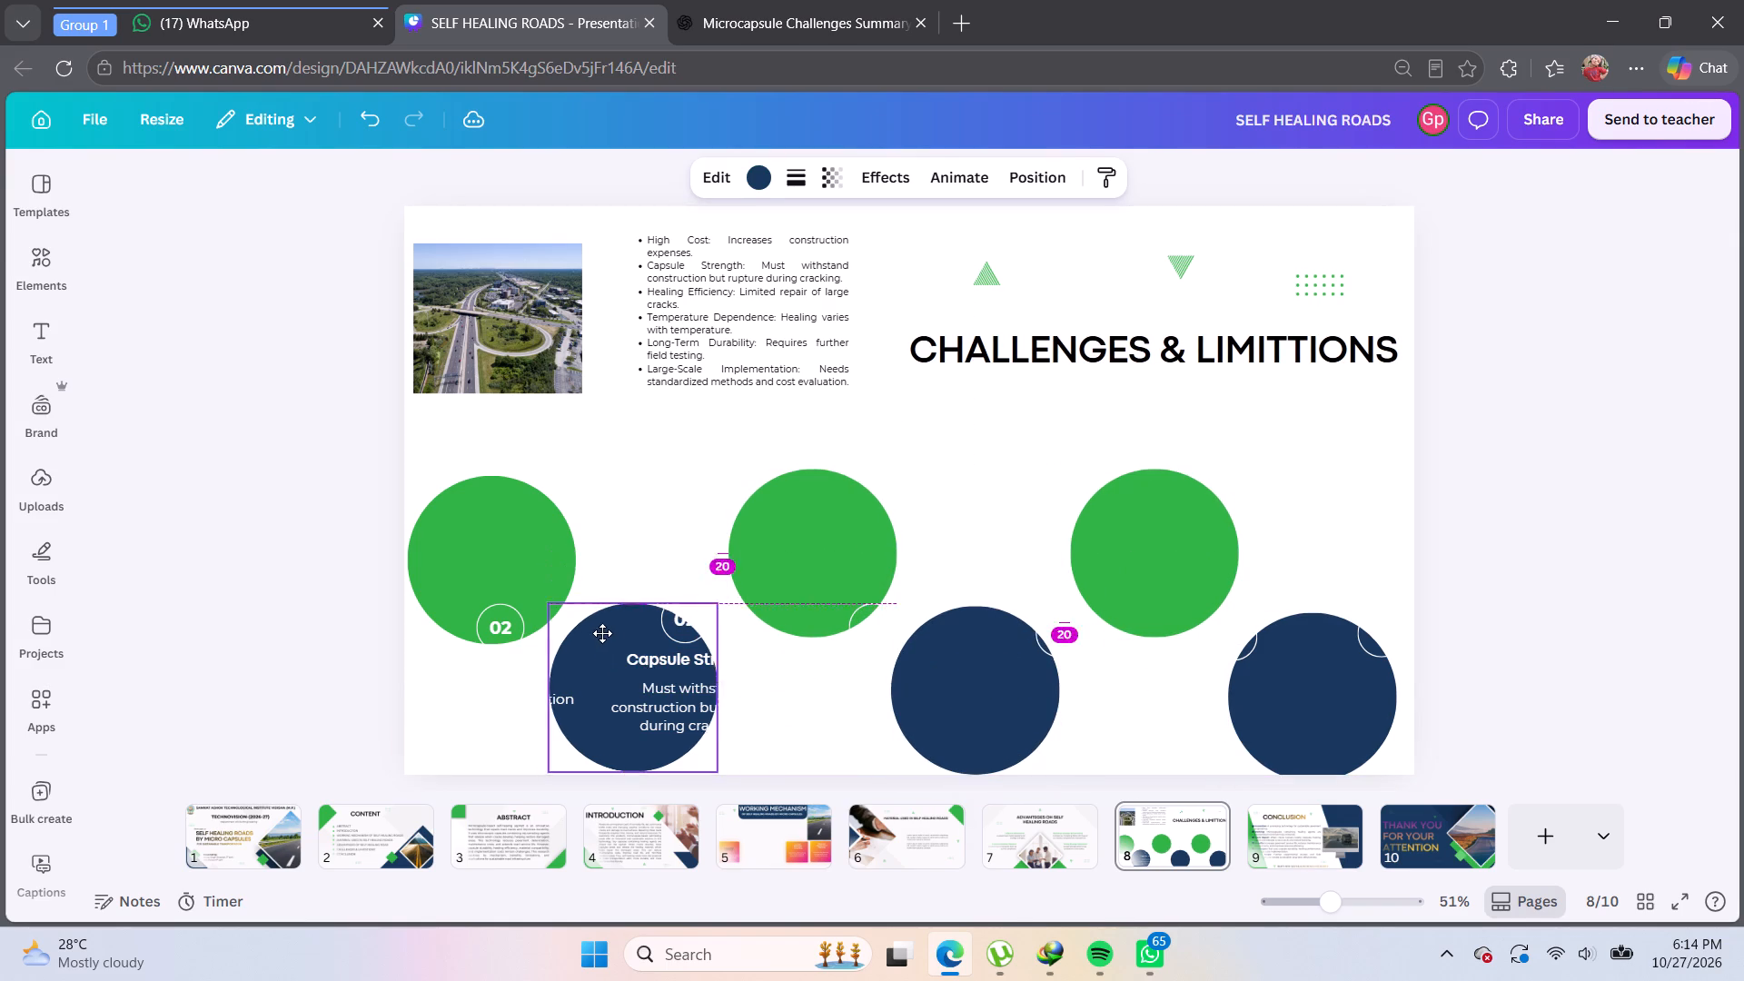
pyautogui.moveTo(602, 633); pyautogui.dragTo(606, 635)
pyautogui.moveTo(606, 635); pyautogui.dragTo(615, 638)
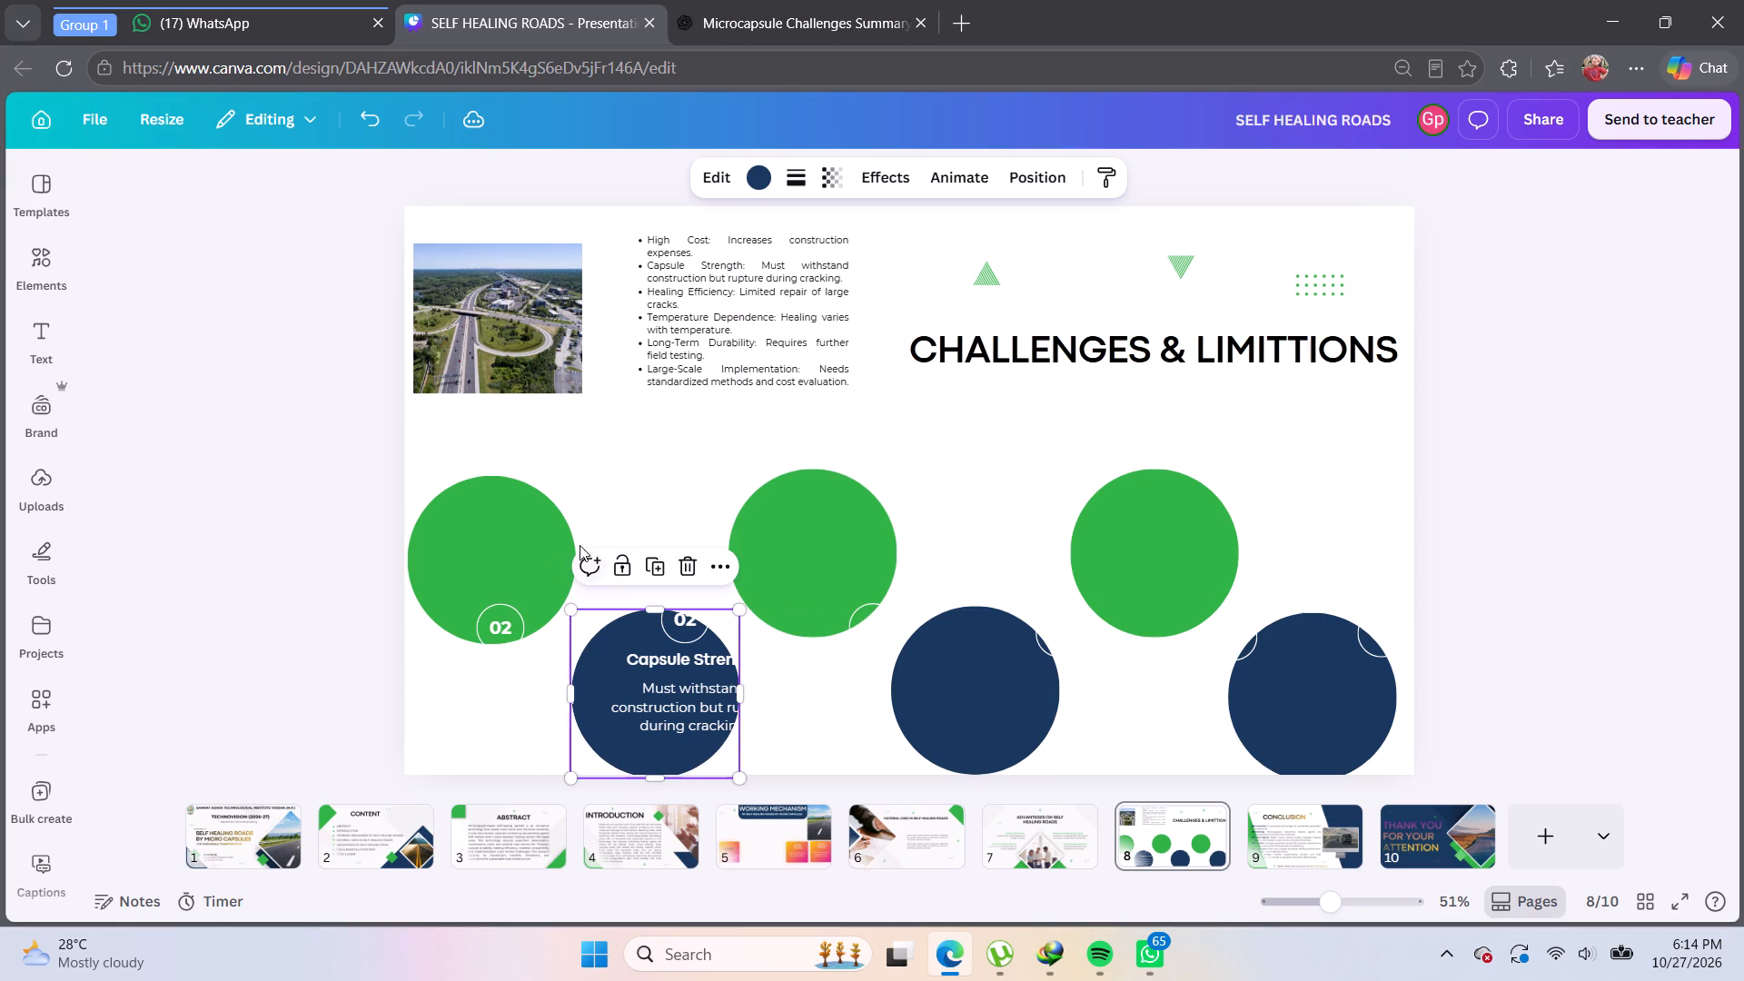
pyautogui.click(970, 480)
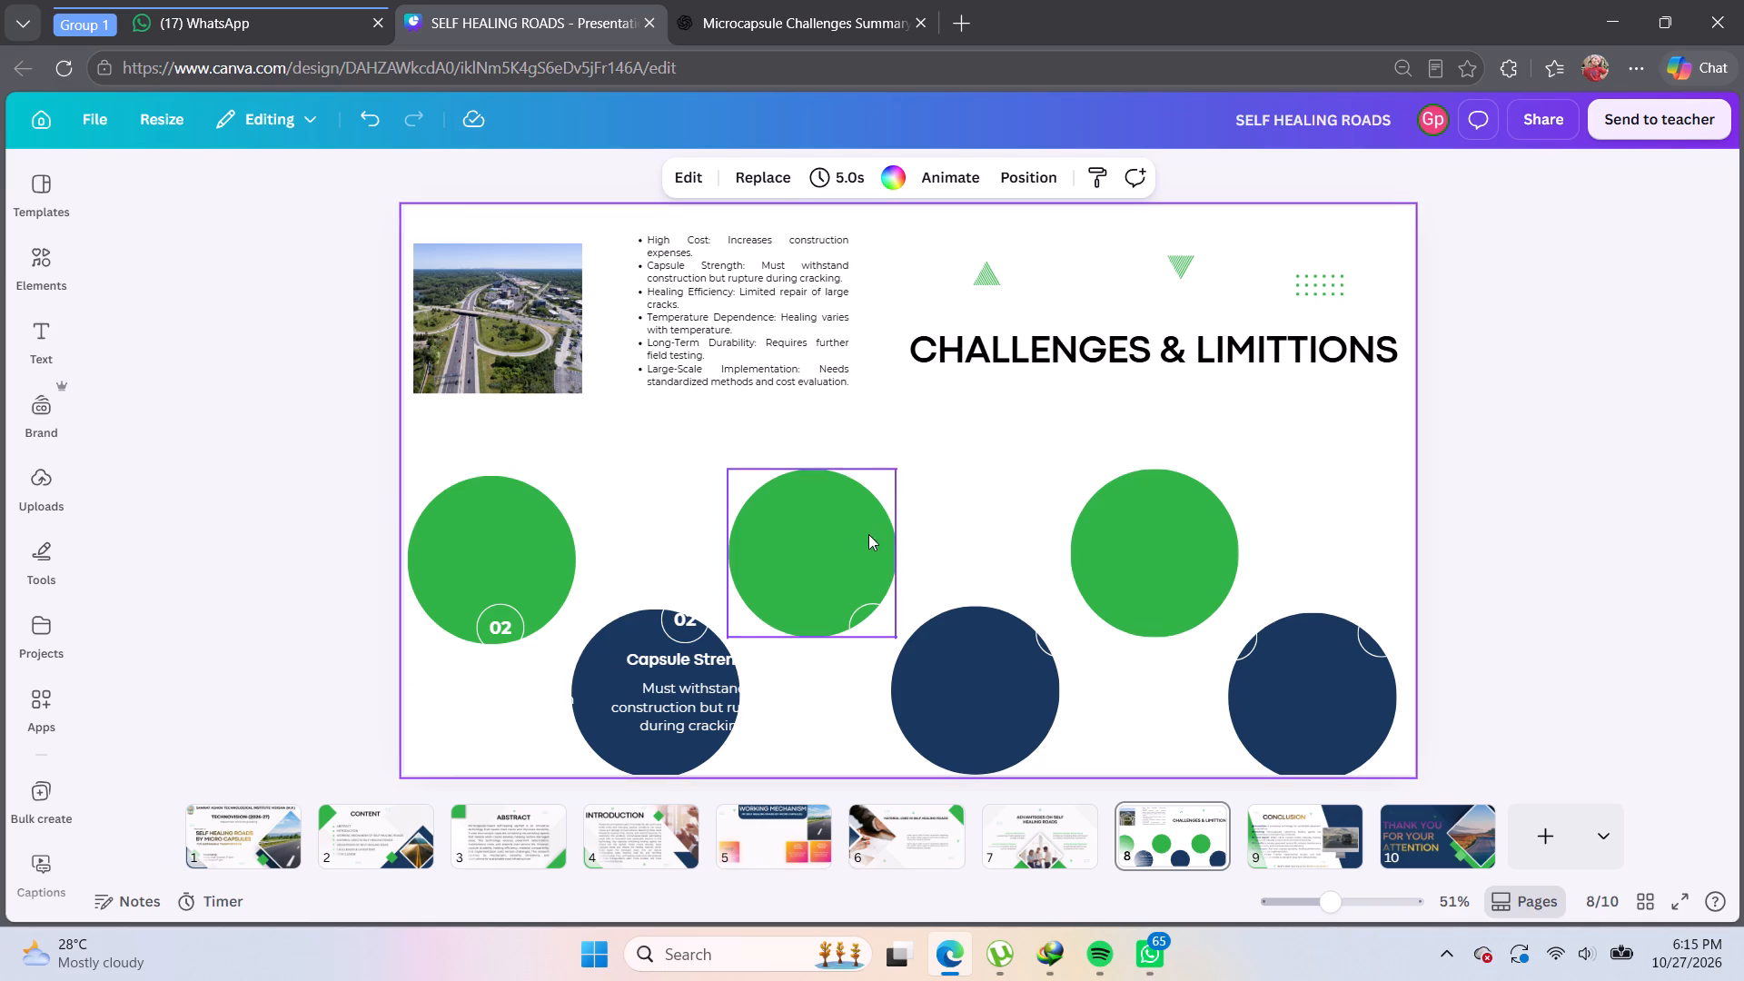
# Swap the two middle circles, putting the green one in the lower row and the navy one in the upper row.
pyautogui.moveTo(867, 535); pyautogui.dragTo(788, 700)
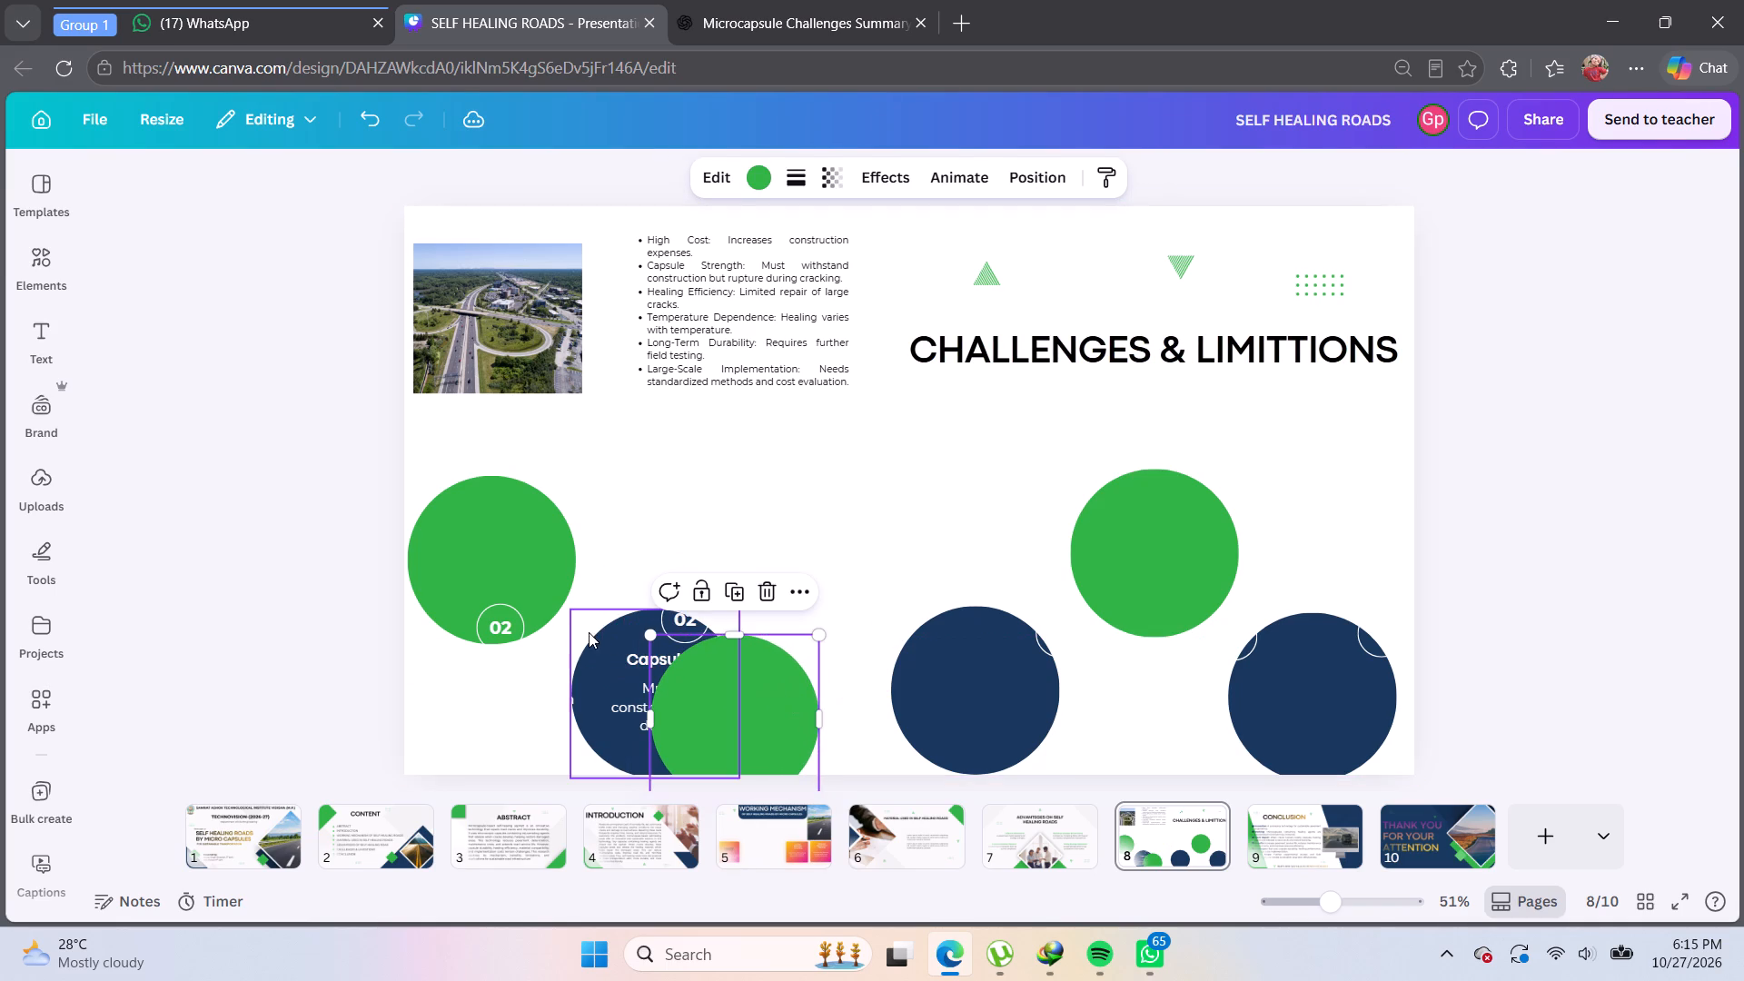
pyautogui.moveTo(786, 684); pyautogui.dragTo(934, 479)
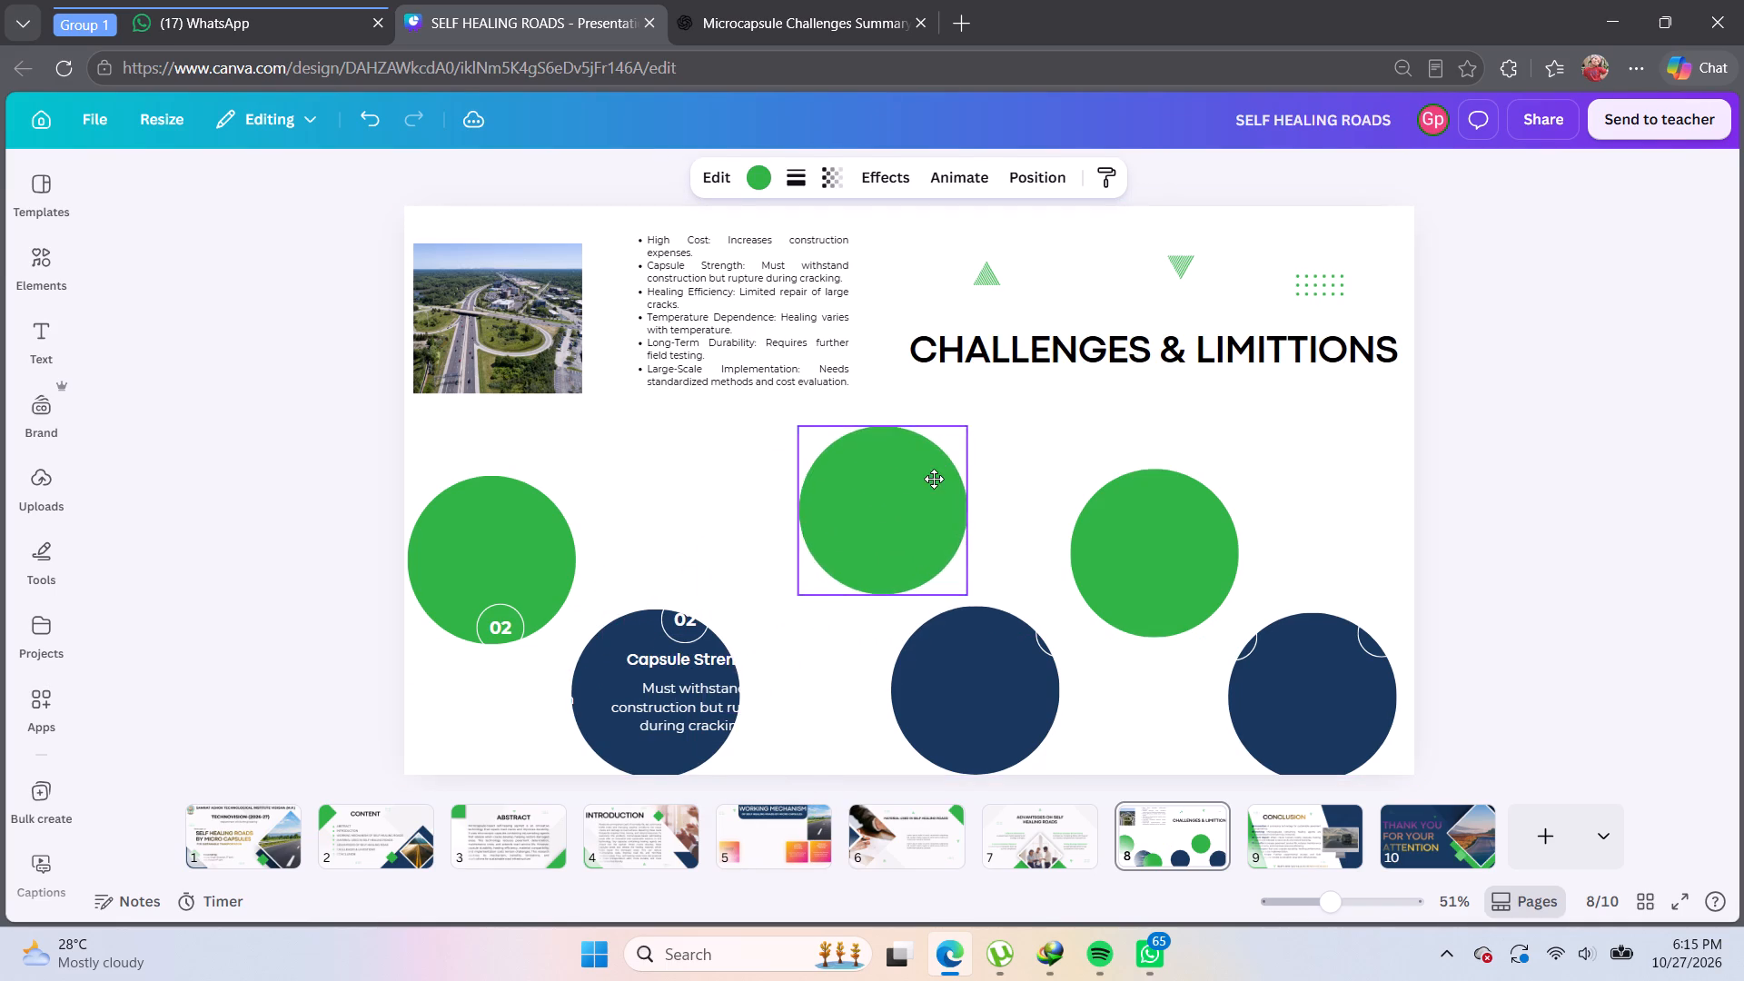
pyautogui.moveTo(934, 479); pyautogui.dragTo(952, 511)
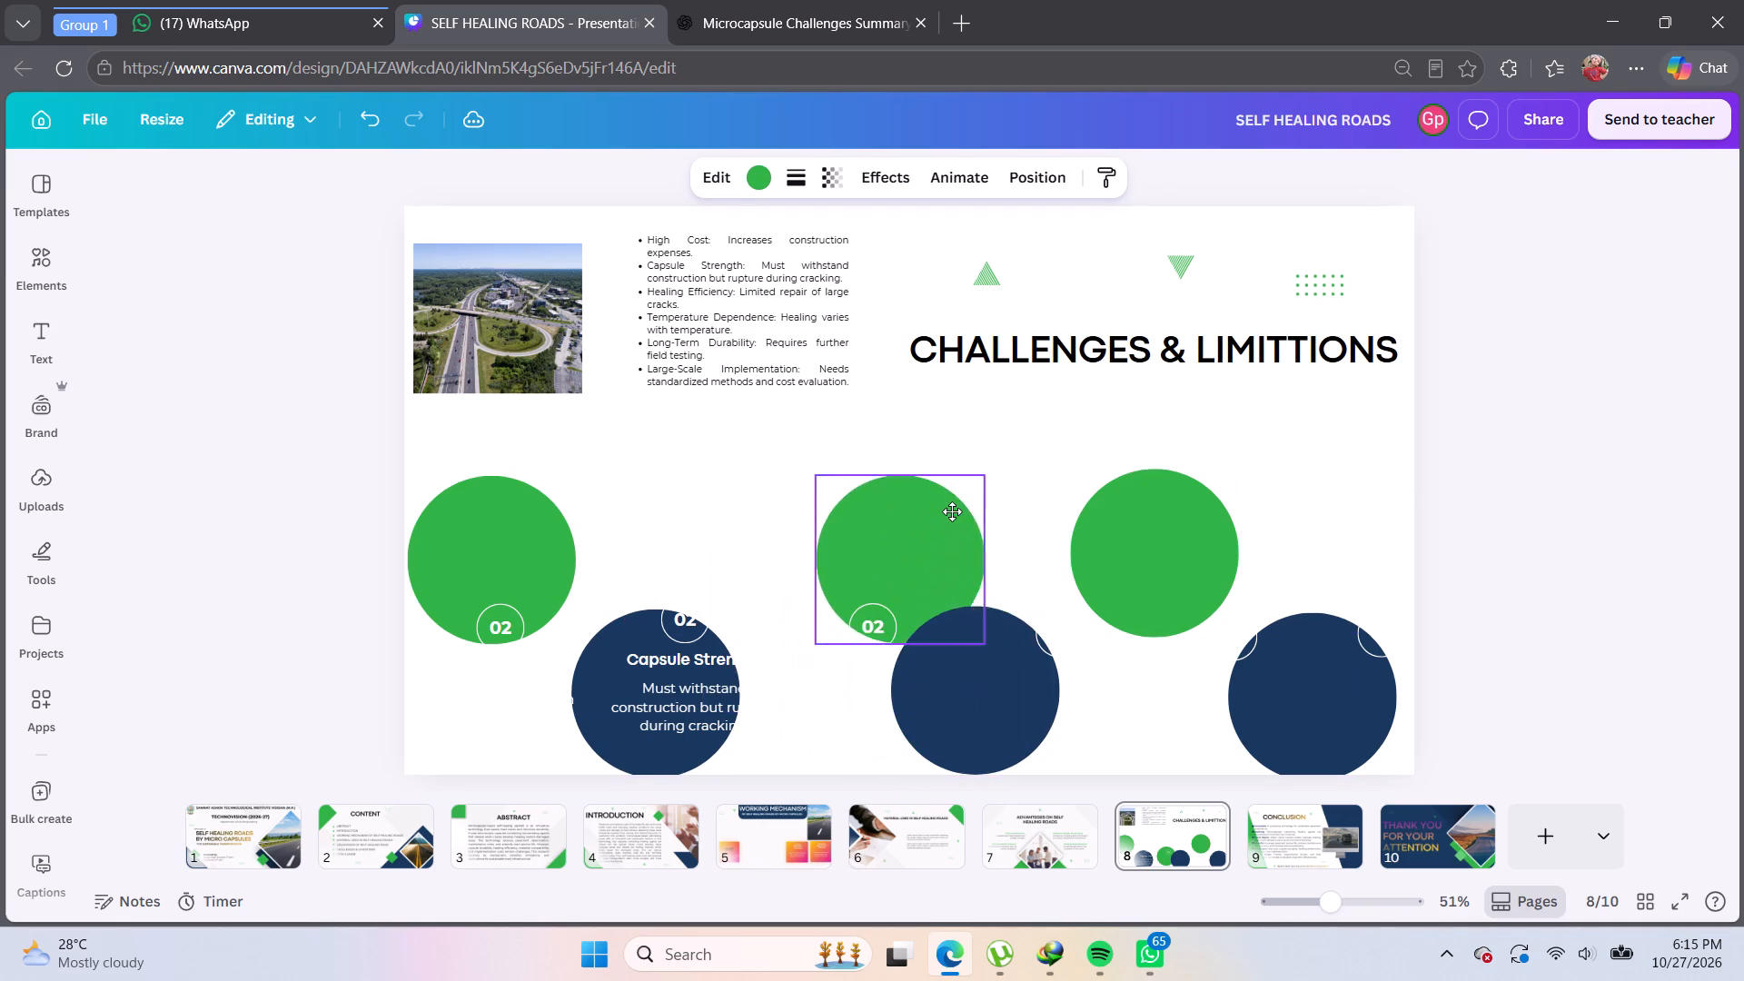
pyautogui.moveTo(952, 511); pyautogui.dragTo(1084, 702)
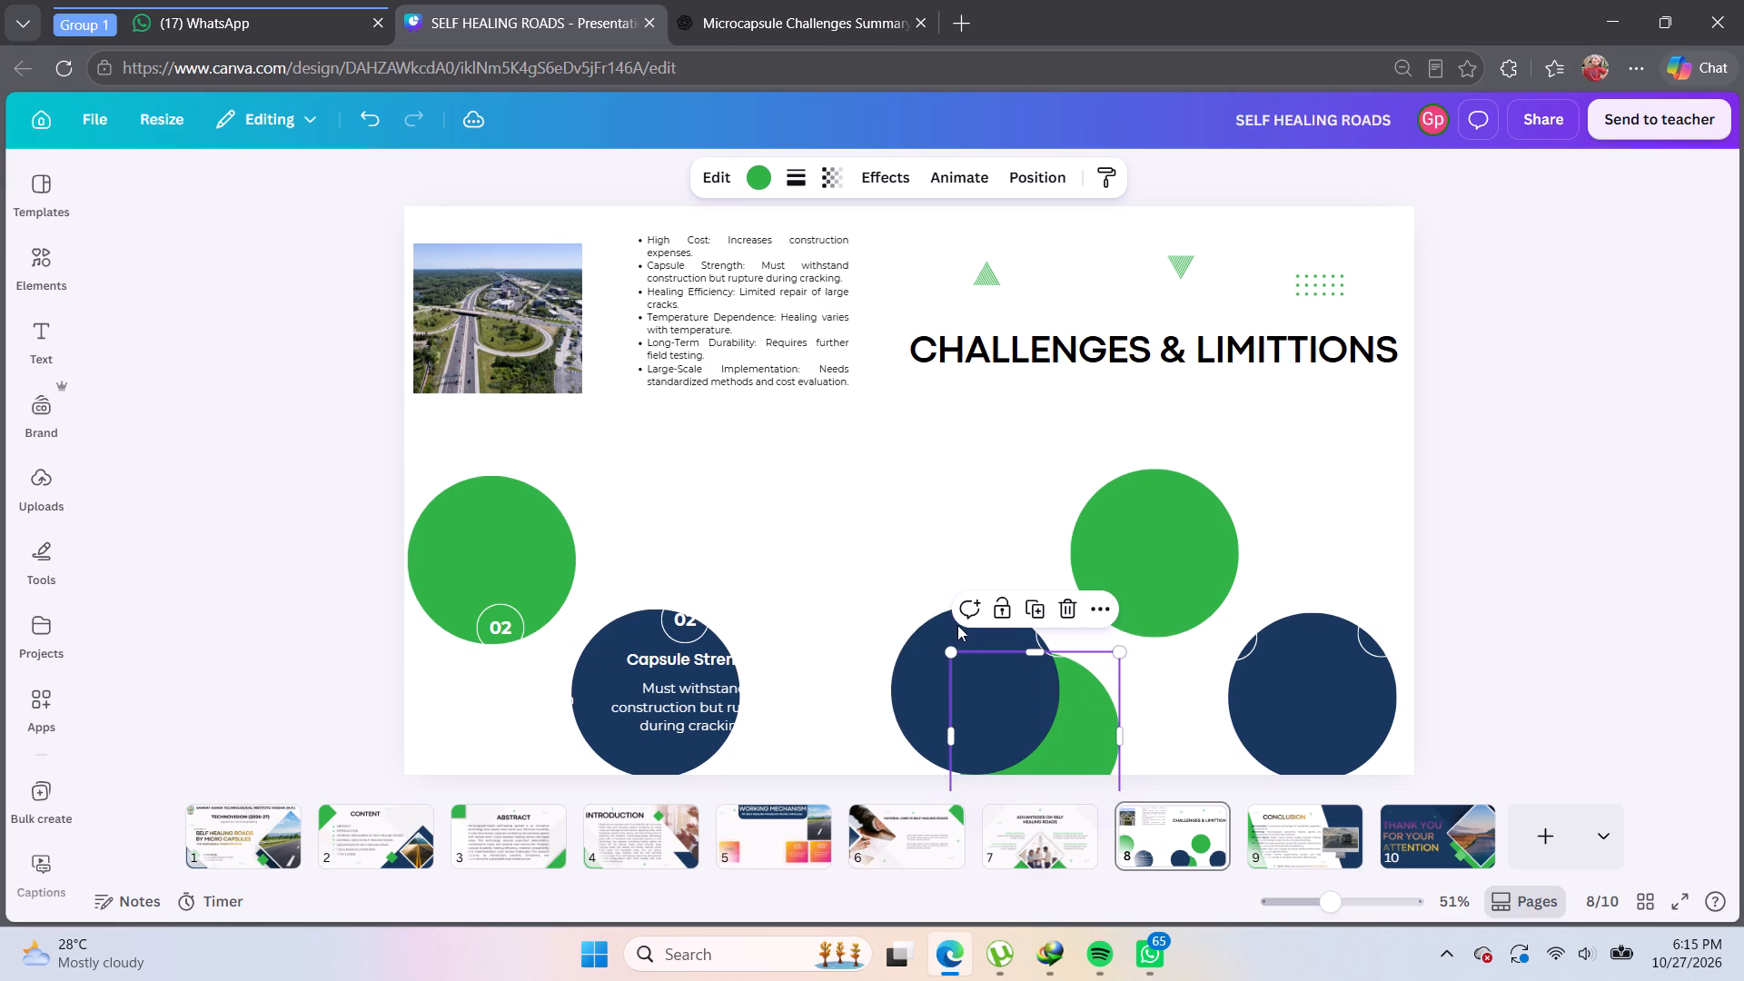
pyautogui.moveTo(940, 627); pyautogui.dragTo(848, 470)
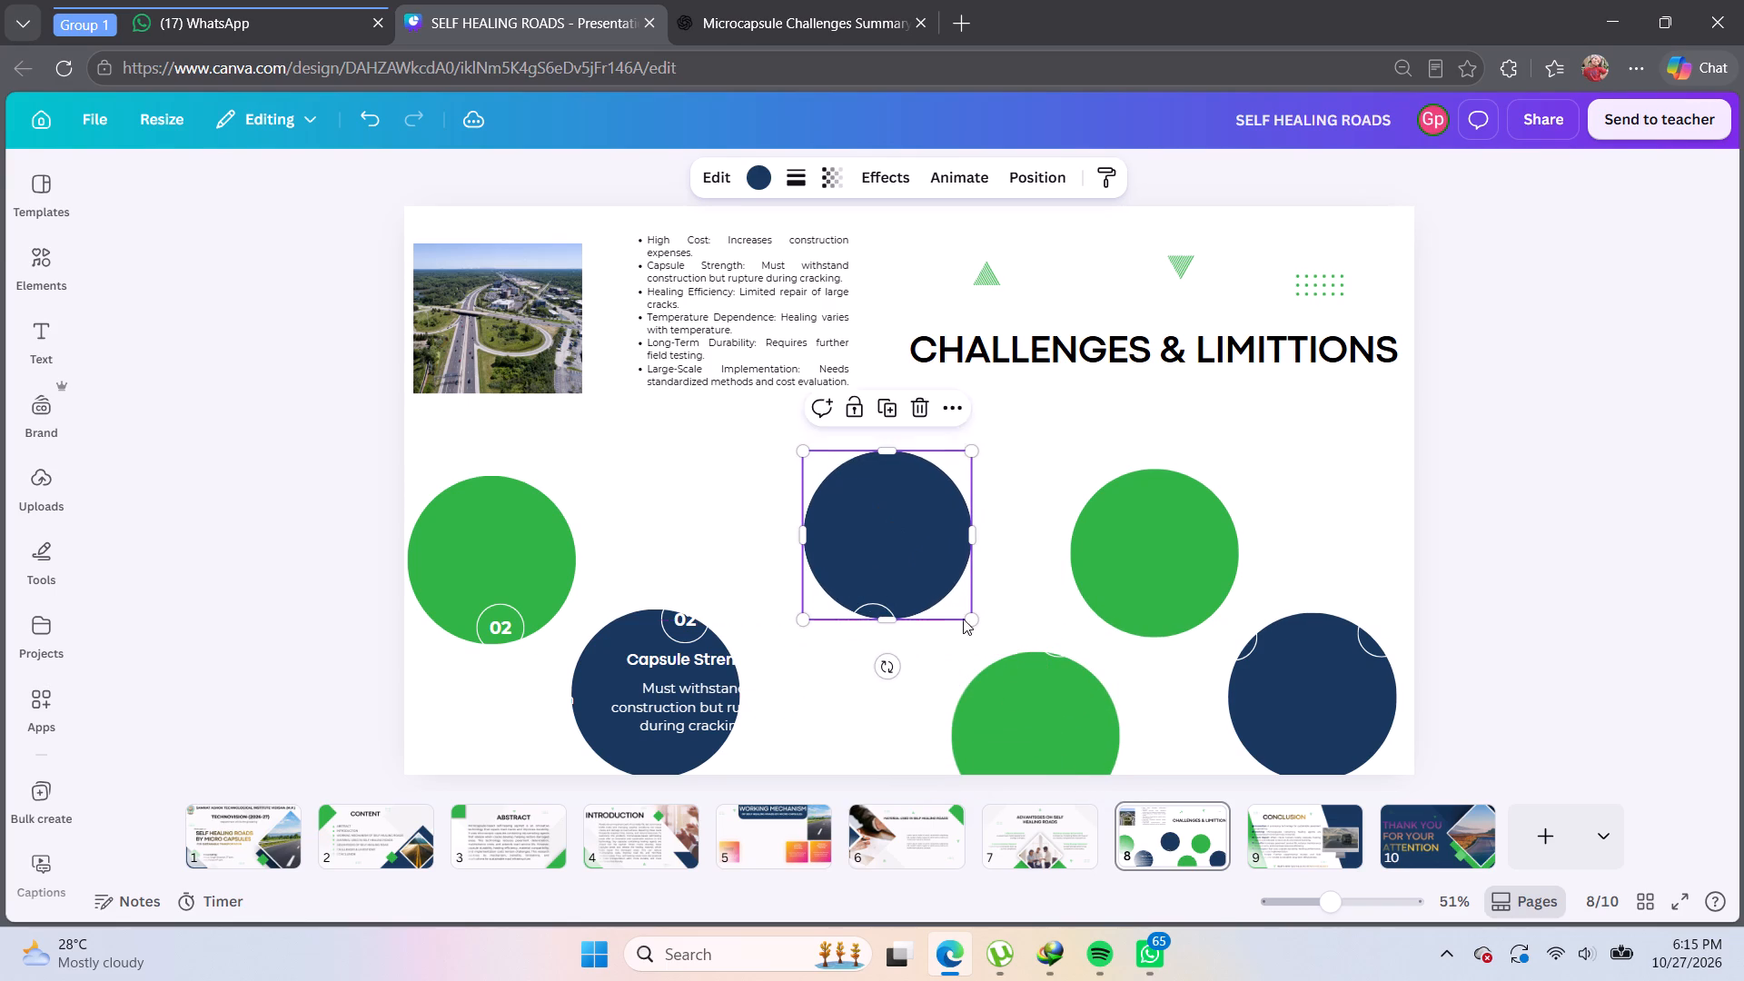
pyautogui.moveTo(1010, 737); pyautogui.dragTo(984, 715)
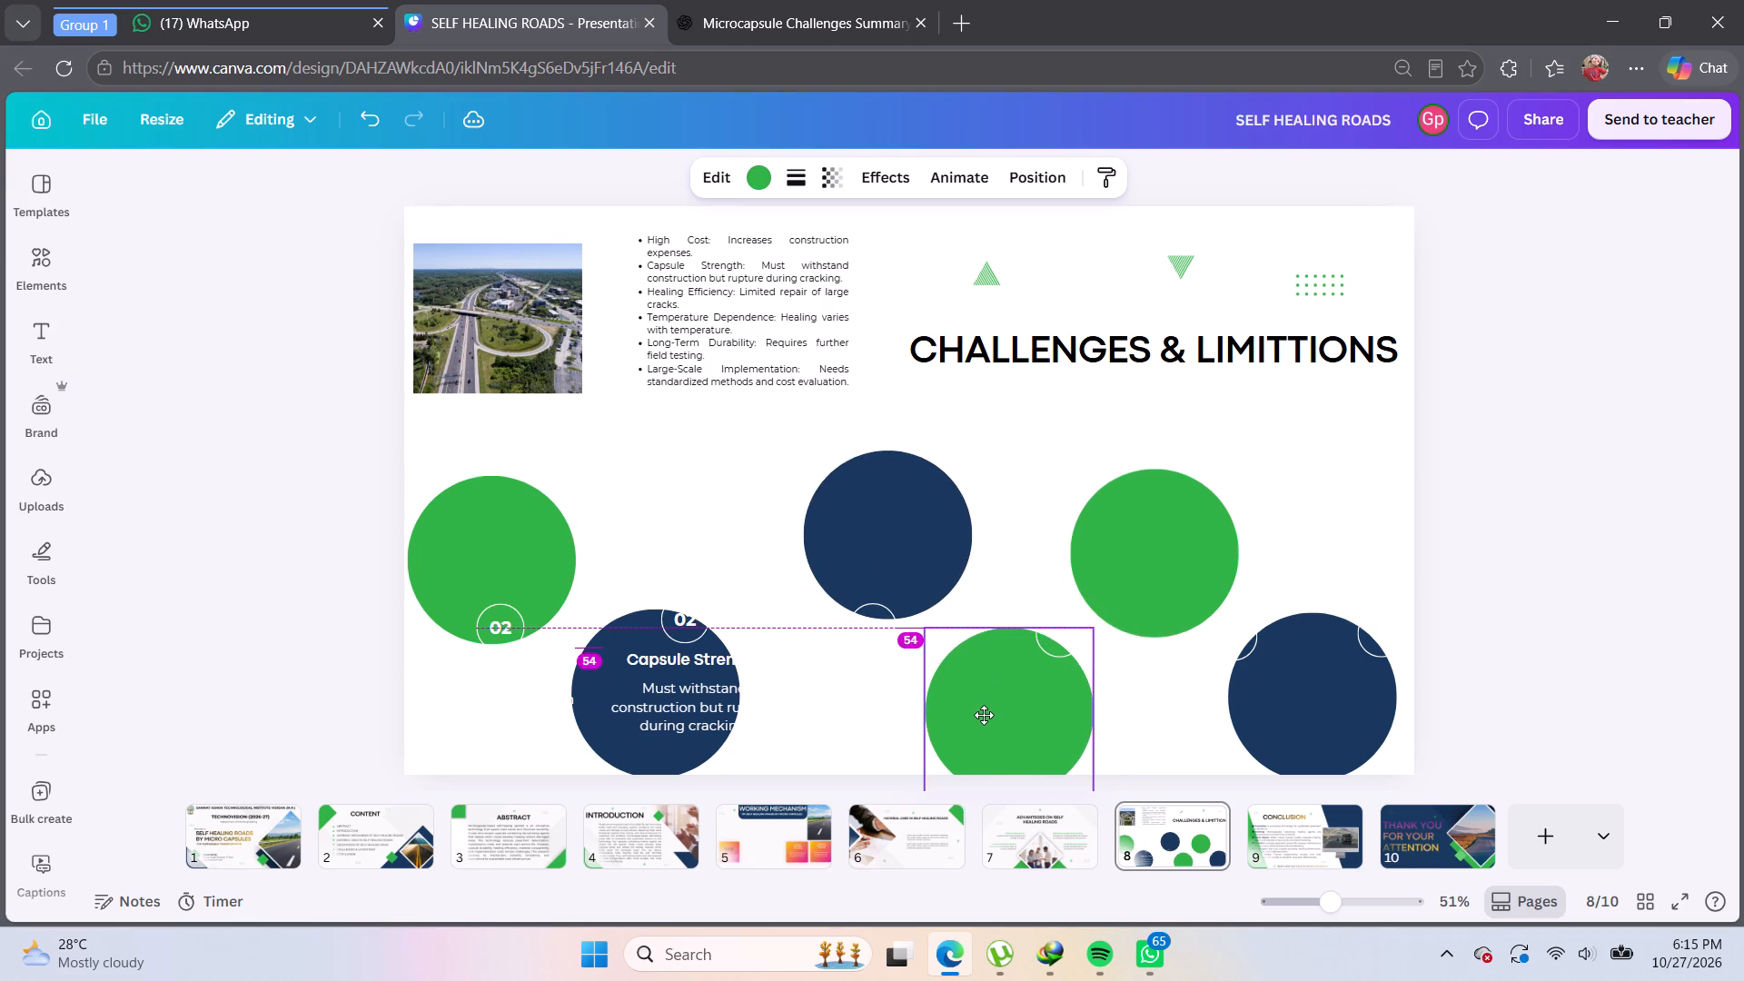
pyautogui.moveTo(984, 715); pyautogui.dragTo(987, 716)
# Fine-tune the zigzag by shifting the upper navy circle left, the upper-right green circle up and right, and the last navy circle slightly.
pyautogui.moveTo(1183, 537); pyautogui.dragTo(1196, 530)
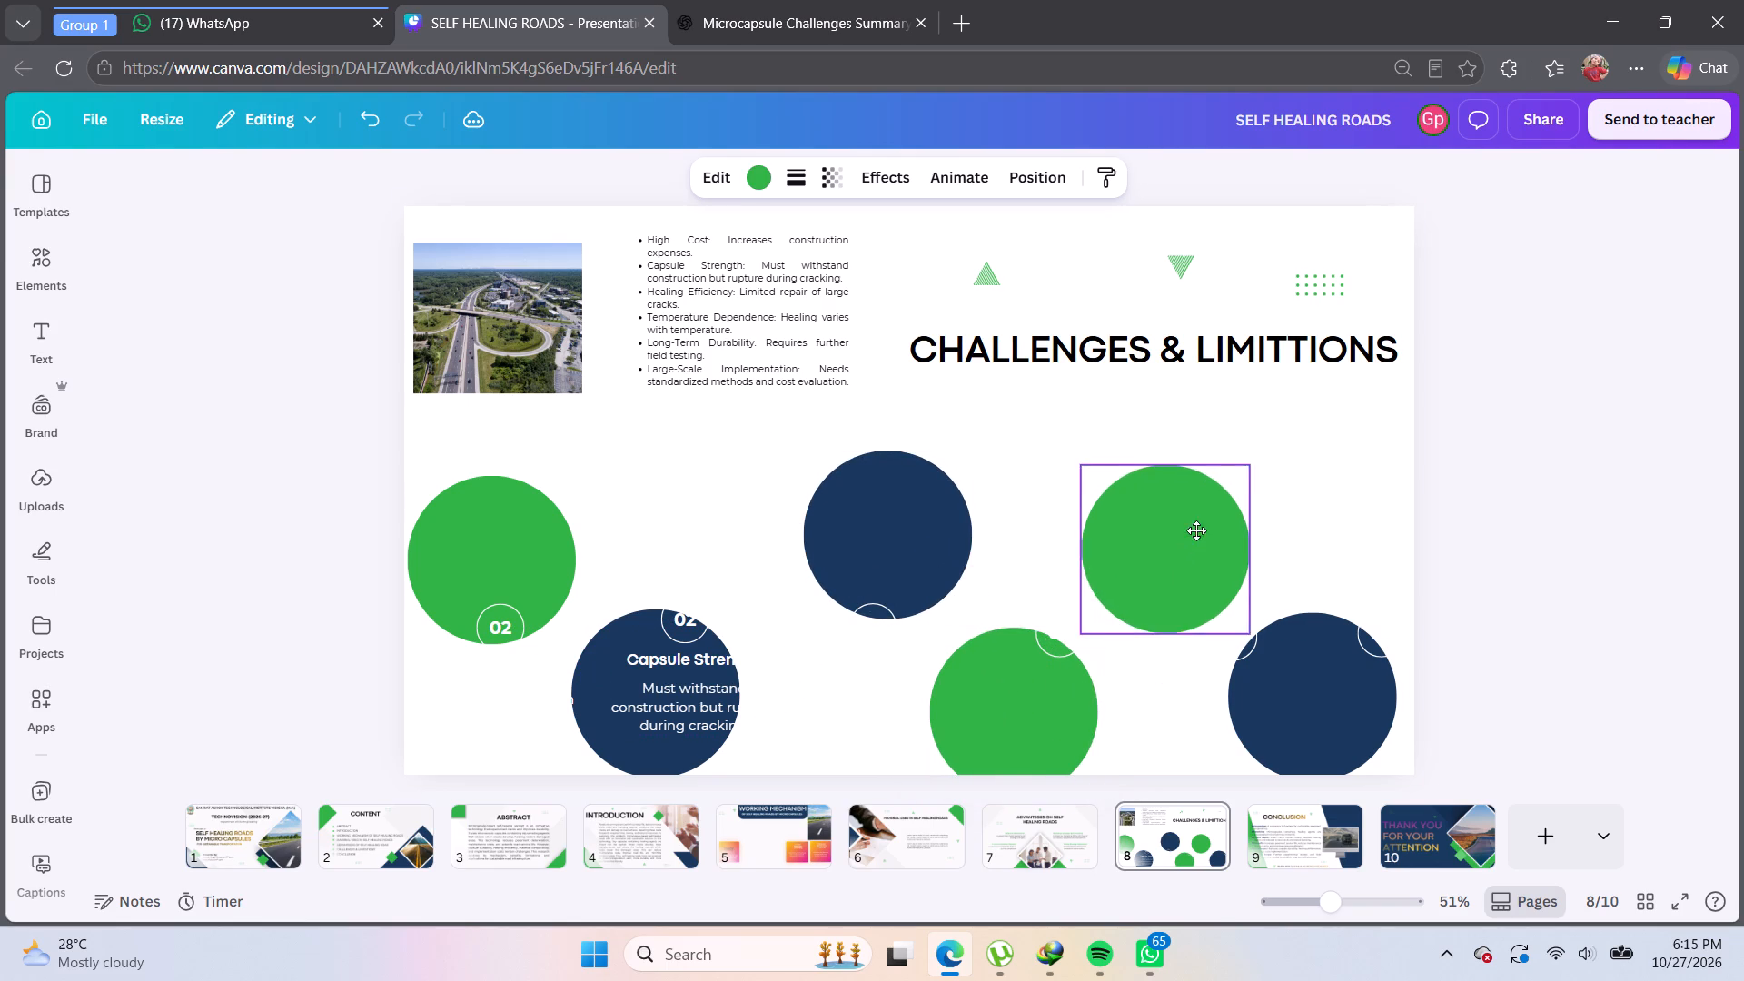
pyautogui.moveTo(1196, 530); pyautogui.dragTo(1211, 520)
pyautogui.click(1347, 670)
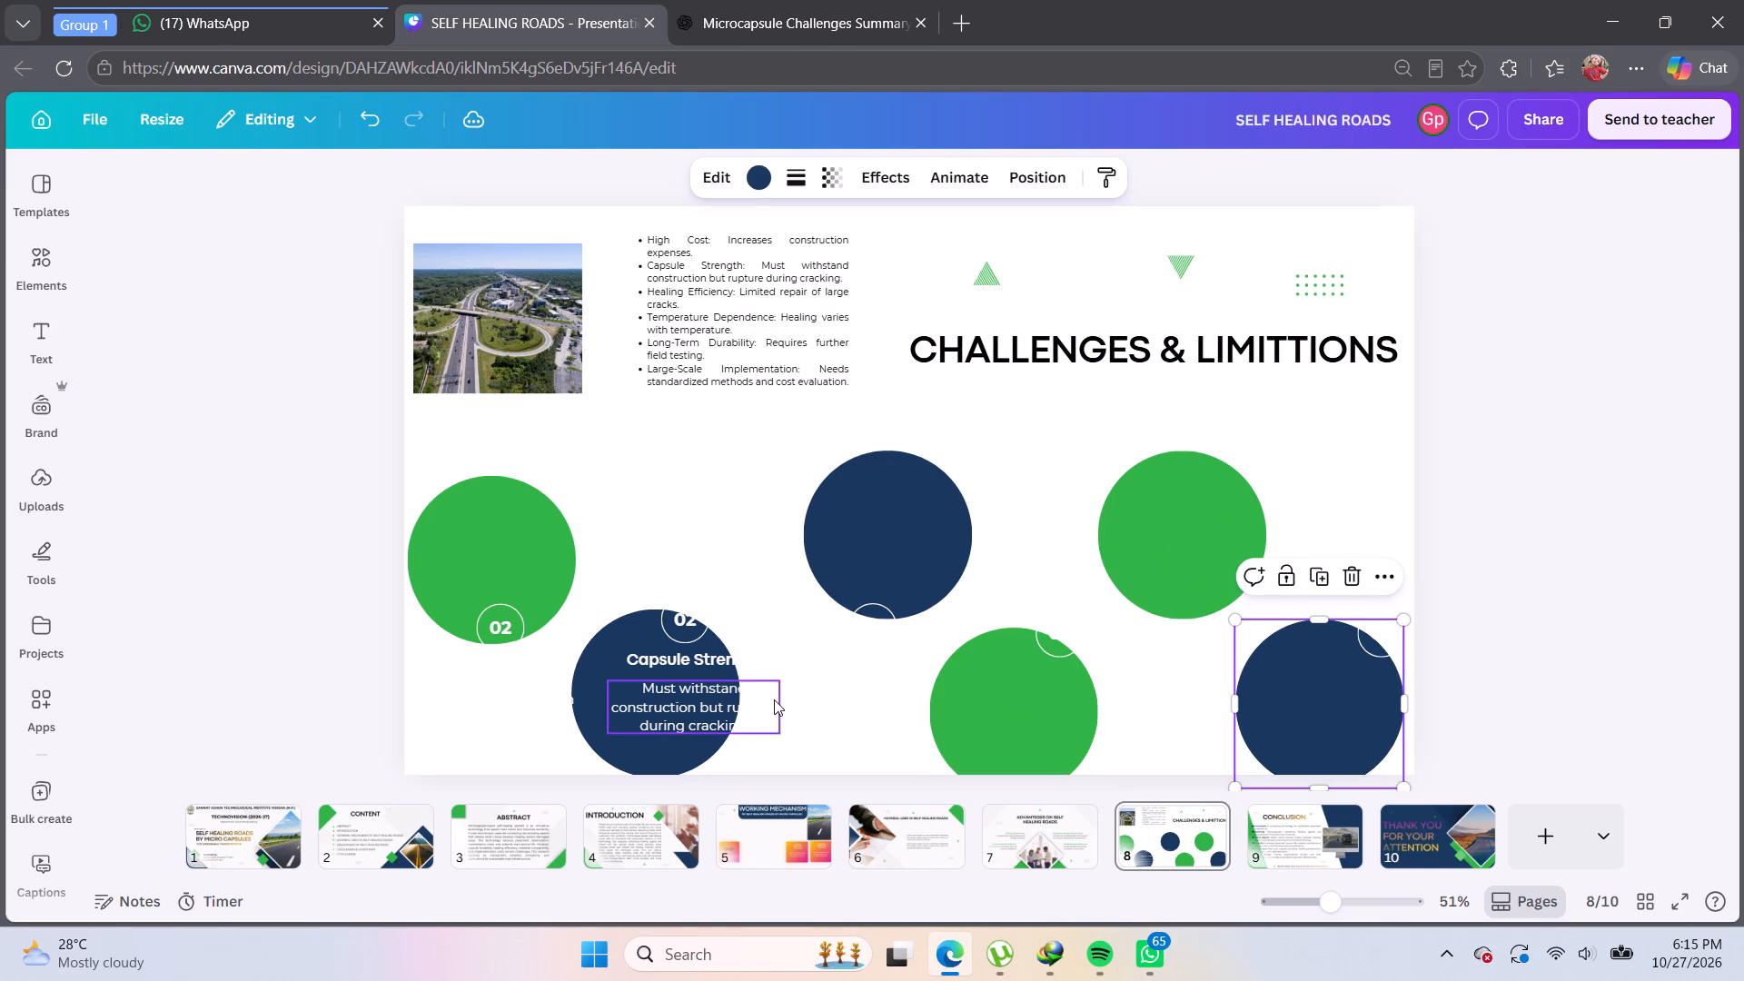
pyautogui.moveTo(899, 501); pyautogui.dragTo(860, 507)
pyautogui.doubleClick(860, 507)
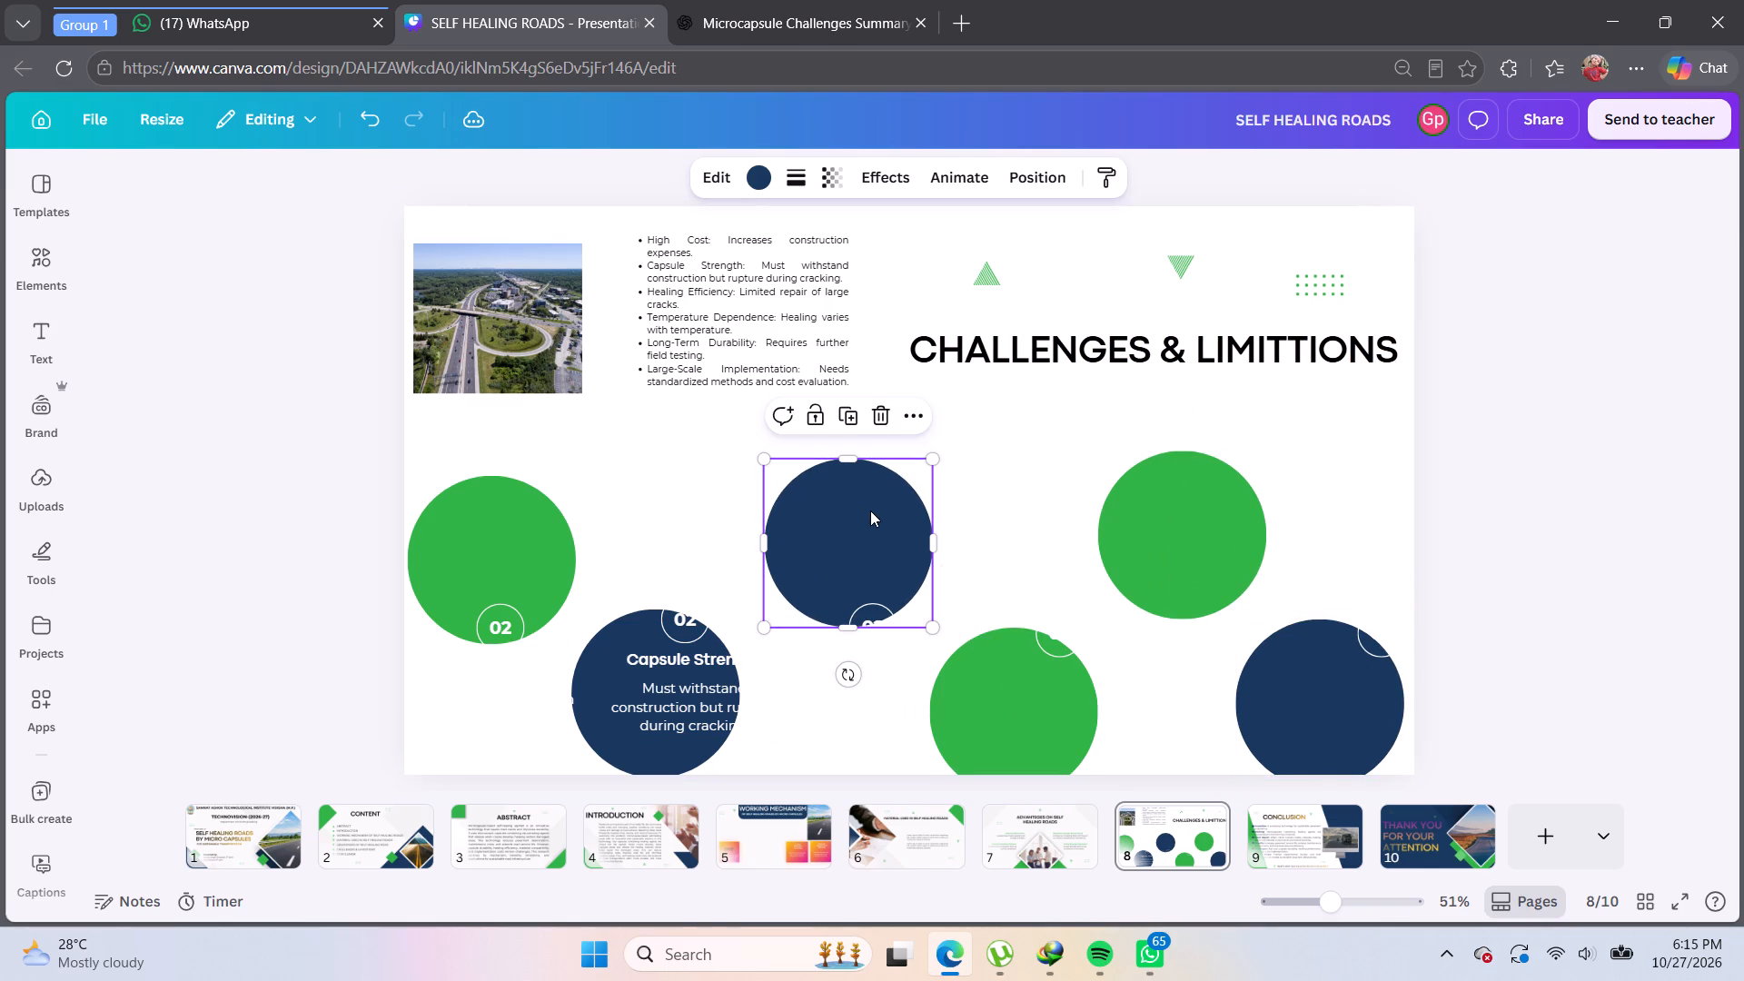
pyautogui.moveTo(1138, 533); pyautogui.dragTo(1130, 530)
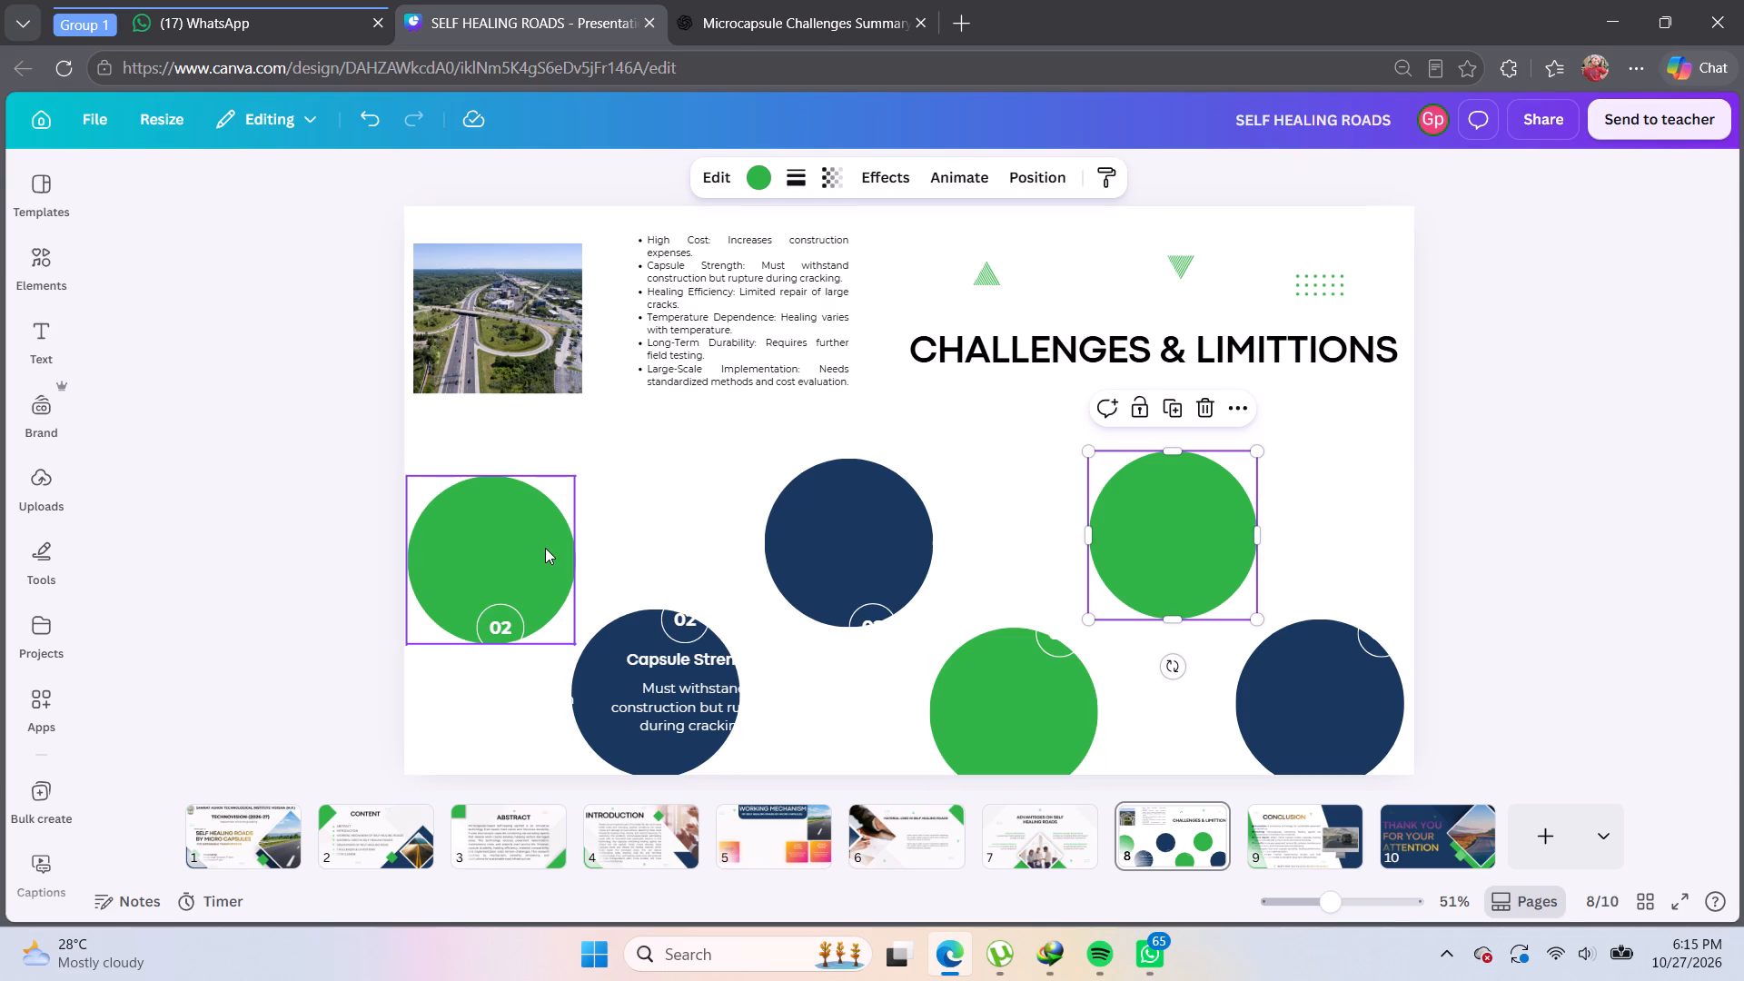
# Shift the first green circle slightly right and up, away from the slide's left edge.
pyautogui.click(544, 548)
pyautogui.click(563, 554)
pyautogui.moveTo(515, 551); pyautogui.dragTo(528, 544)
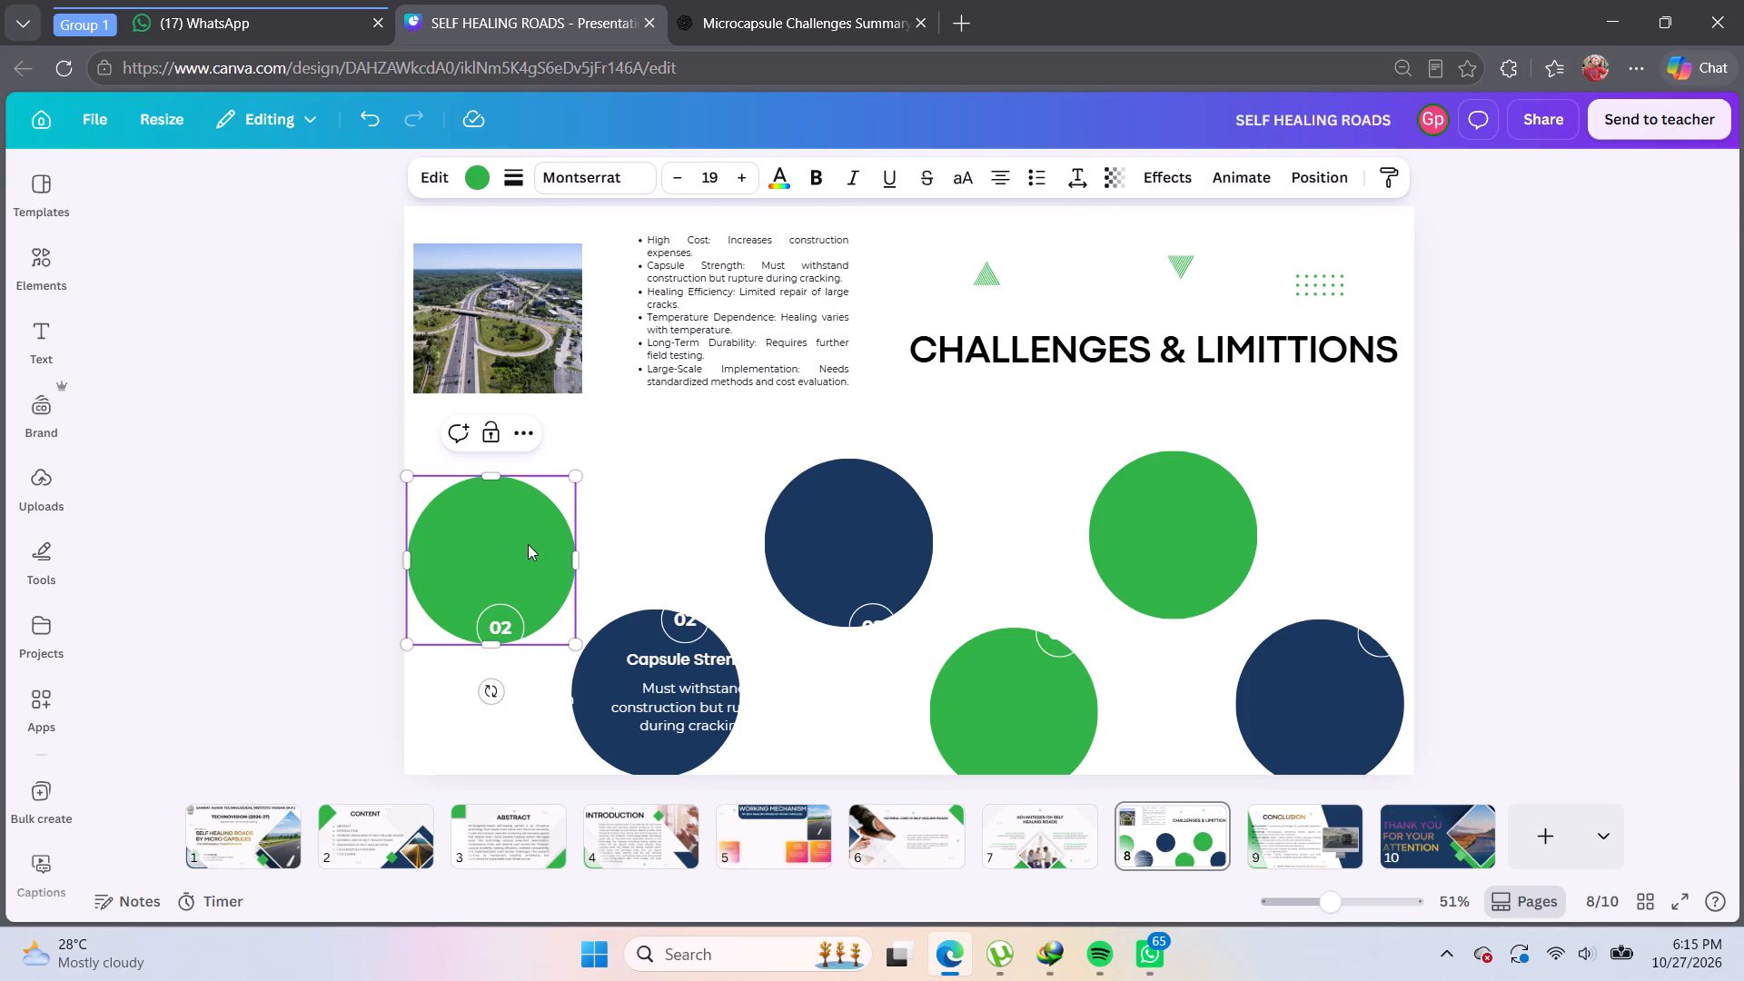
pyautogui.moveTo(528, 544); pyautogui.dragTo(534, 544)
pyautogui.moveTo(510, 547); pyautogui.dragTo(527, 541)
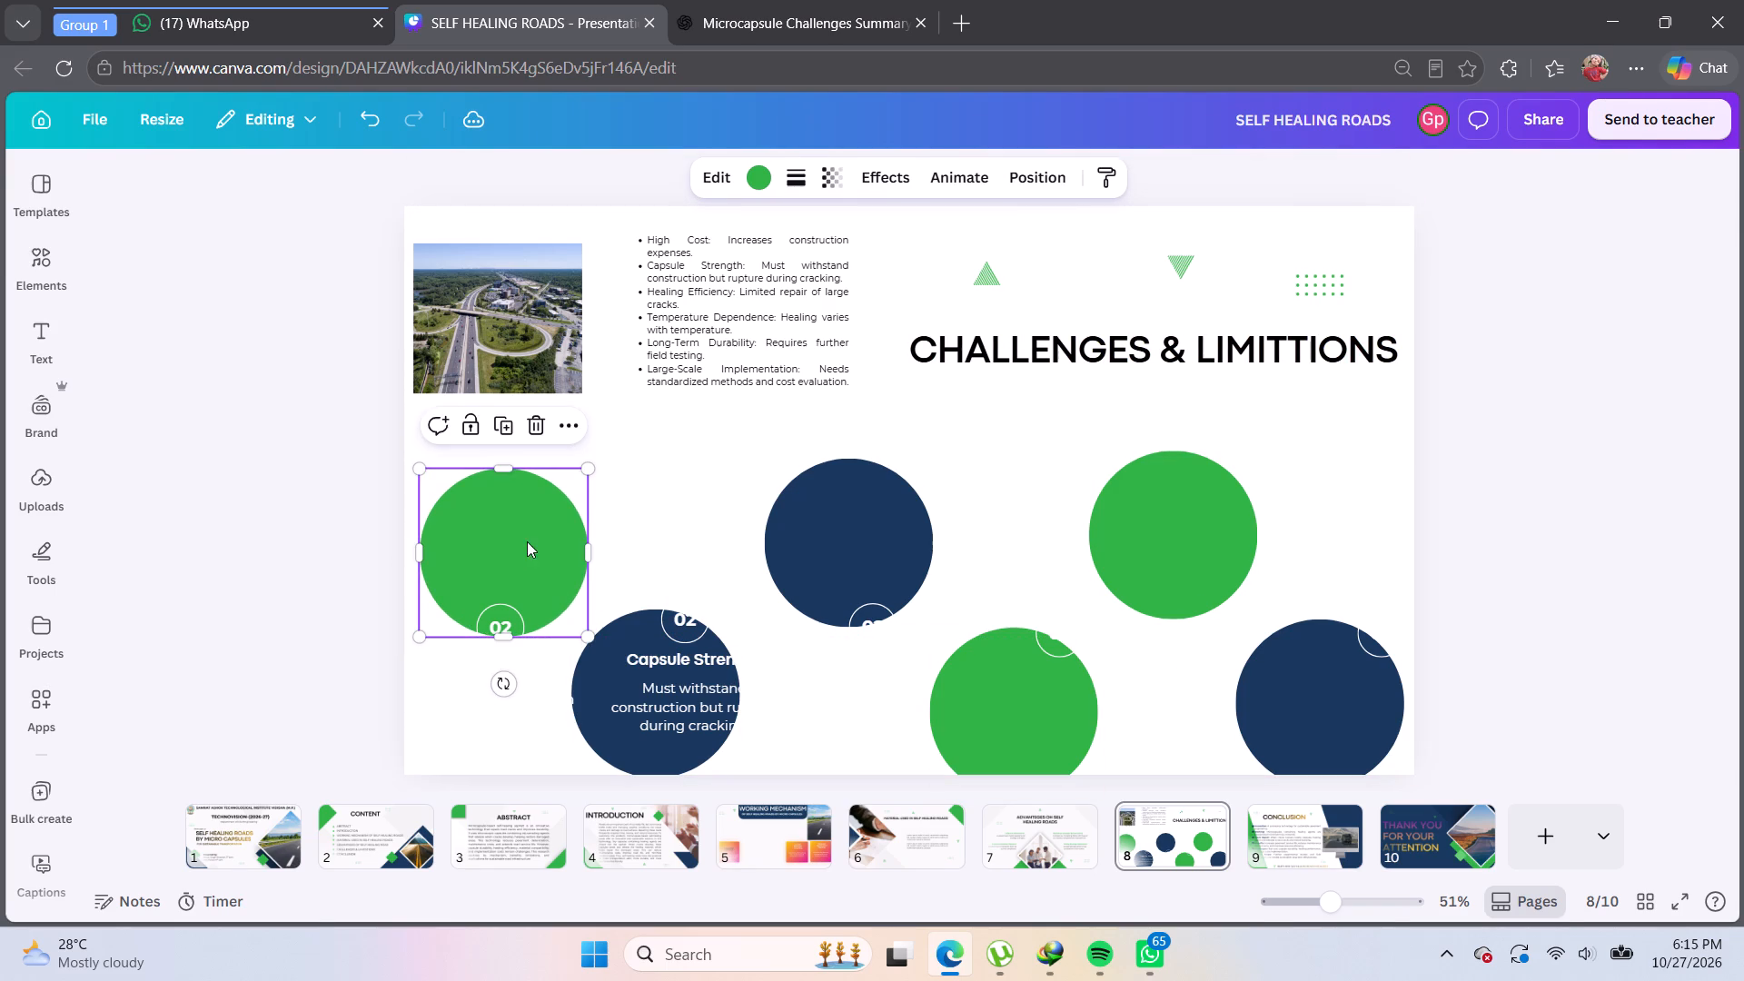
pyautogui.click(679, 542)
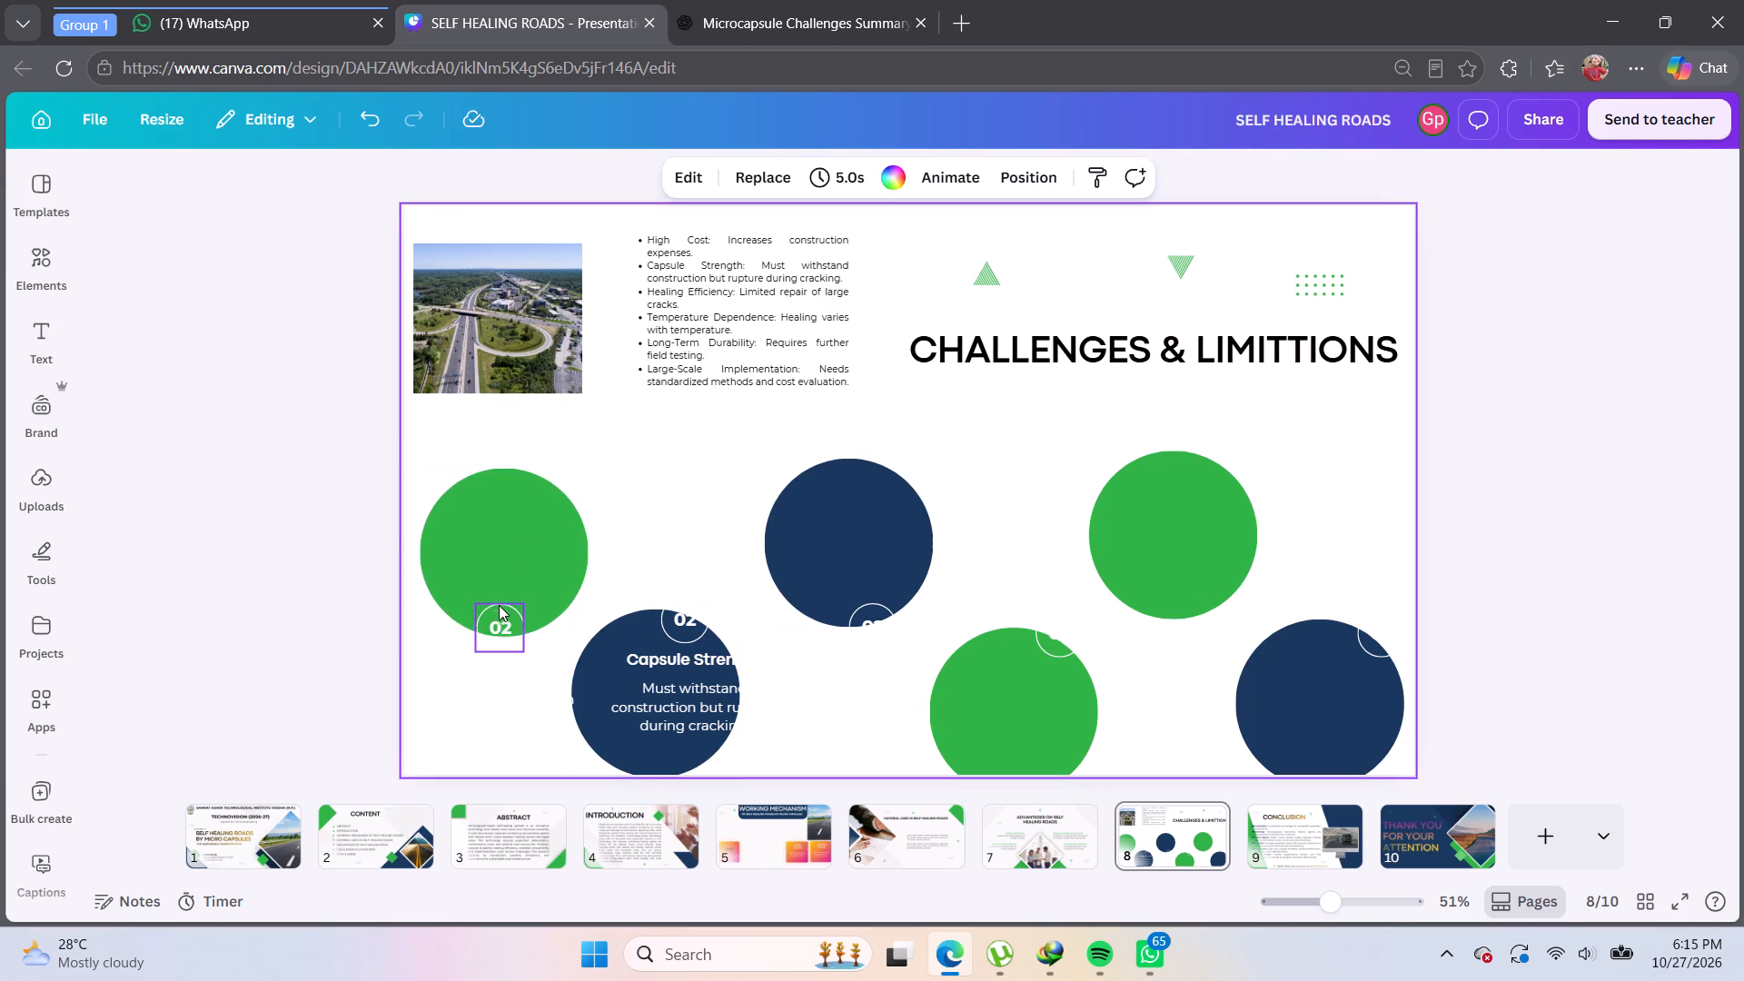
# Stack the 02 number, High Cost heading and its description inside the first green circle, with the description at font size 18.
pyautogui.moveTo(500, 621); pyautogui.dragTo(506, 499)
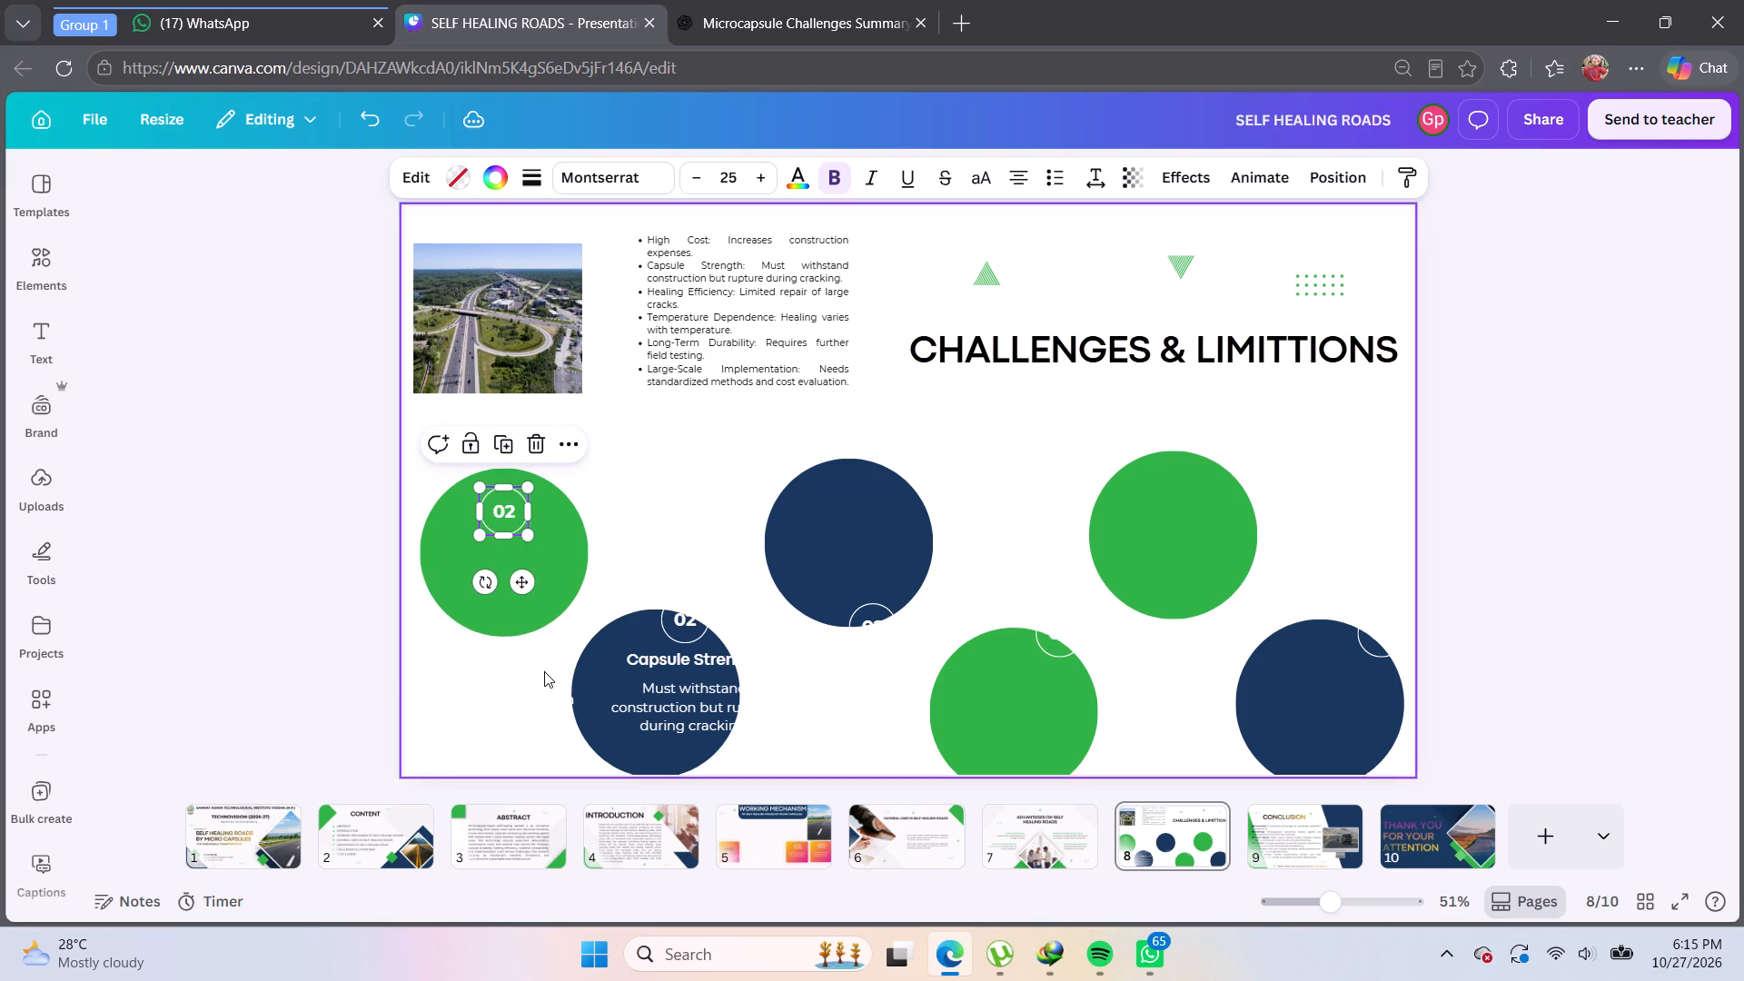
pyautogui.click(498, 721)
pyautogui.moveTo(498, 719); pyautogui.dragTo(499, 568)
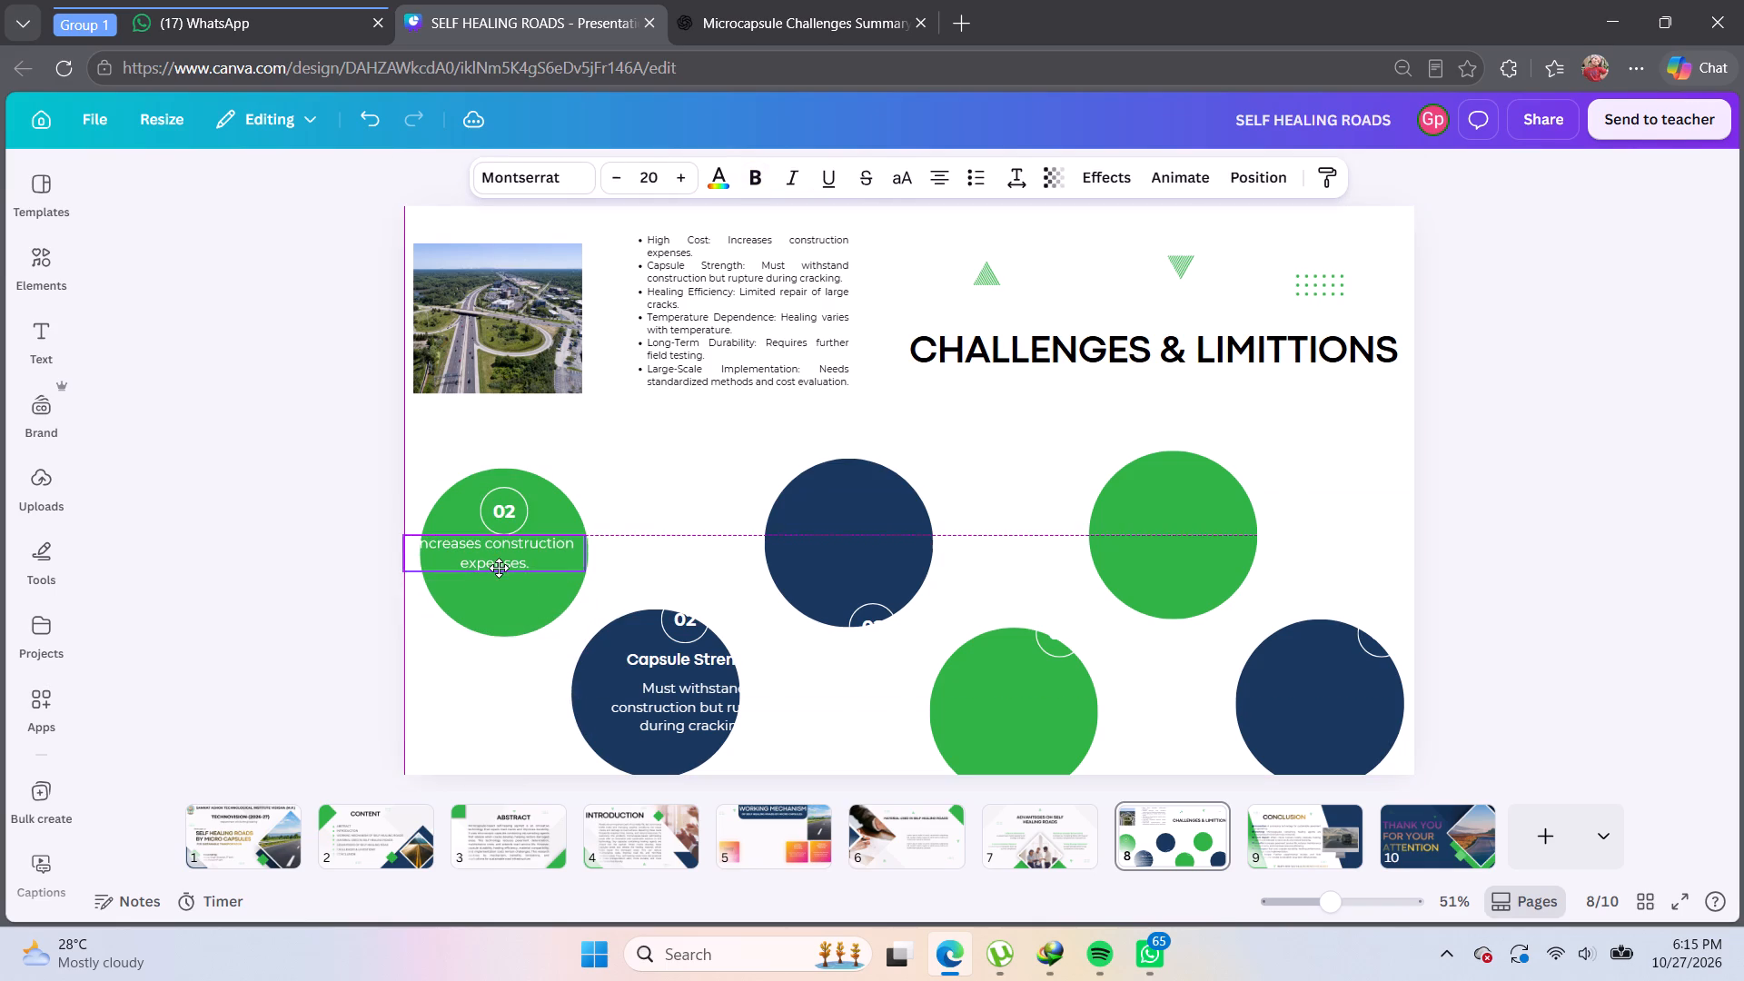
pyautogui.moveTo(499, 568); pyautogui.dragTo(505, 599)
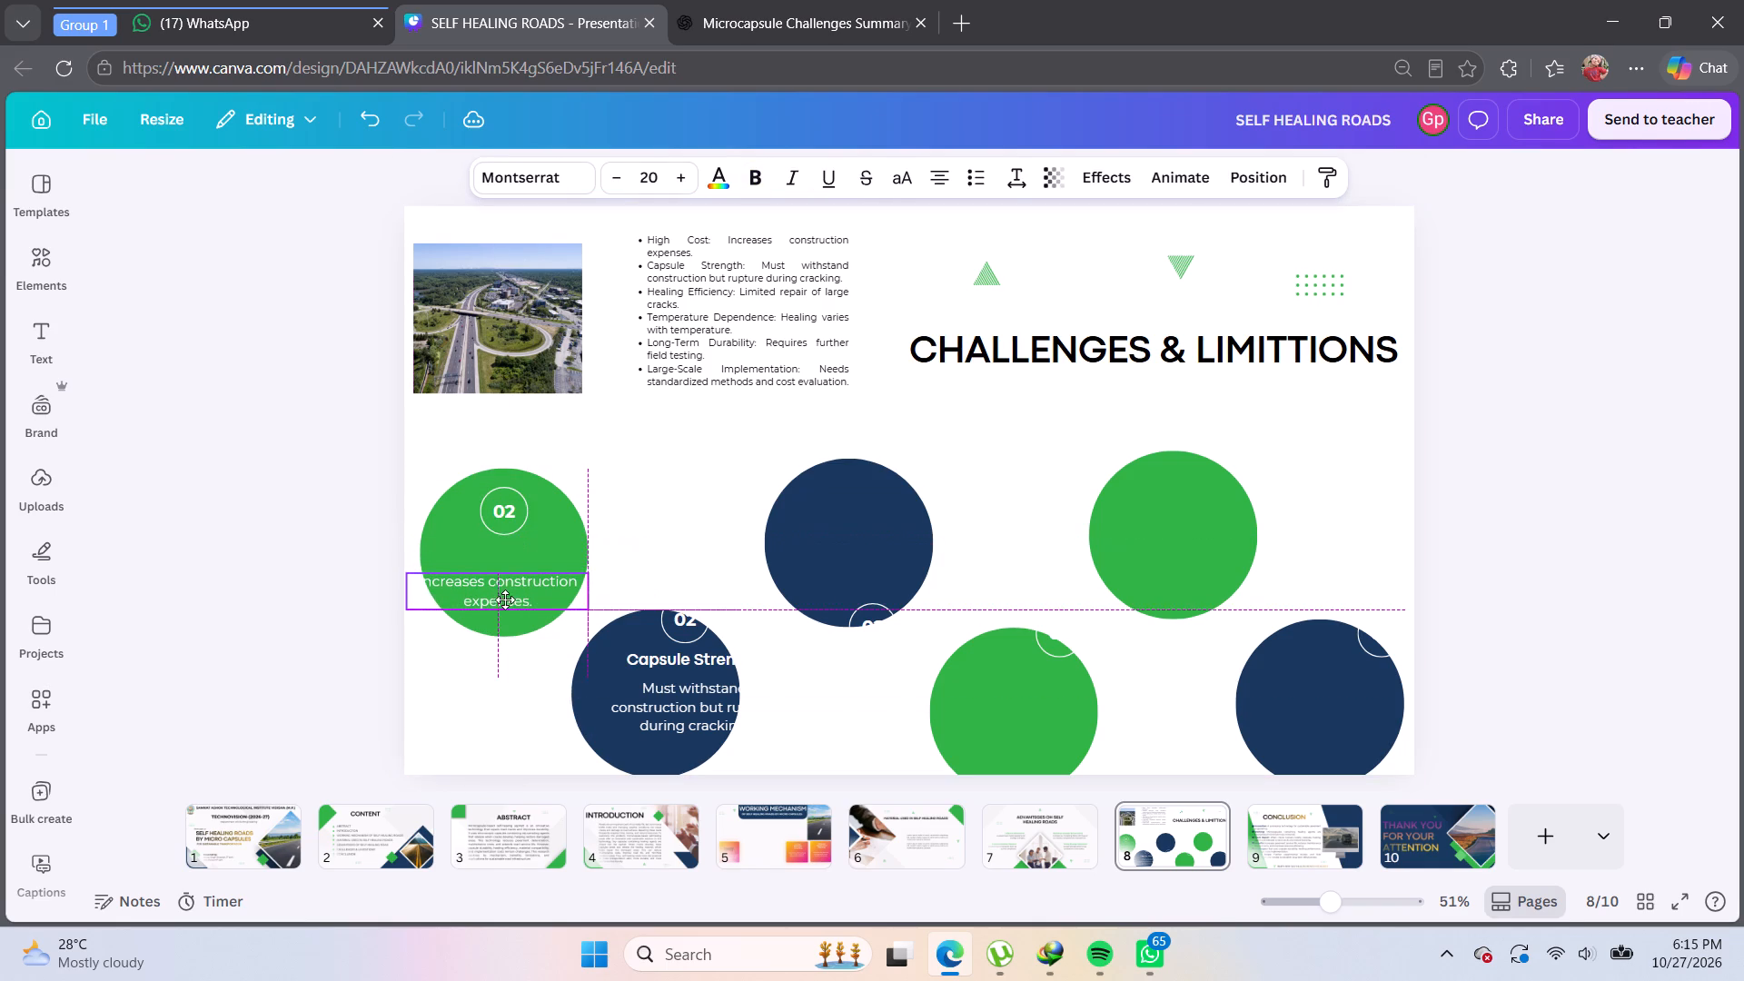
pyautogui.moveTo(505, 599); pyautogui.dragTo(506, 599)
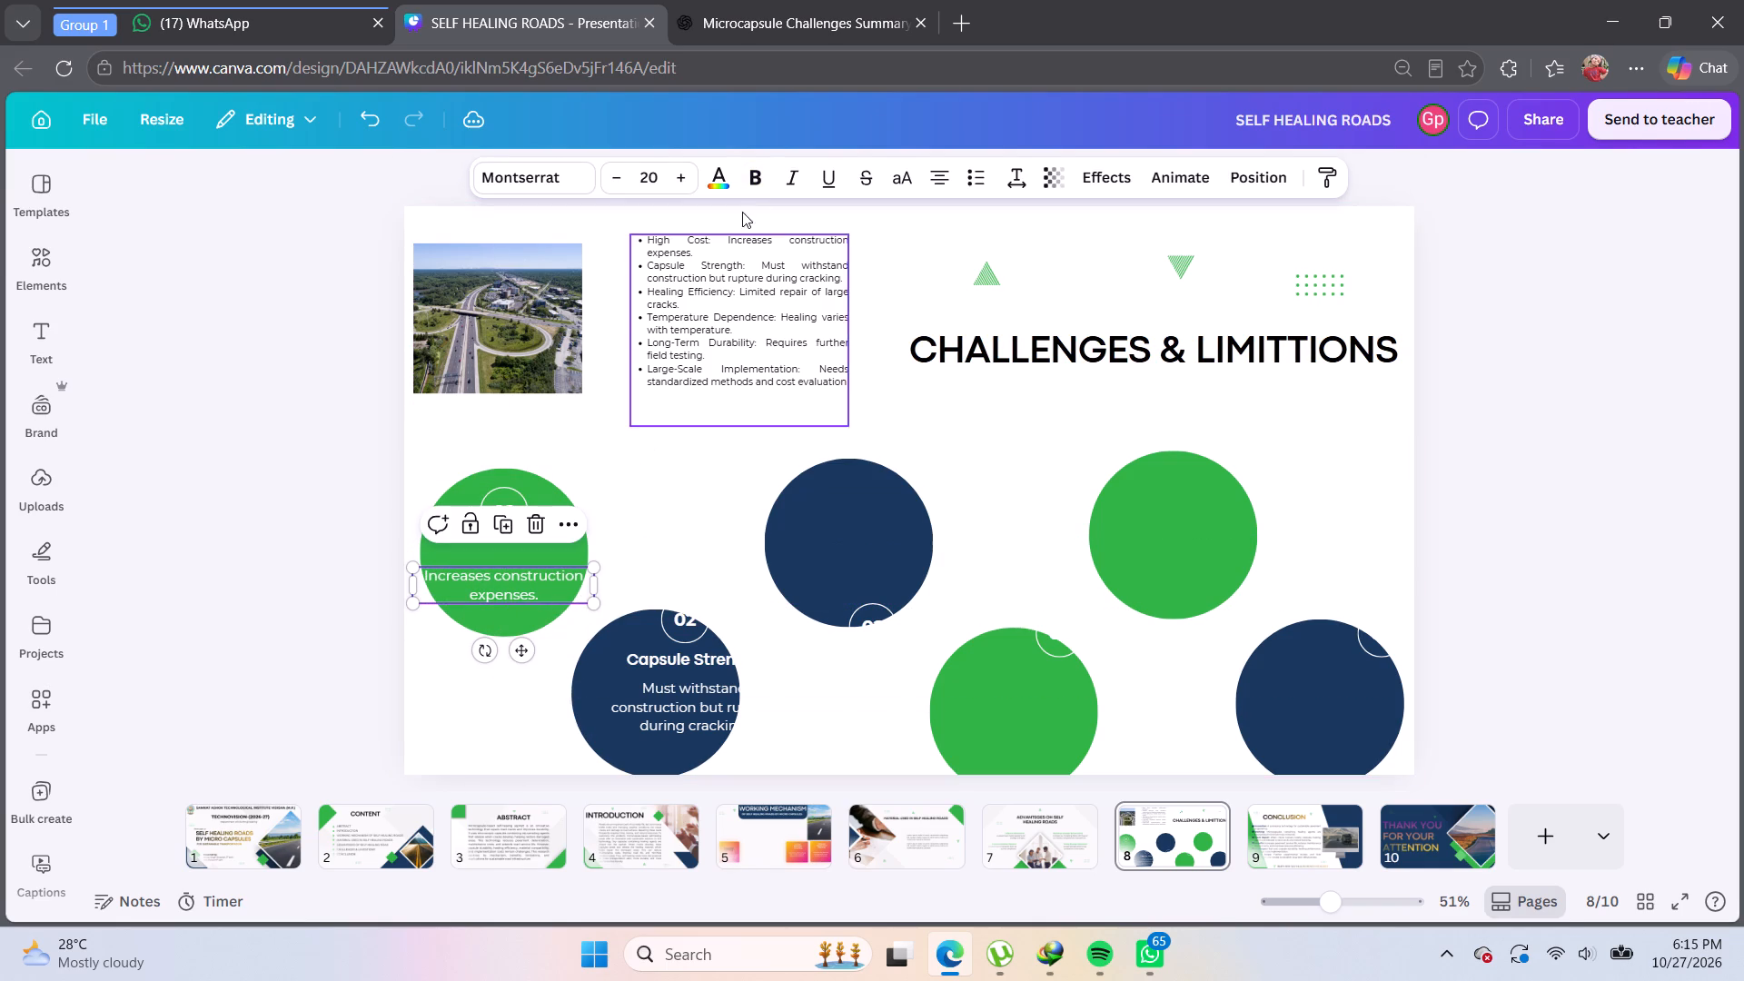
pyautogui.doubleClick(619, 185)
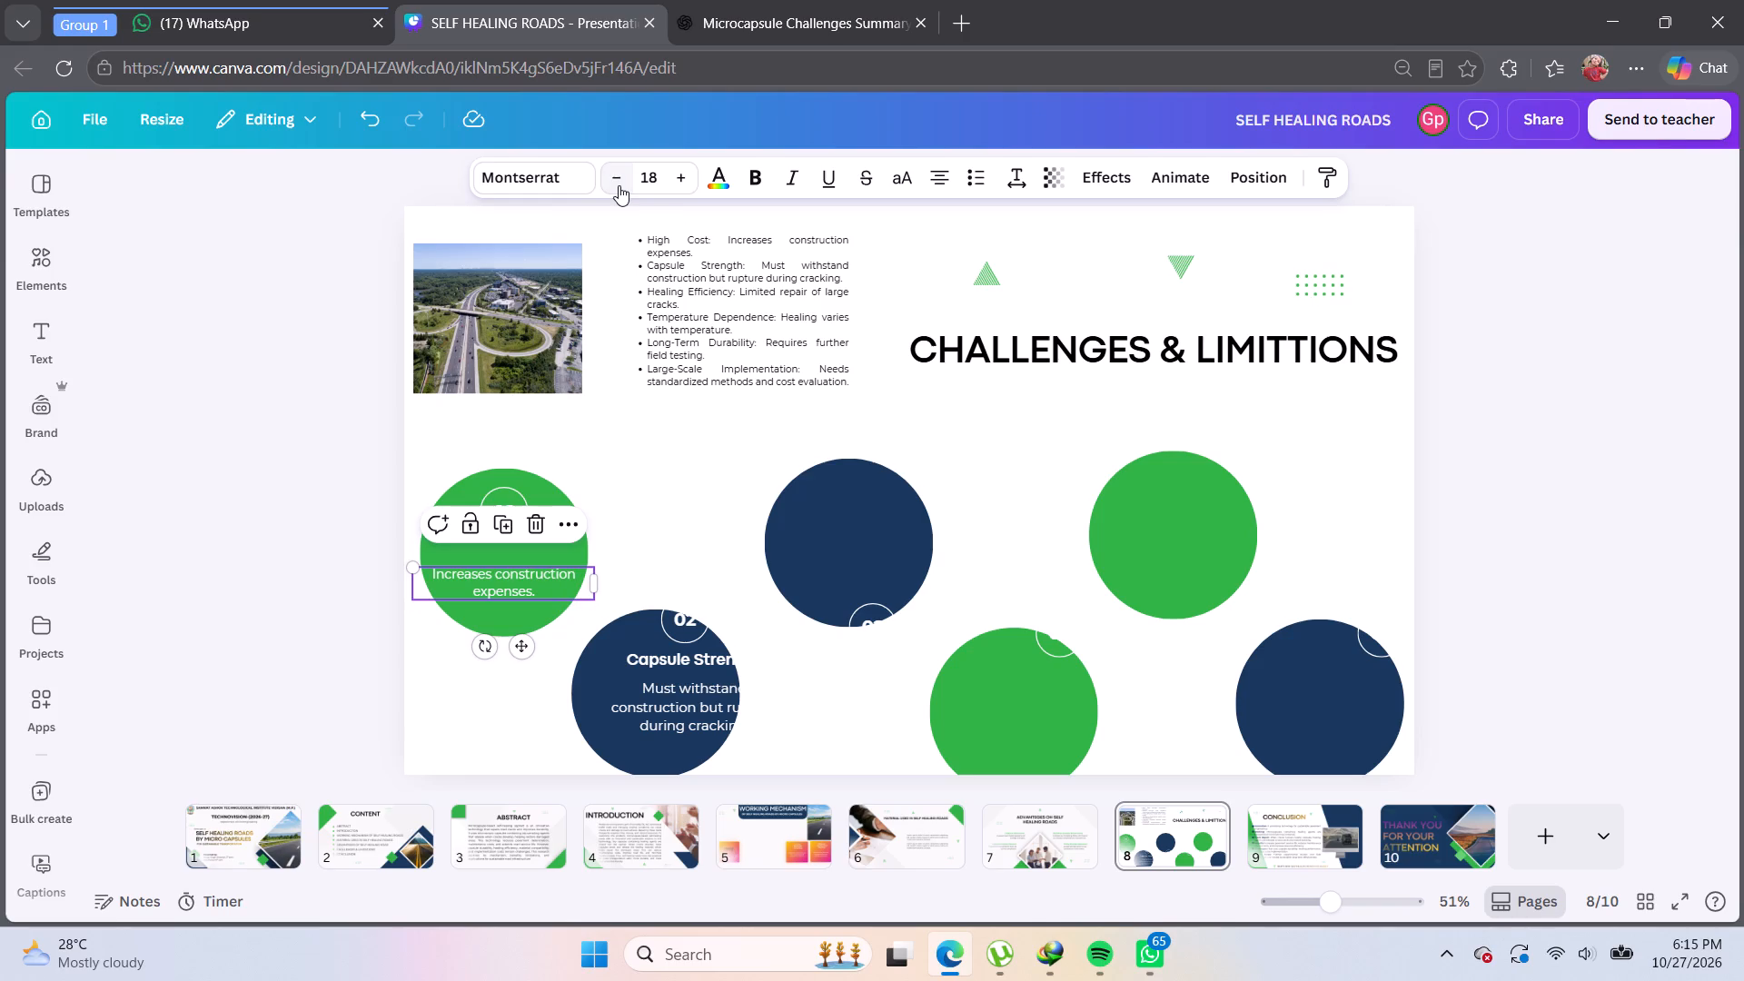
pyautogui.click(635, 523)
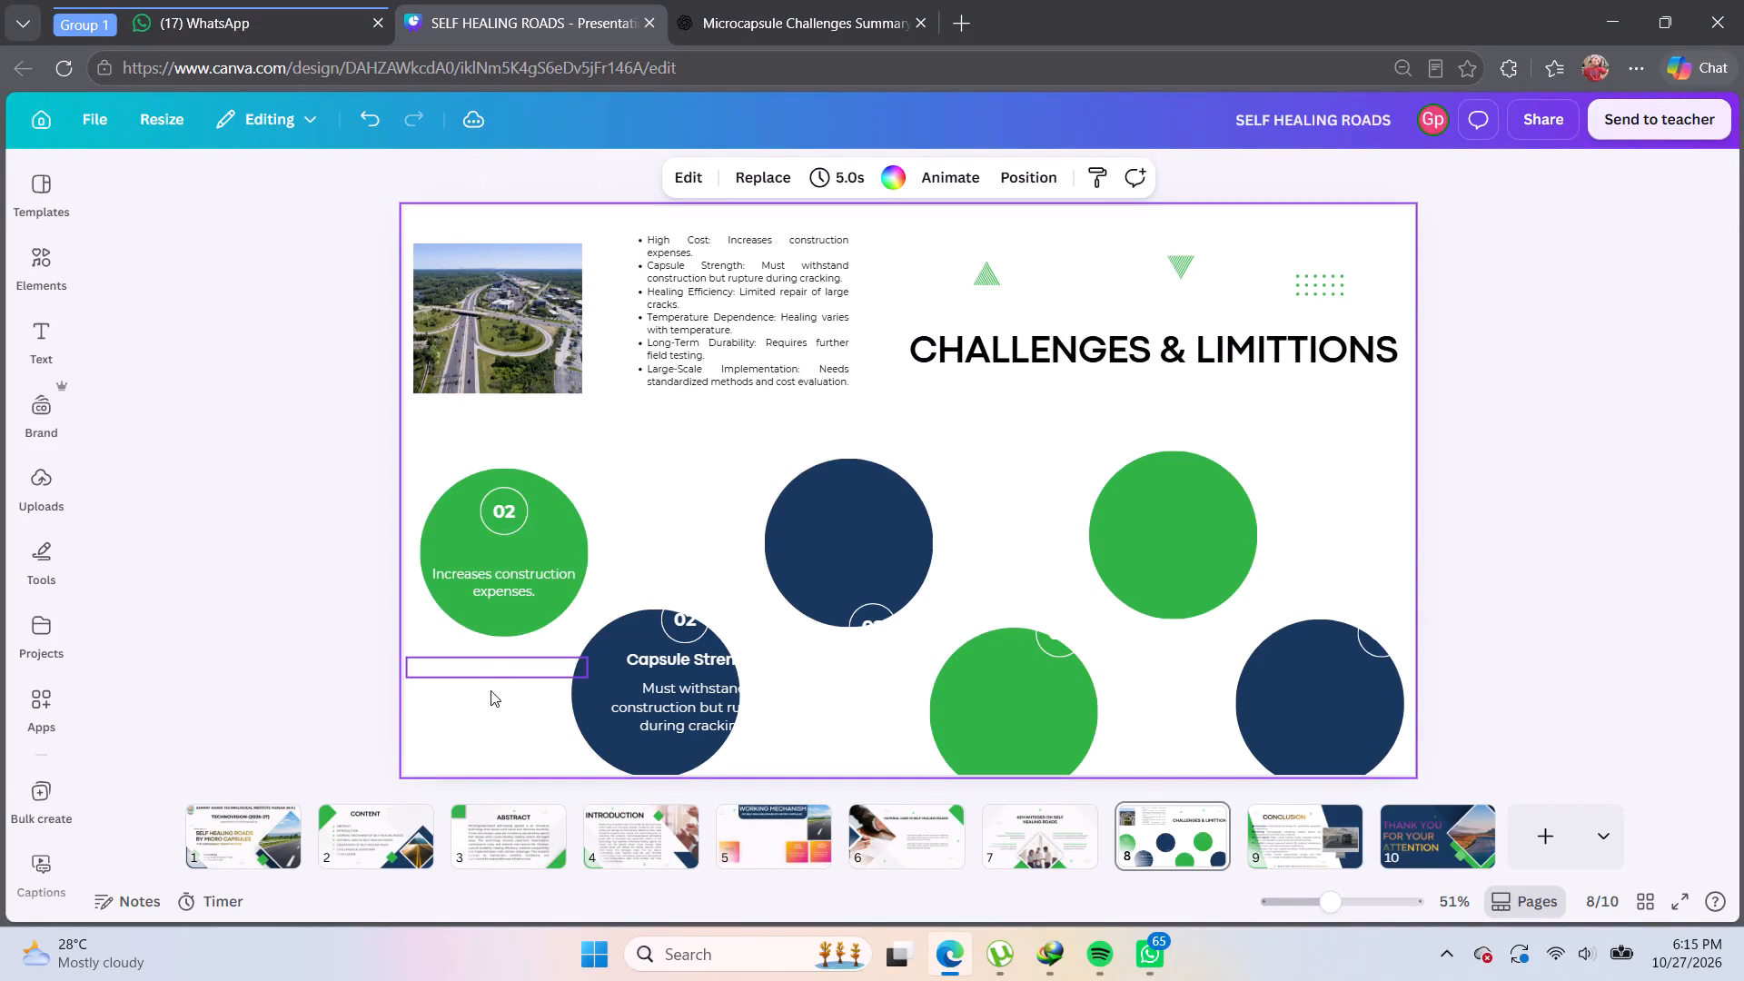
pyautogui.moveTo(493, 667); pyautogui.dragTo(494, 653)
pyautogui.moveTo(495, 639); pyautogui.dragTo(500, 534)
pyautogui.click(618, 461)
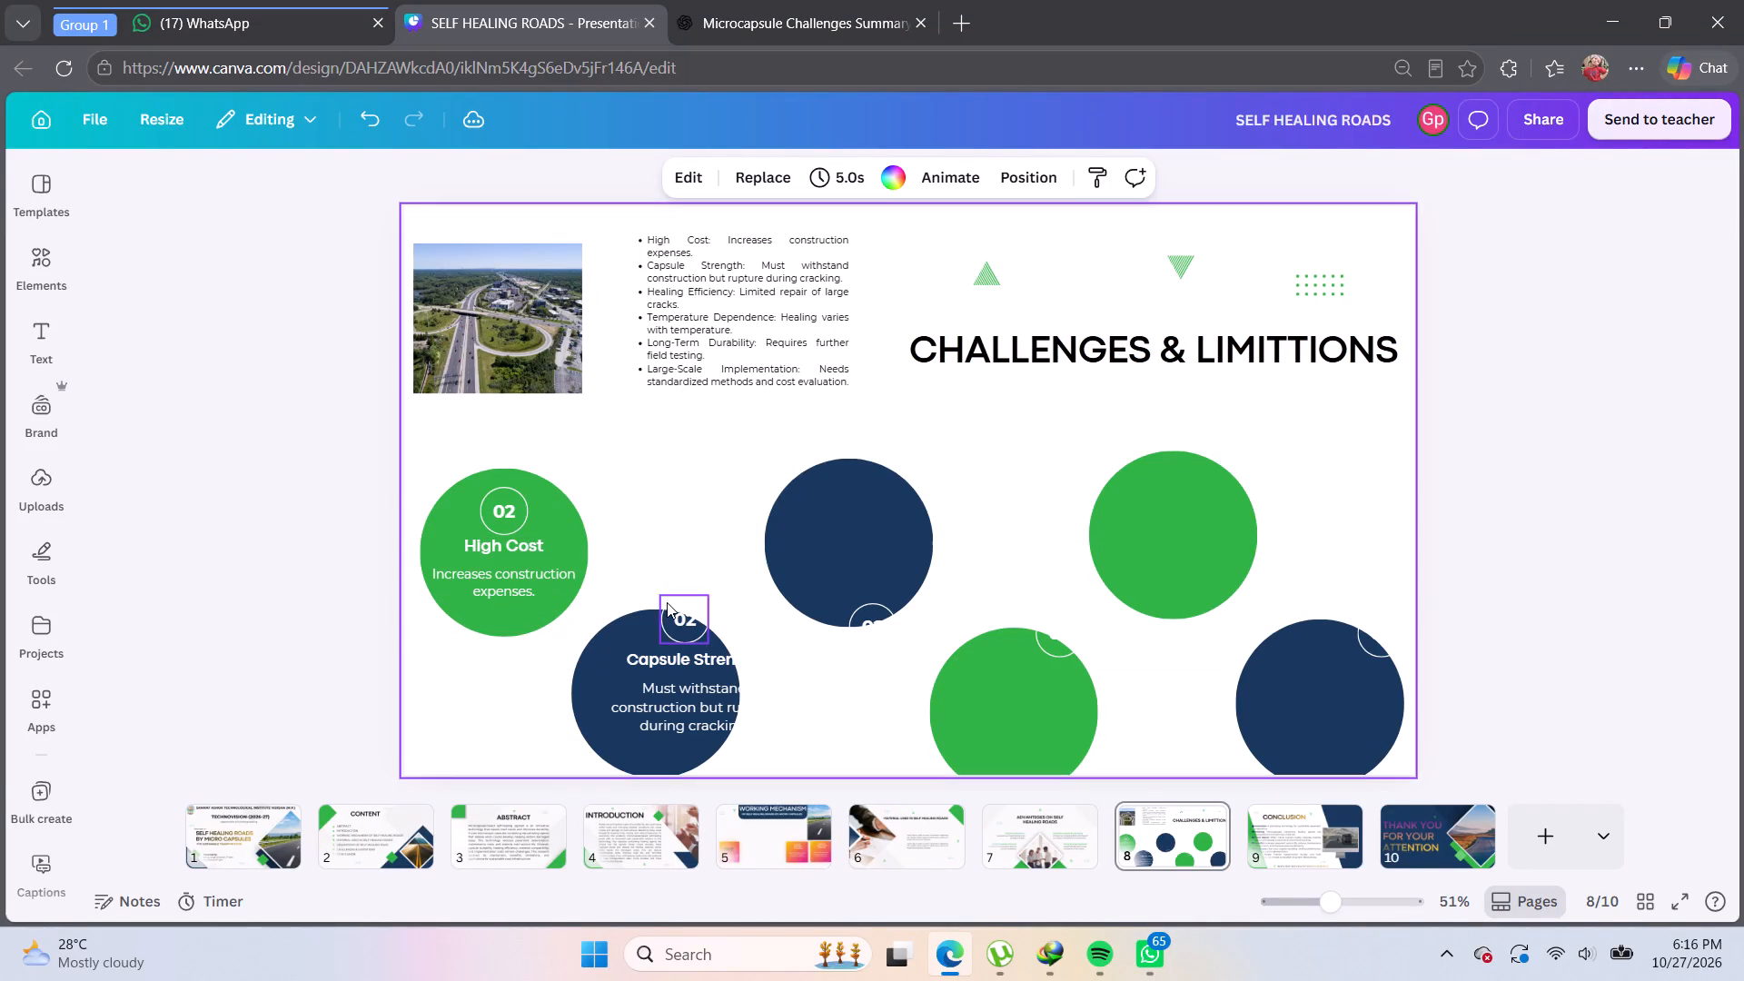
# Change the number in the first green circle's badge to 01.
pyautogui.click(522, 543)
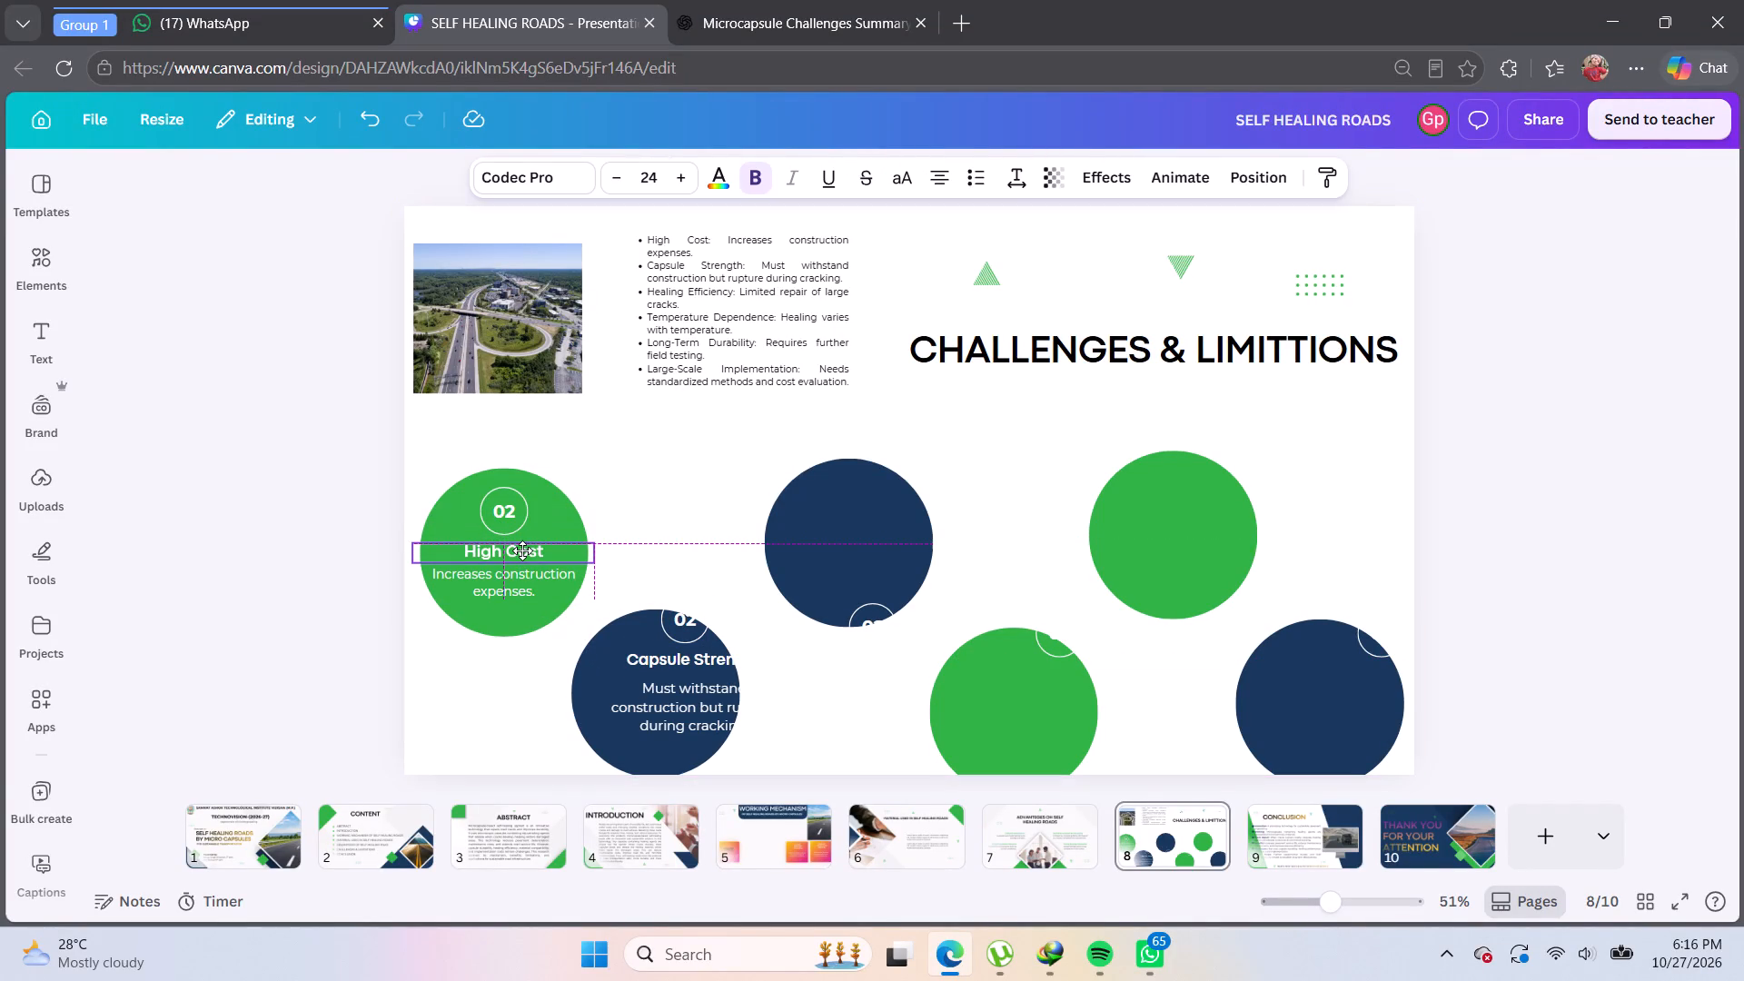
pyautogui.click(510, 518)
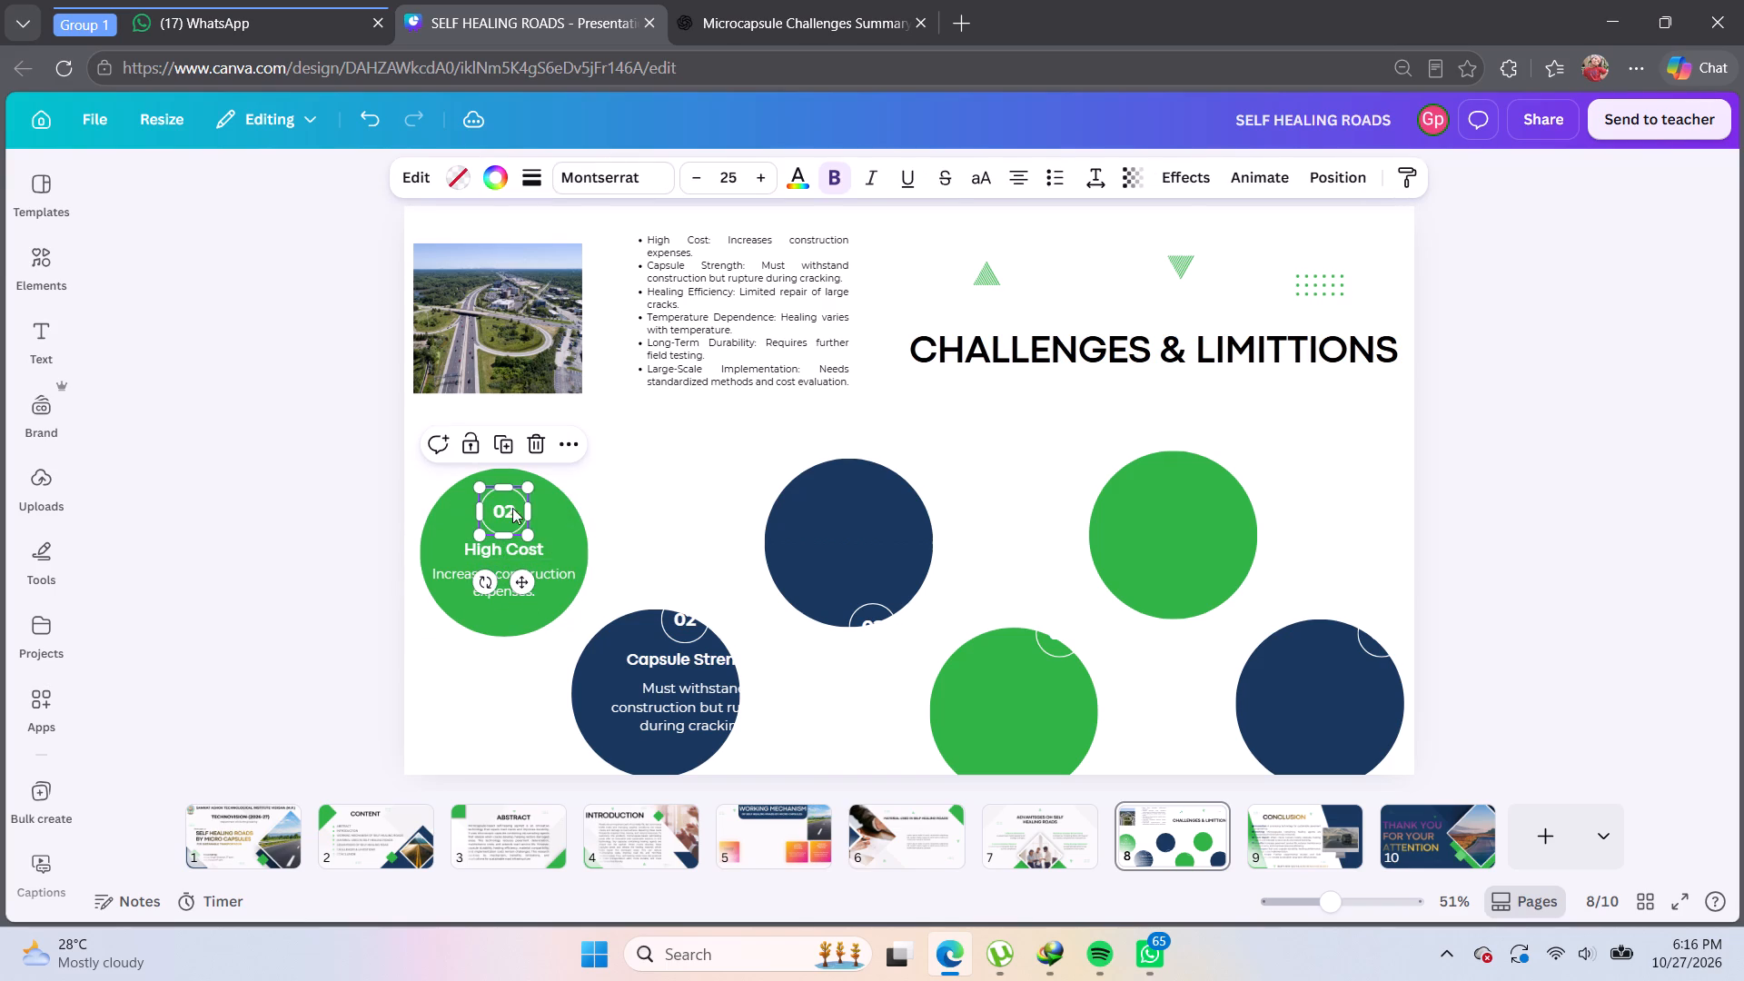
pyautogui.click(512, 500)
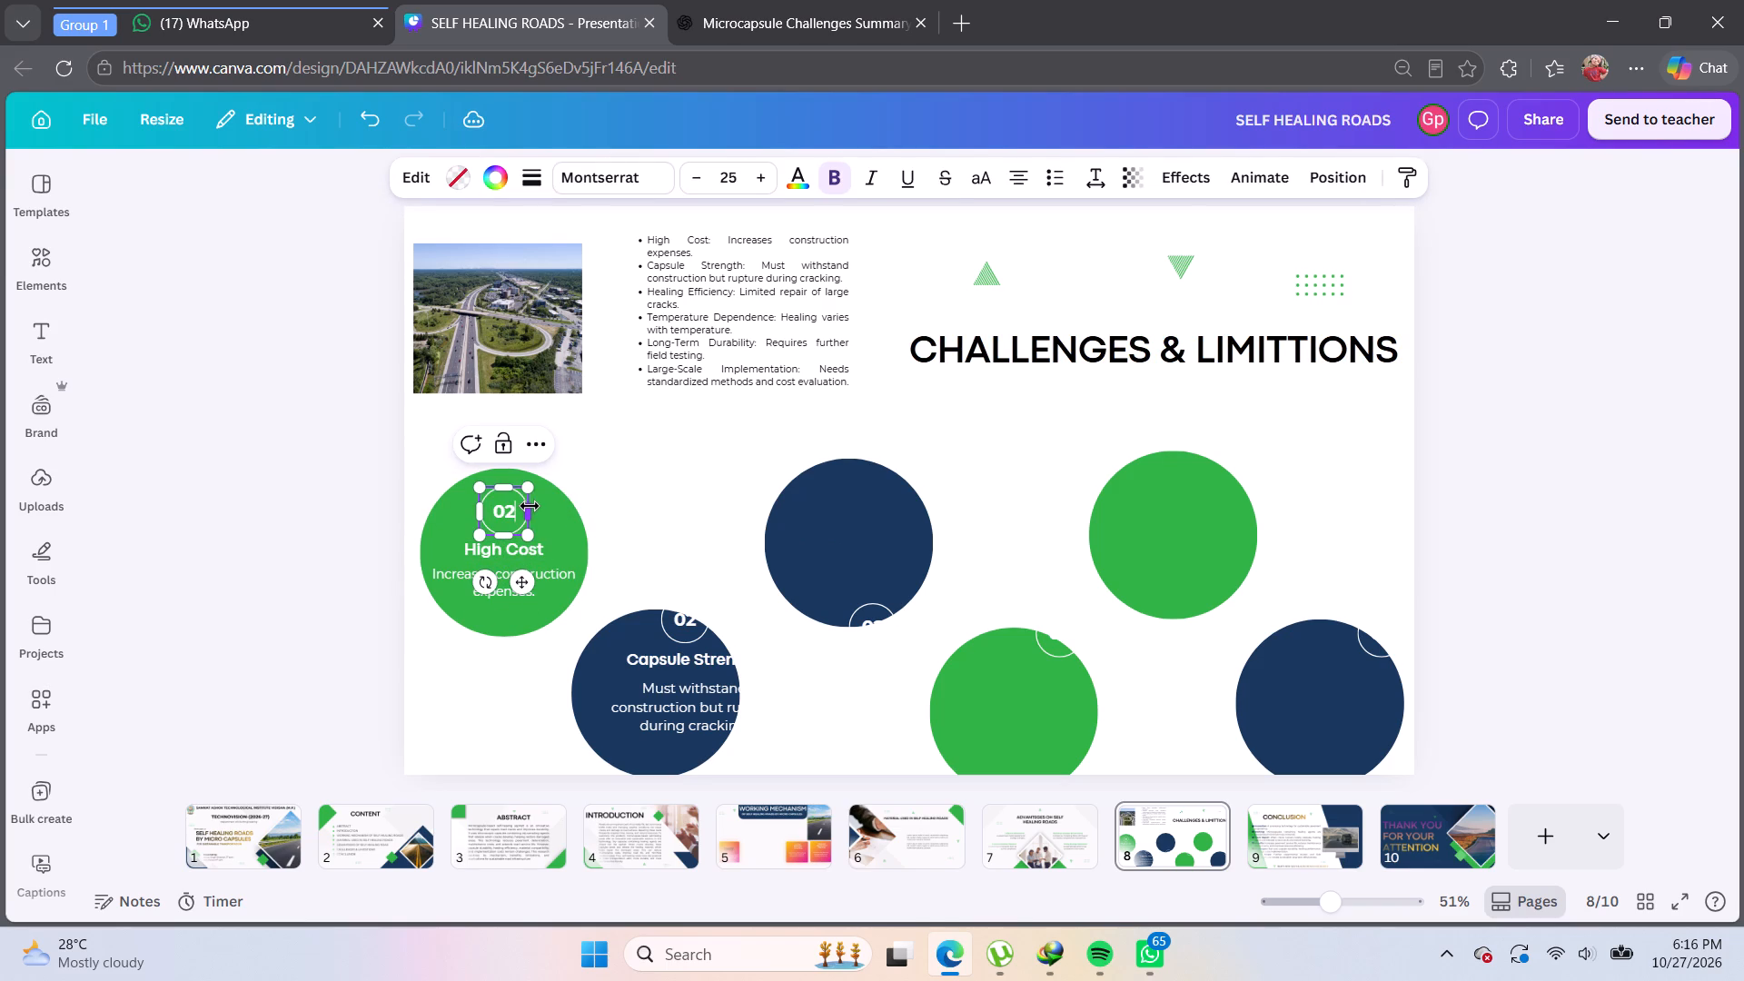
pyautogui.press('BackSpace')
pyautogui.press('1')
pyautogui.click(631, 522)
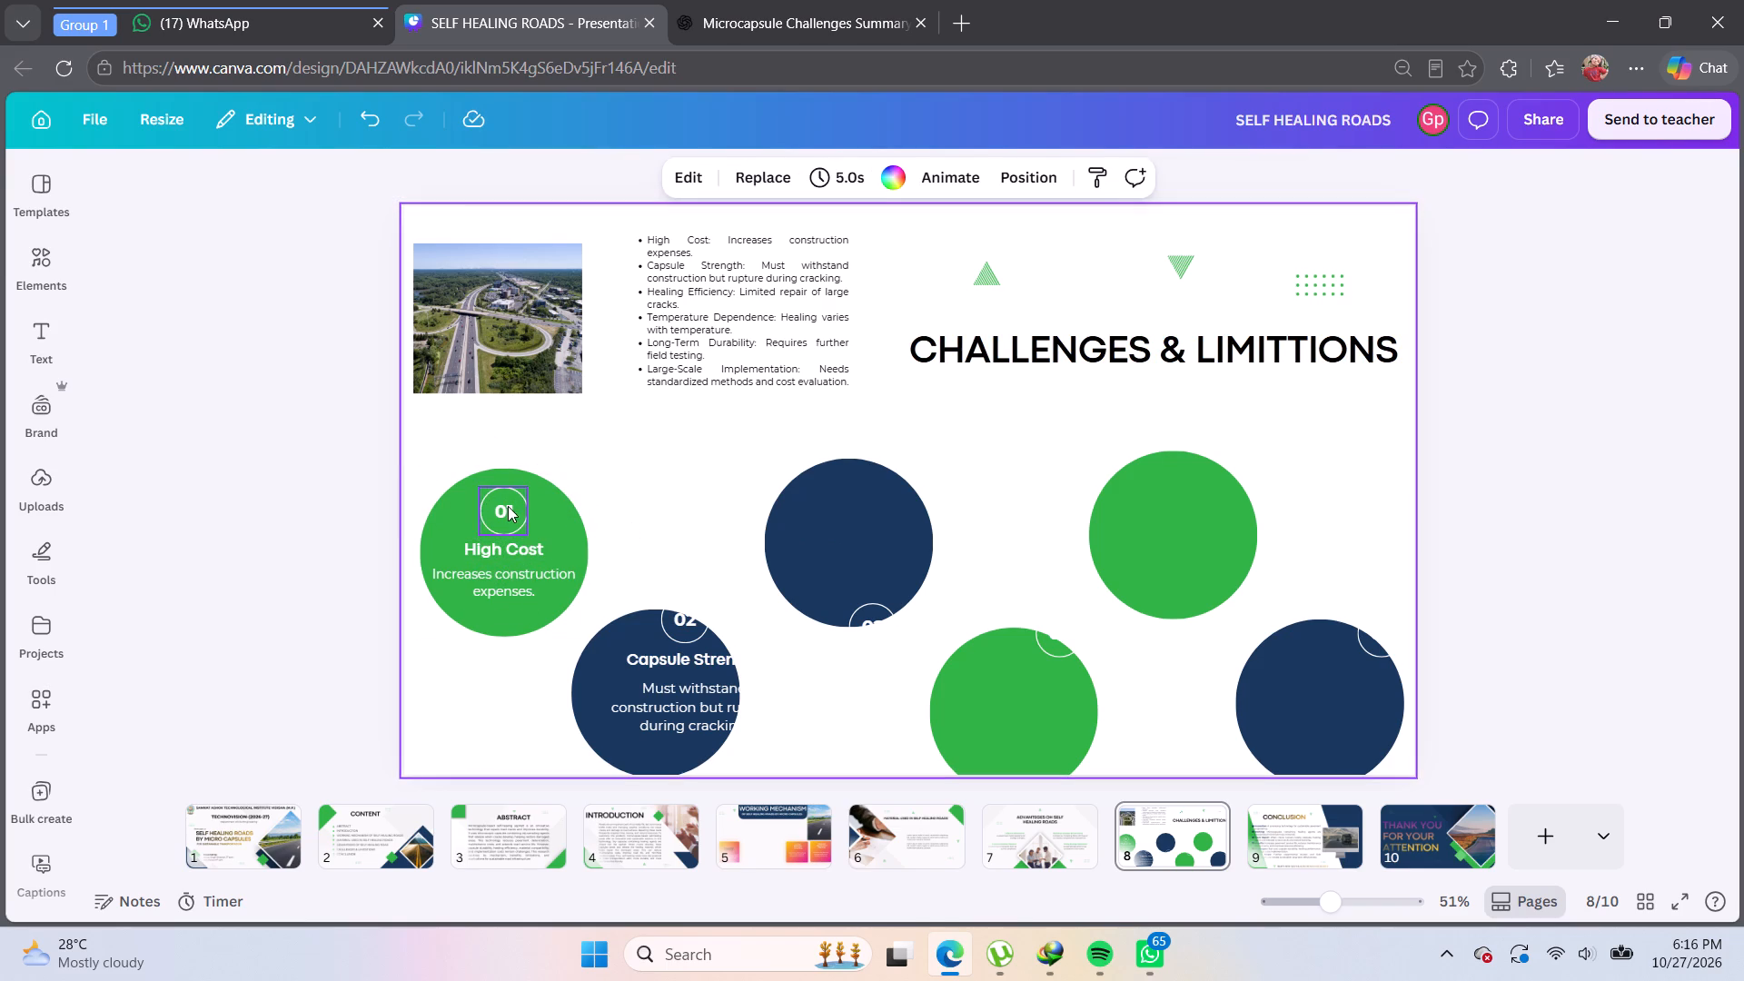
# Raise the 01 badge and the High Cost heading slightly to space out the first green circle's caption.
pyautogui.moveTo(508, 506); pyautogui.dragTo(509, 496)
pyautogui.click(579, 463)
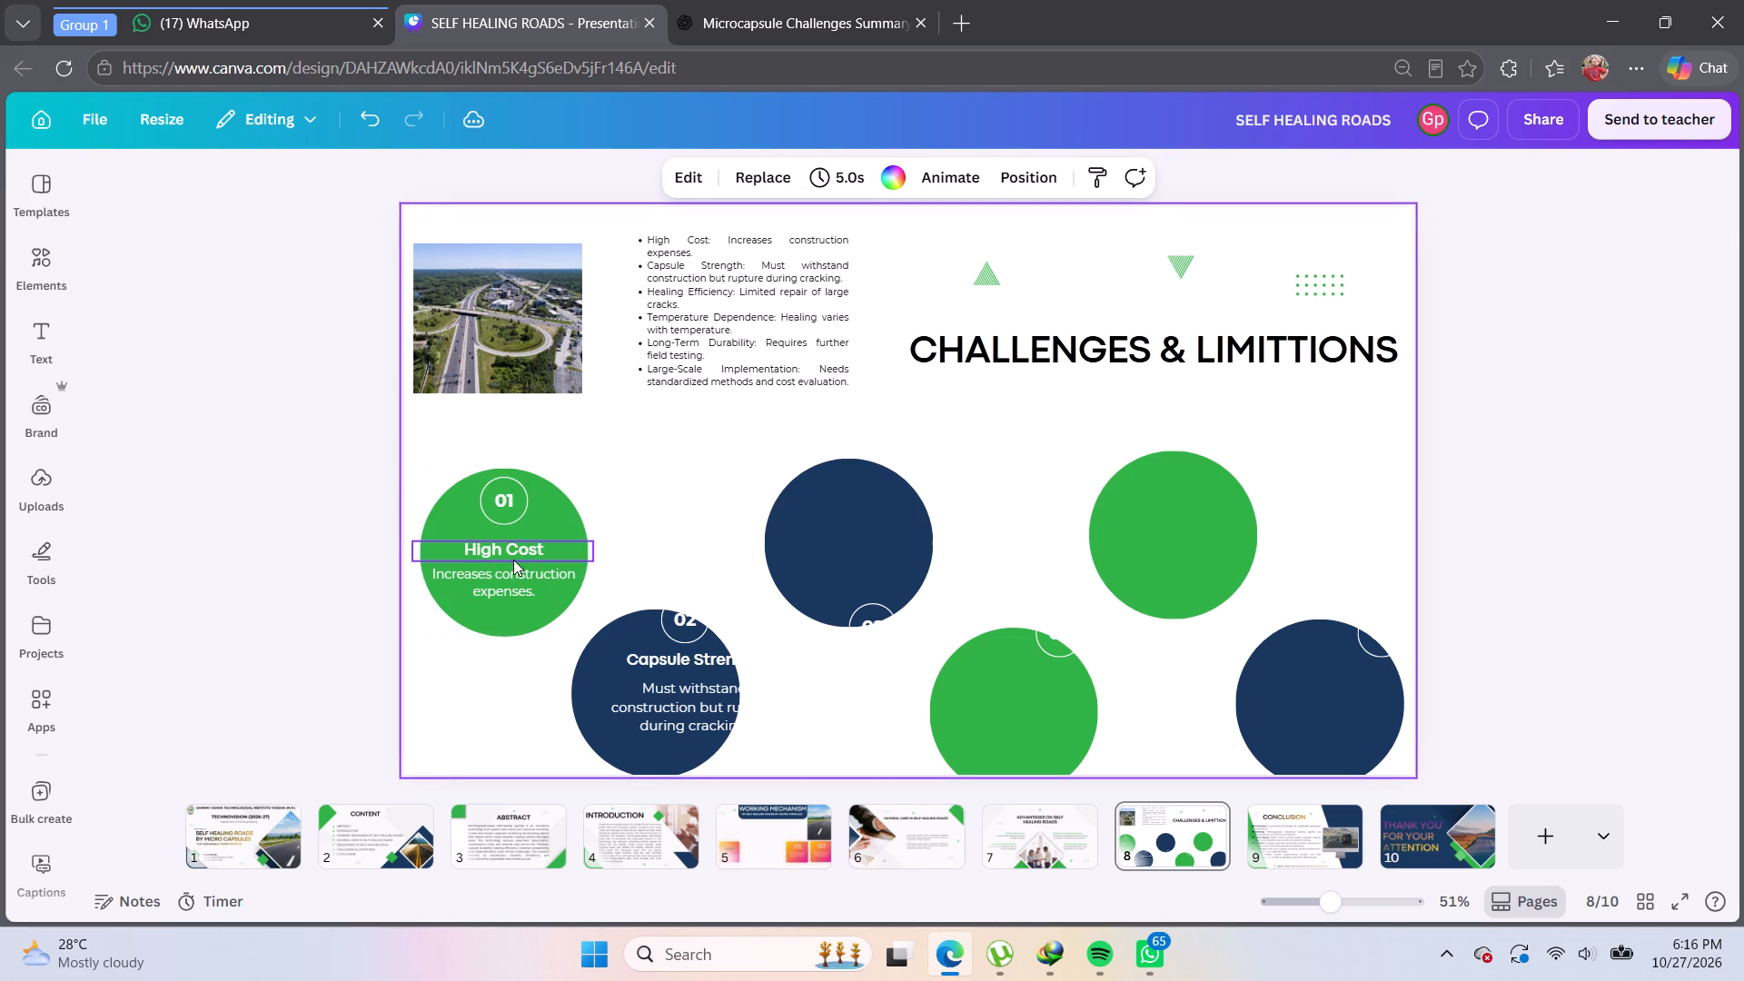
pyautogui.click(513, 560)
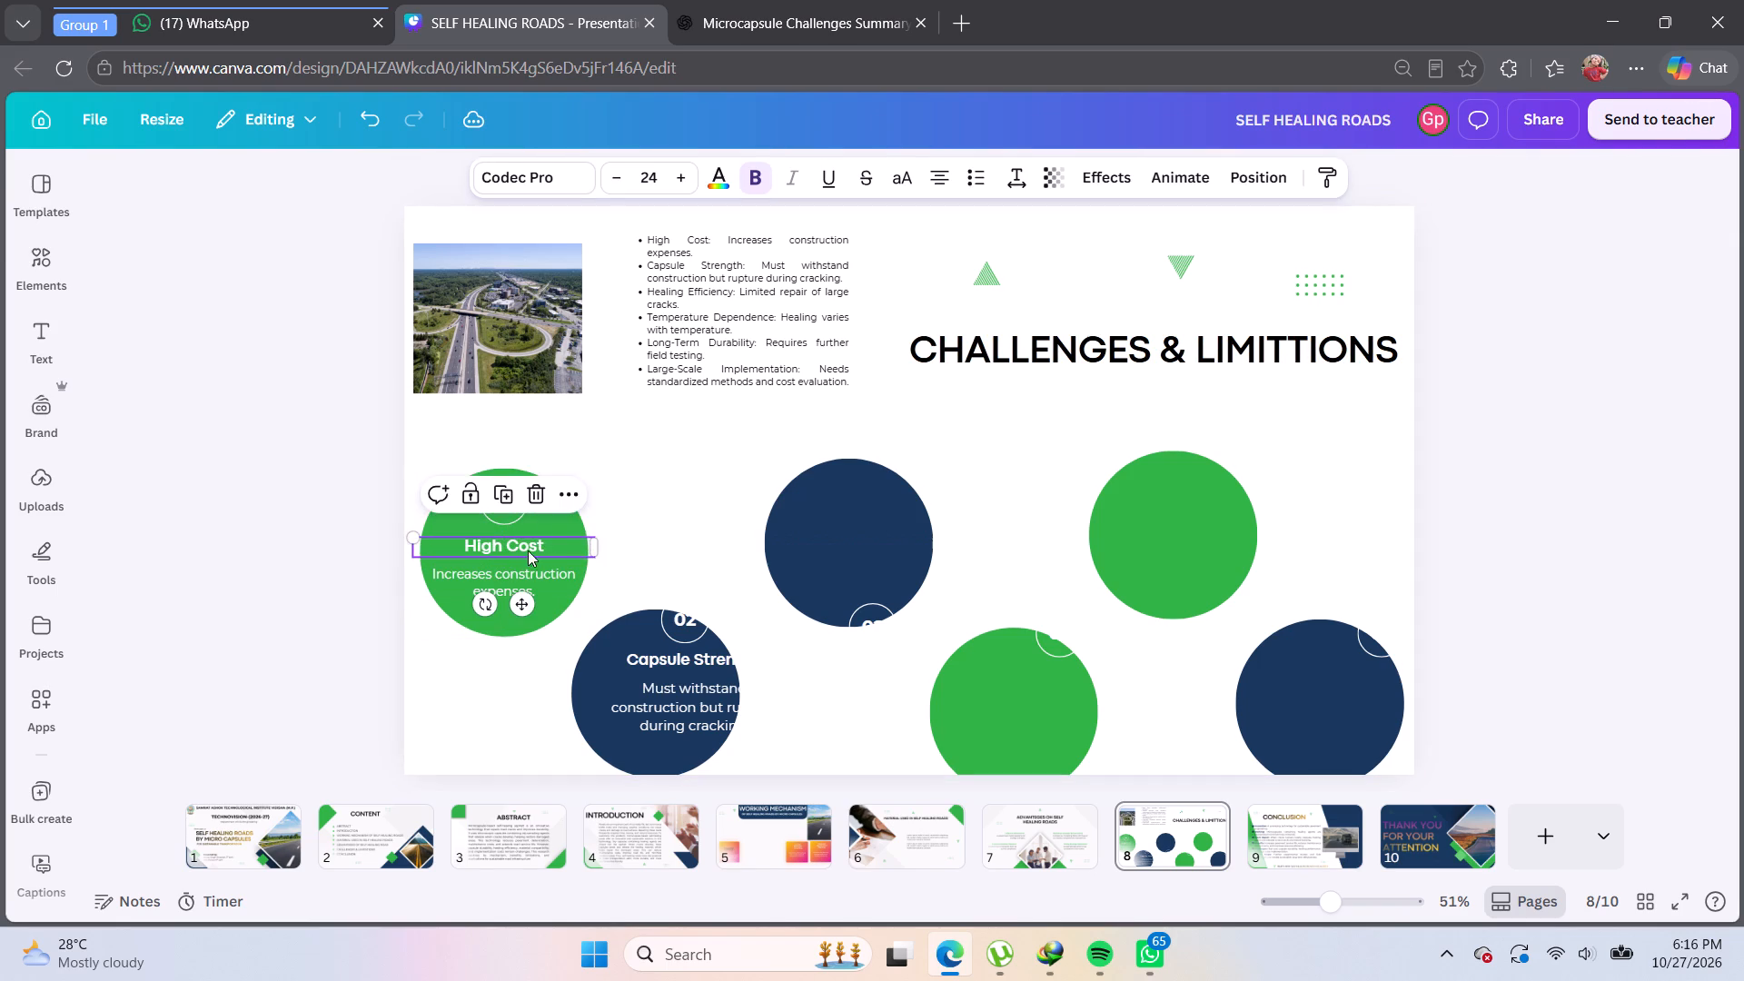
pyautogui.click(618, 471)
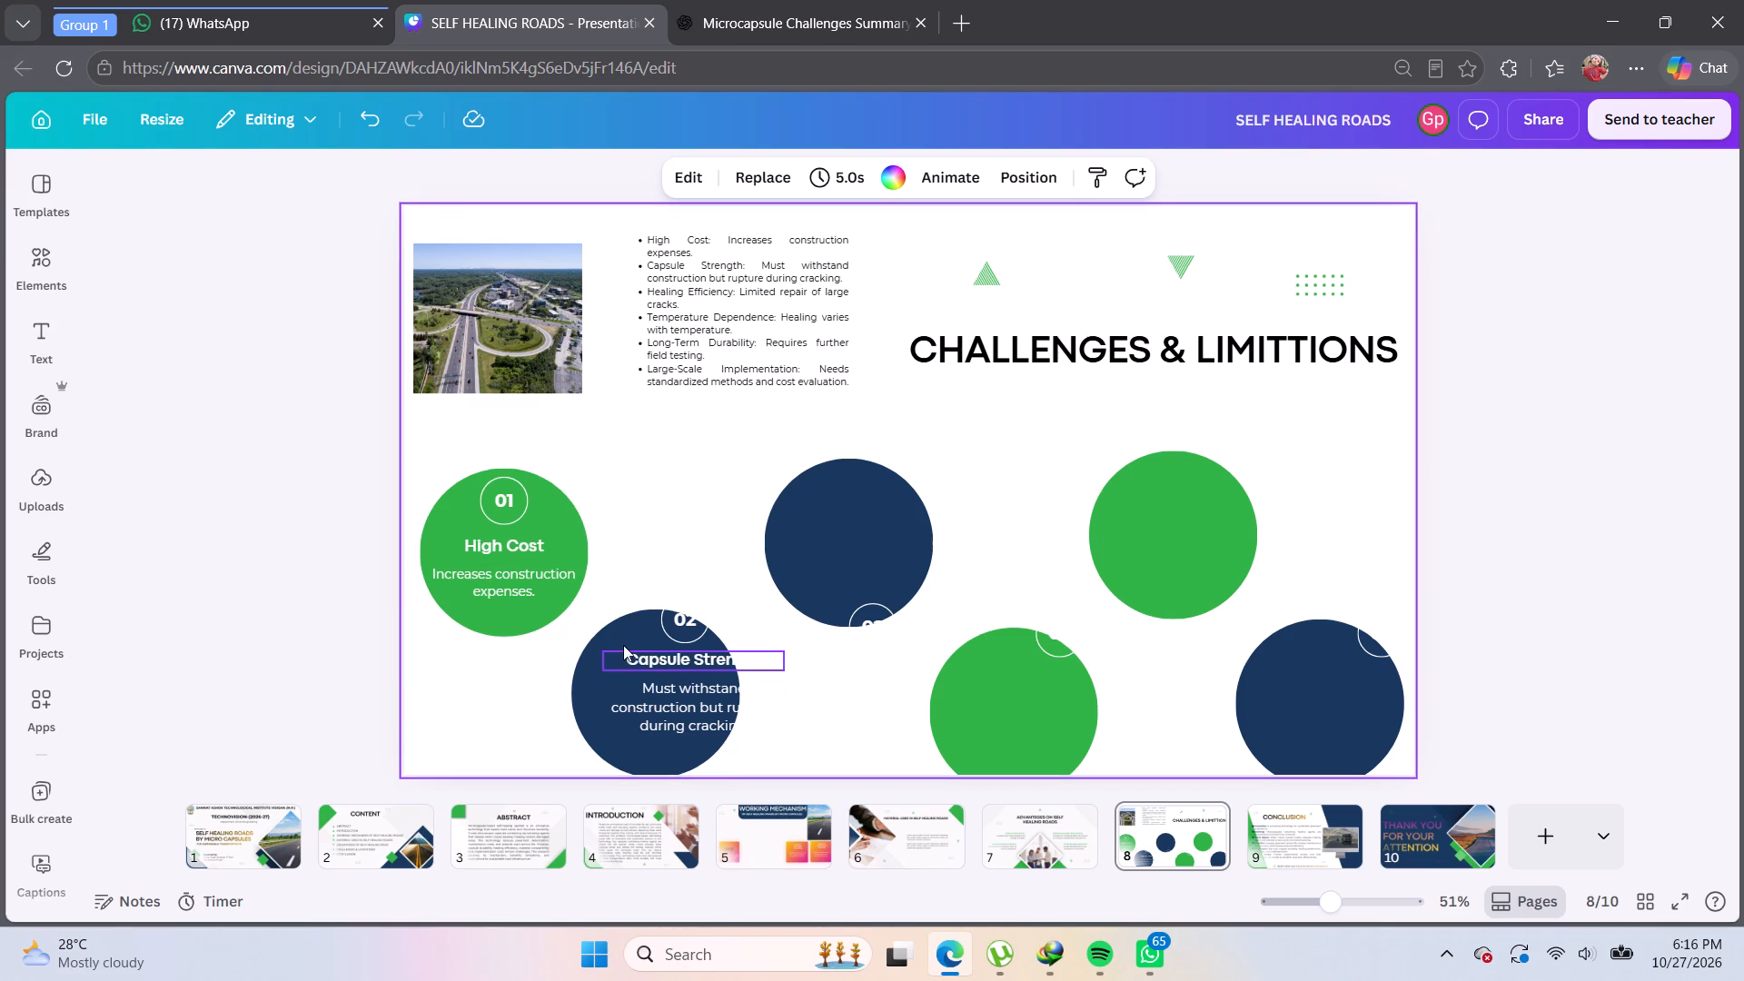
# Shift the first navy circle slightly right and up behind the Capsule Strength caption.
pyautogui.moveTo(608, 637); pyautogui.dragTo(616, 636)
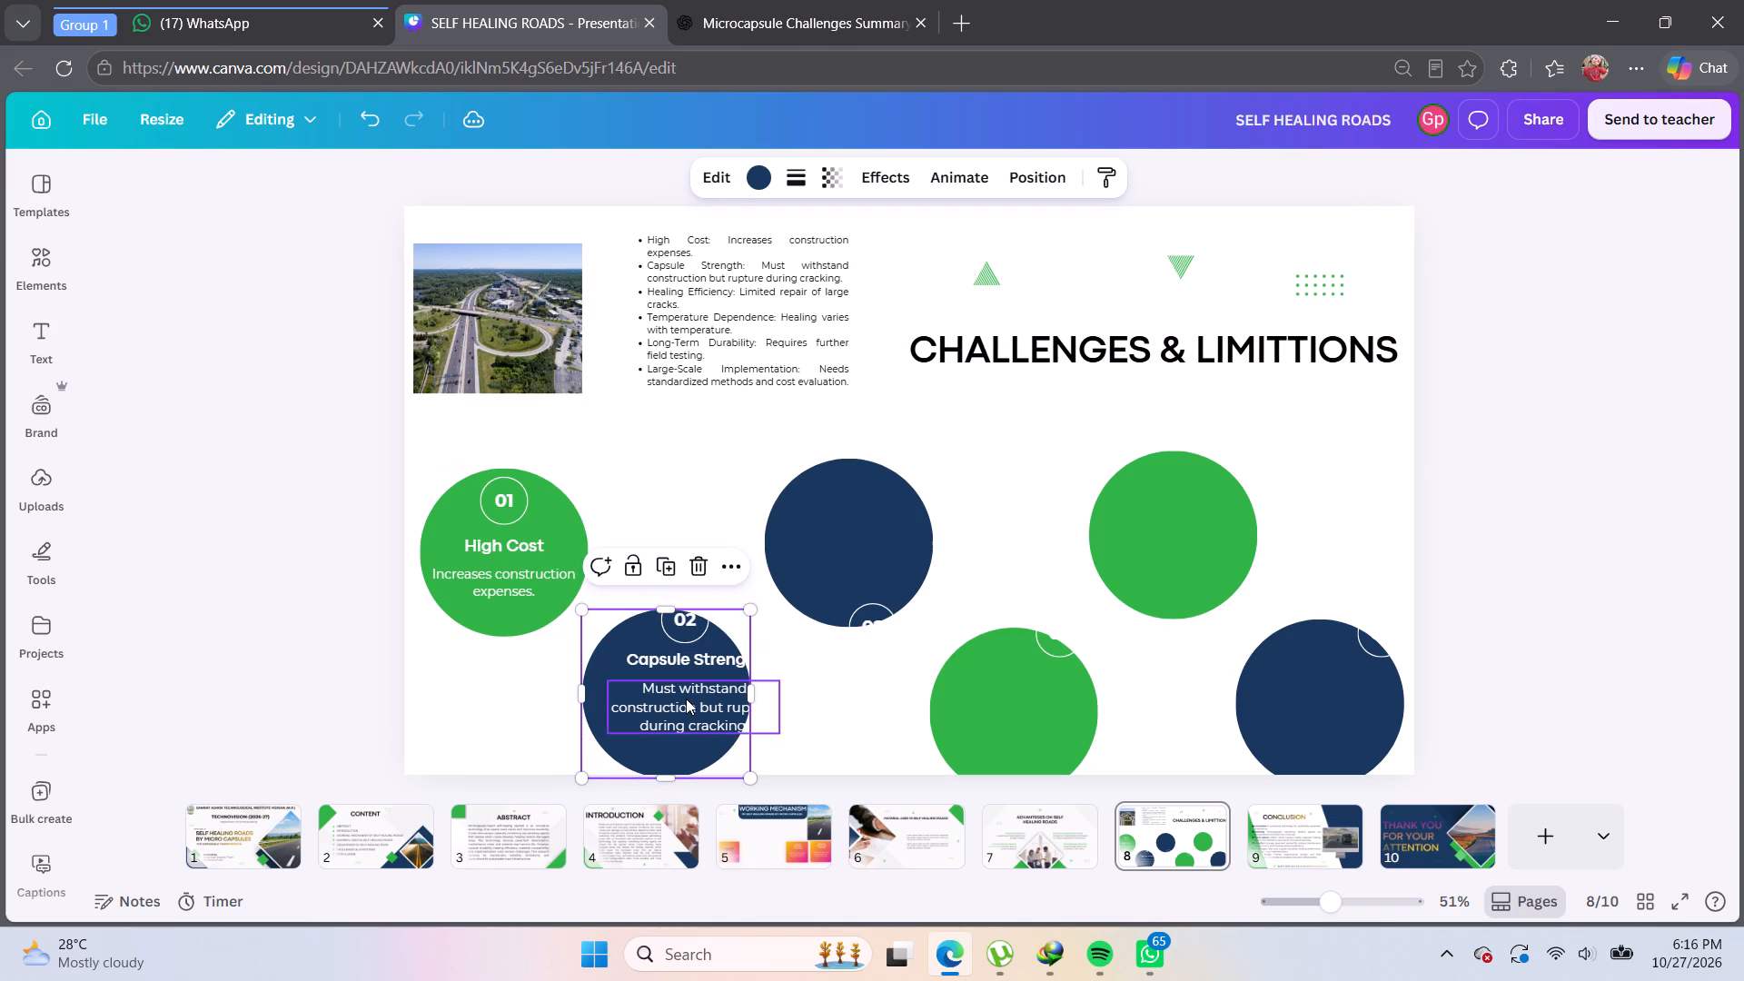
pyautogui.click(686, 699)
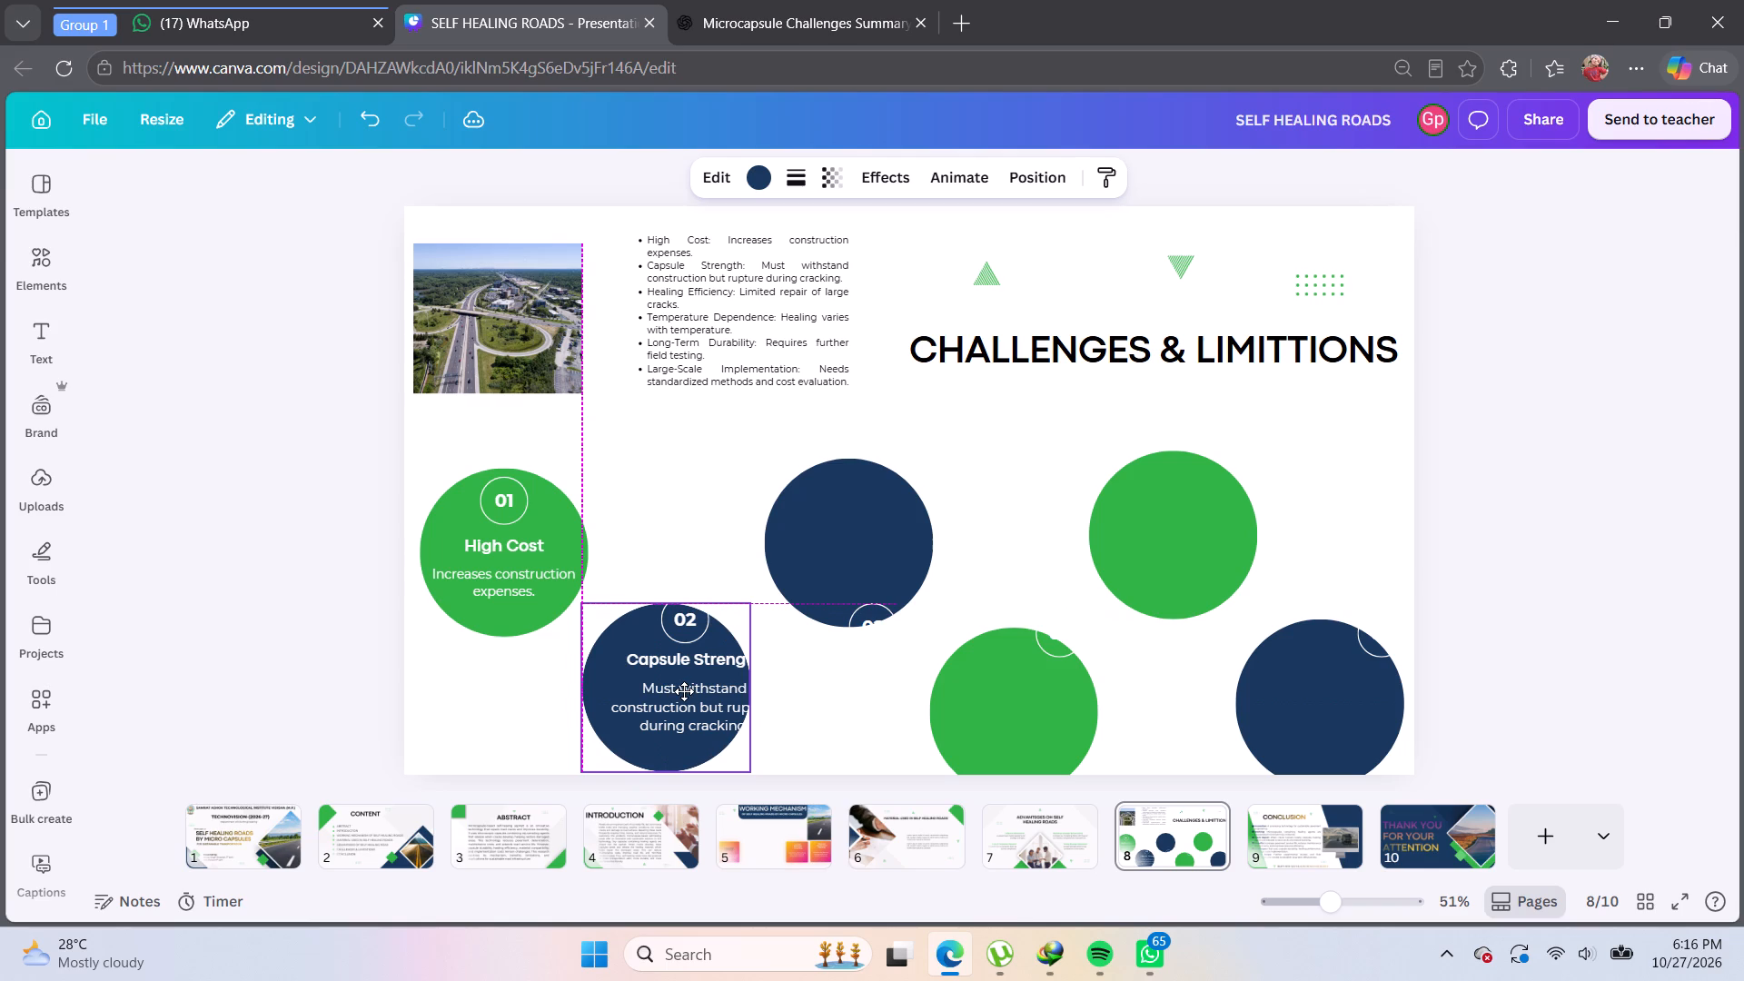
pyautogui.click(694, 714)
# Reduce the Capsule Strength description to font size 17 and move it left to fit inside the first navy circle.
pyautogui.moveTo(694, 708); pyautogui.dragTo(695, 708)
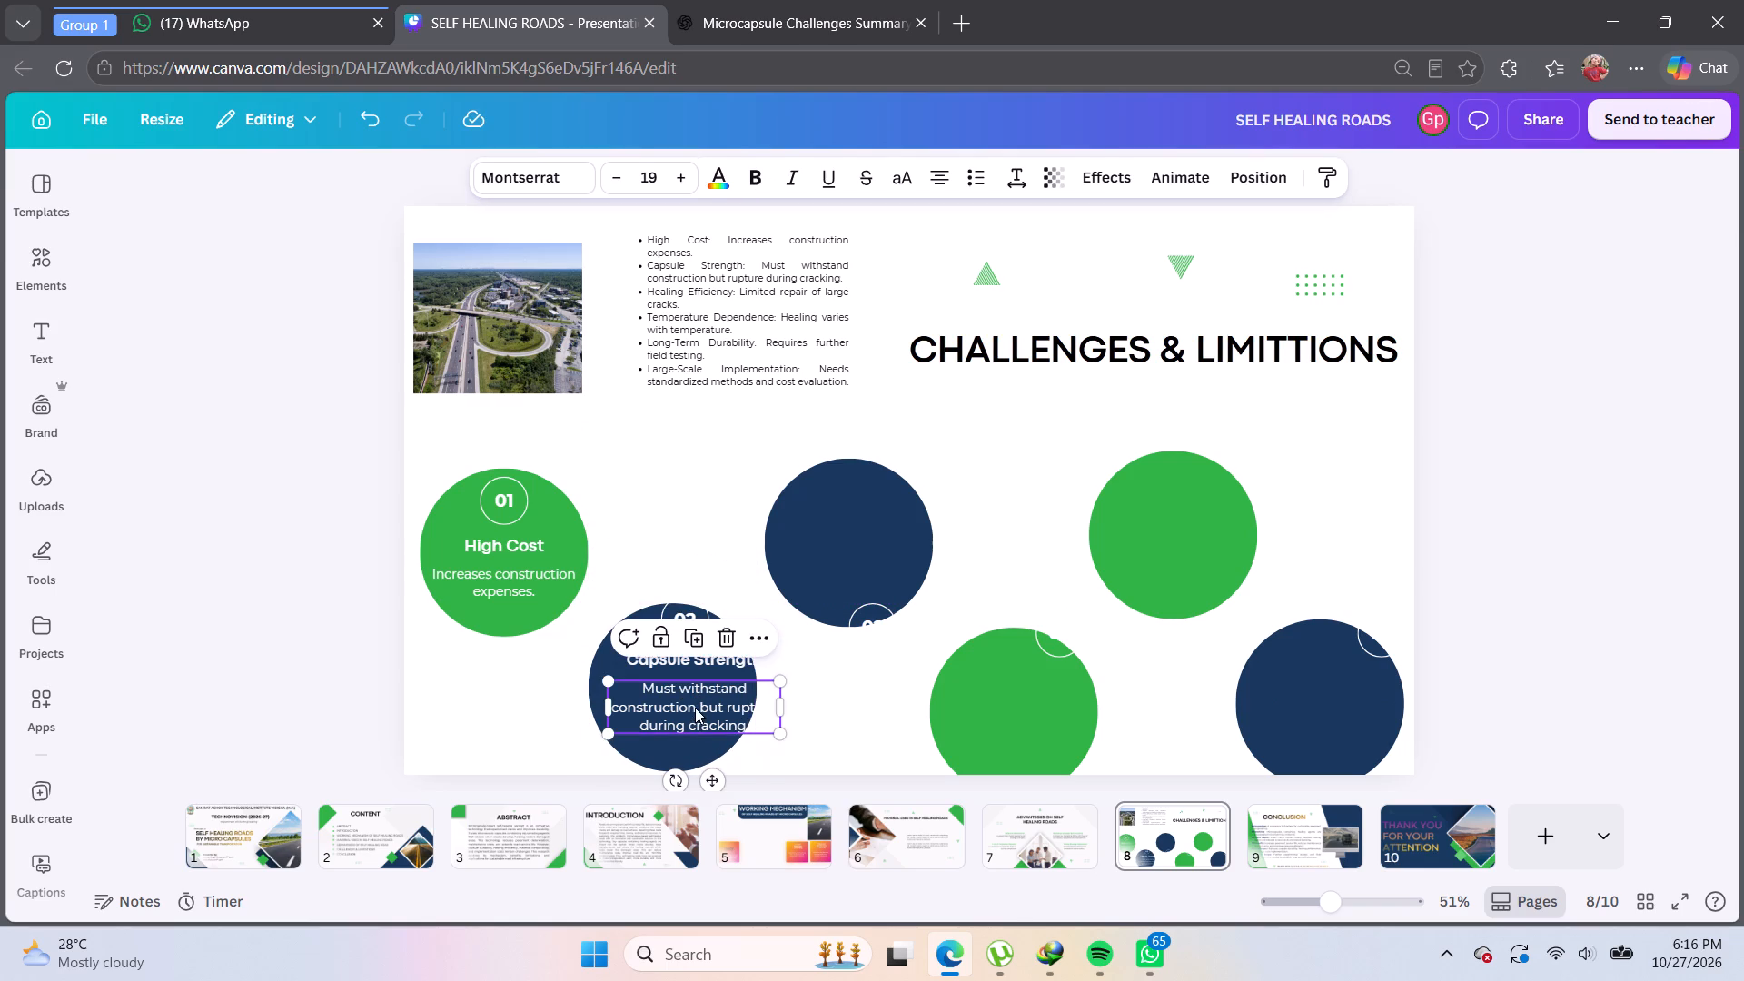
pyautogui.moveTo(695, 708); pyautogui.dragTo(678, 715)
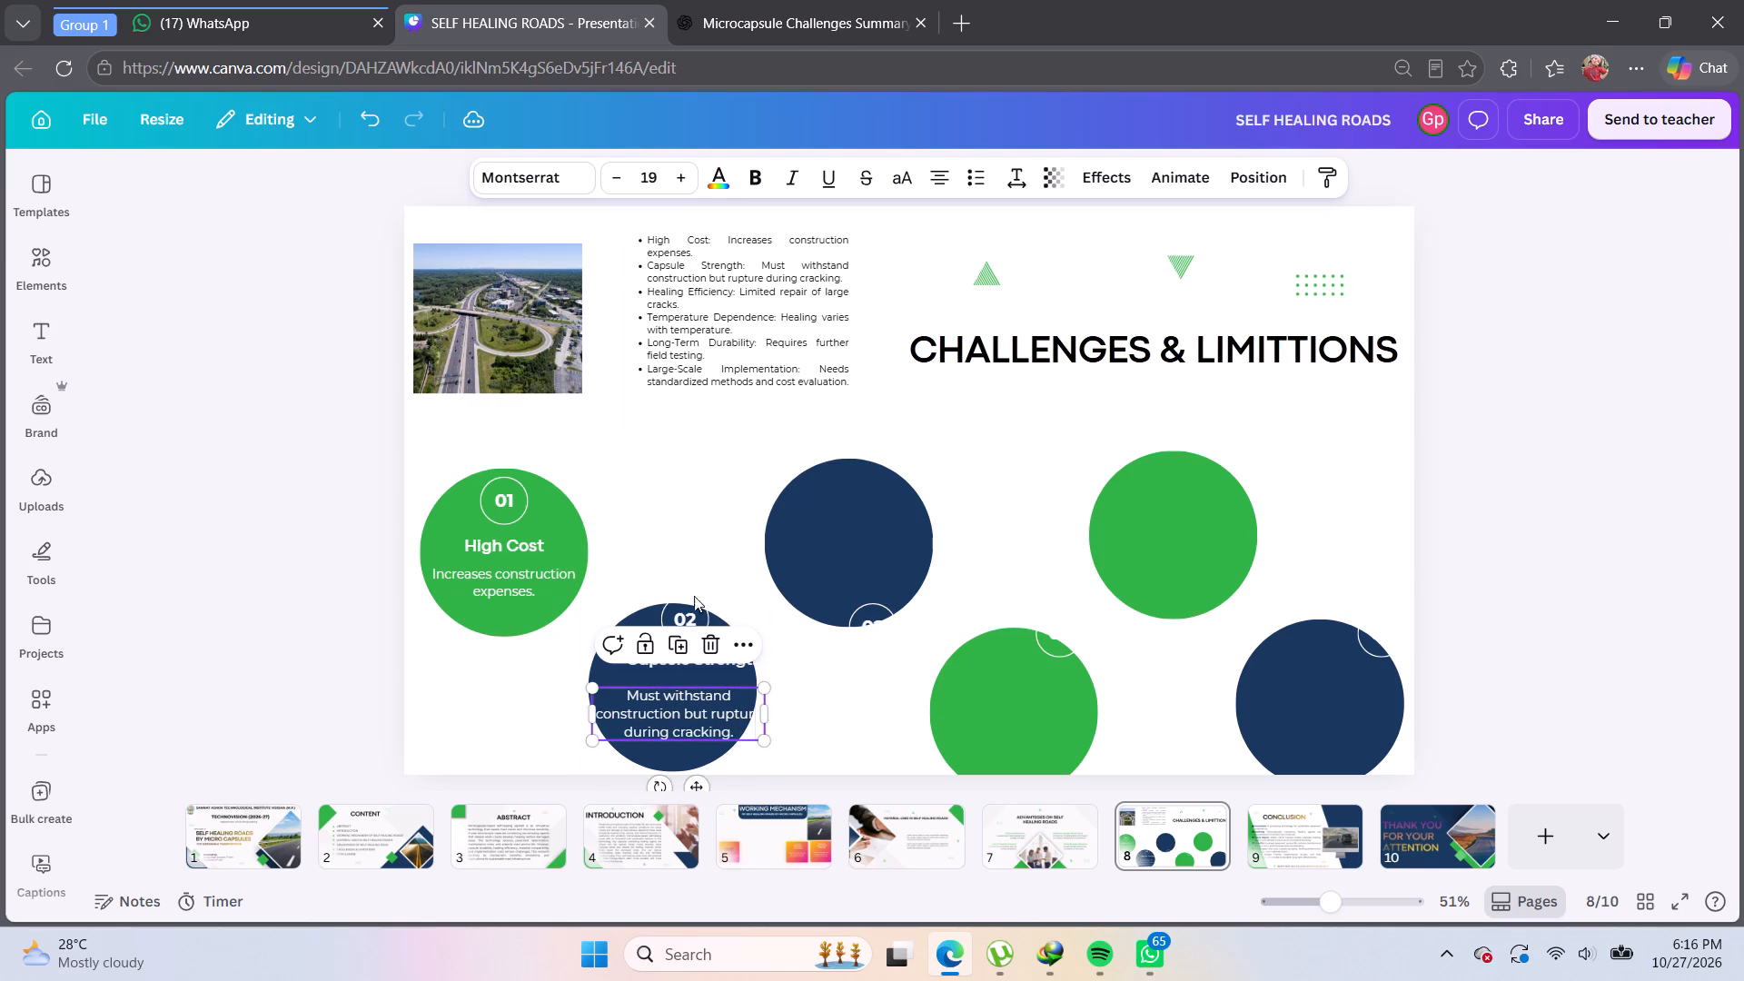
pyautogui.click(617, 186)
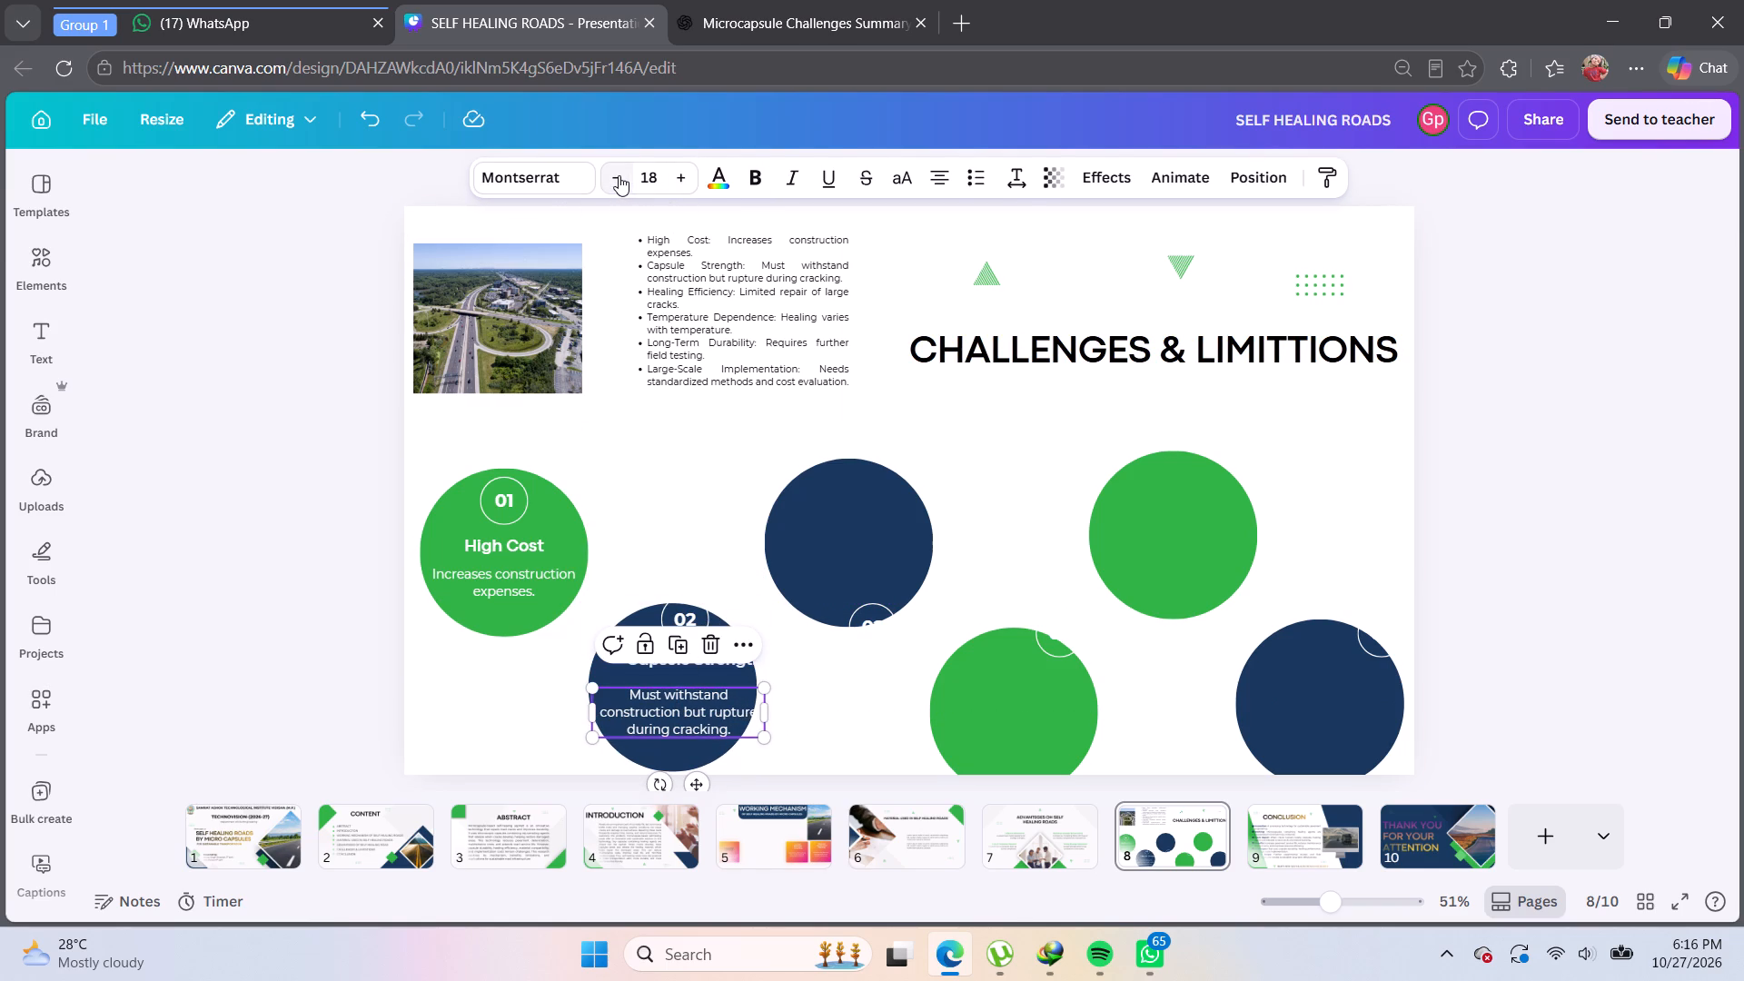
pyautogui.click(619, 175)
pyautogui.moveTo(695, 708); pyautogui.dragTo(692, 707)
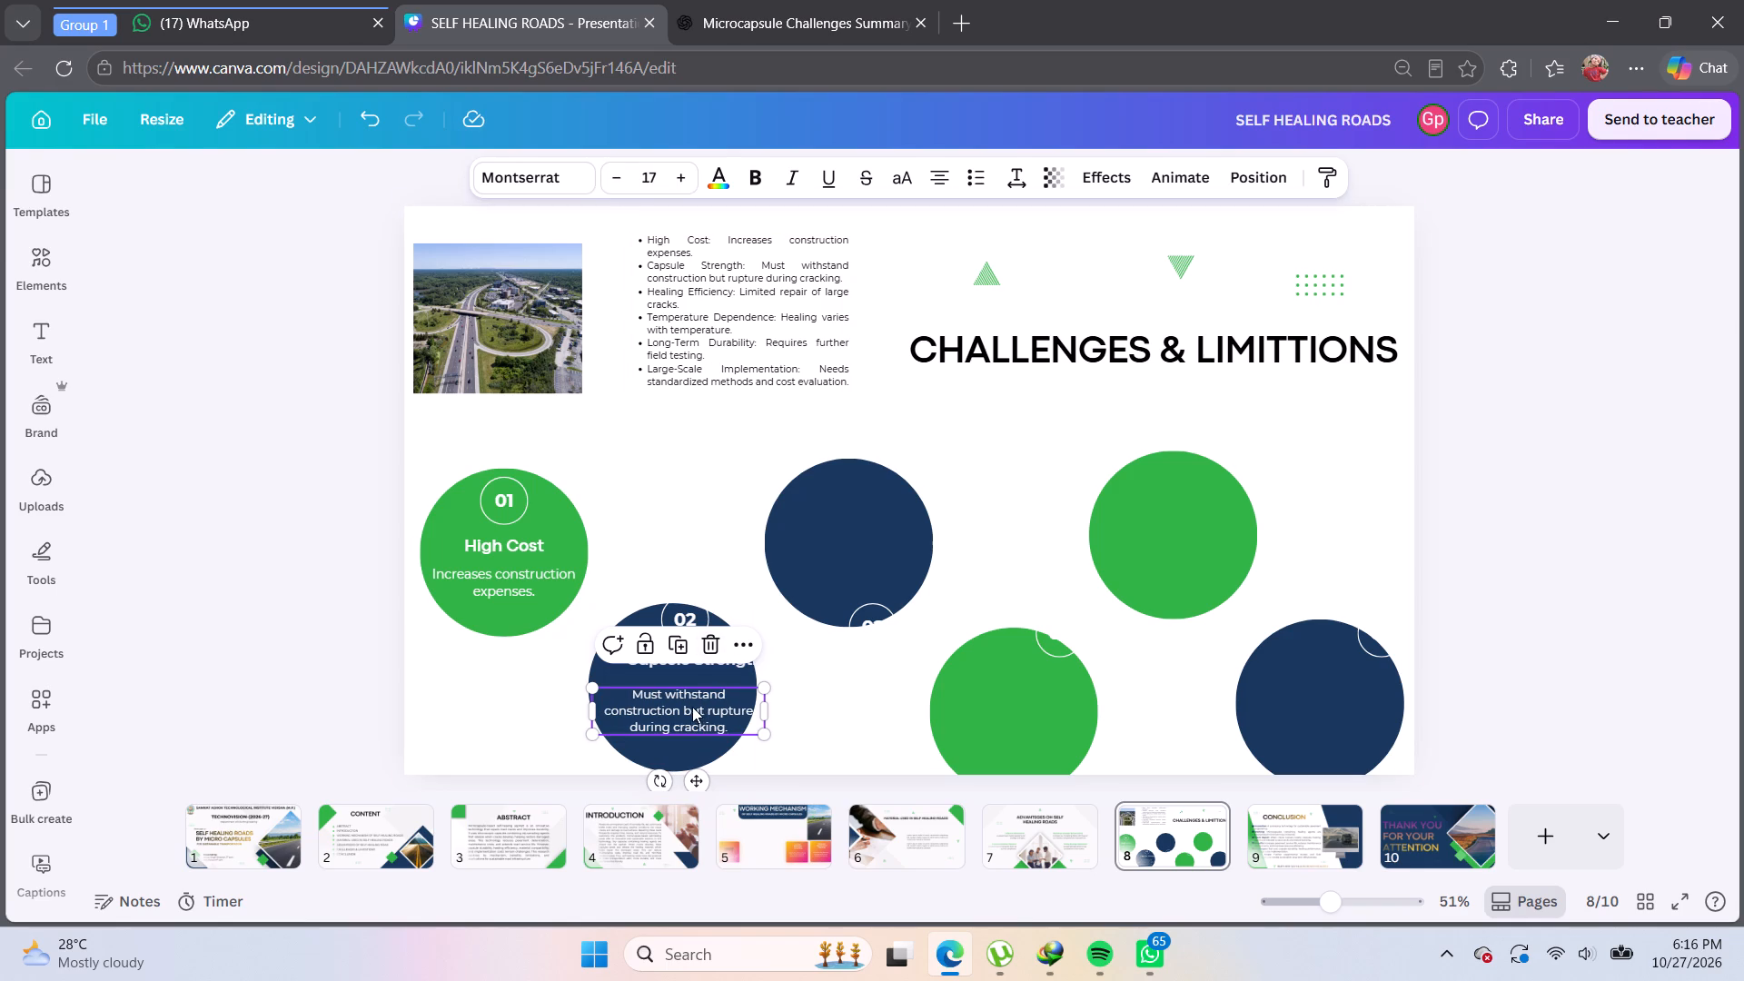
pyautogui.moveTo(692, 707); pyautogui.dragTo(687, 707)
pyautogui.click(687, 707)
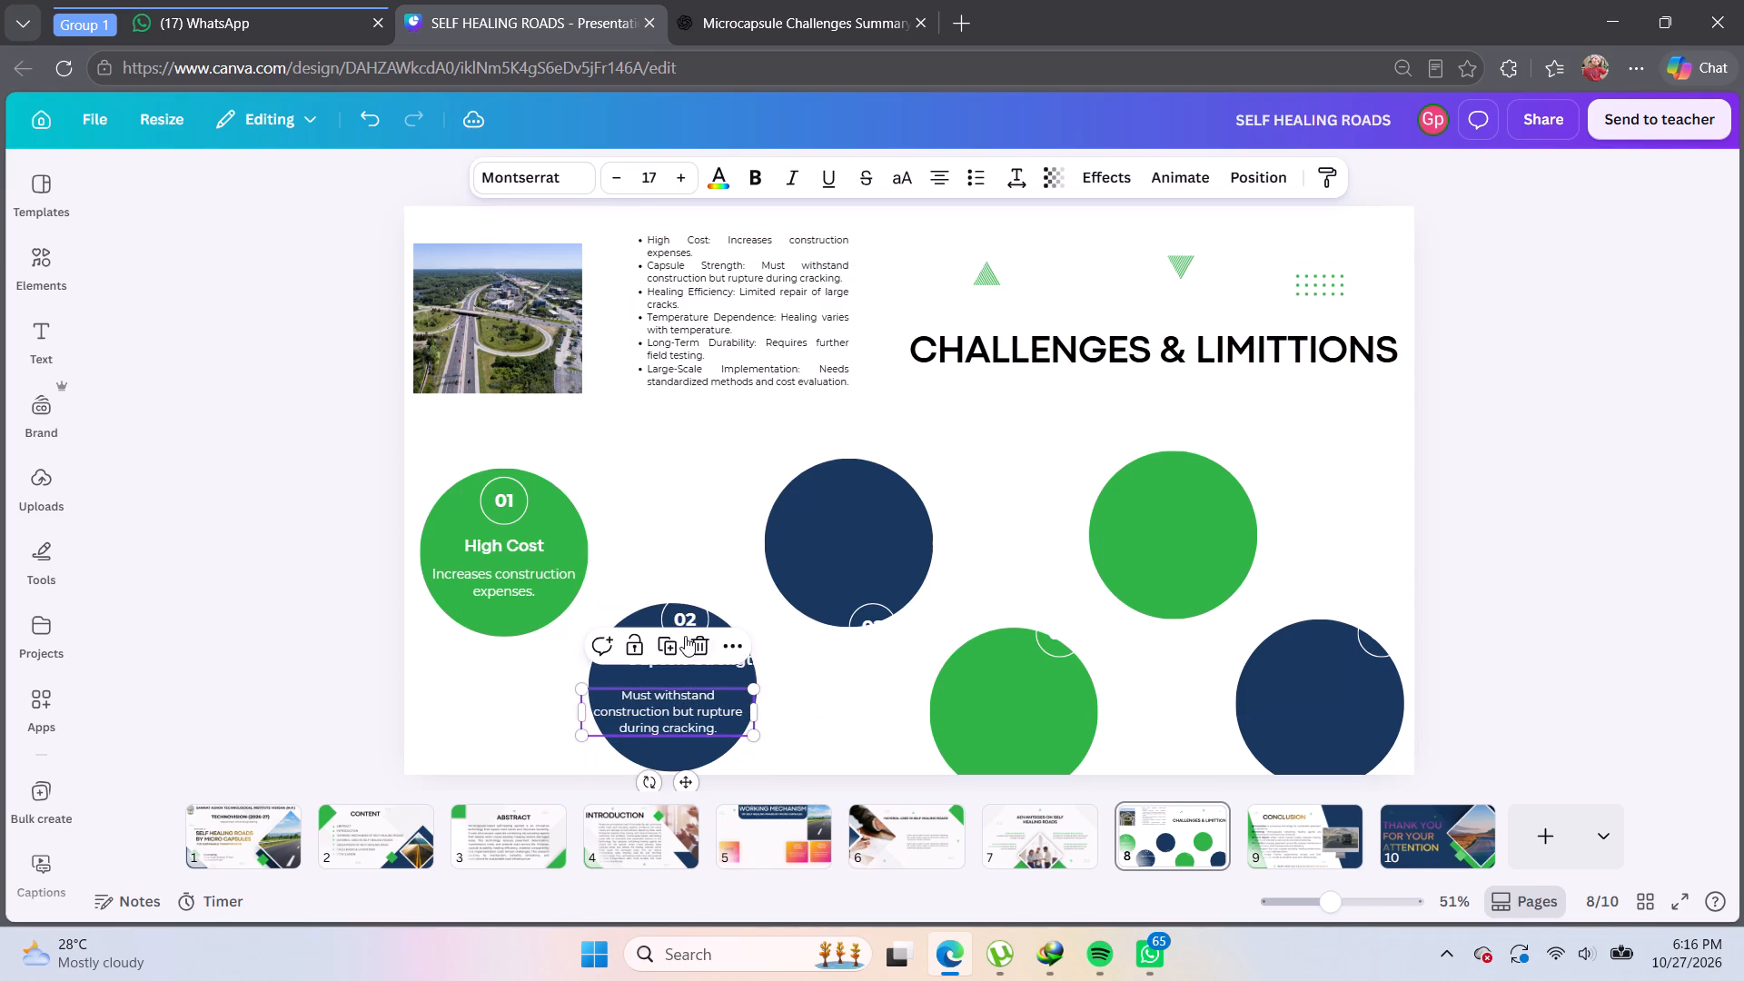
pyautogui.click(652, 525)
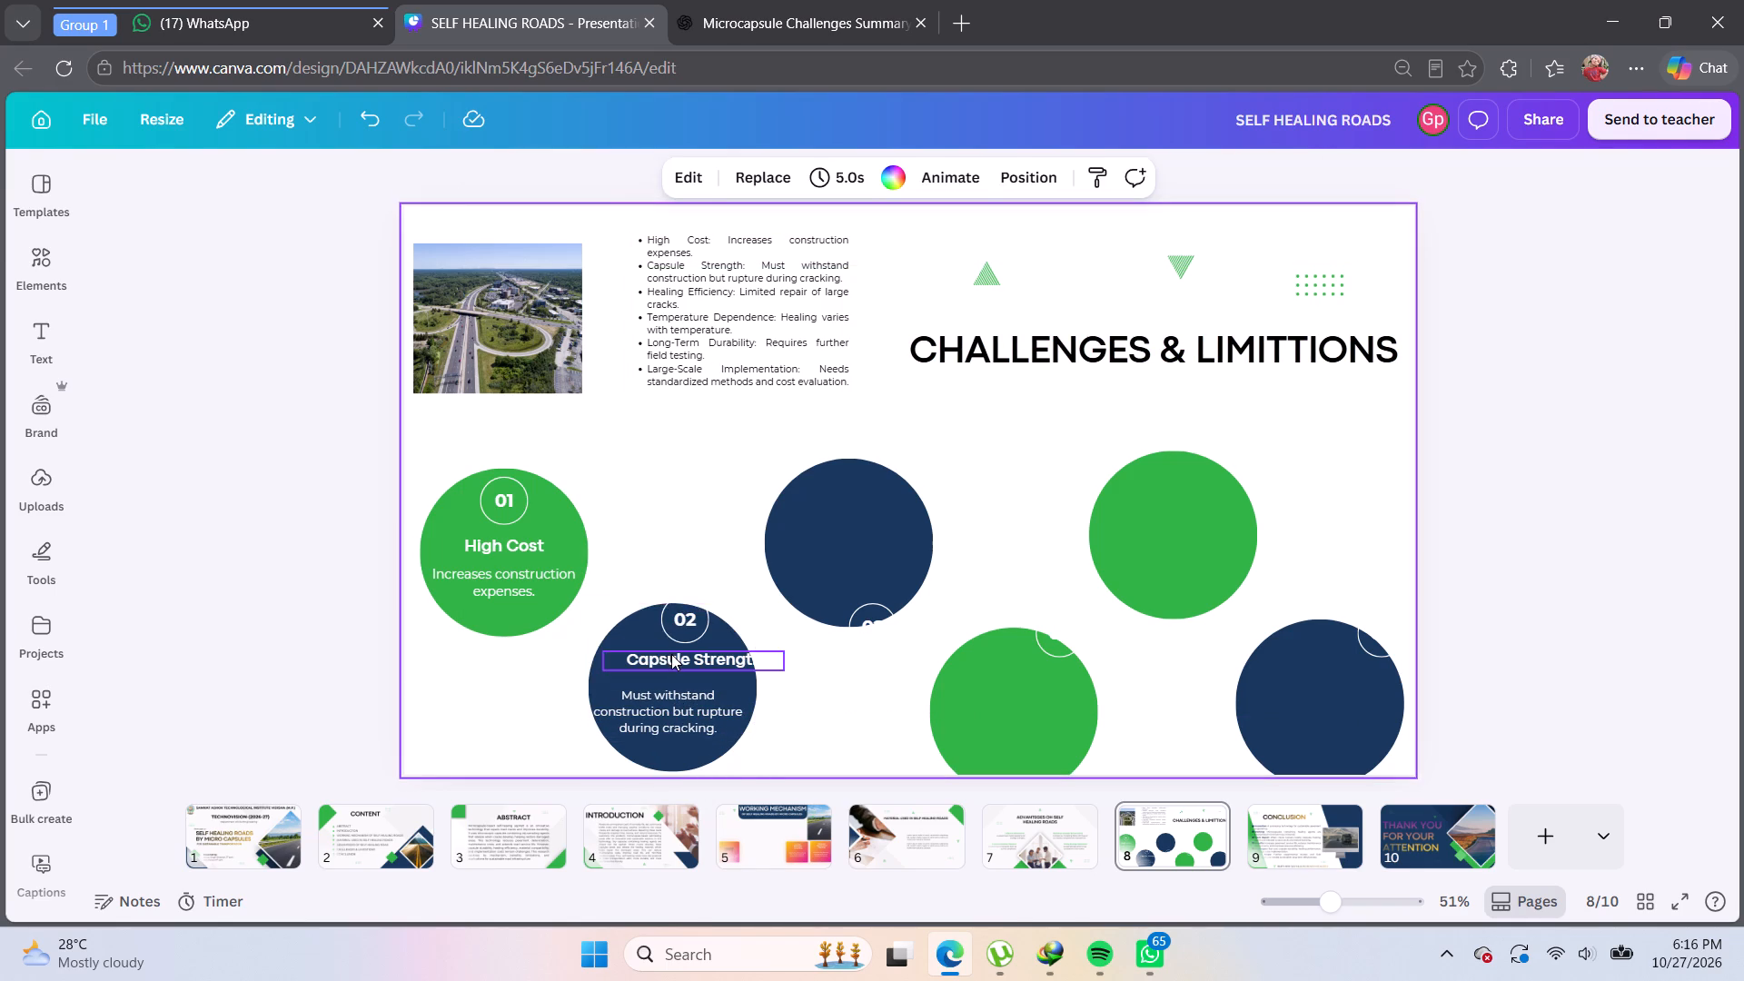
# Move the Capsule Strength heading and its 02 badge down and left so they stack above the description in the navy circle.
pyautogui.click(671, 654)
pyautogui.moveTo(701, 659); pyautogui.dragTo(685, 674)
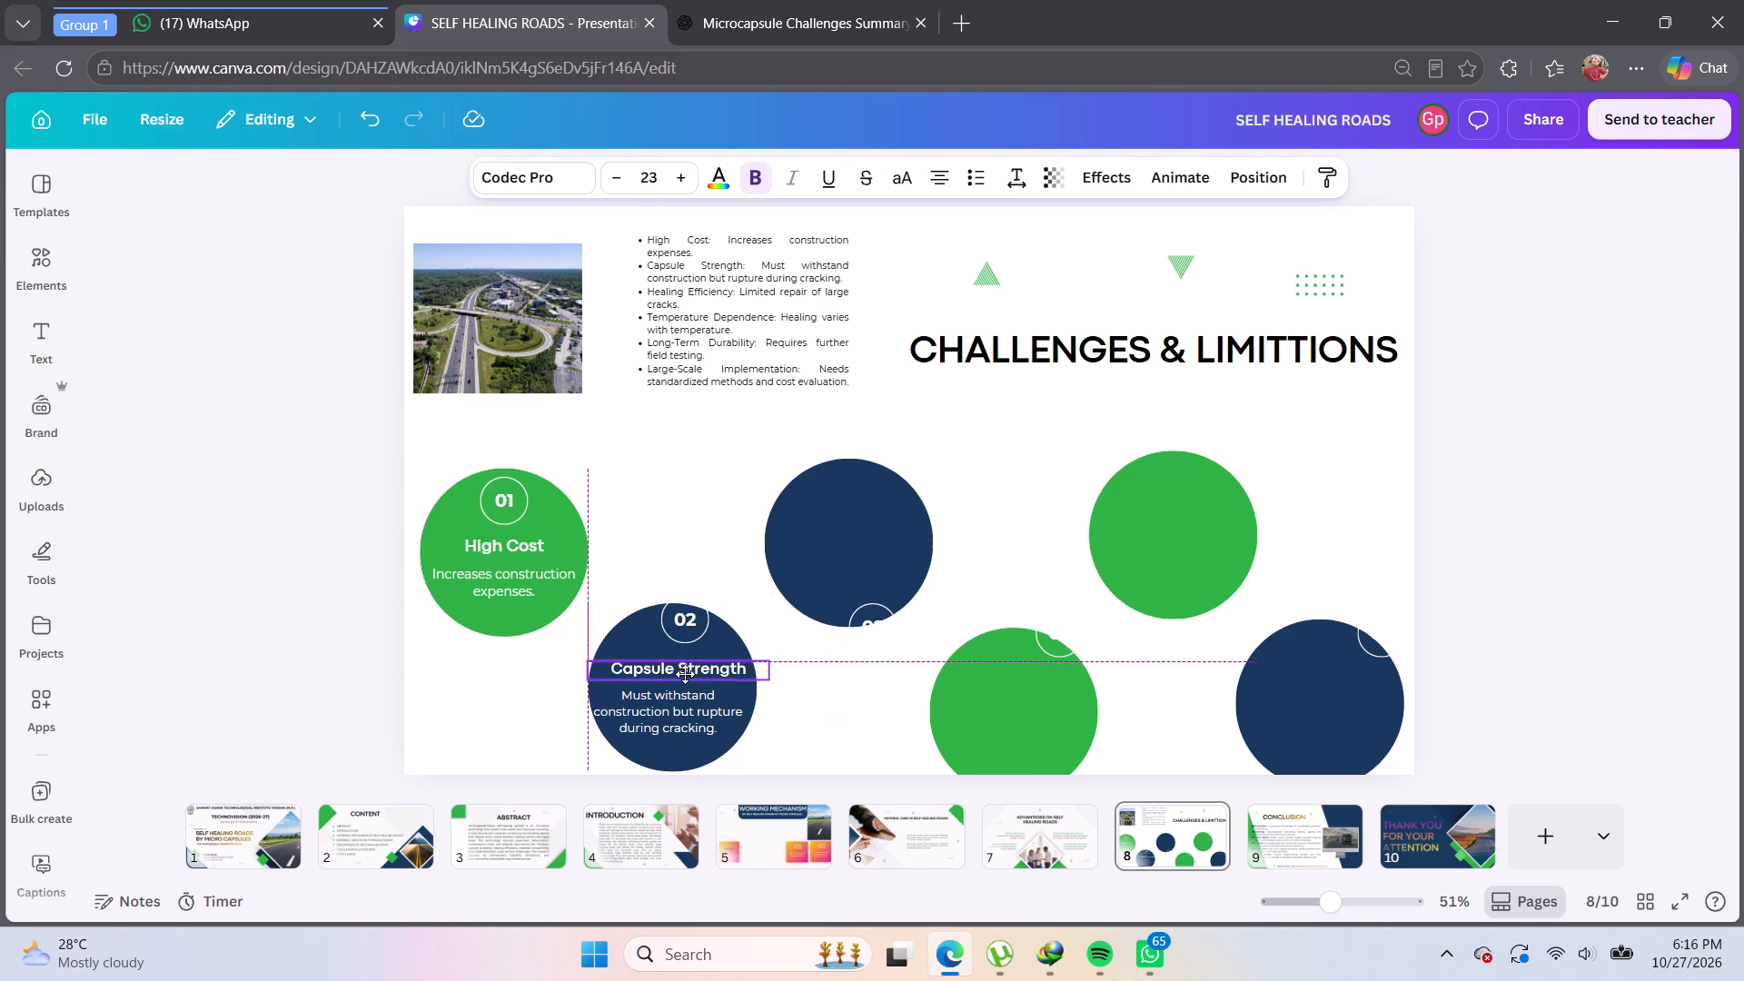
pyautogui.moveTo(685, 674); pyautogui.dragTo(685, 670)
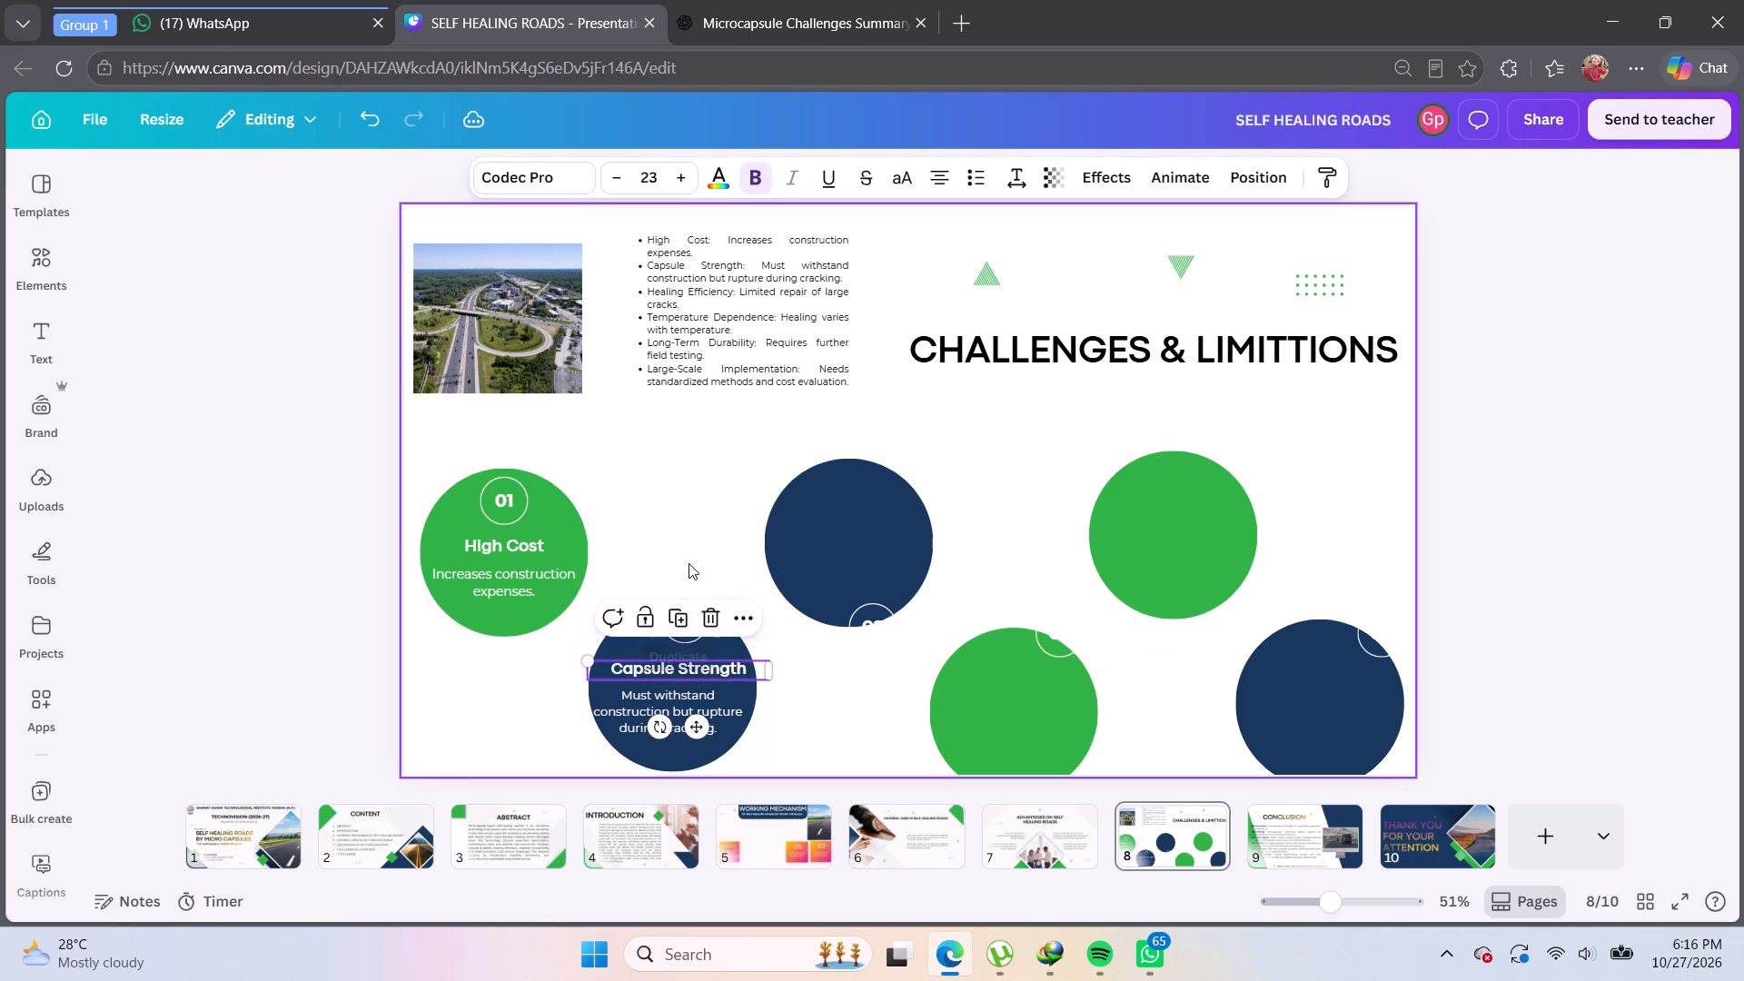
pyautogui.click(688, 550)
pyautogui.click(689, 616)
pyautogui.moveTo(689, 616); pyautogui.dragTo(689, 615)
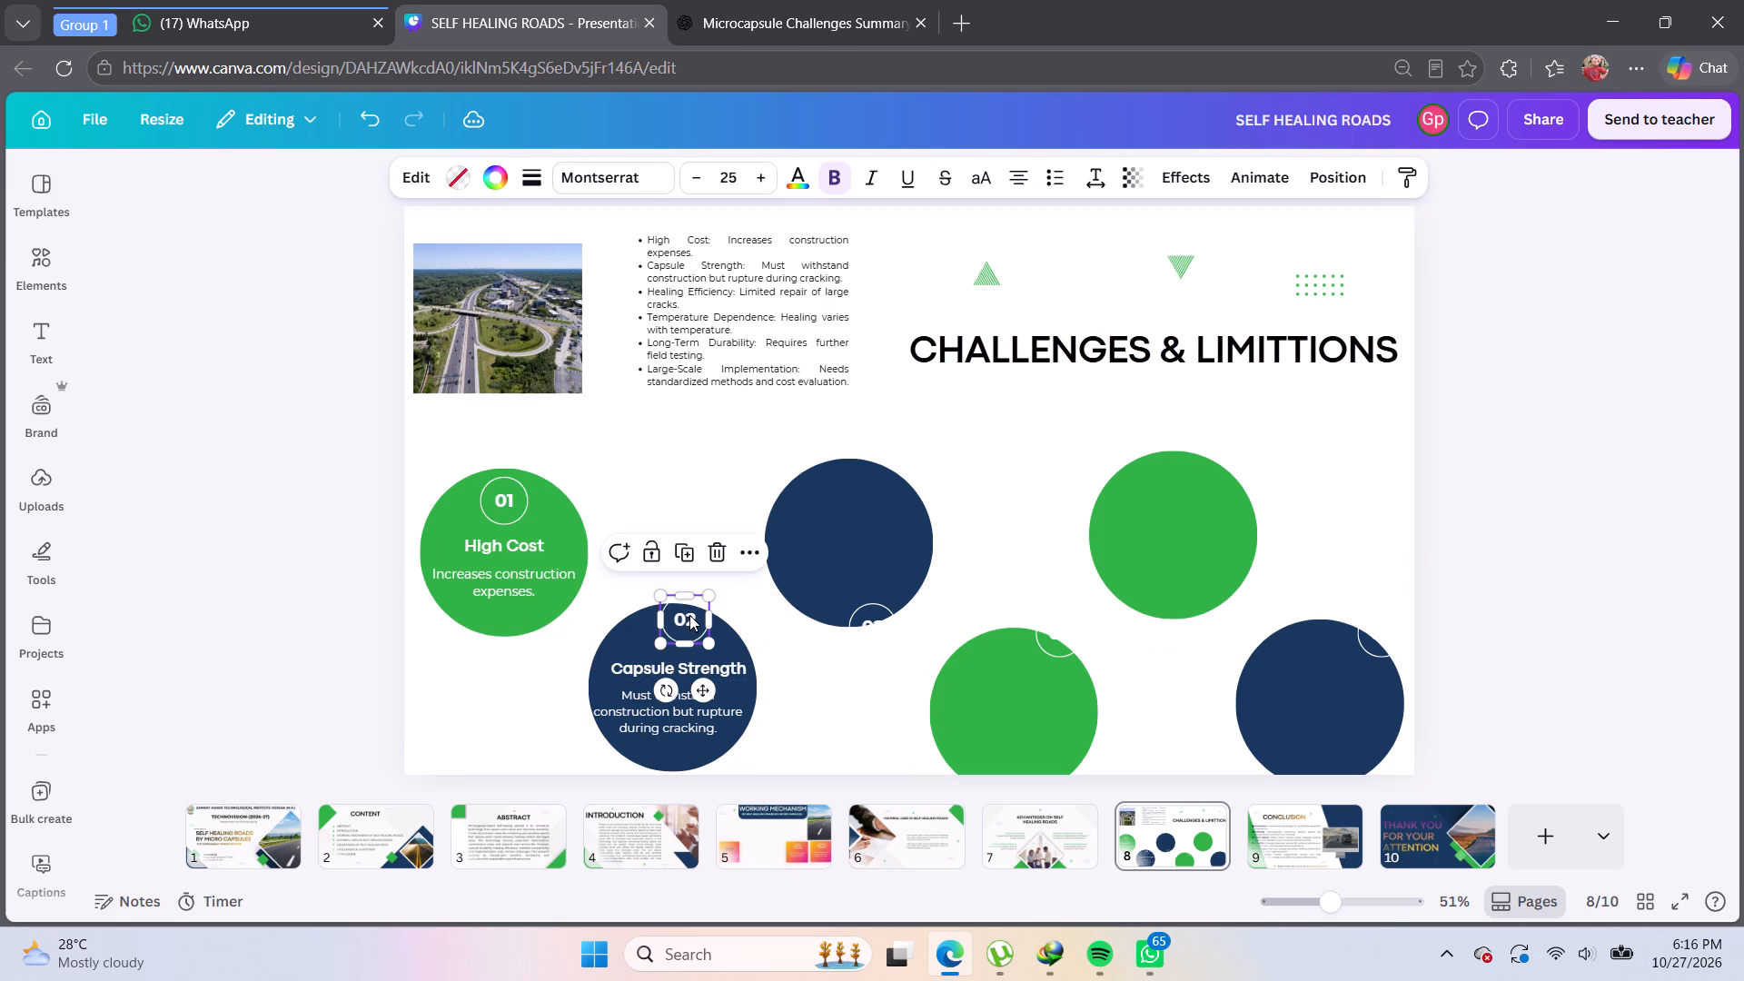
pyautogui.moveTo(689, 615); pyautogui.dragTo(679, 629)
pyautogui.click(676, 490)
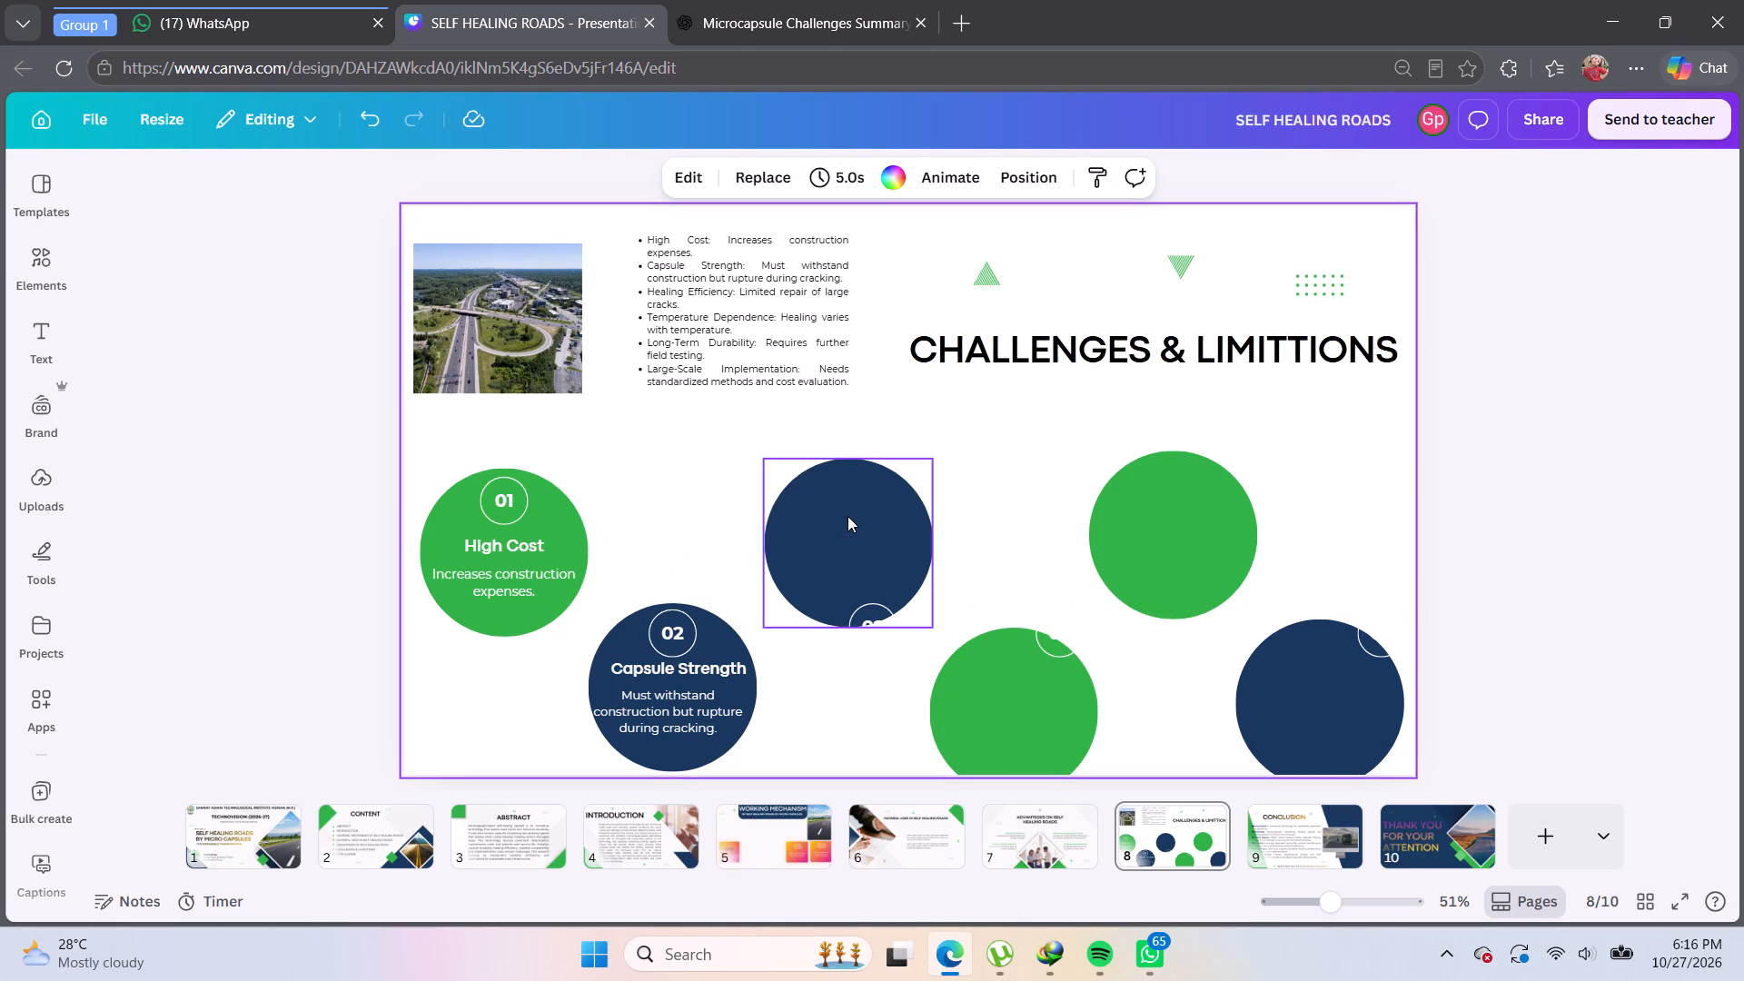
# Centre a 02 badge near the top of the upper navy circle, the lower green circle and the last navy circle.
pyautogui.moveTo(869, 614); pyautogui.dragTo(846, 480)
pyautogui.click(755, 461)
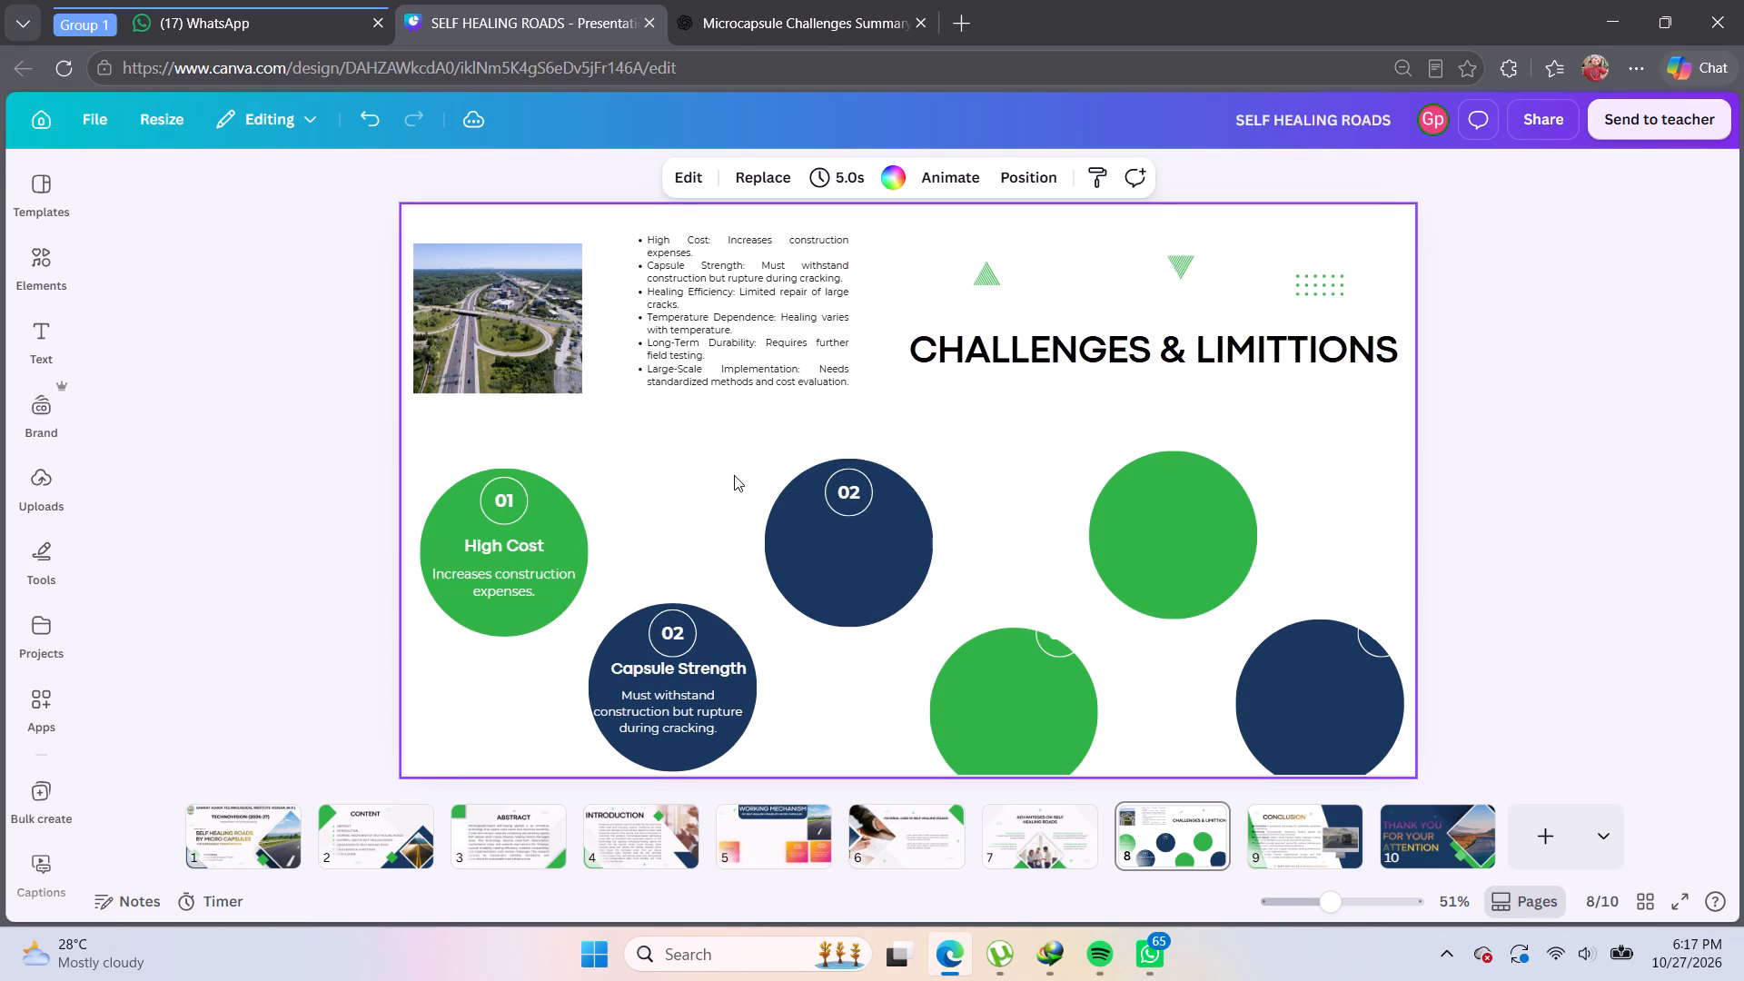
pyautogui.moveTo(1078, 626); pyautogui.dragTo(1050, 649)
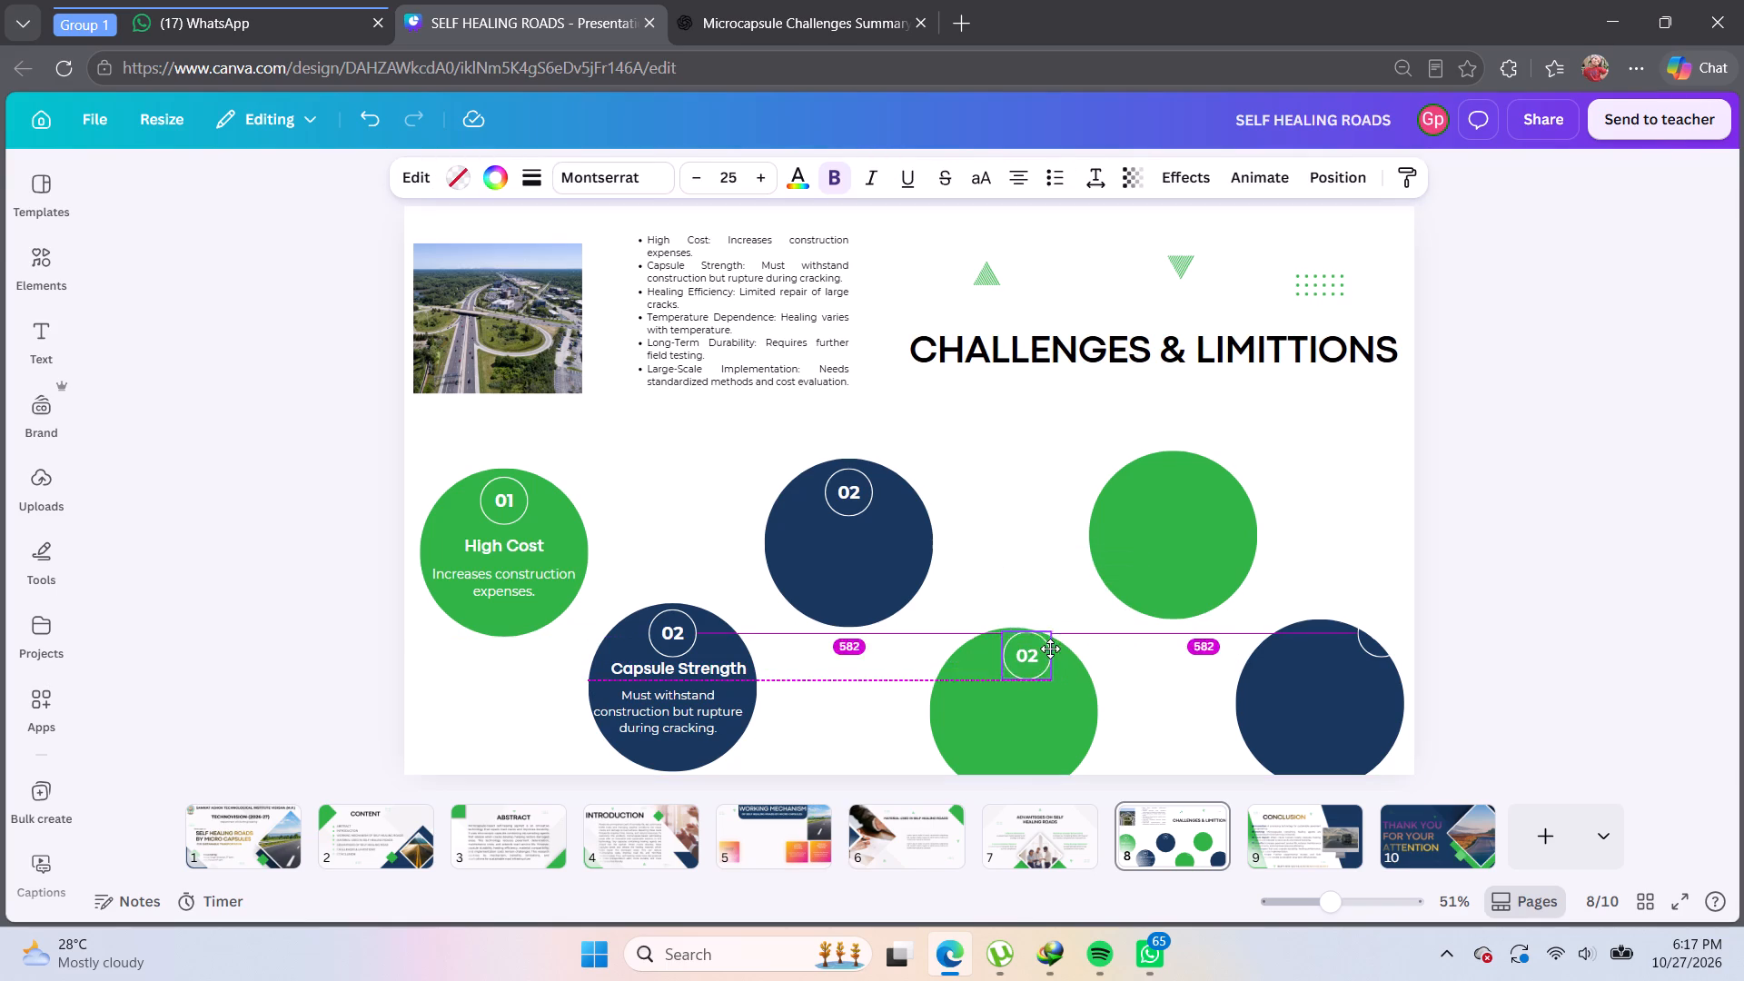
pyautogui.moveTo(1050, 649); pyautogui.dragTo(1031, 650)
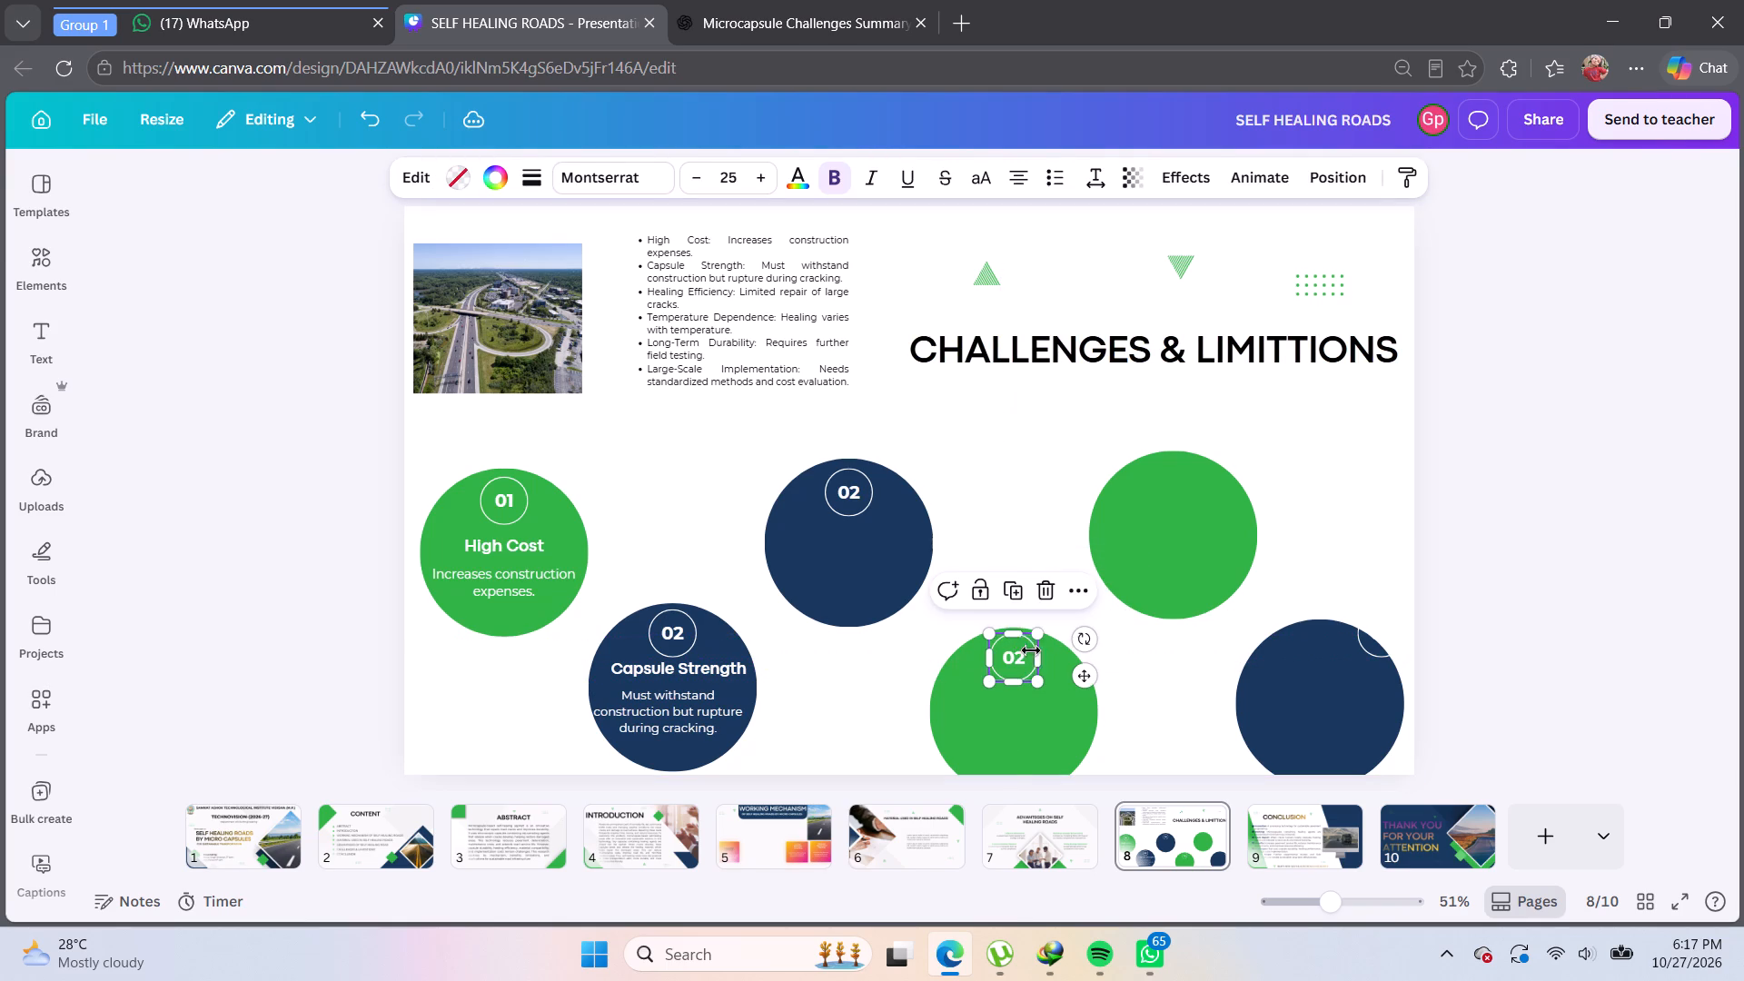
pyautogui.click(1002, 517)
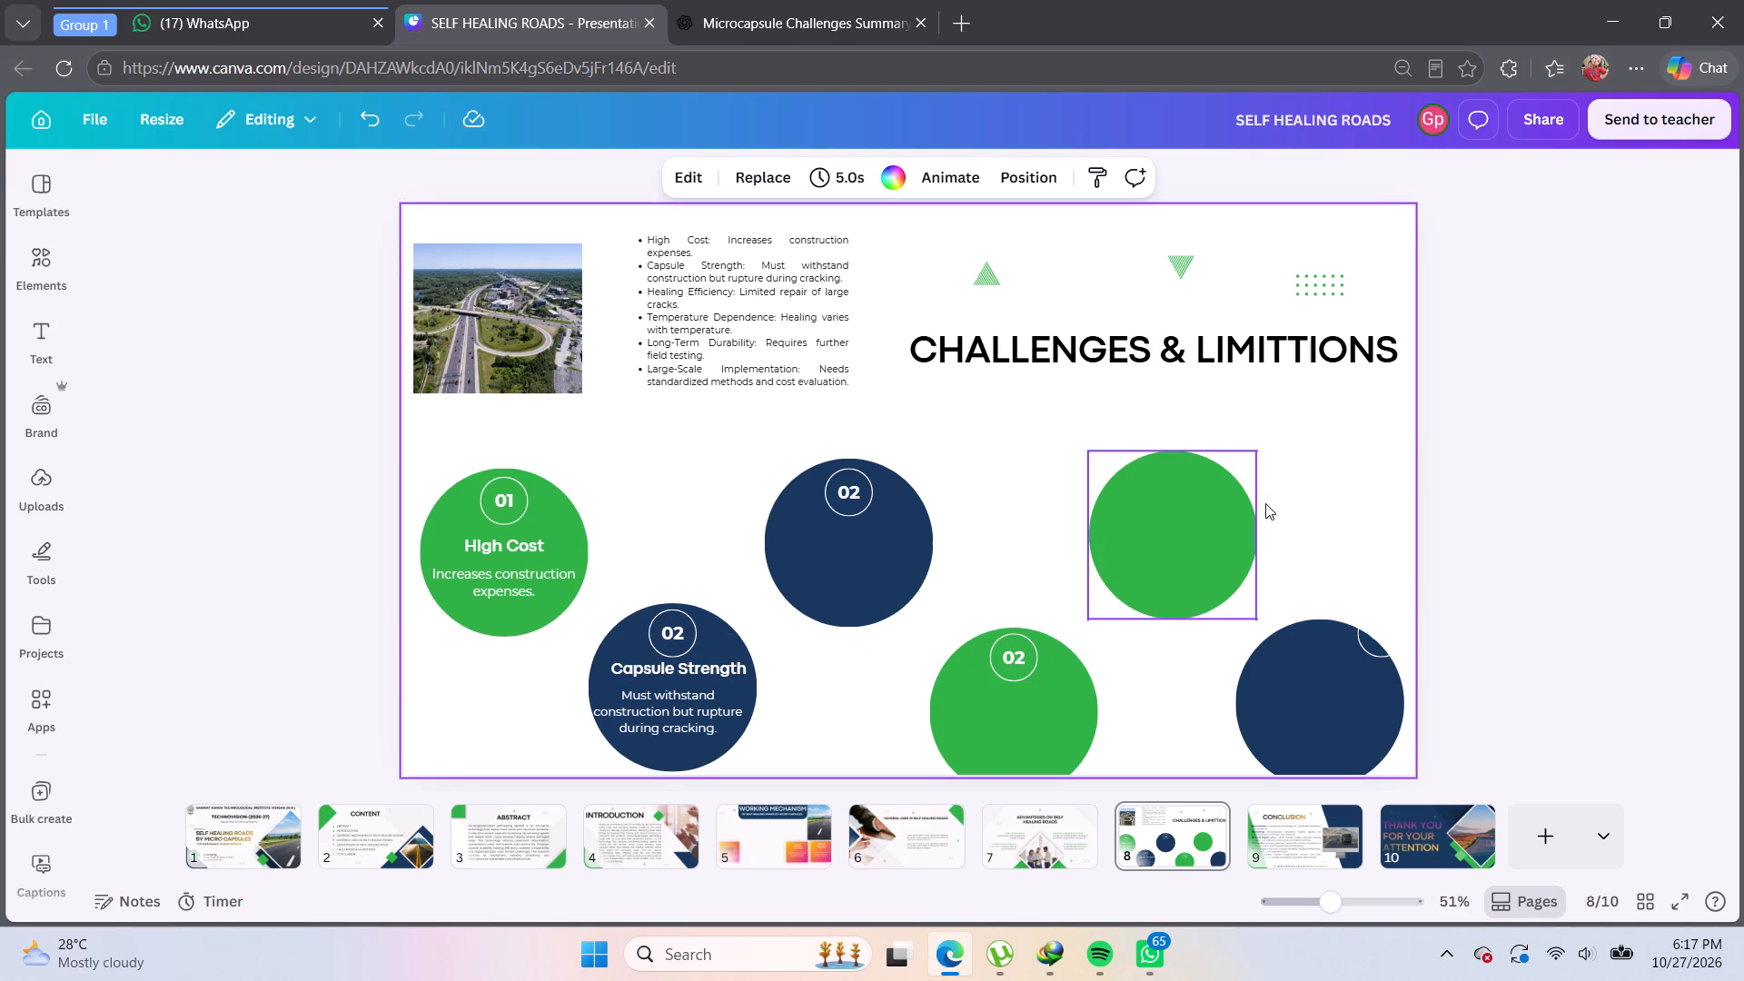
pyautogui.moveTo(1376, 629); pyautogui.dragTo(1322, 642)
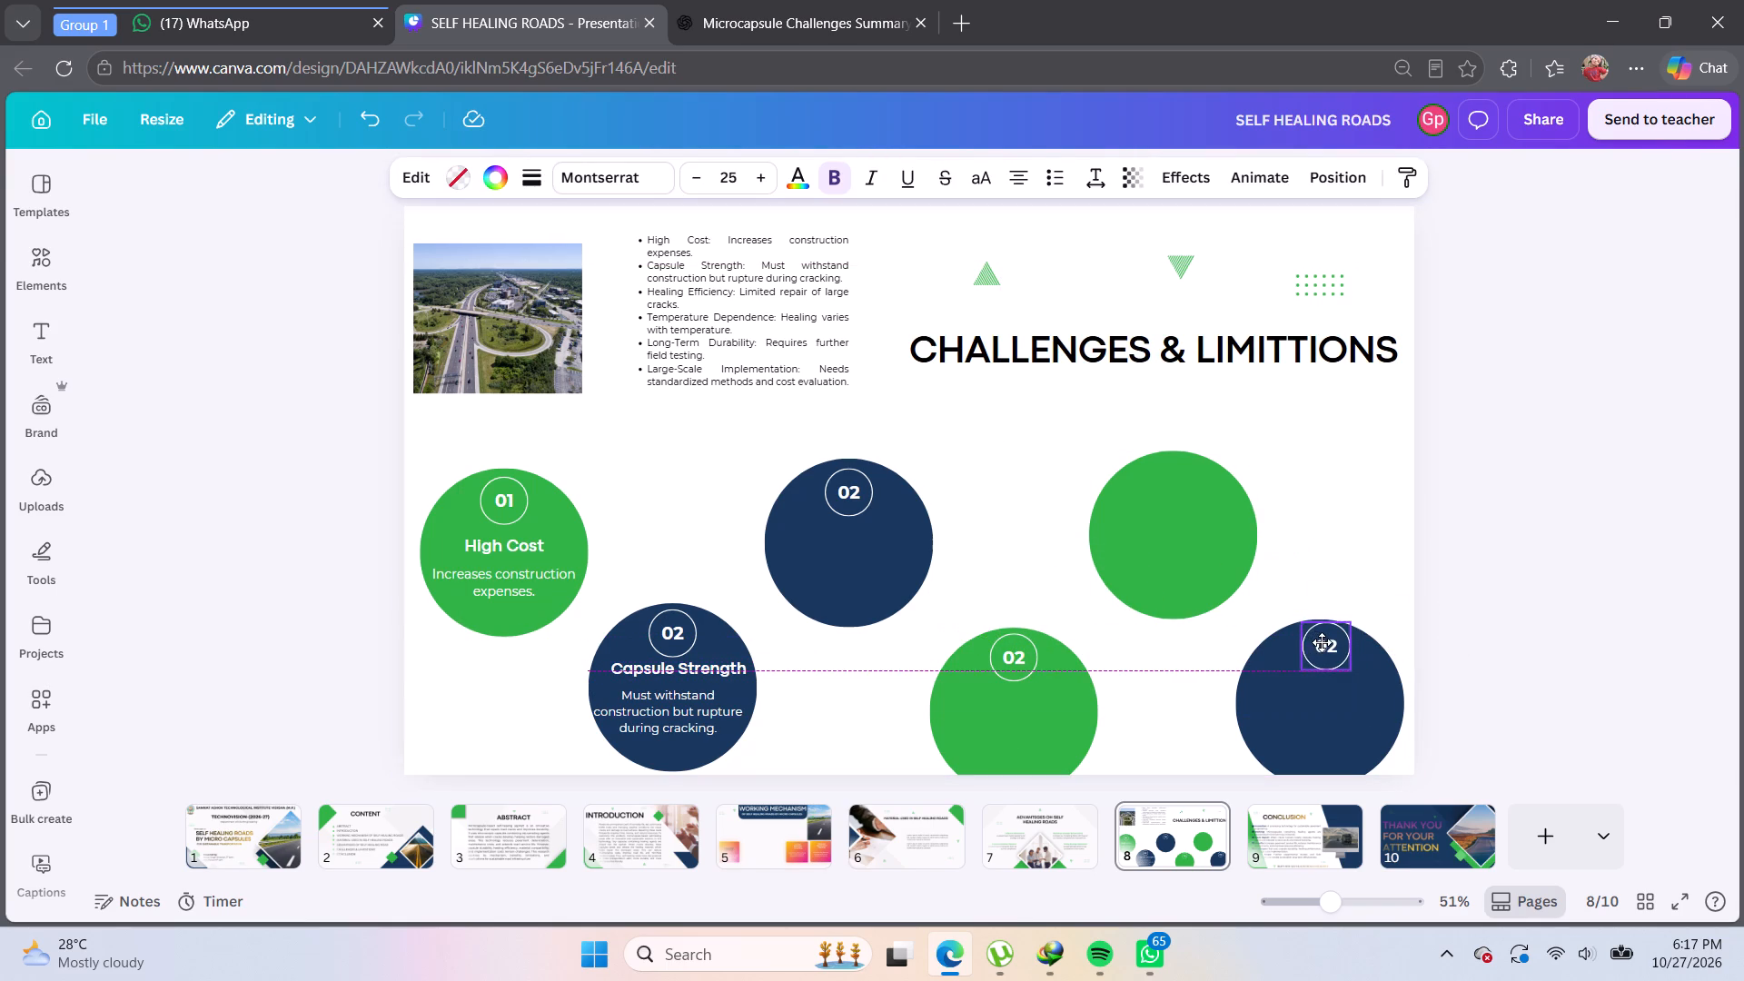
pyautogui.moveTo(1322, 642); pyautogui.dragTo(1311, 646)
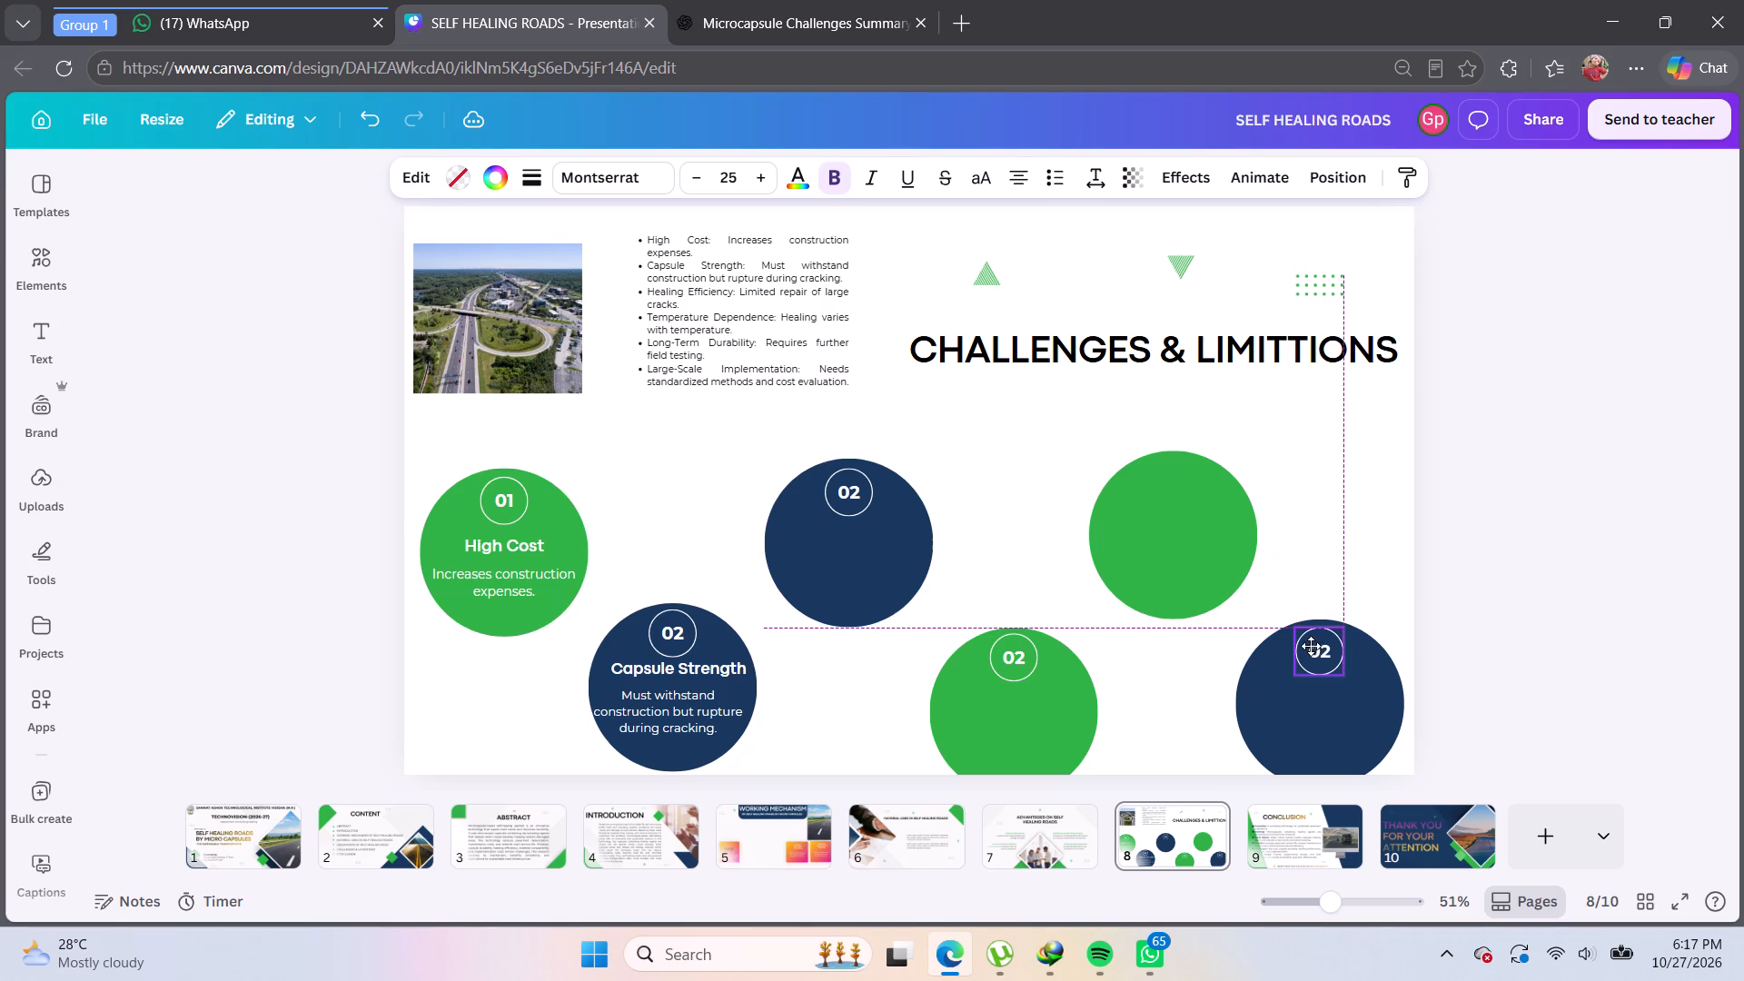
pyautogui.moveTo(1311, 646); pyautogui.dragTo(1316, 649)
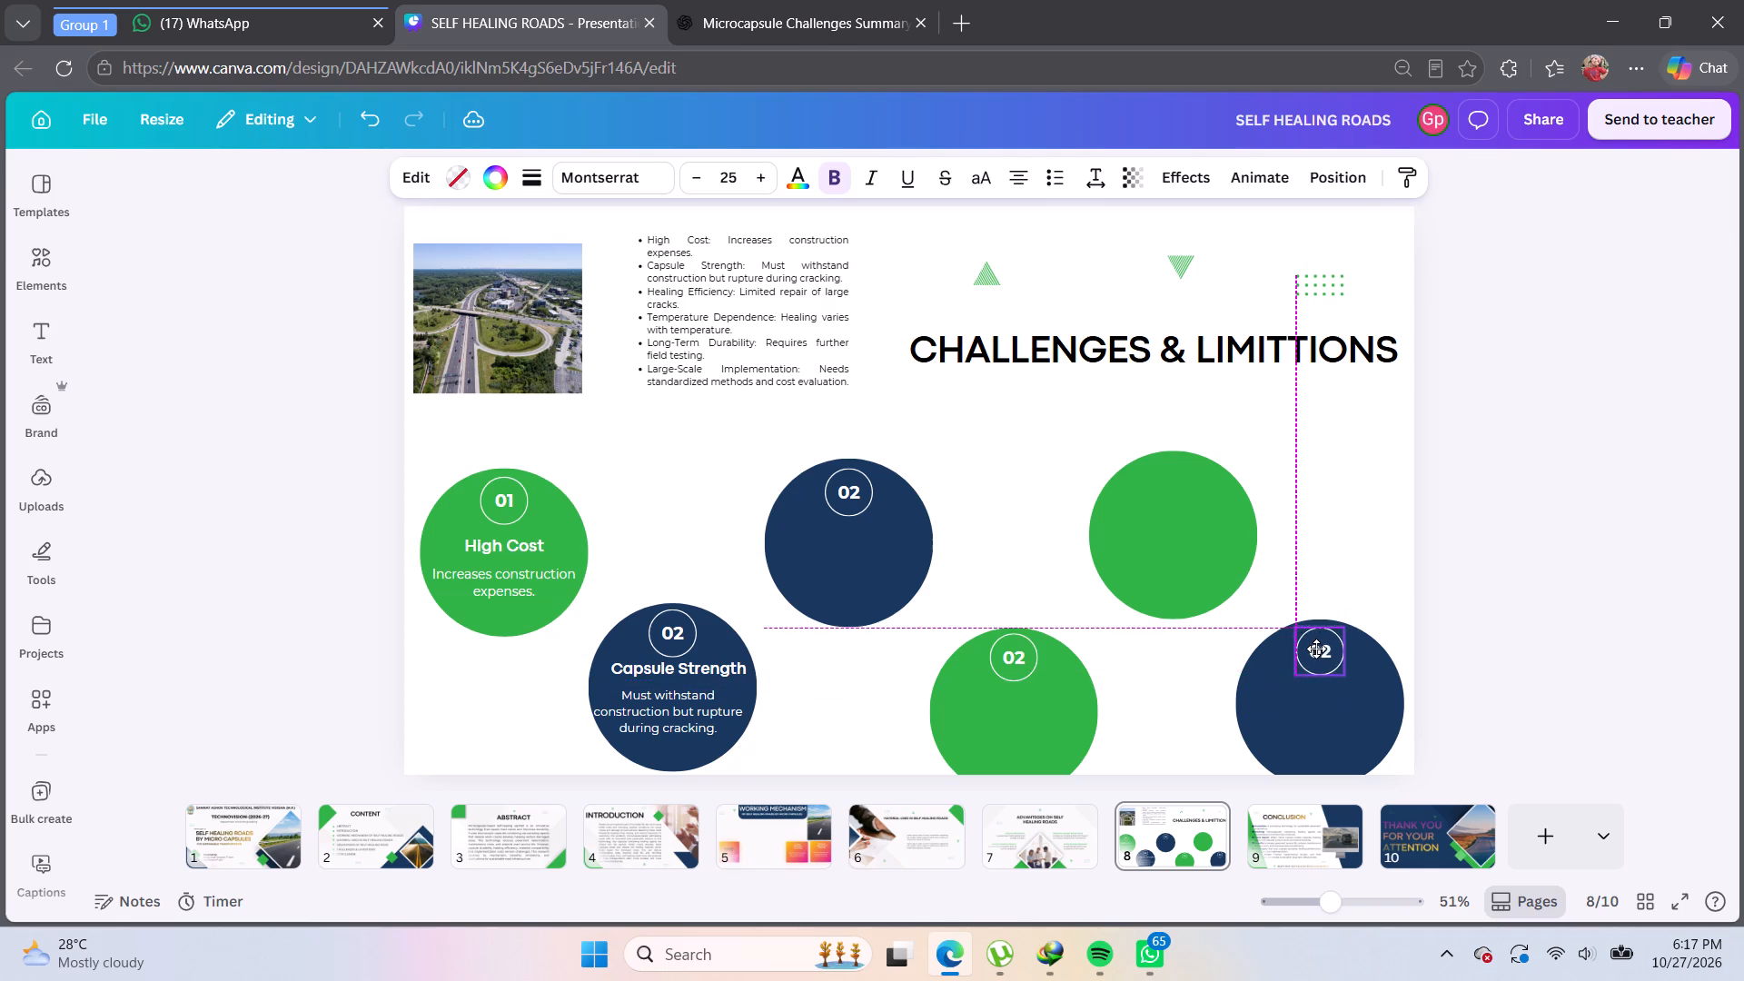
pyautogui.moveTo(1316, 649); pyautogui.dragTo(1317, 649)
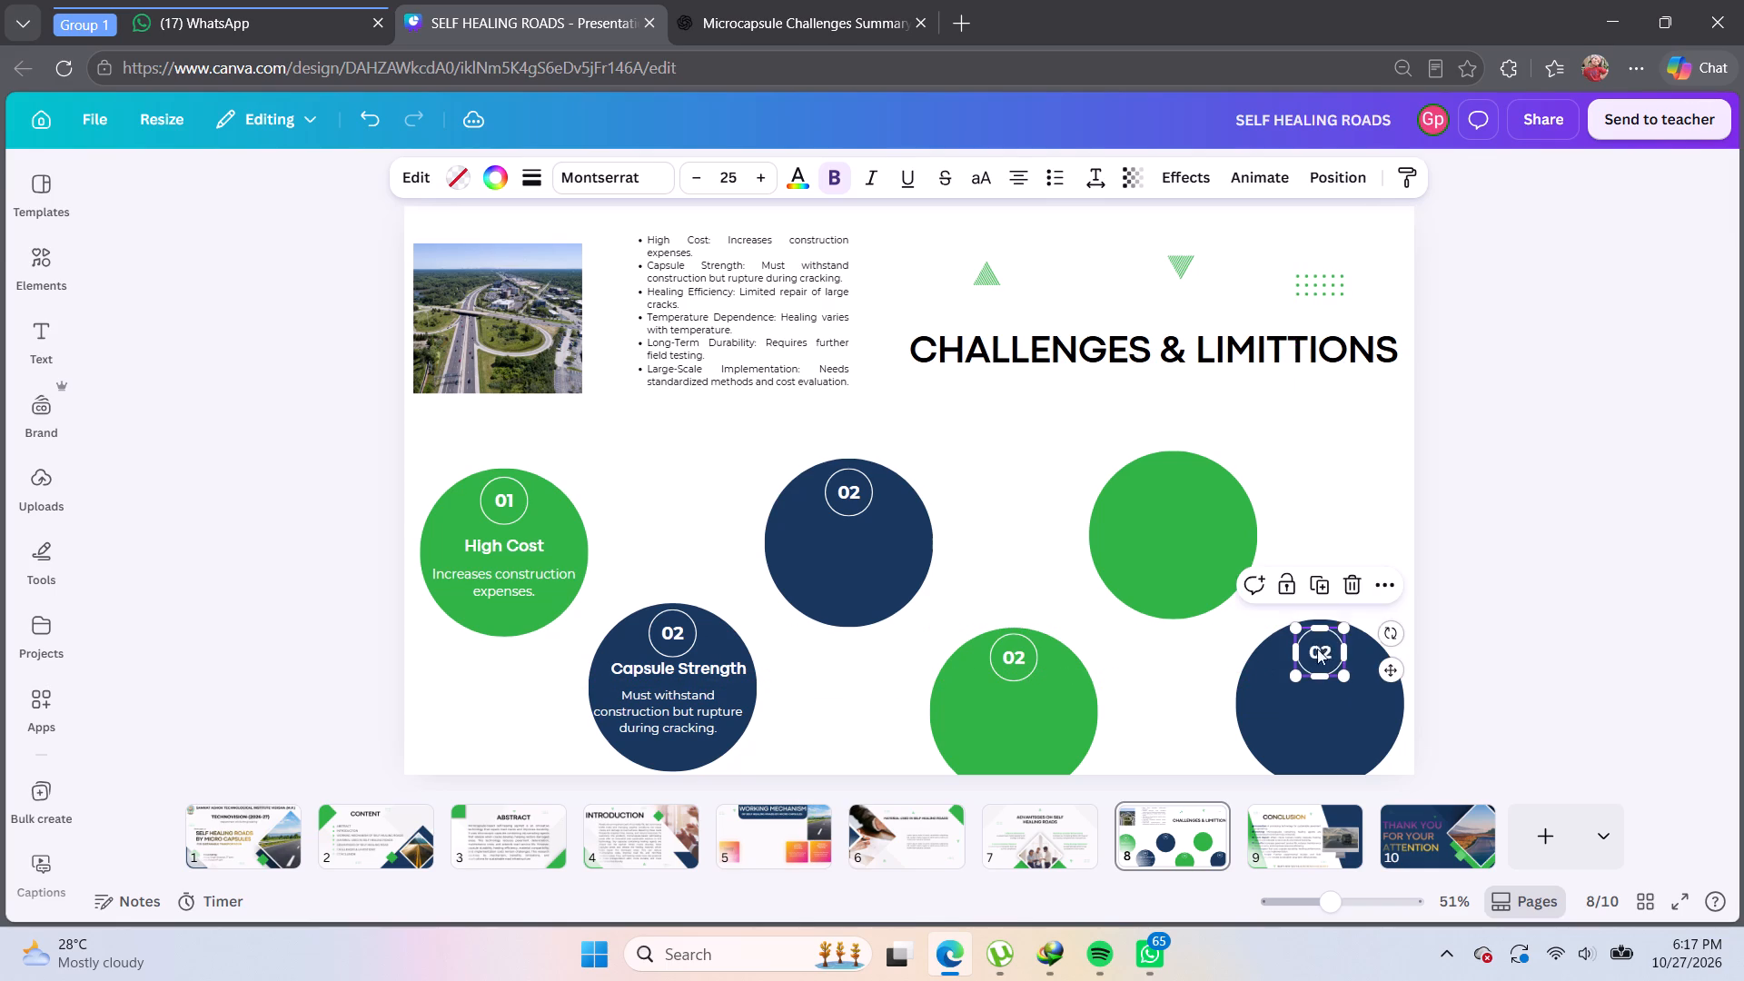
pyautogui.click(1349, 516)
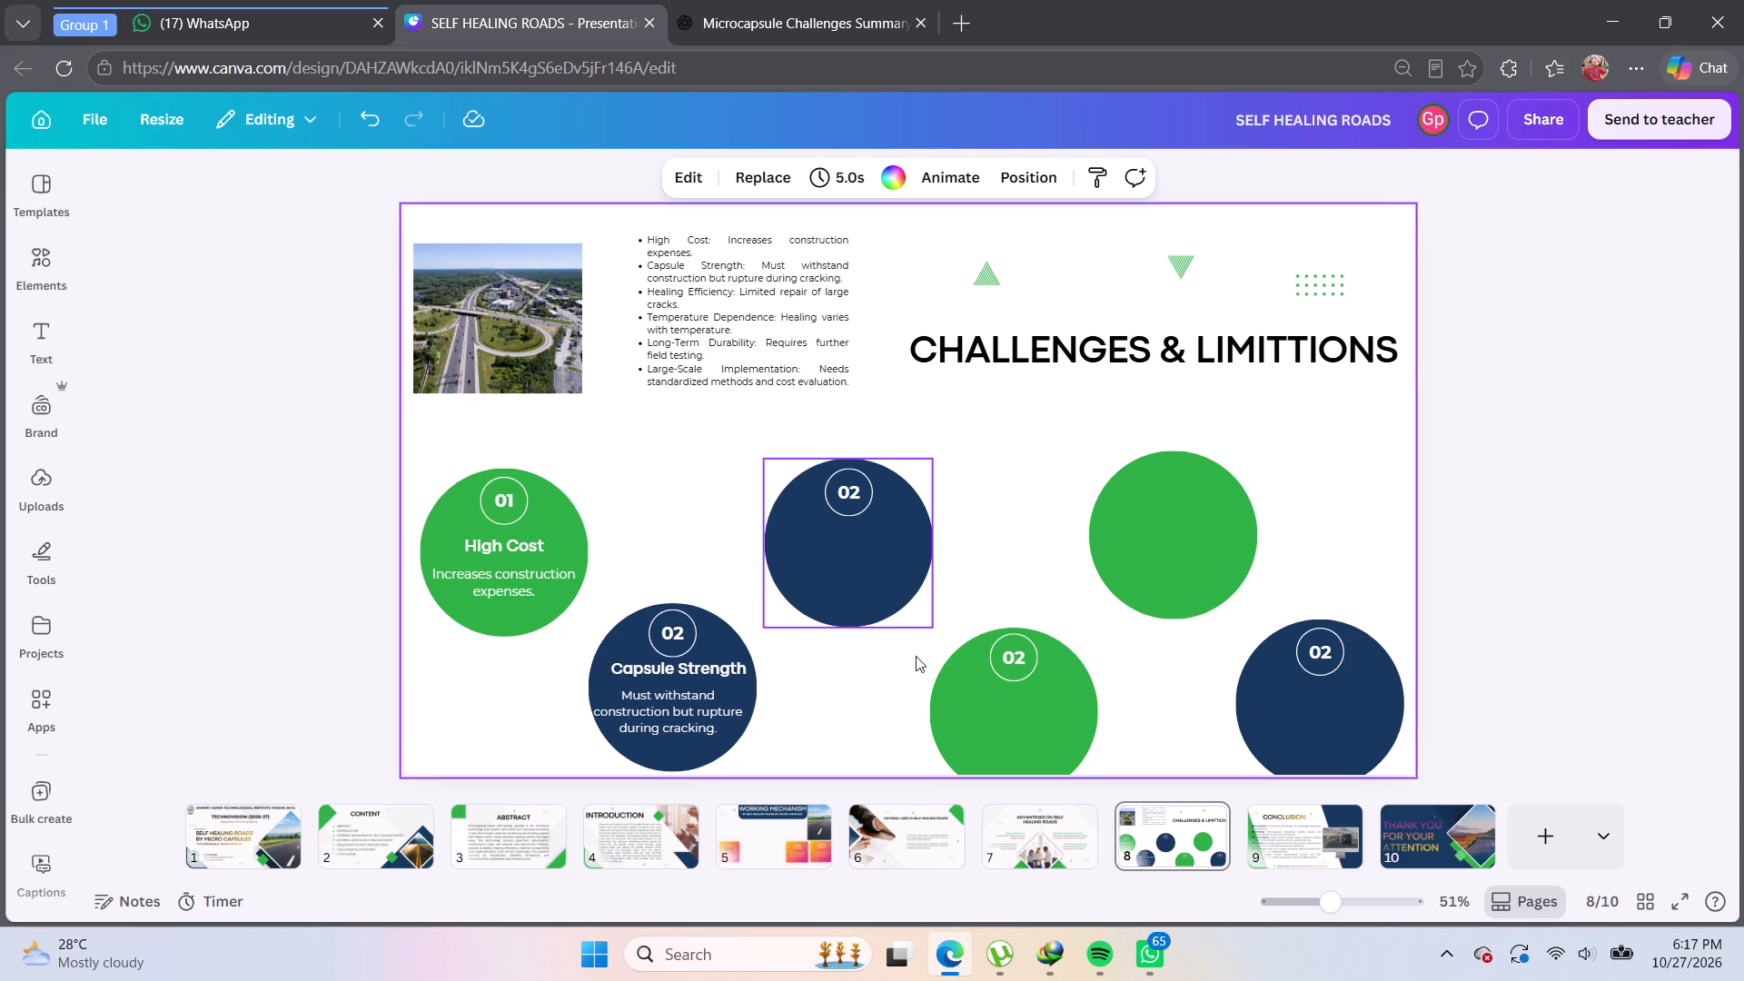
# Shift the upper-right green circle slightly right and centre the 02 badge hidden beneath it near the circle's top.
pyautogui.moveTo(1166, 569); pyautogui.dragTo(1186, 631)
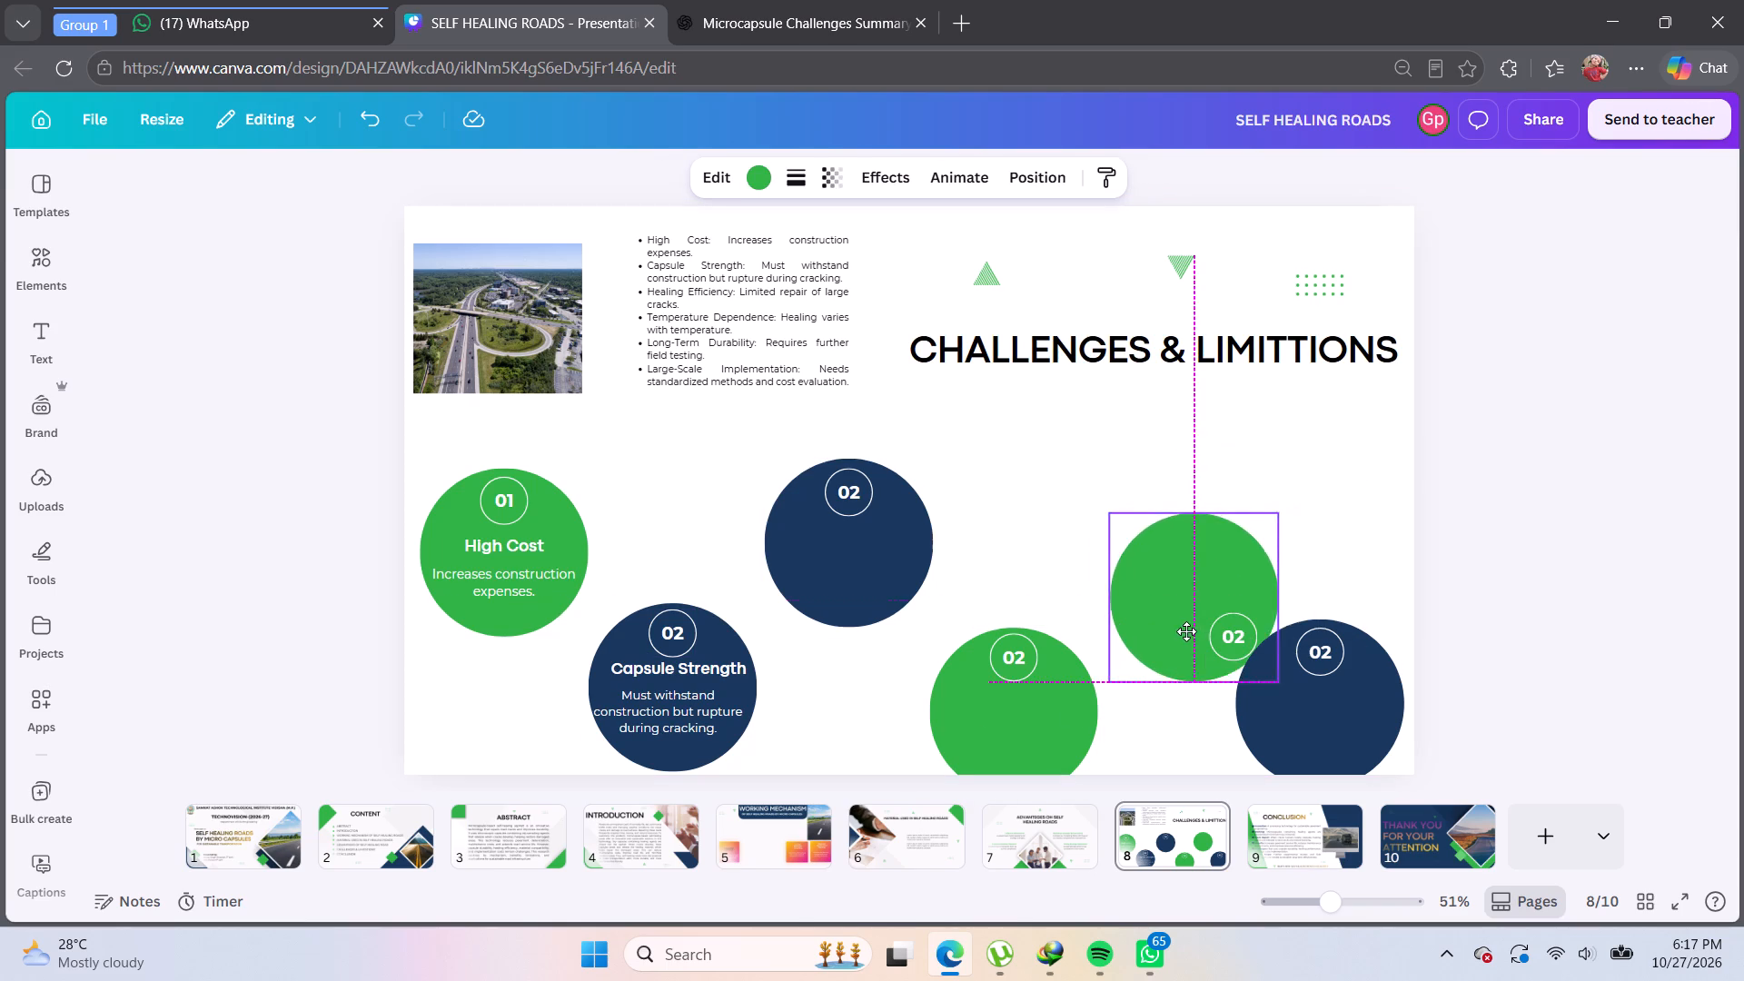
pyautogui.moveTo(1186, 631); pyautogui.dragTo(1184, 573)
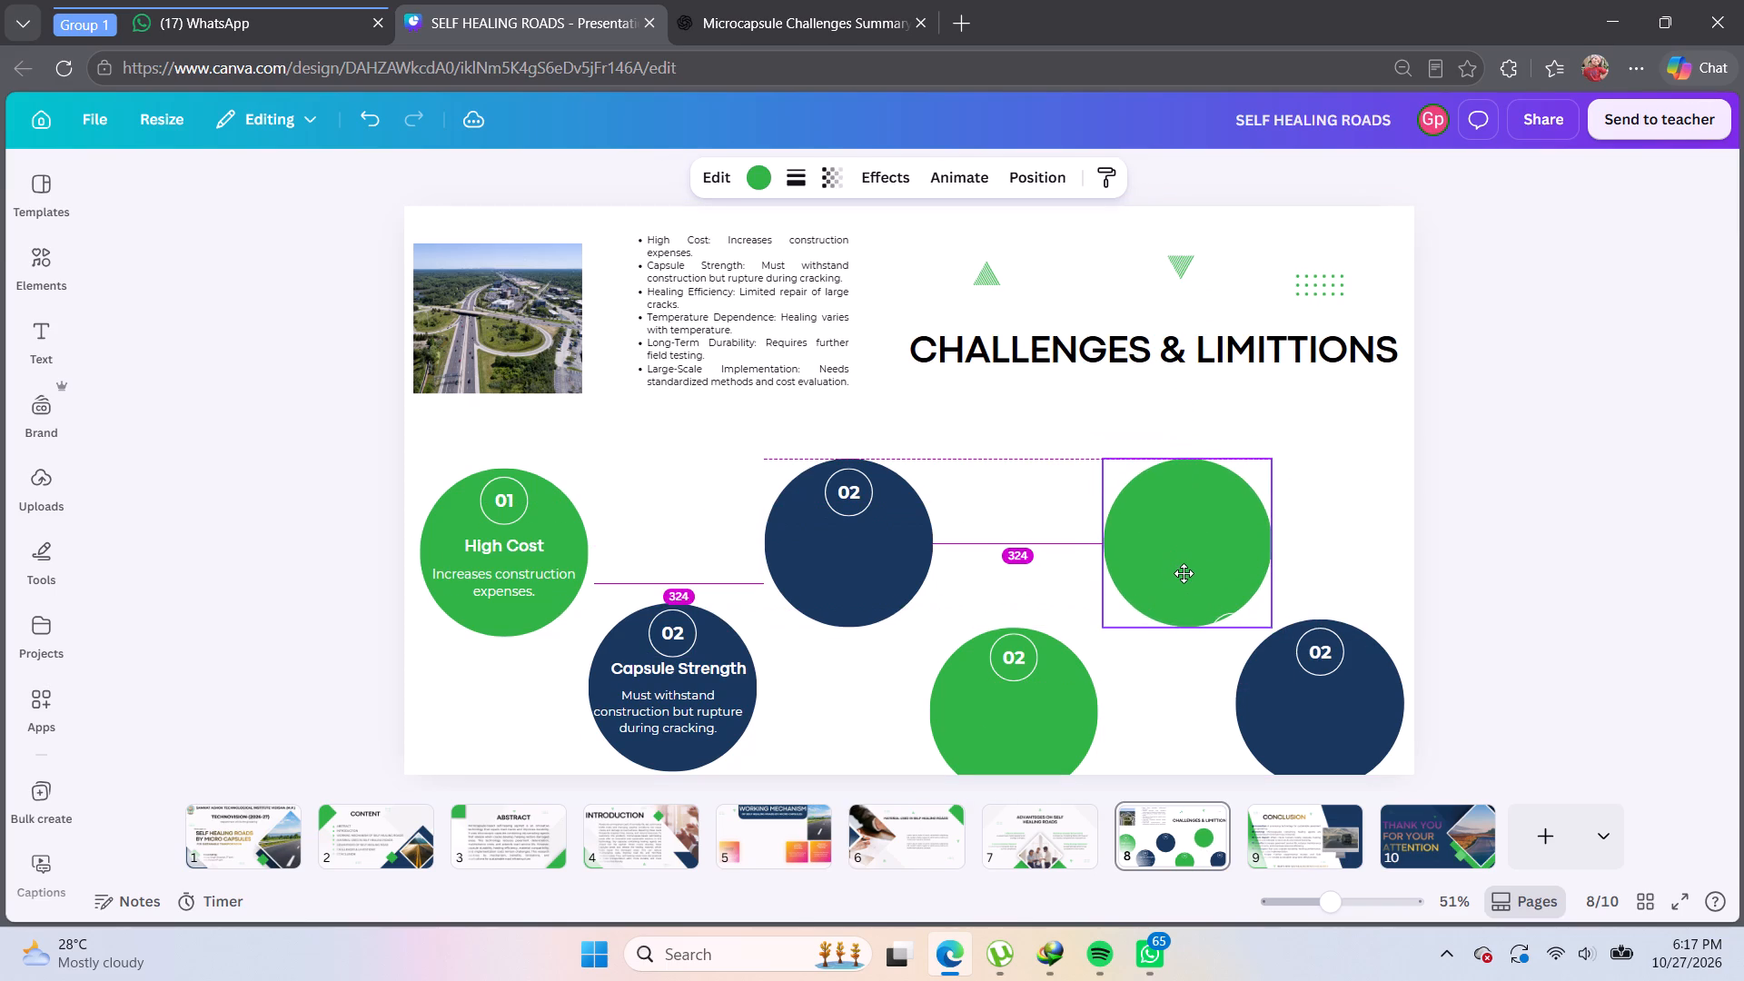
pyautogui.moveTo(1184, 573); pyautogui.dragTo(1186, 570)
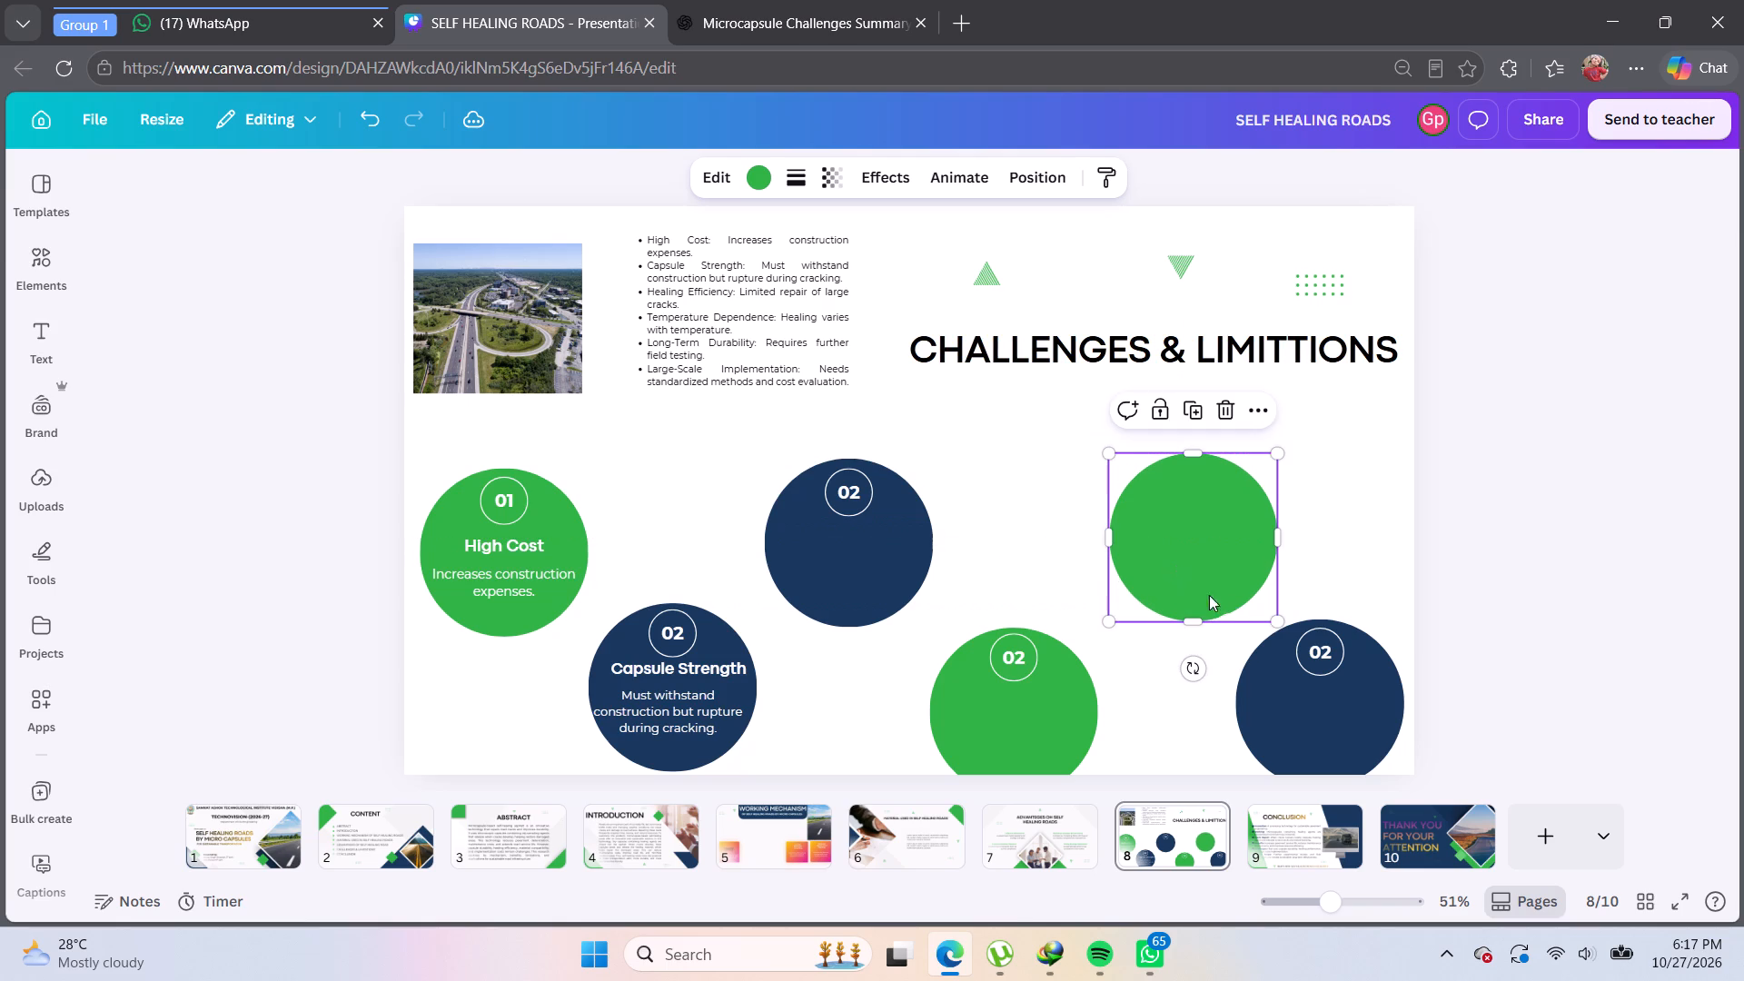
pyautogui.click(1239, 660)
pyautogui.moveTo(1235, 651); pyautogui.dragTo(1191, 511)
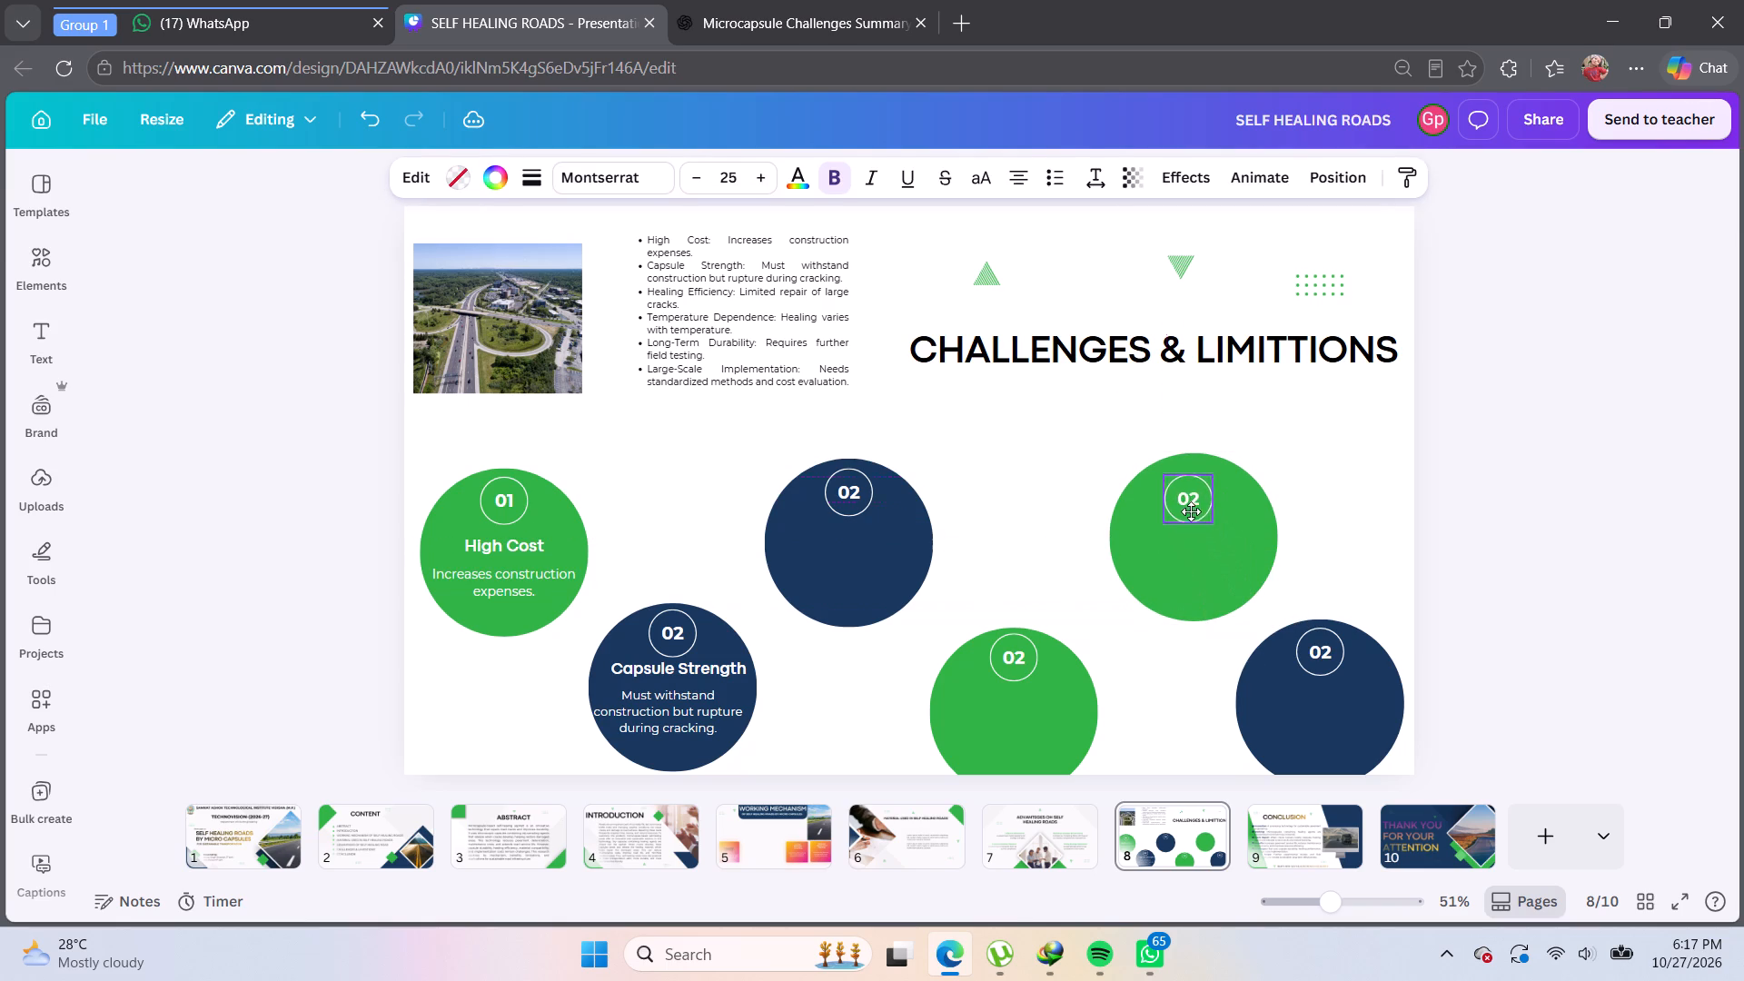
pyautogui.moveTo(1191, 511); pyautogui.dragTo(1201, 499)
pyautogui.click(1303, 491)
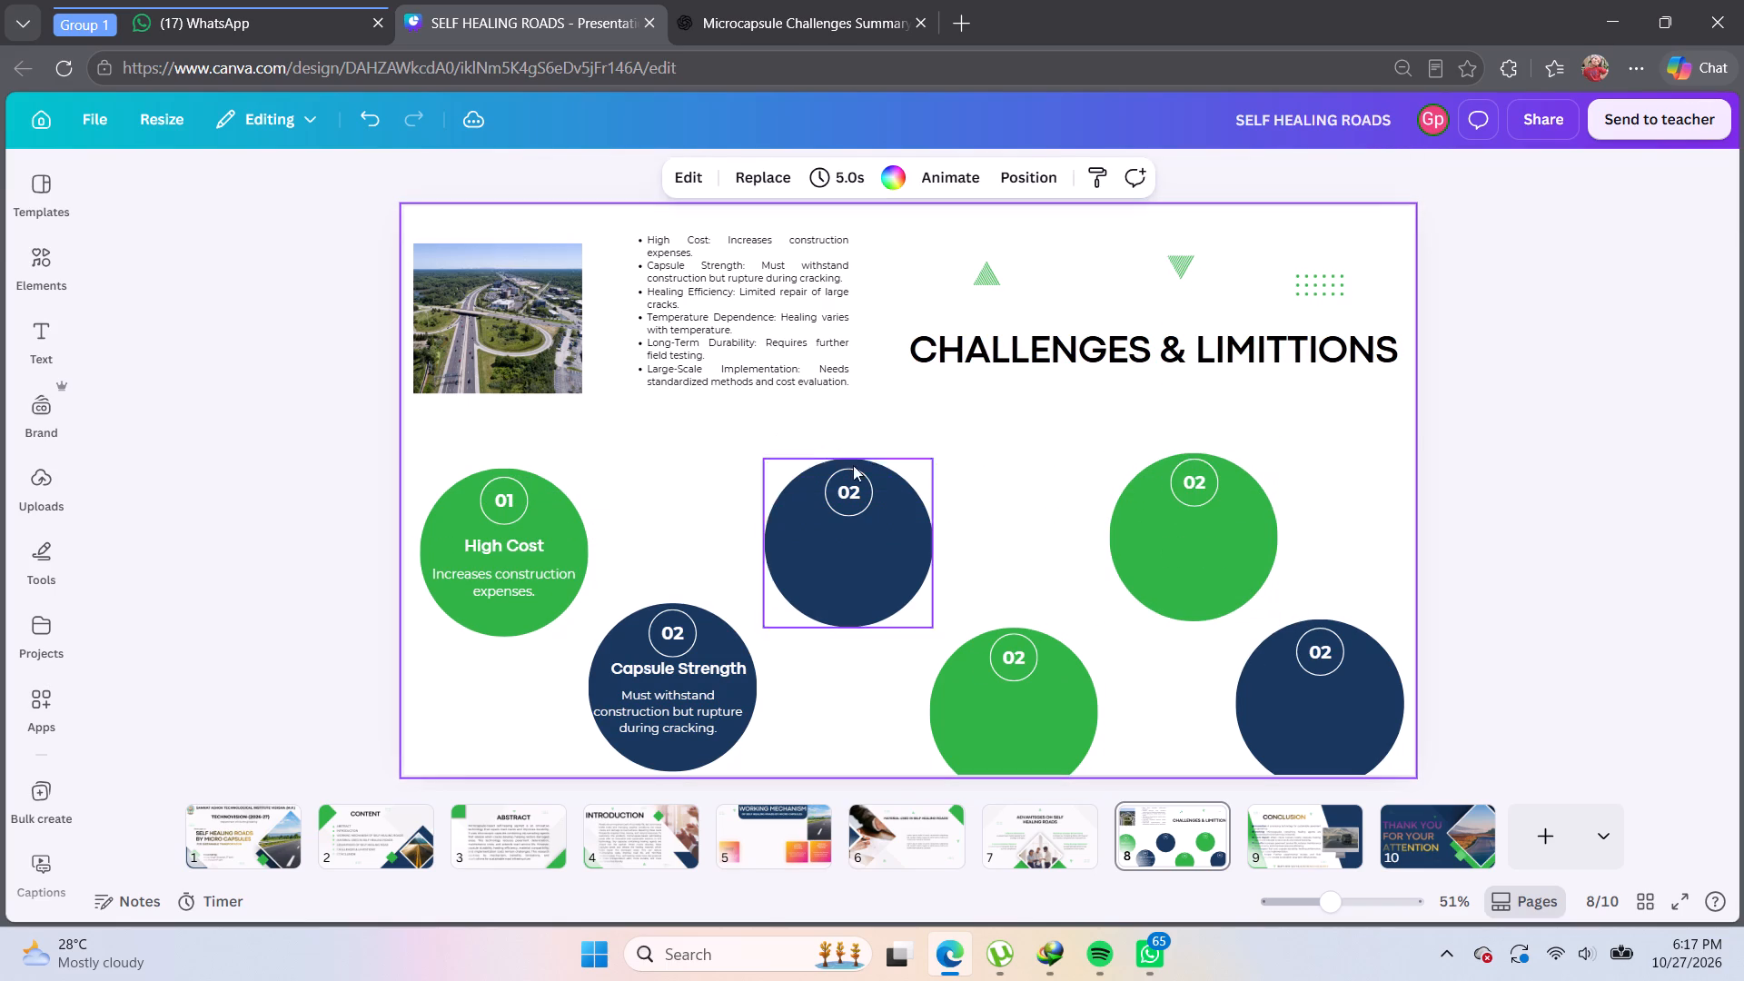
# Renumber the badge in the upper navy circle as 03 and the one in the lower green circle as 04.
pyautogui.click(856, 492)
pyautogui.click(860, 495)
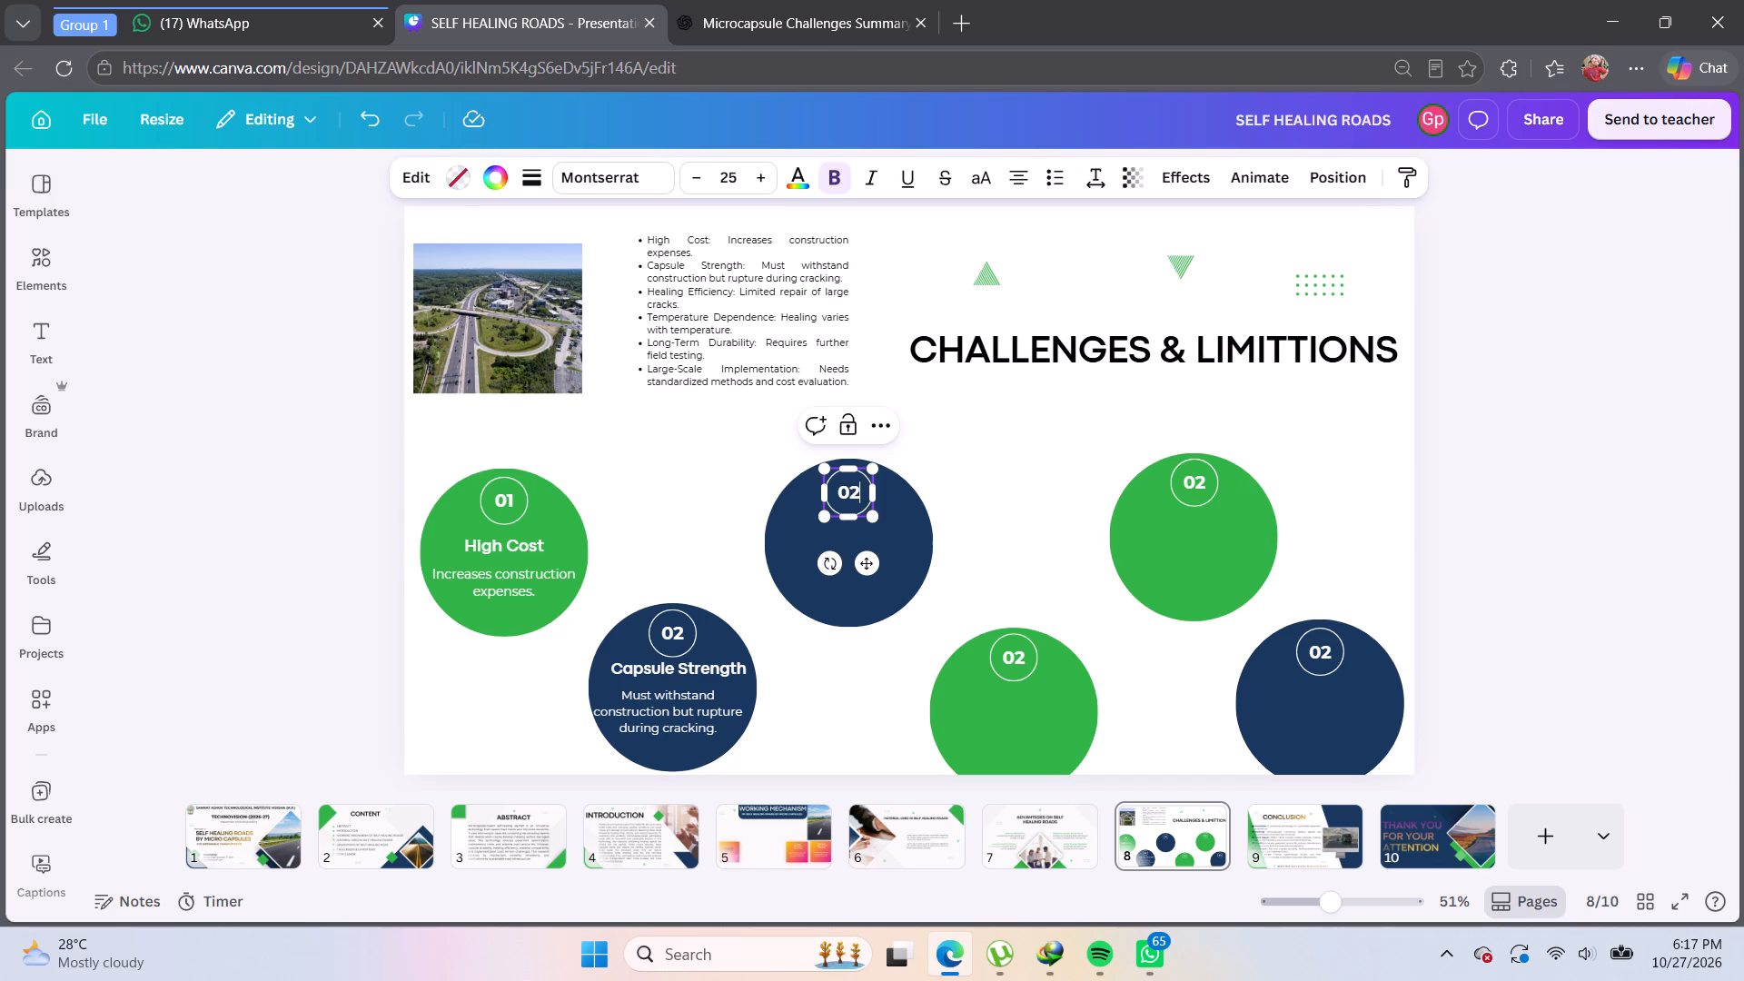
pyautogui.press('BackSpace')
pyautogui.press('3')
pyautogui.click(1030, 664)
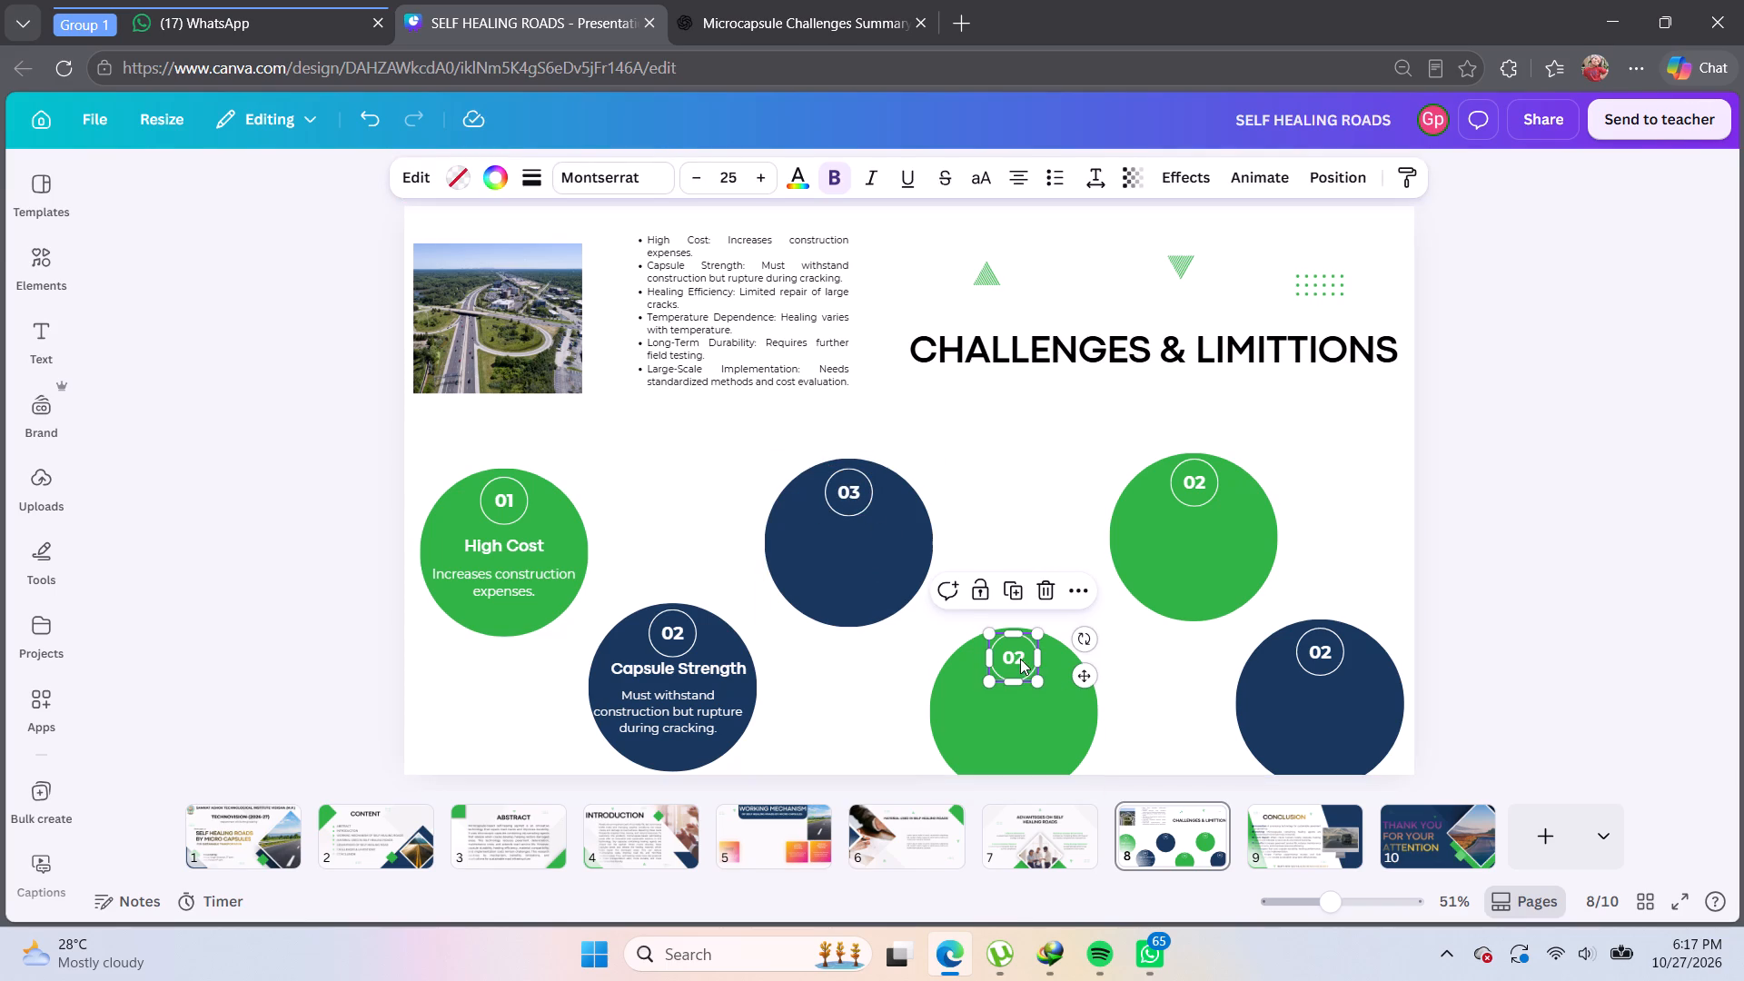
pyautogui.click(1020, 659)
pyautogui.click(1031, 658)
pyautogui.click(1028, 658)
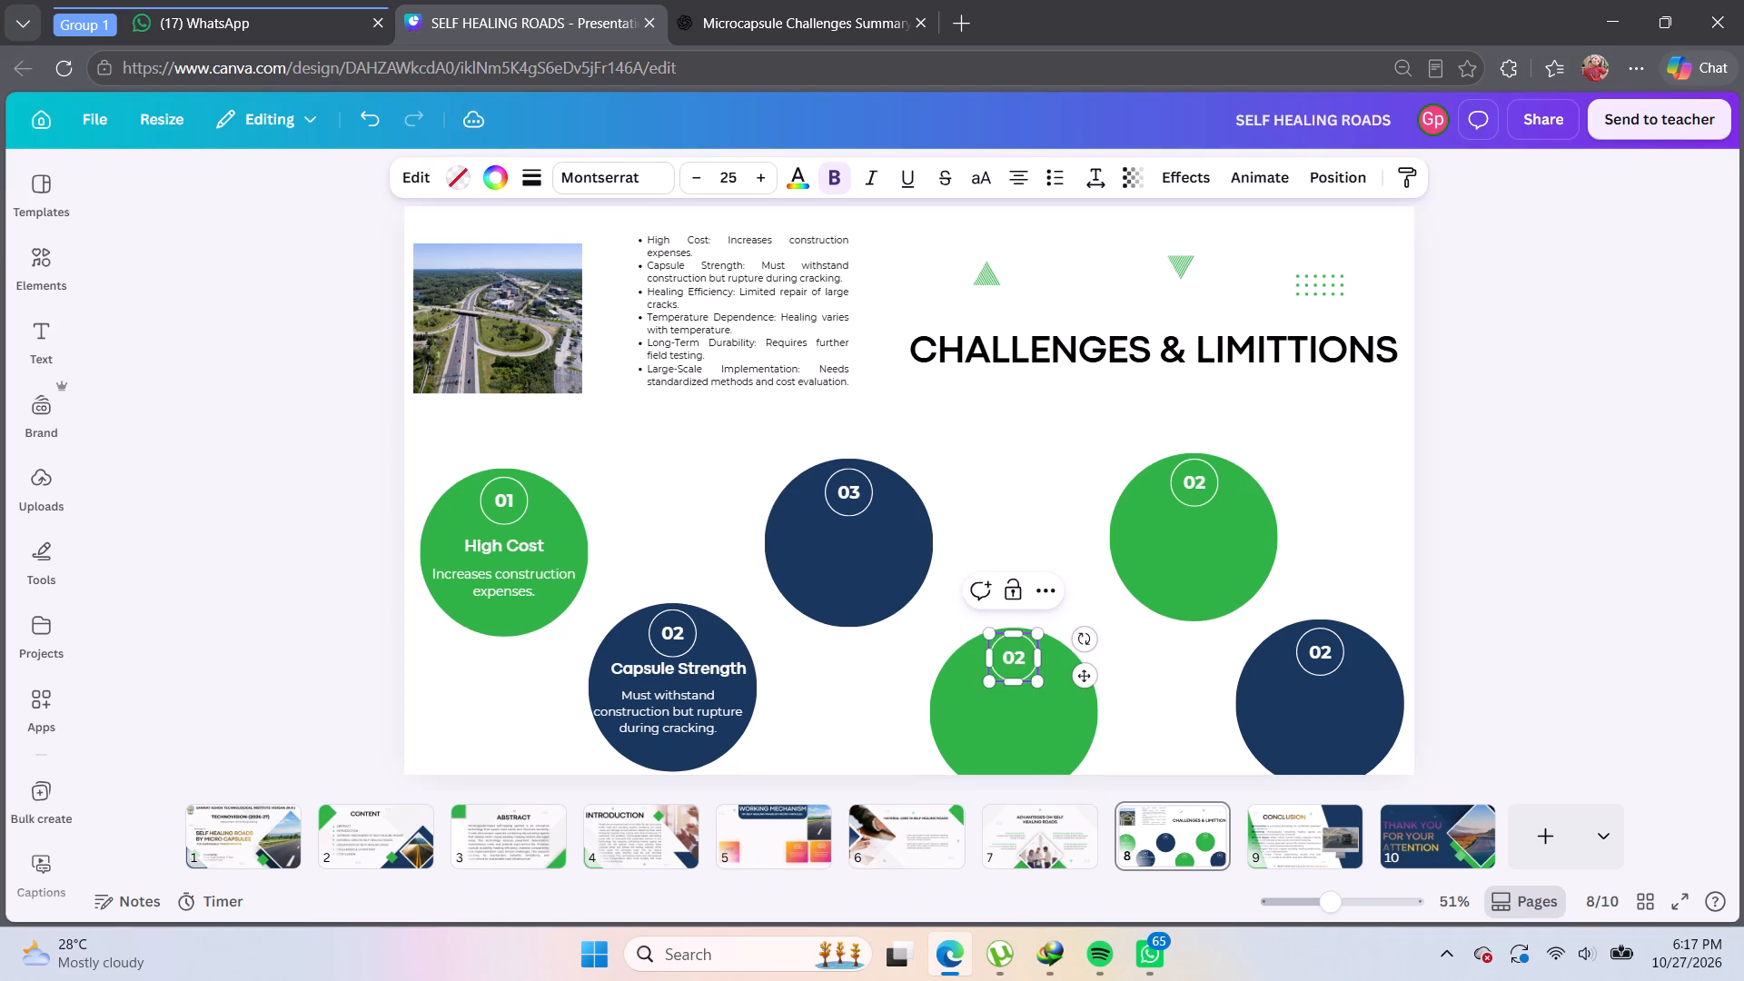
pyautogui.press('BackSpace')
pyautogui.press('4')
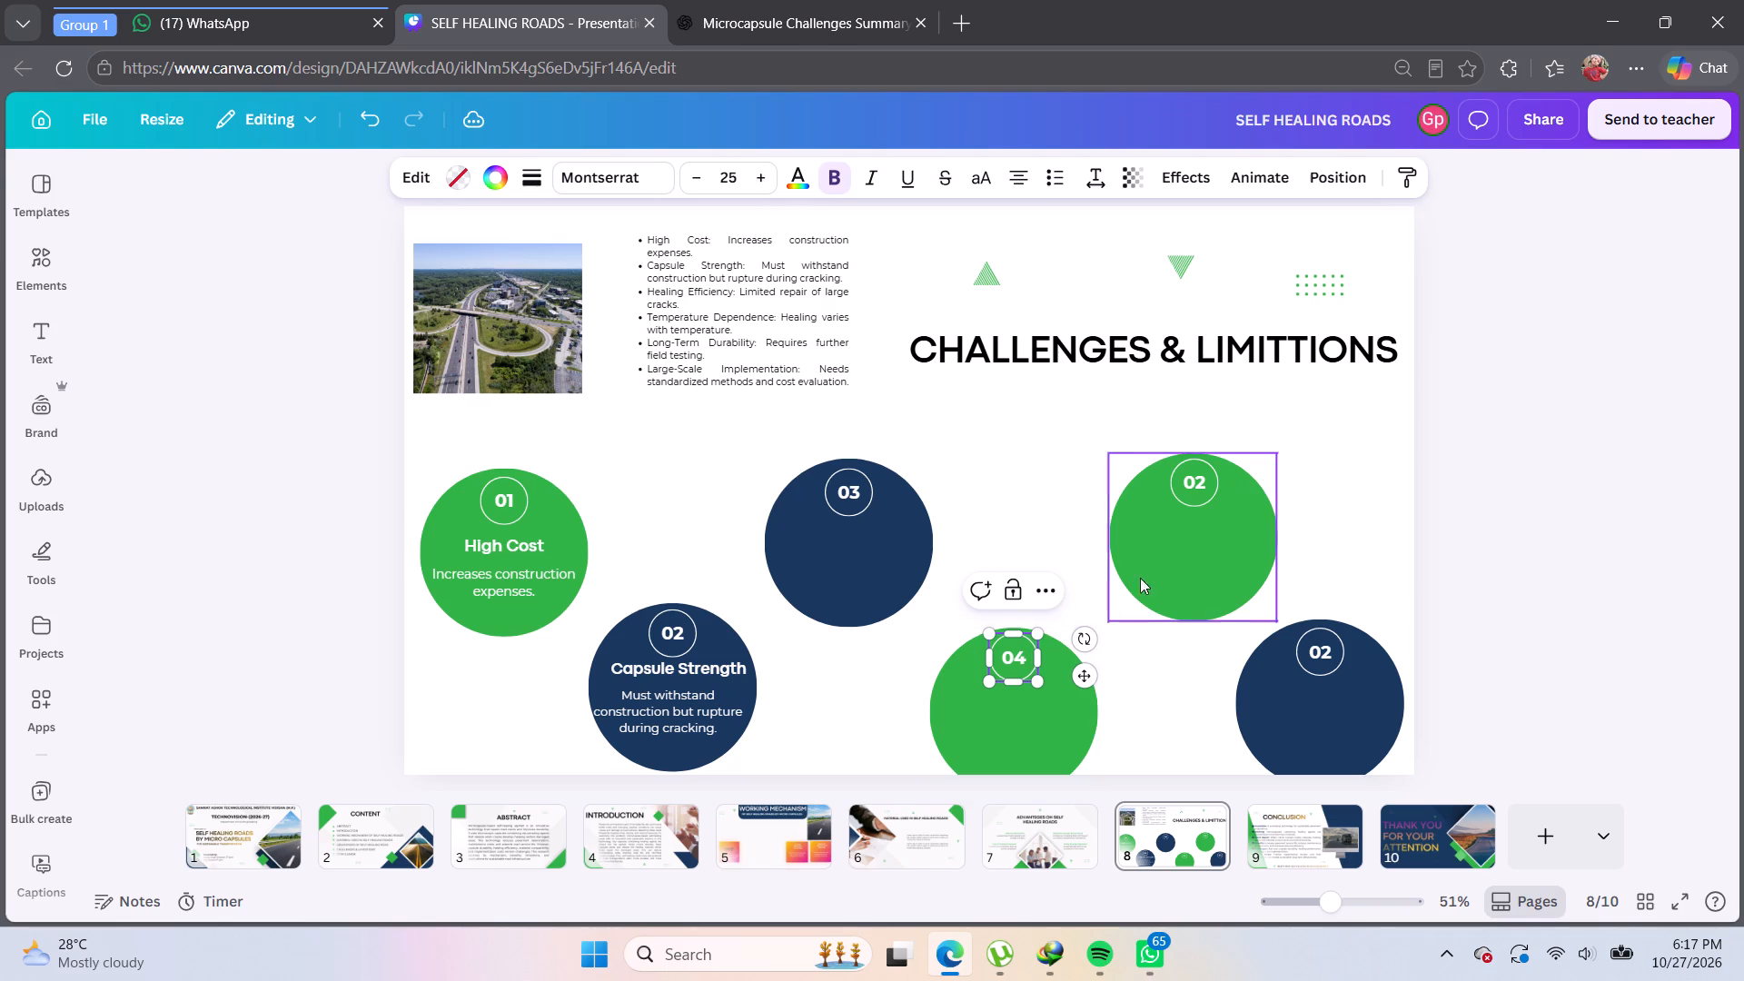
# Renumber the badge in the upper-right green circle as 05 and the one in the last navy circle as 06.
pyautogui.doubleClick(1208, 479)
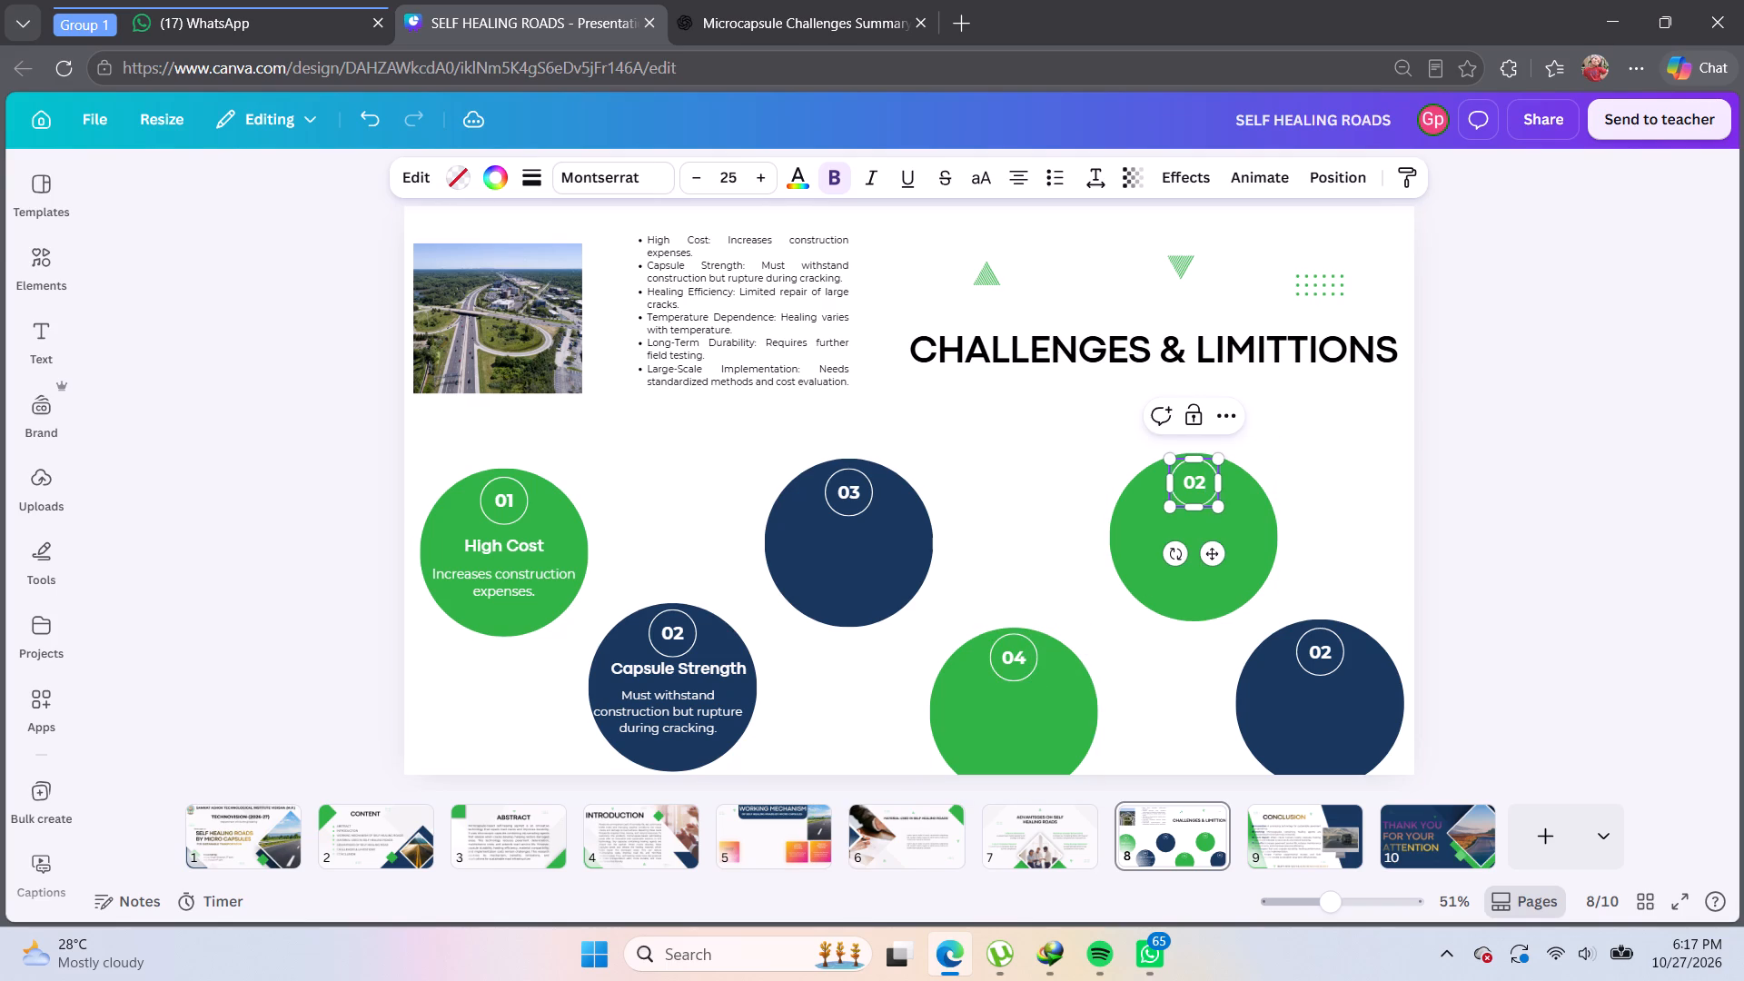
pyautogui.press('BackSpace')
pyautogui.press('5')
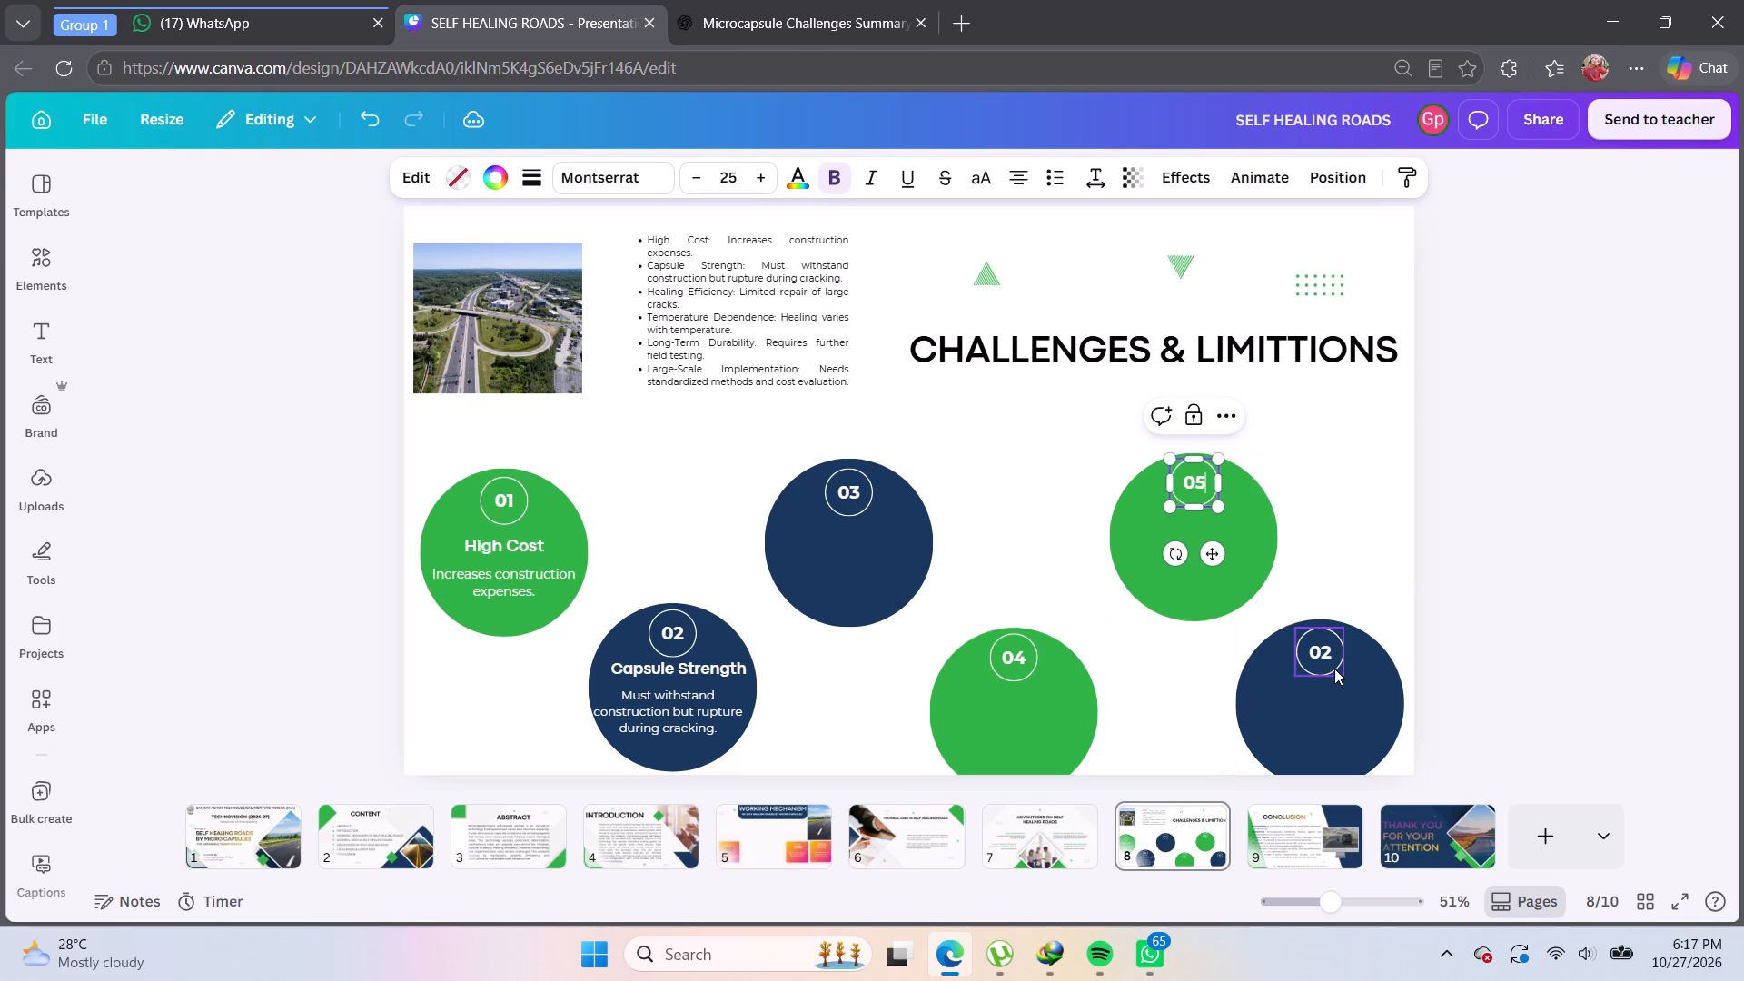
pyautogui.click(1333, 649)
pyautogui.click(1333, 649)
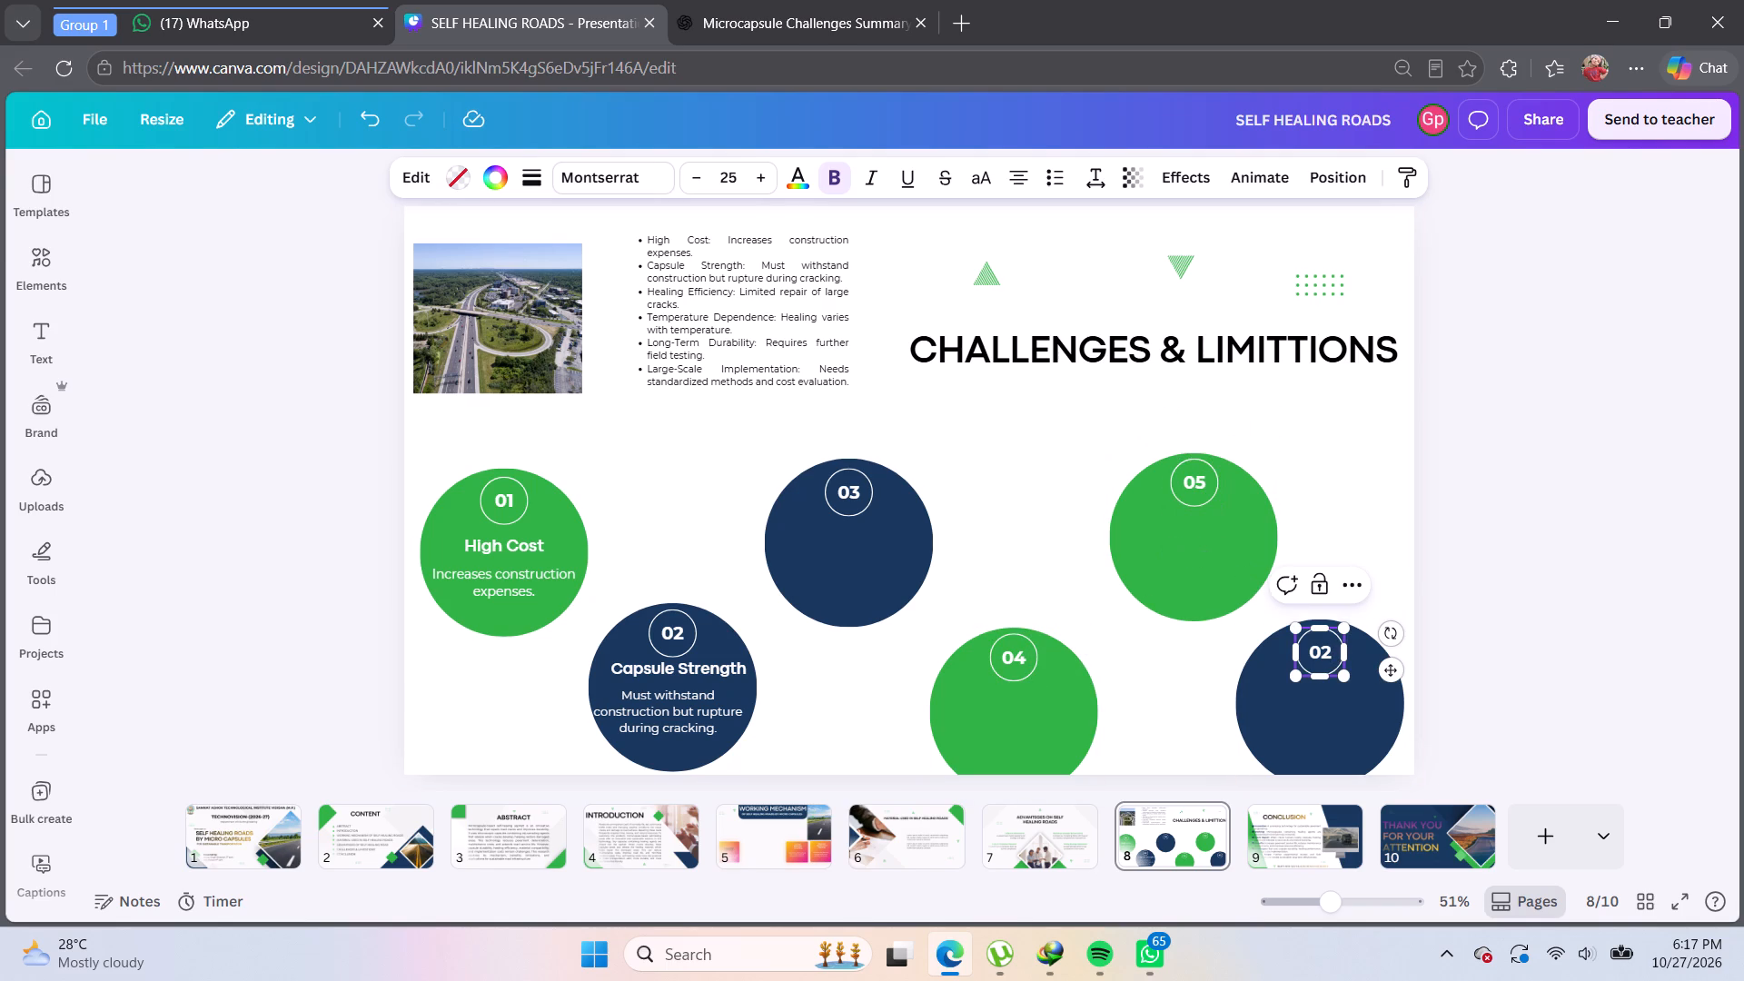
pyautogui.press('BackSpace')
pyautogui.press('6')
pyautogui.click(981, 515)
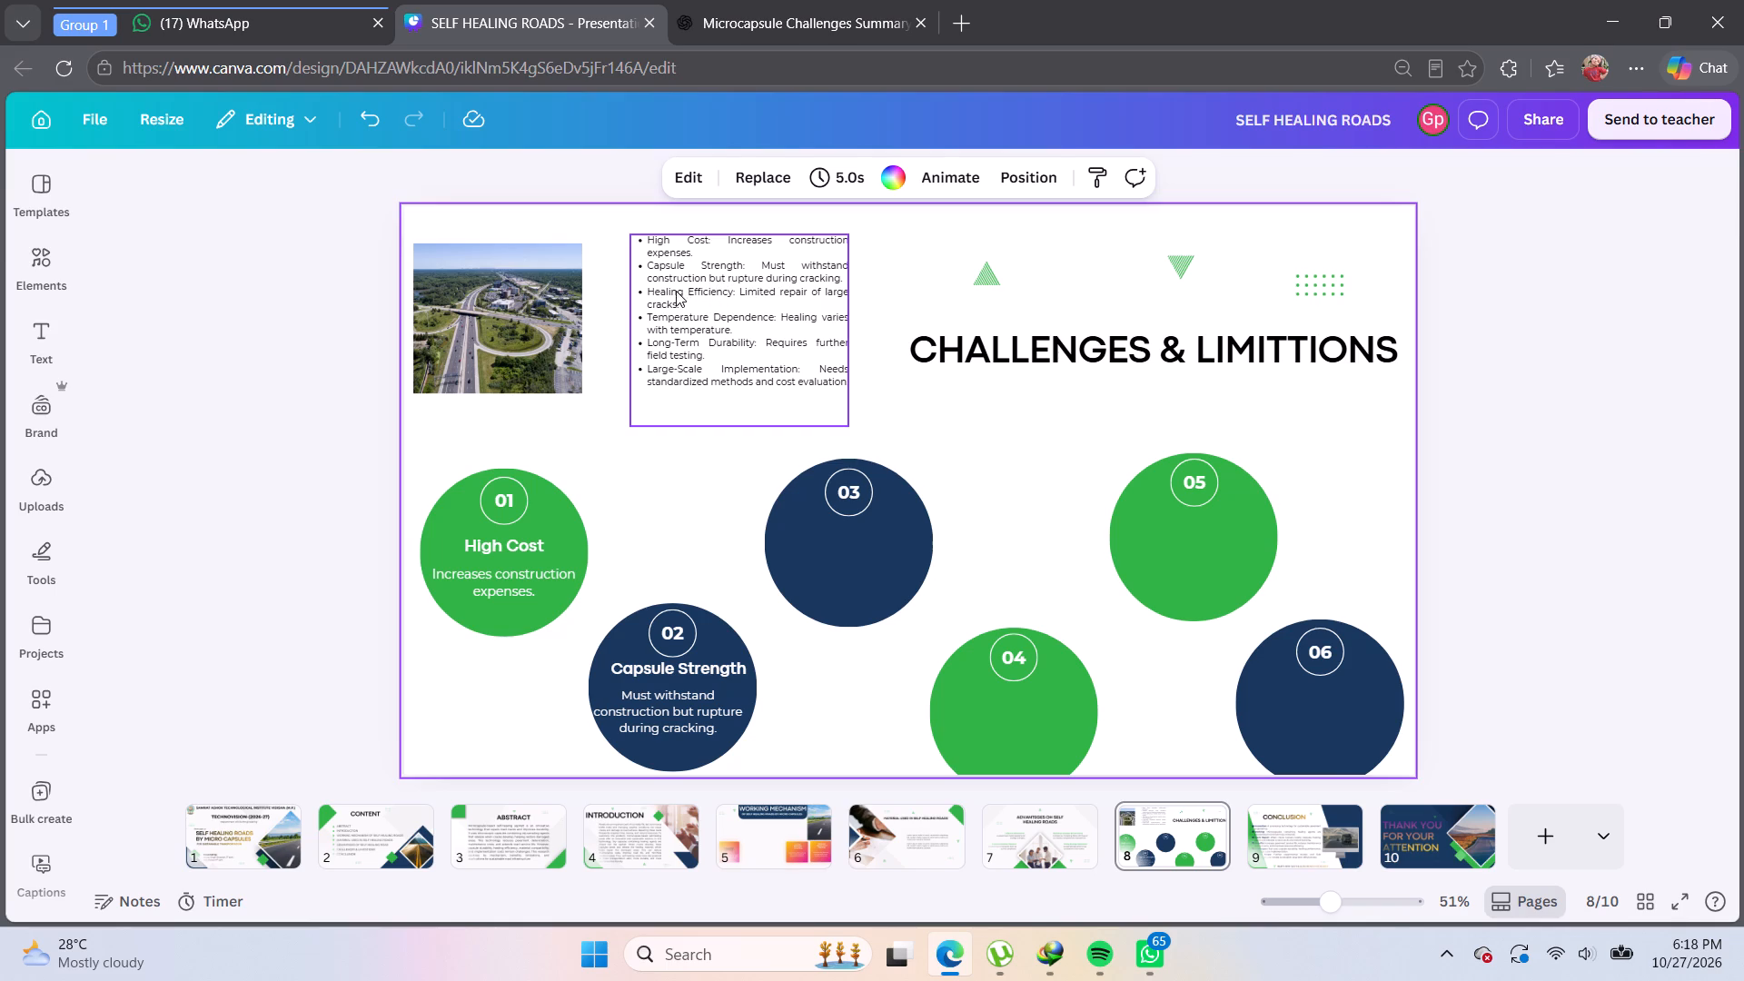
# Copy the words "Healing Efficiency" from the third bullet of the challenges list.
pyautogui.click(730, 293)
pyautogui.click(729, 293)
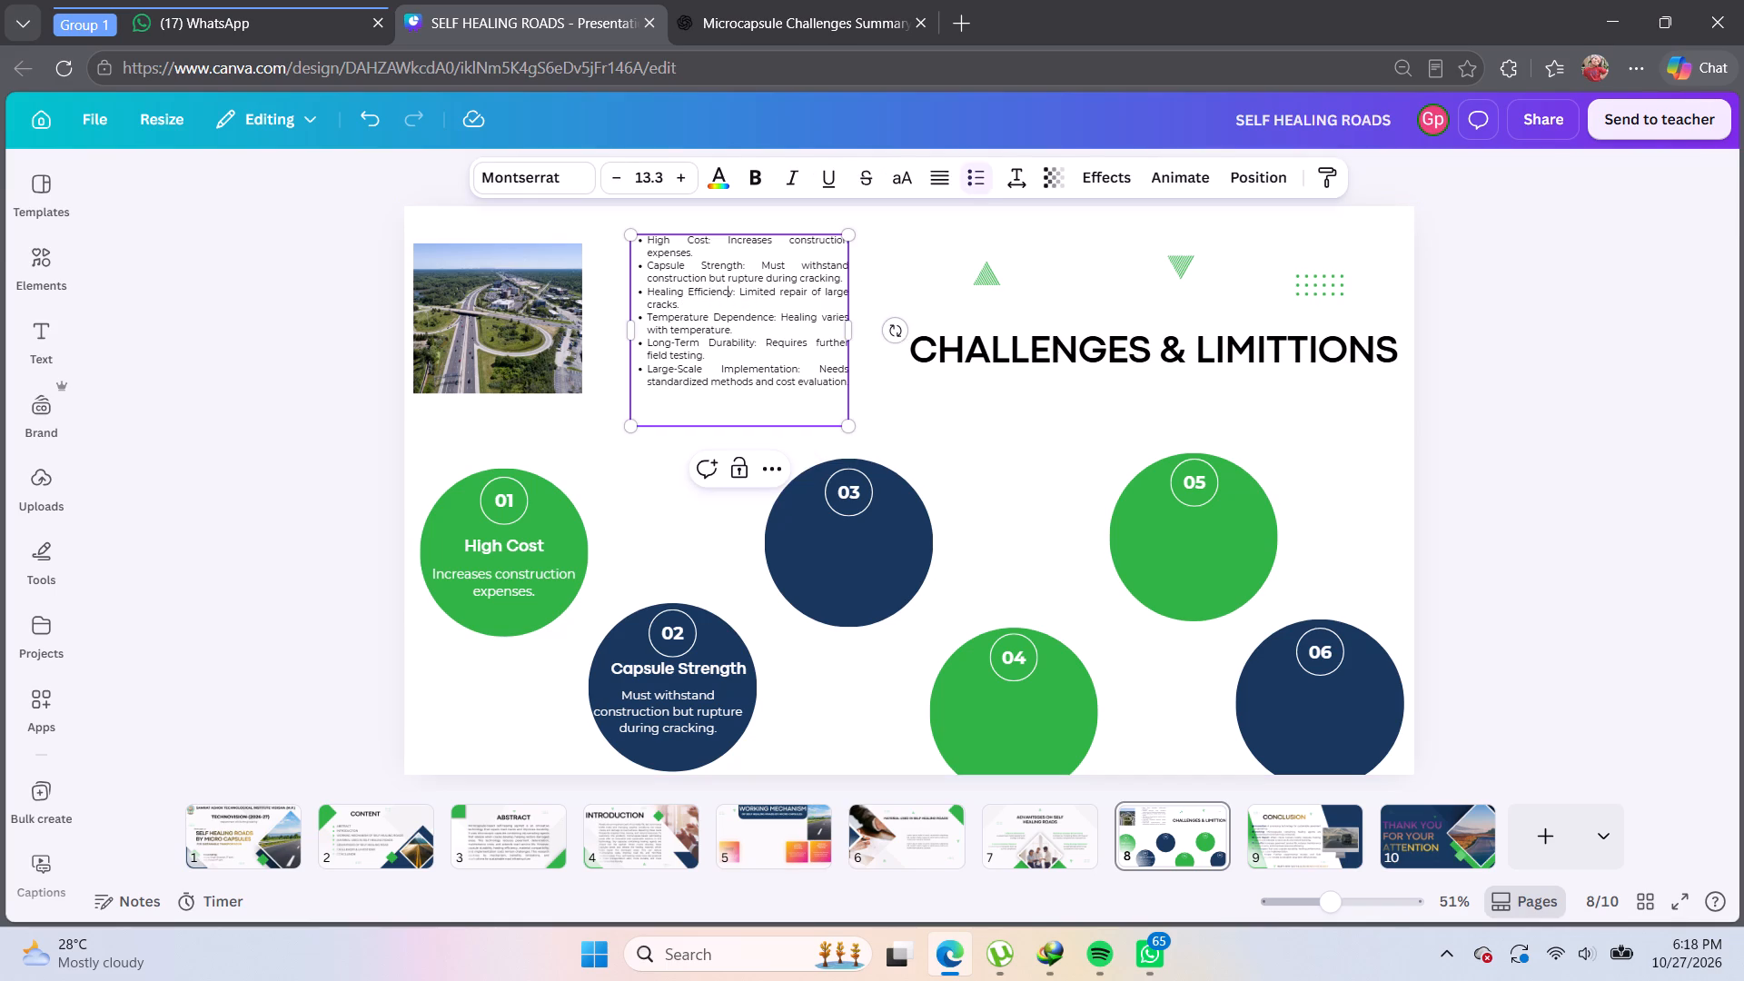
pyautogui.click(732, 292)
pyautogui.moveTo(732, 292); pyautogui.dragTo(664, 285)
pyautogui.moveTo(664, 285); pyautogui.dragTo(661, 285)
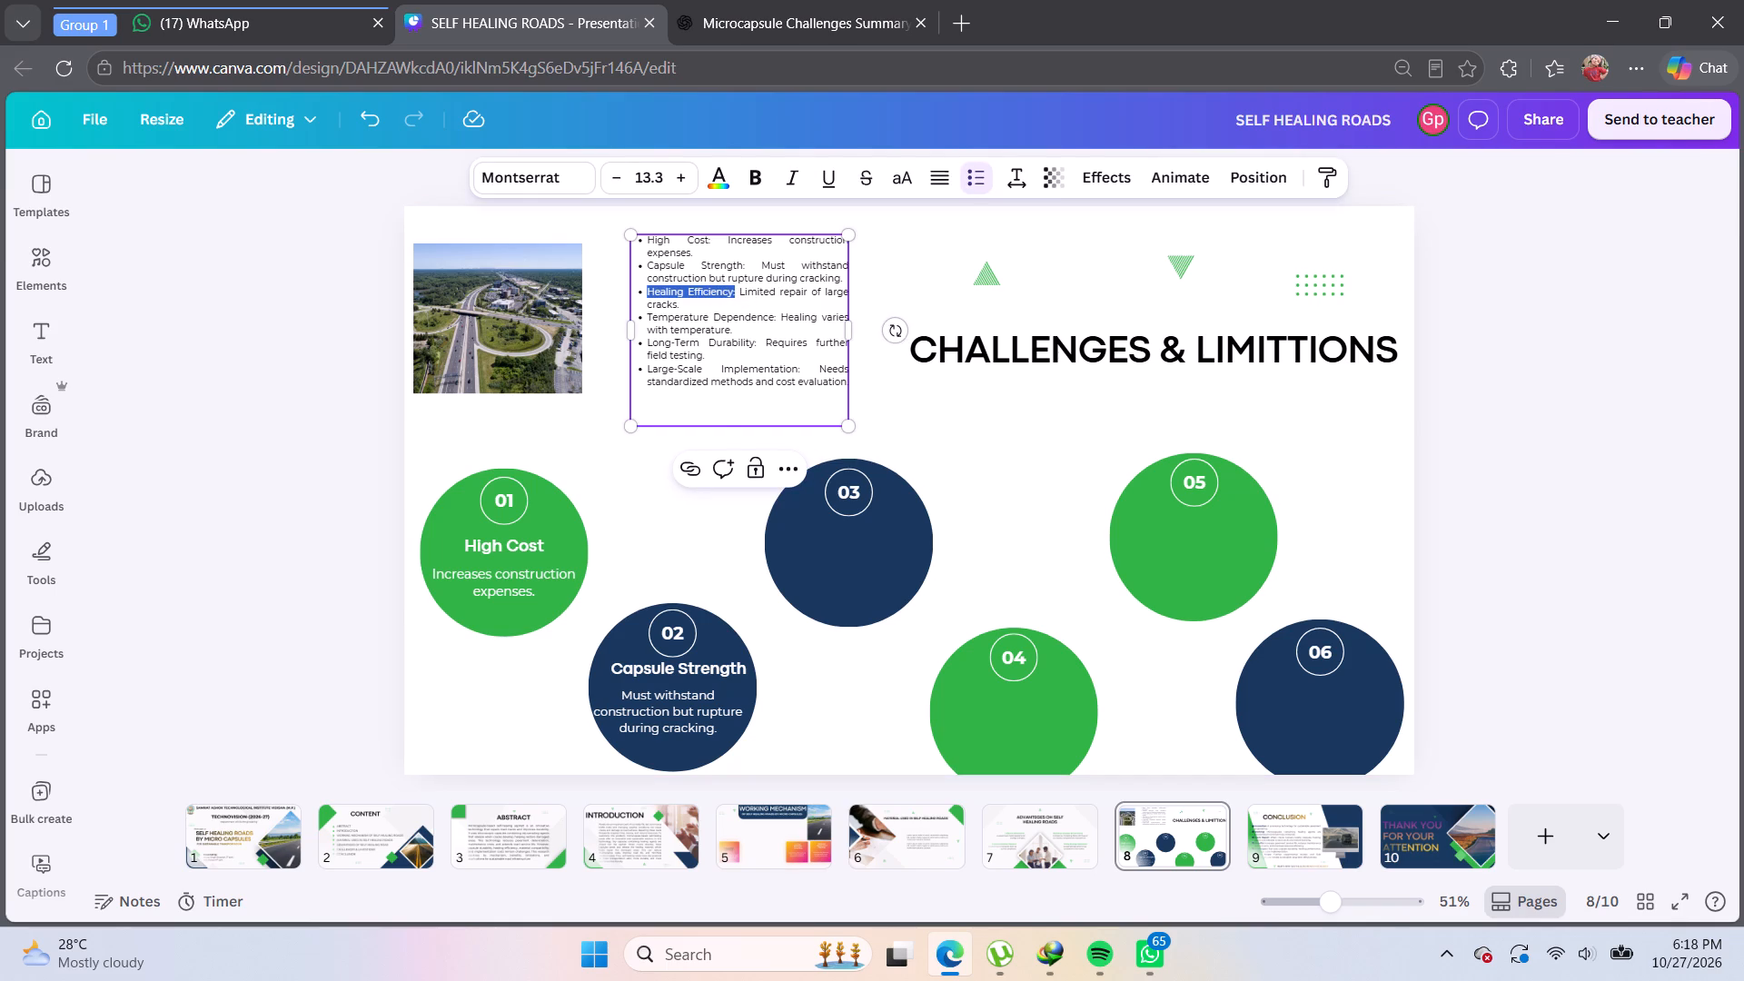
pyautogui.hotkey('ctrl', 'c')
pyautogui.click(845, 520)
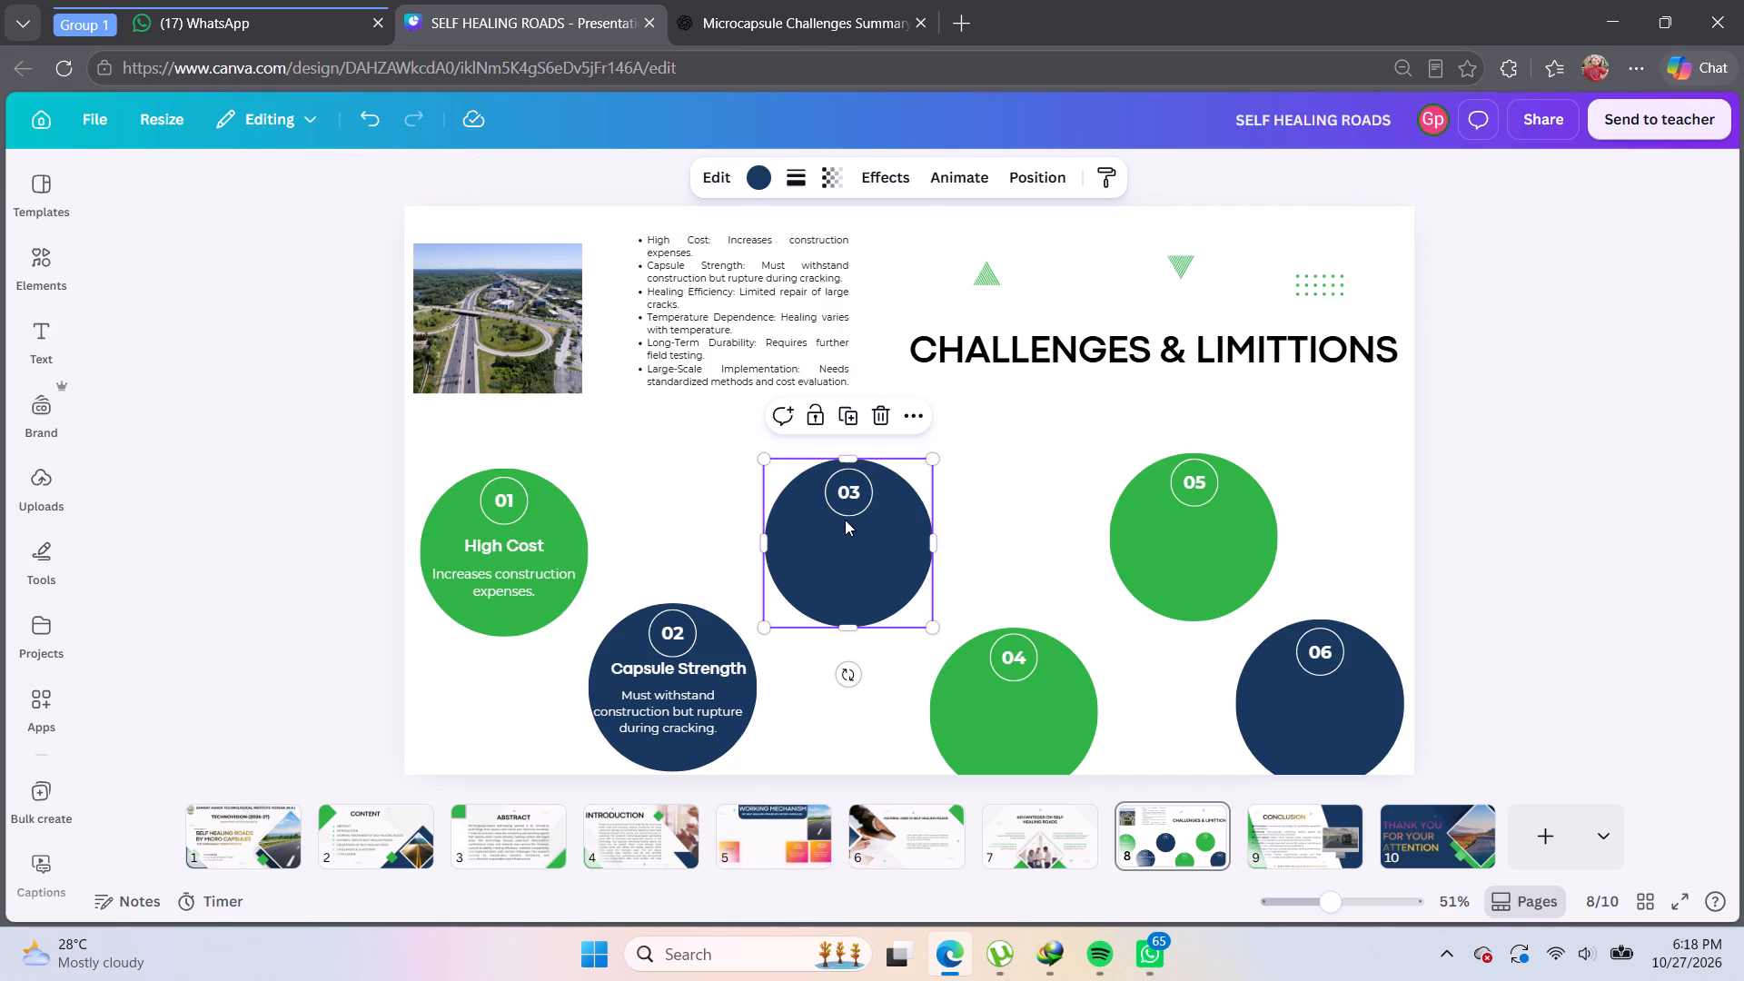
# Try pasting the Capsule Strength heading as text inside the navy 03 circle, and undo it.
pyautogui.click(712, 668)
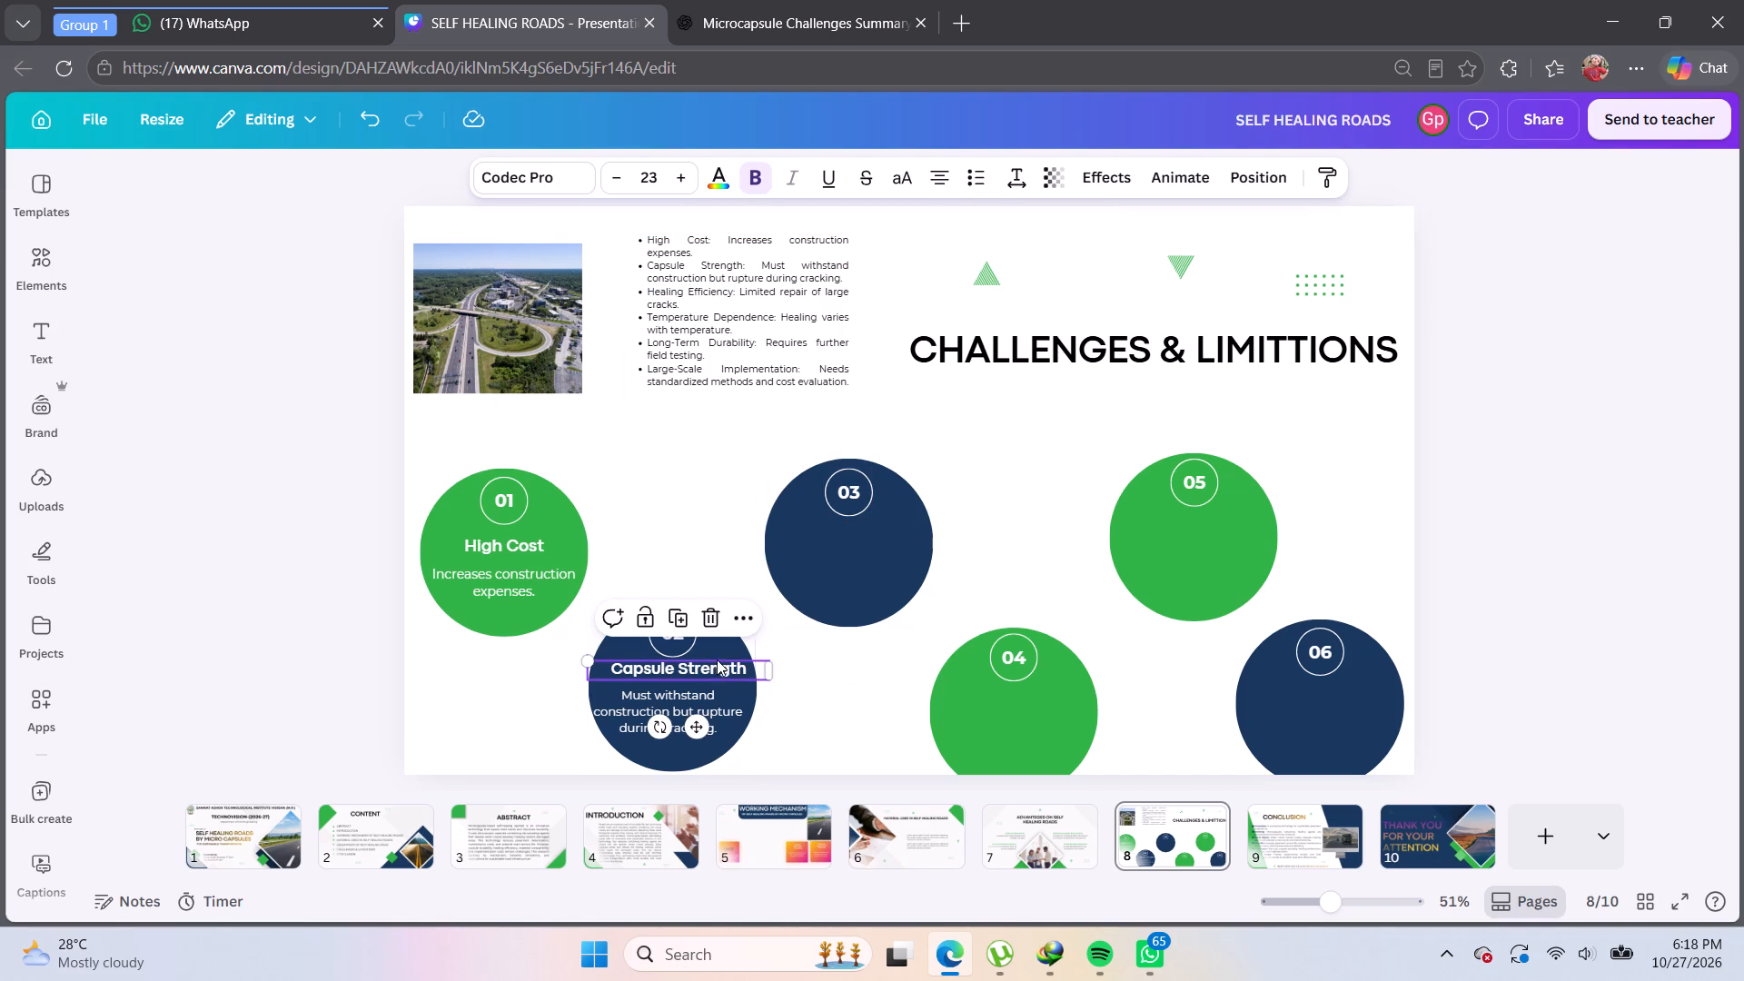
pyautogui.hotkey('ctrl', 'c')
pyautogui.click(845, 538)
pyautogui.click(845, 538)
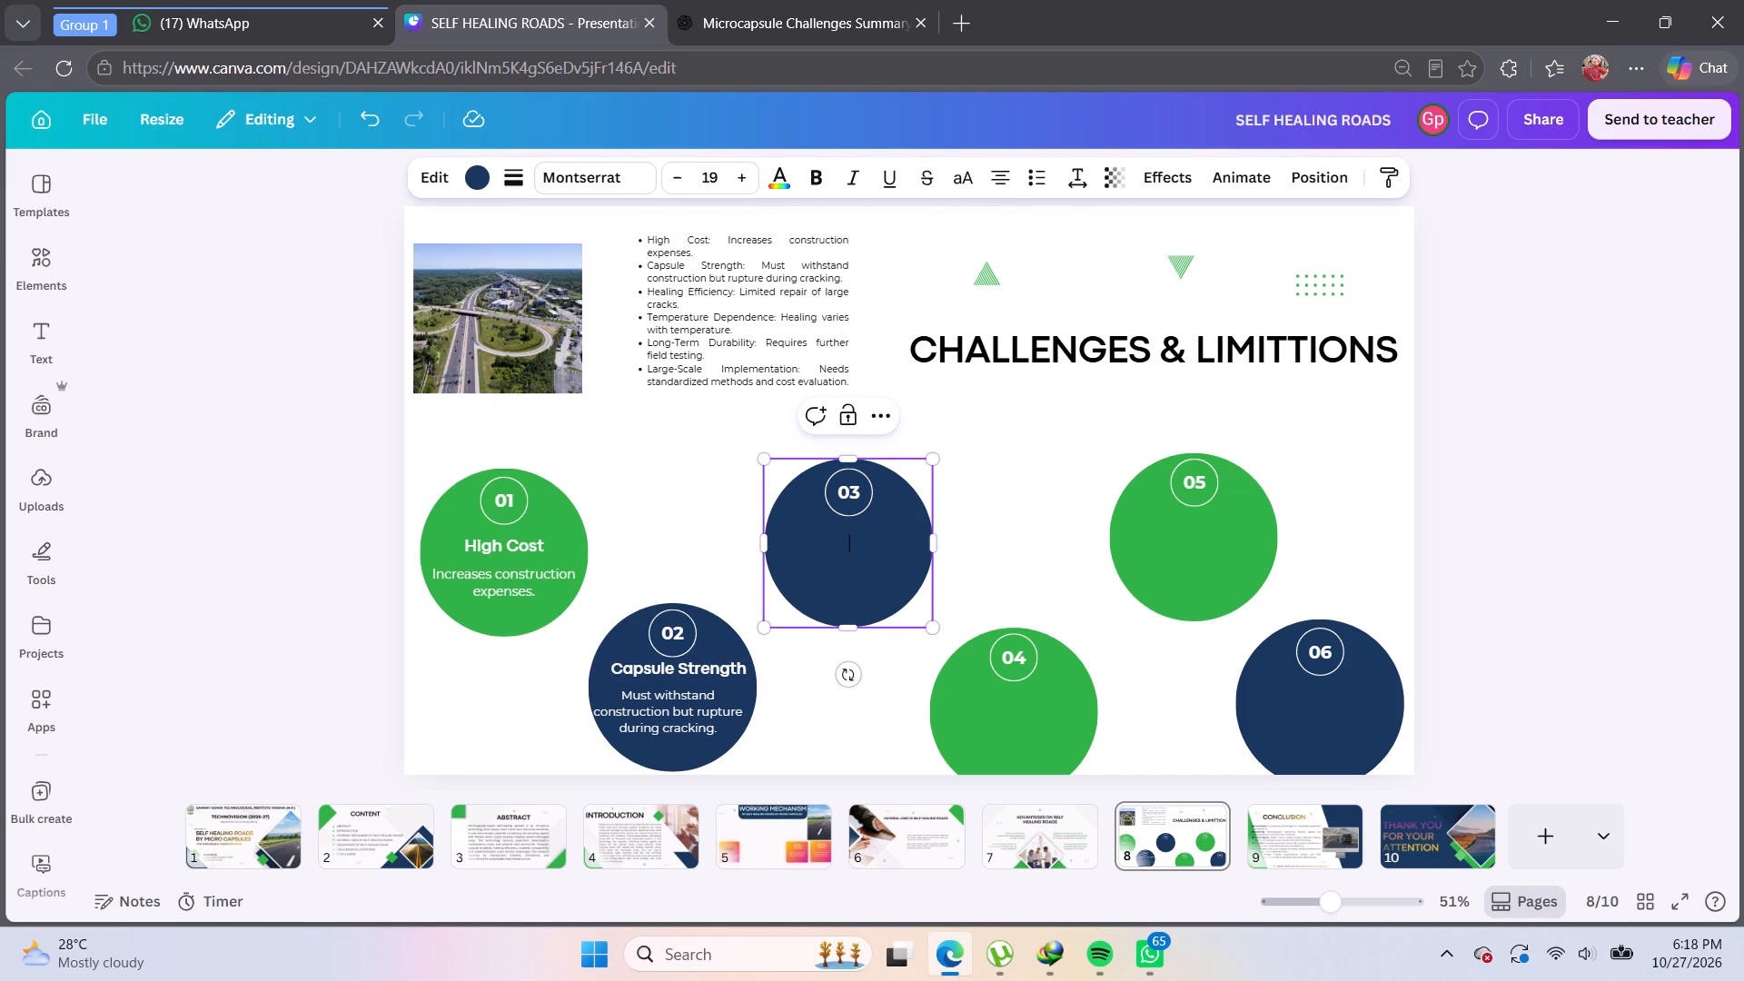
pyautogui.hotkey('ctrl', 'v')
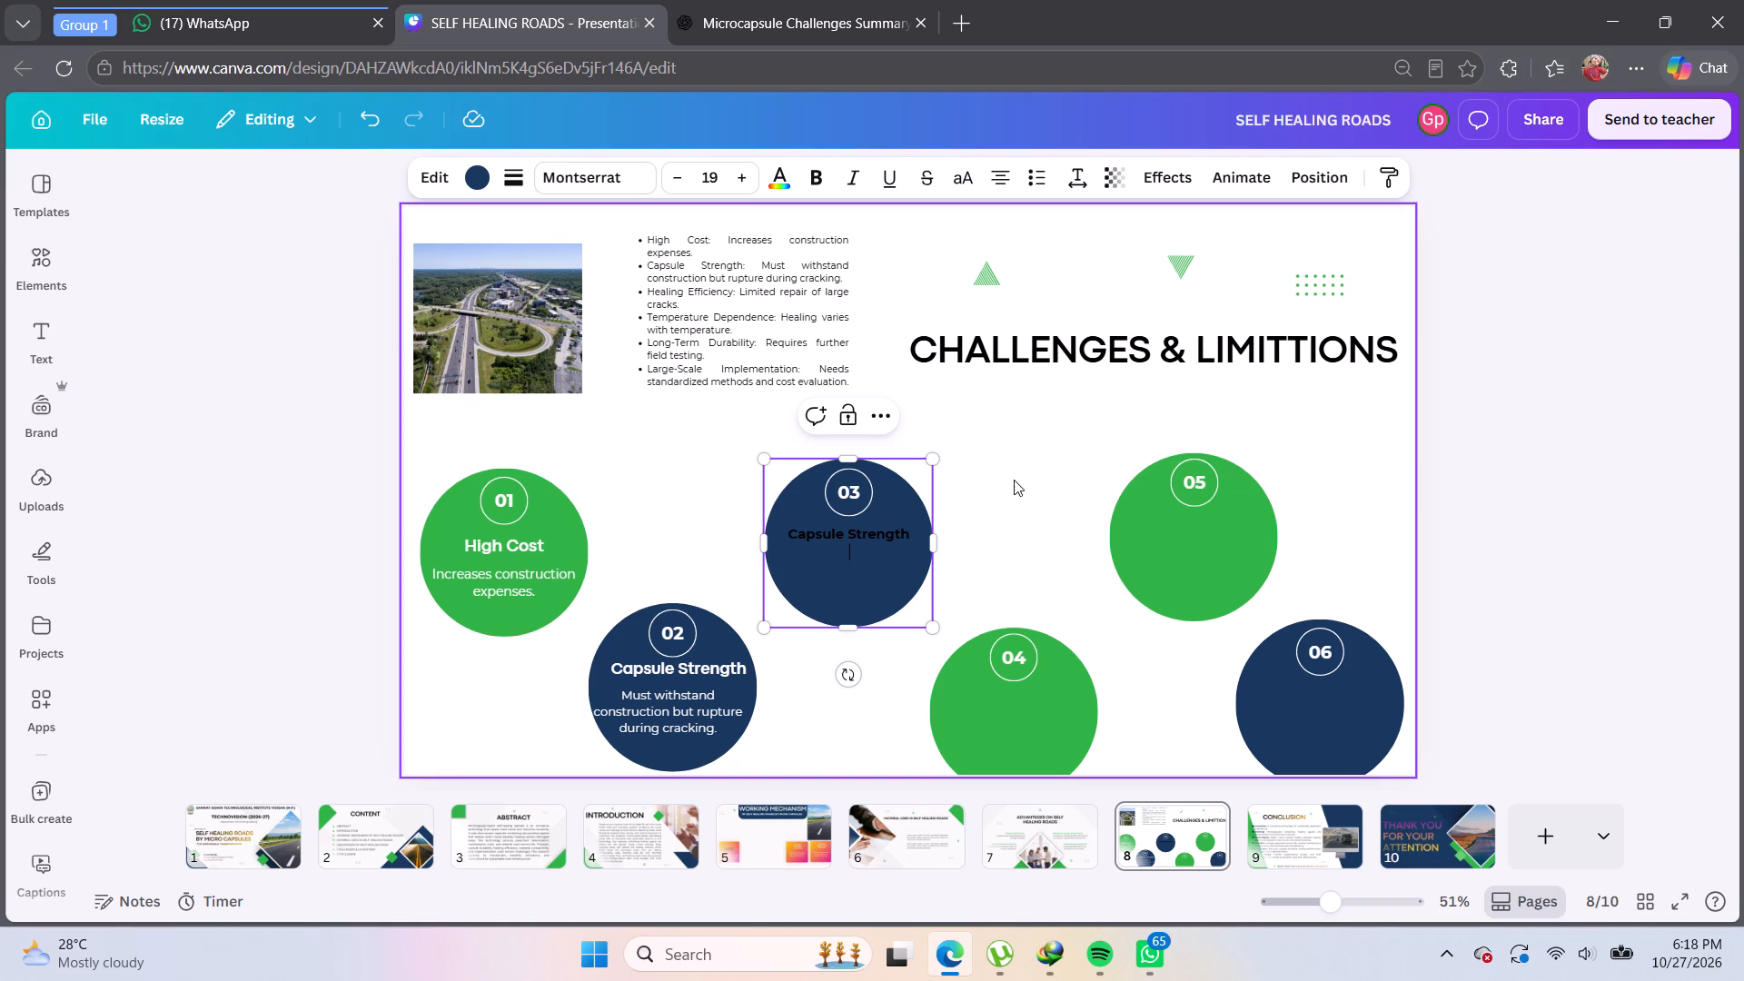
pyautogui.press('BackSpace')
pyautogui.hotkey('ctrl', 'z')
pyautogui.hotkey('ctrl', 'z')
# Duplicate the Capsule Strength heading three times and centre one copy beneath each of the 03, 04 and 05 badges.
pyautogui.click(714, 673)
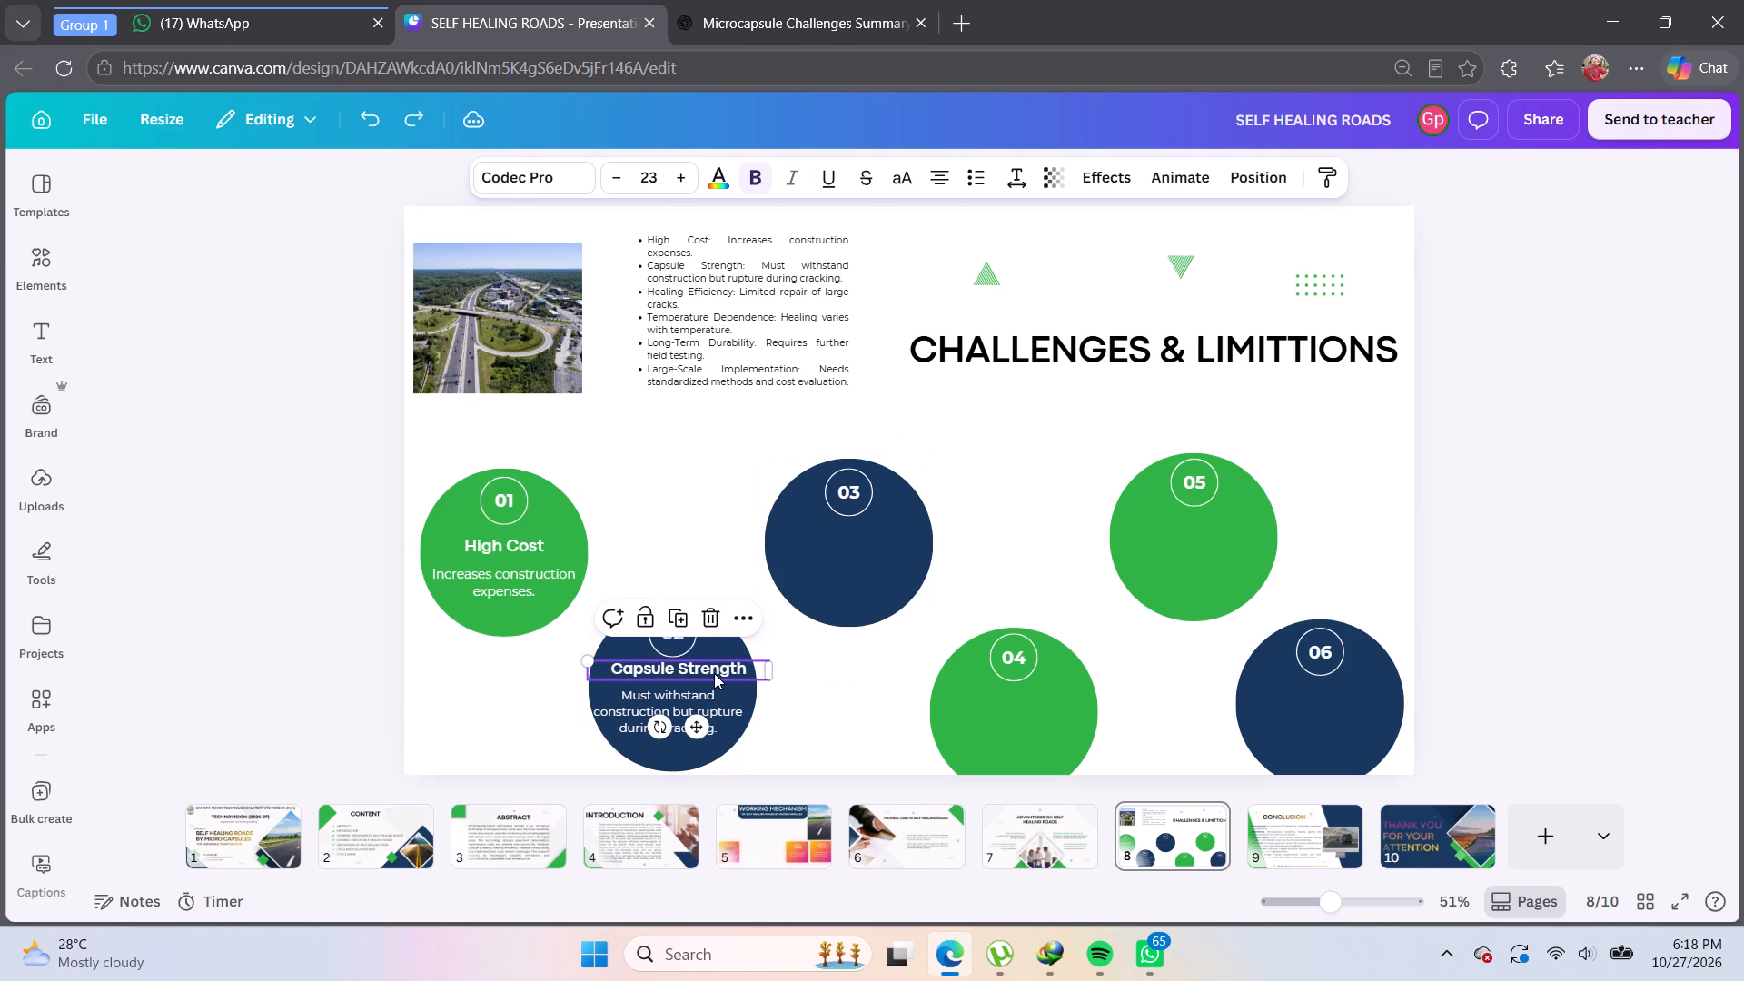
pyautogui.hotkey('ctrl', 'c')
pyautogui.hotkey('ctrl', 'c')
pyautogui.hotkey('ctrl', 'v')
pyautogui.moveTo(712, 671); pyautogui.dragTo(872, 525)
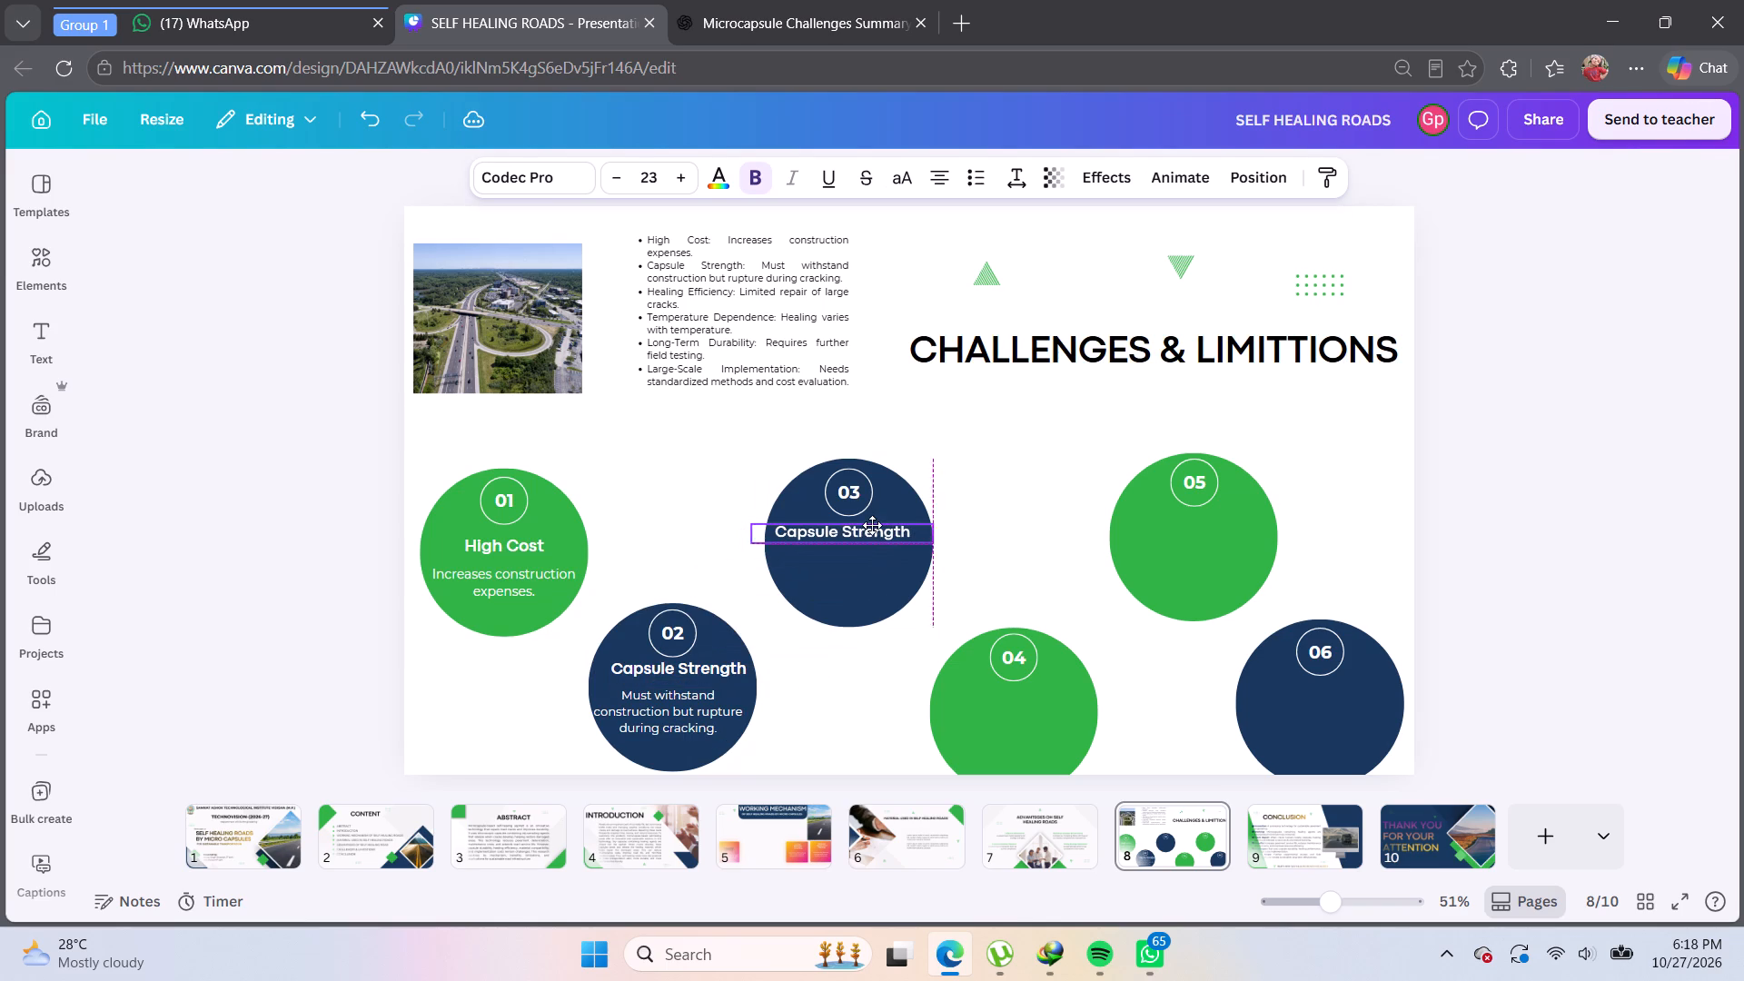
pyautogui.moveTo(872, 525); pyautogui.dragTo(875, 525)
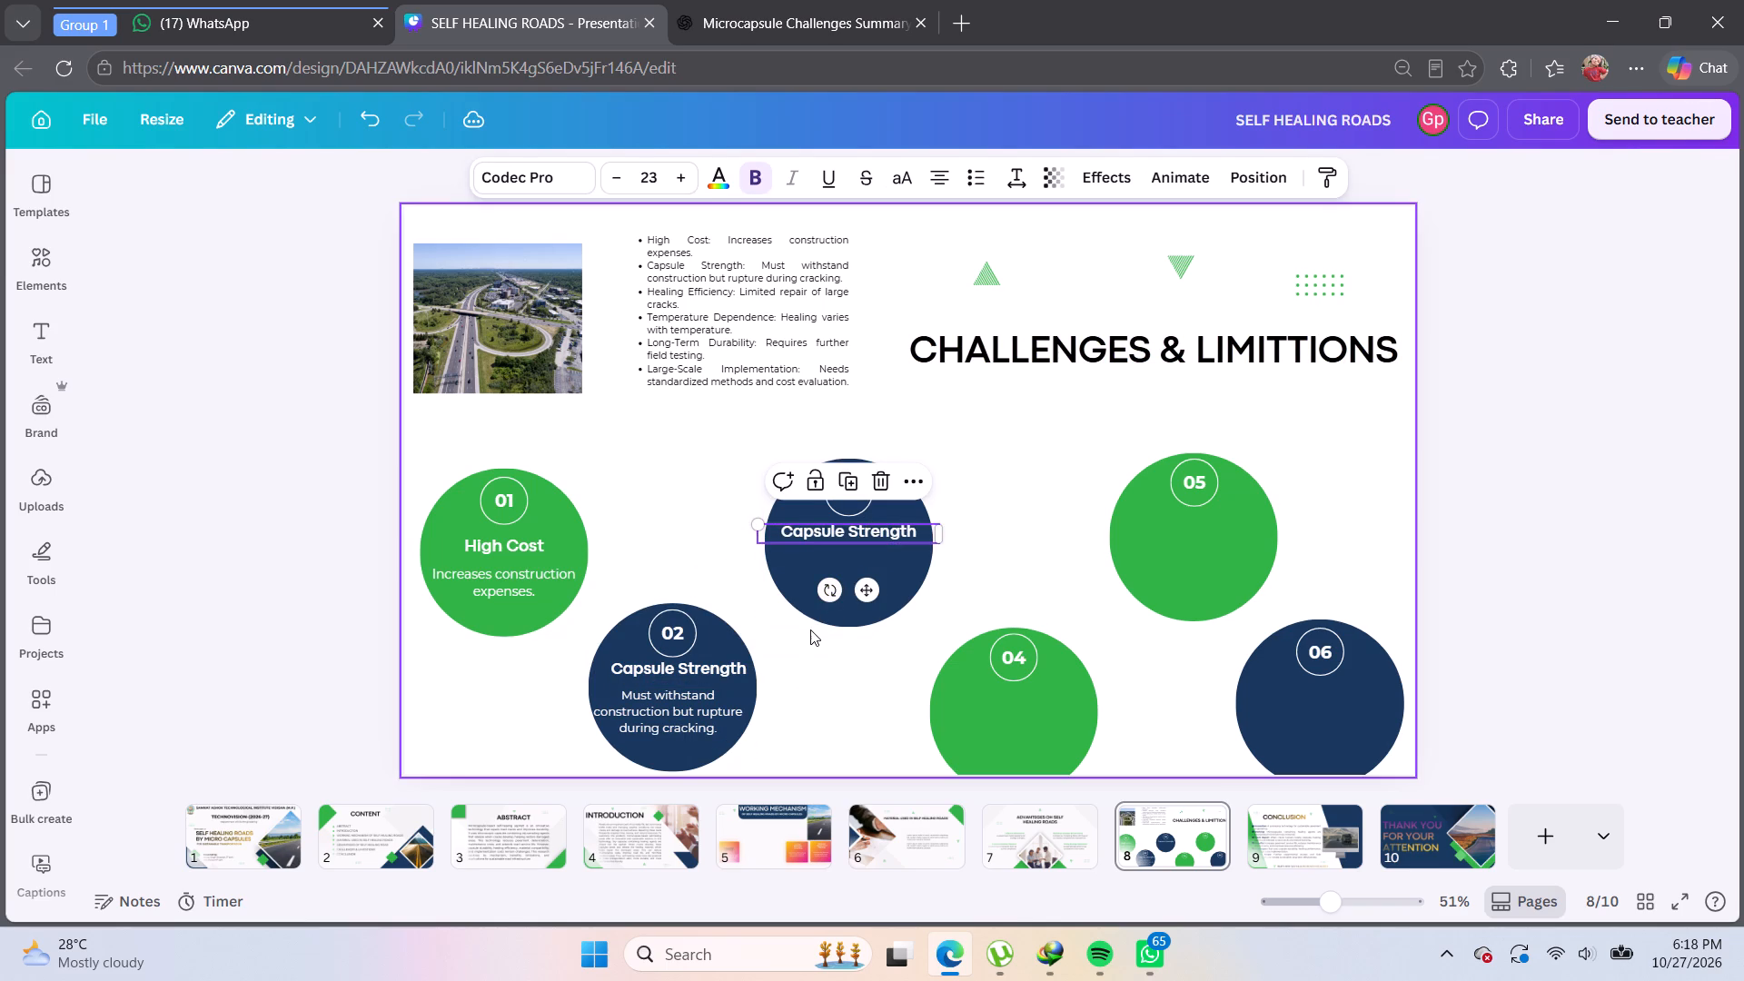
pyautogui.hotkey('ctrl', 'v')
pyautogui.moveTo(747, 679); pyautogui.dragTo(1057, 706)
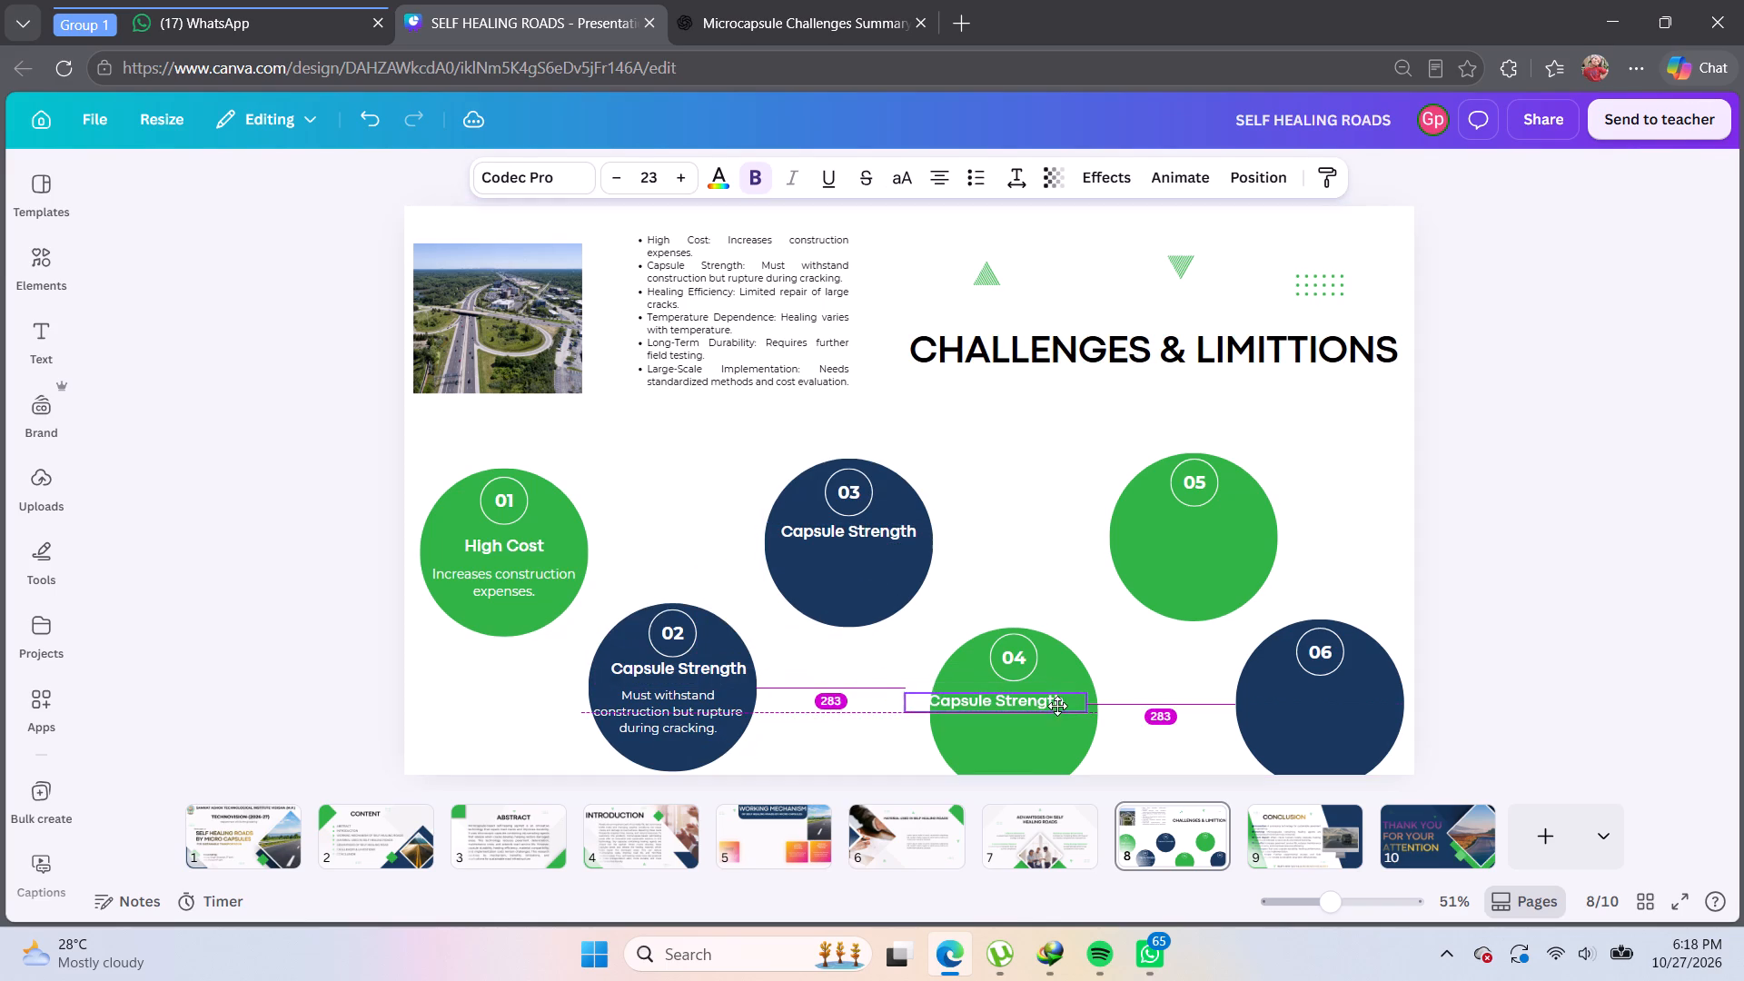
pyautogui.moveTo(1057, 706); pyautogui.dragTo(1069, 708)
pyautogui.hotkey('ctrl', 'v')
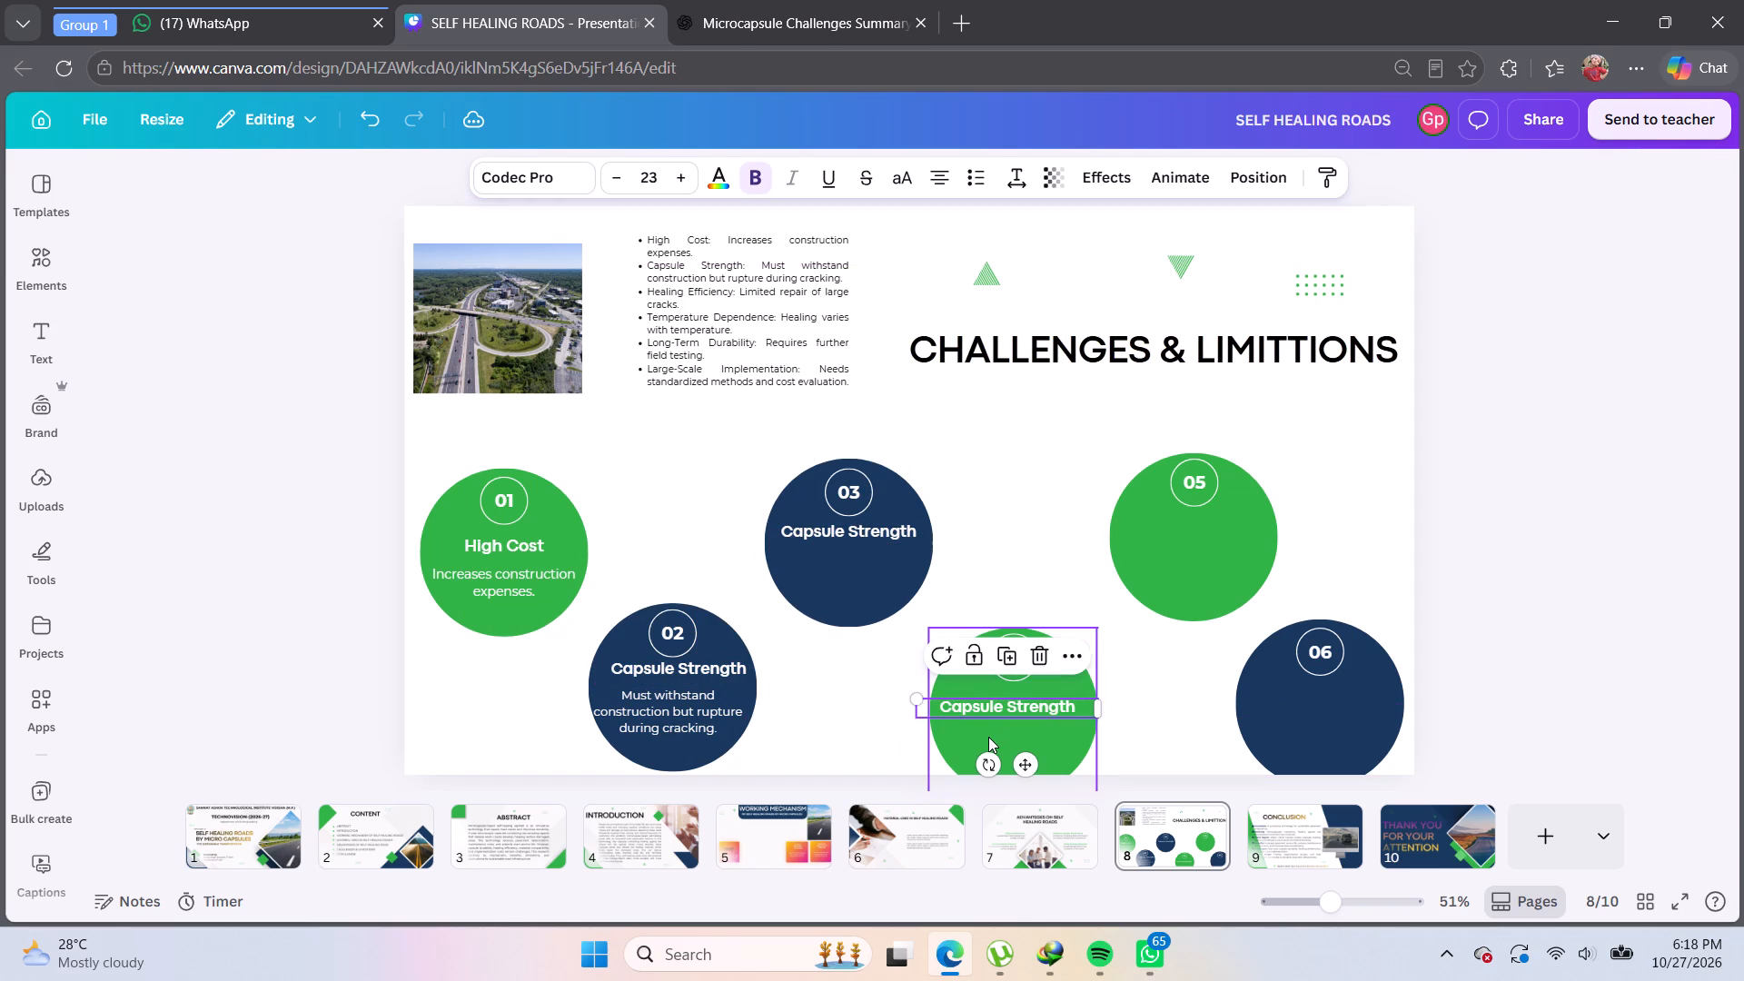
pyautogui.moveTo(711, 678); pyautogui.dragTo(1270, 540)
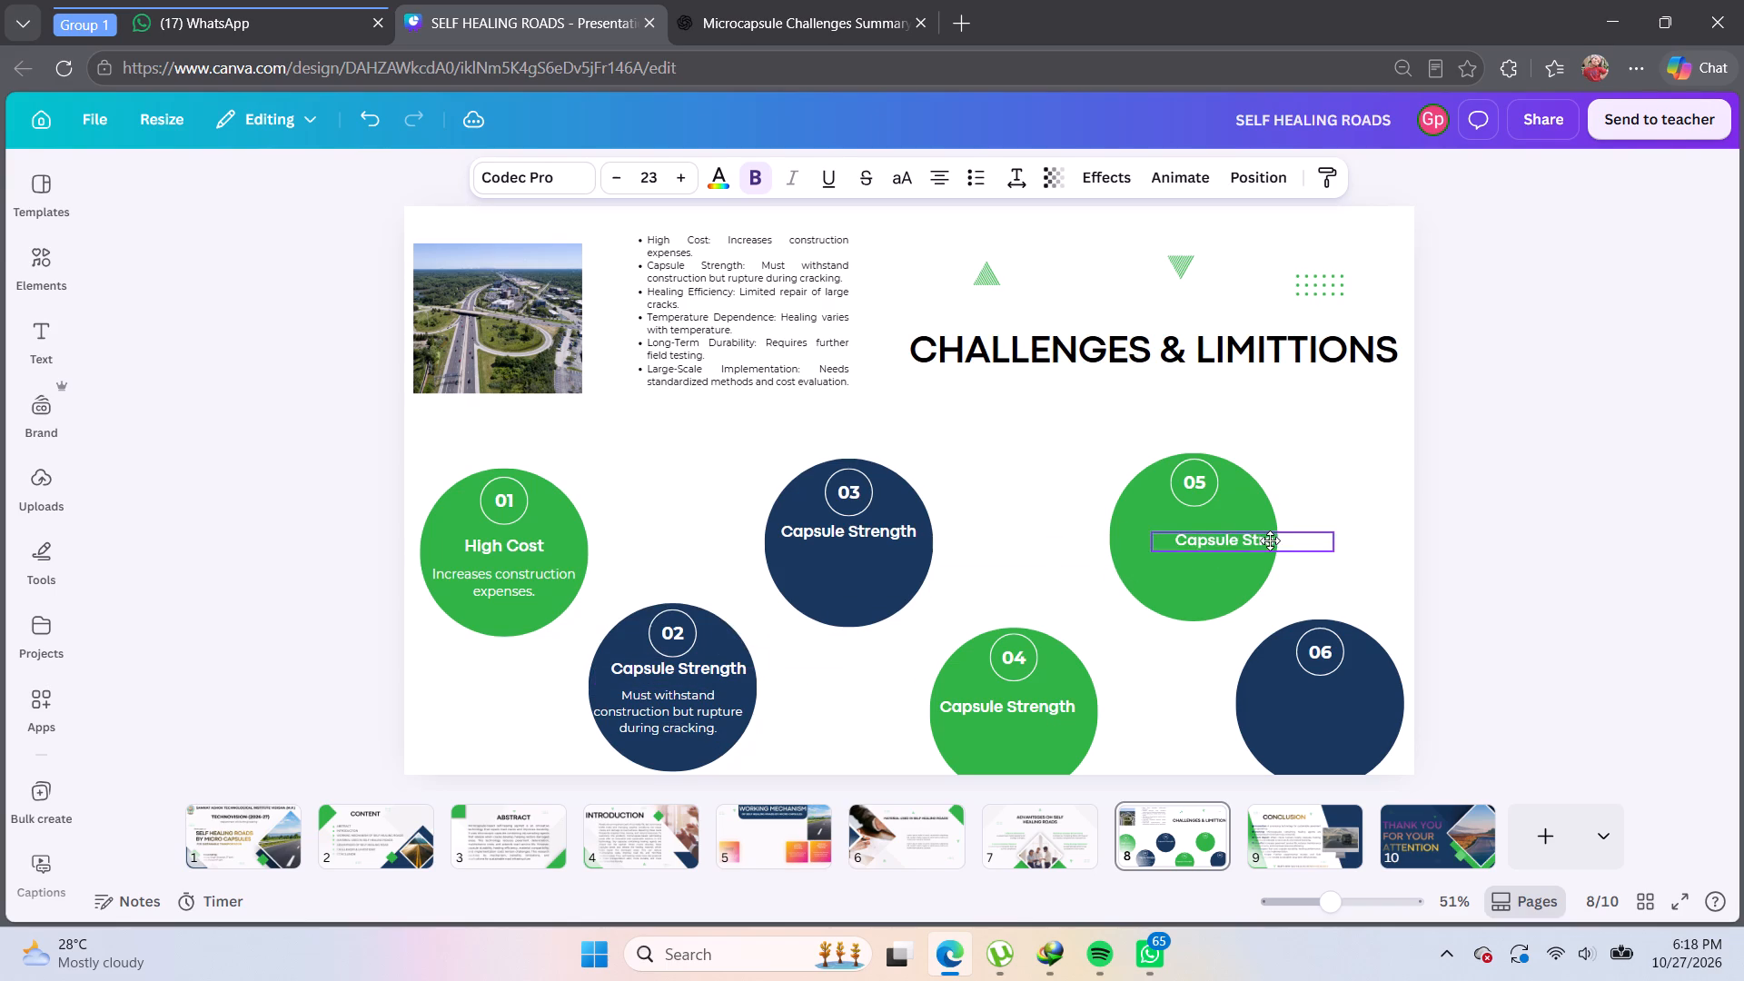
pyautogui.moveTo(1270, 540); pyautogui.dragTo(1219, 528)
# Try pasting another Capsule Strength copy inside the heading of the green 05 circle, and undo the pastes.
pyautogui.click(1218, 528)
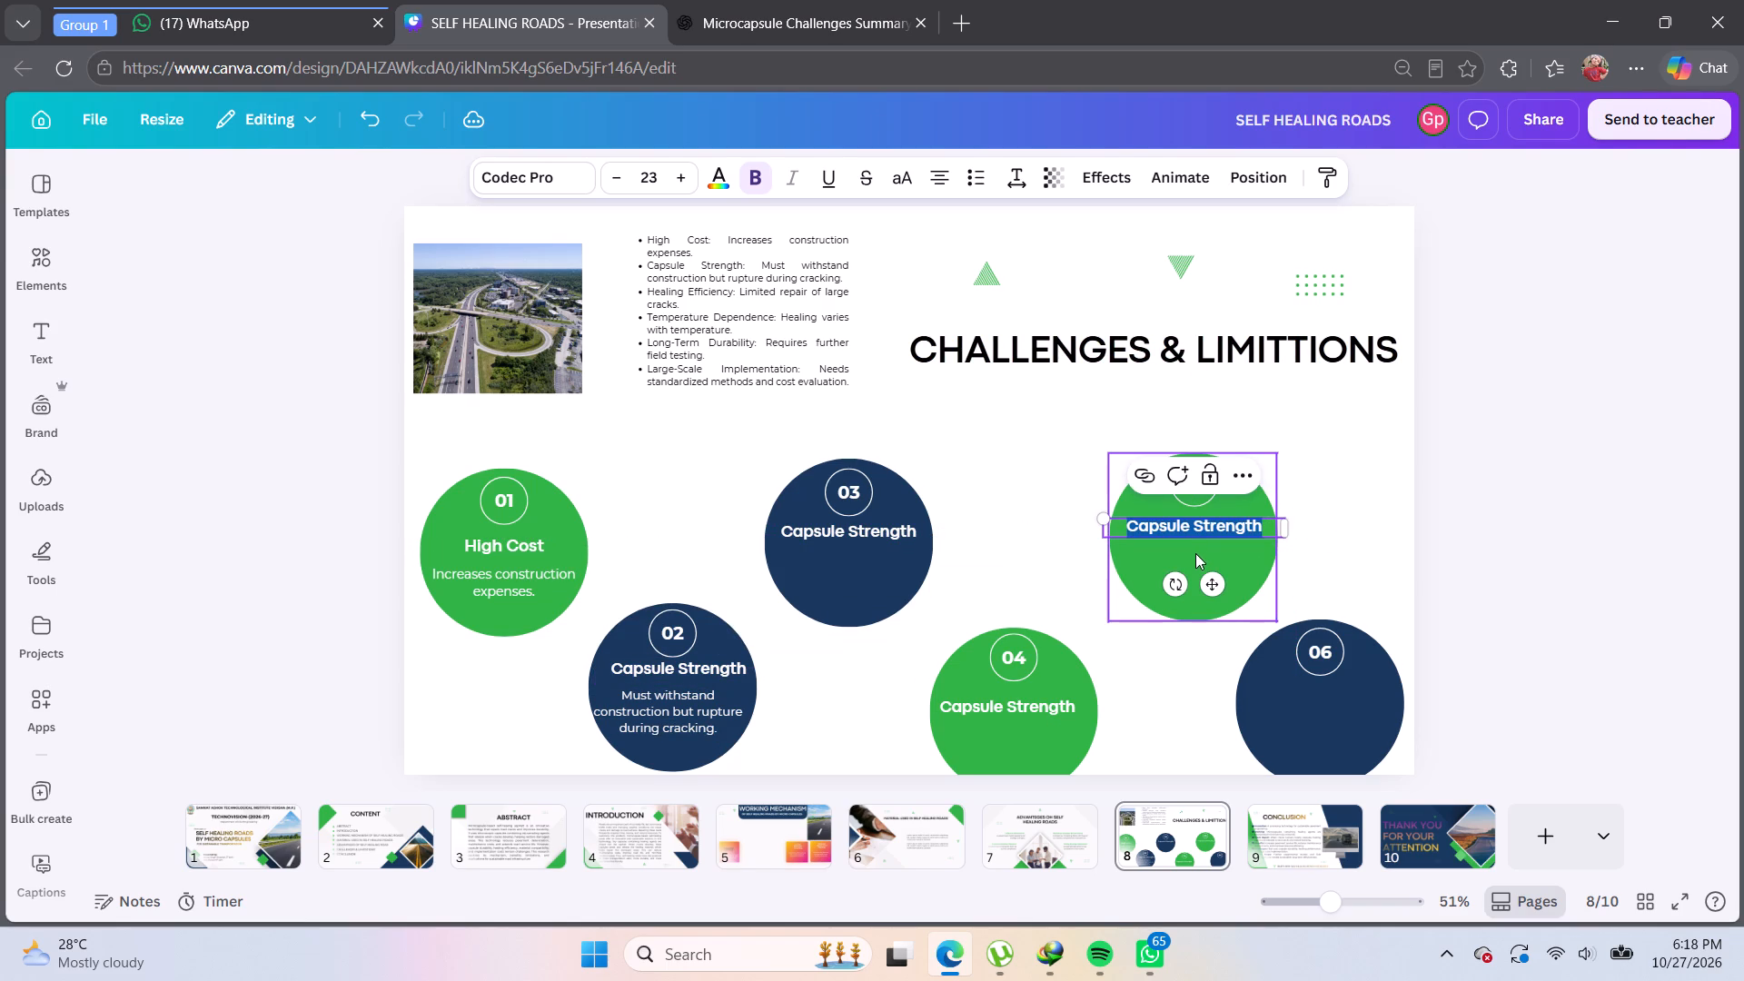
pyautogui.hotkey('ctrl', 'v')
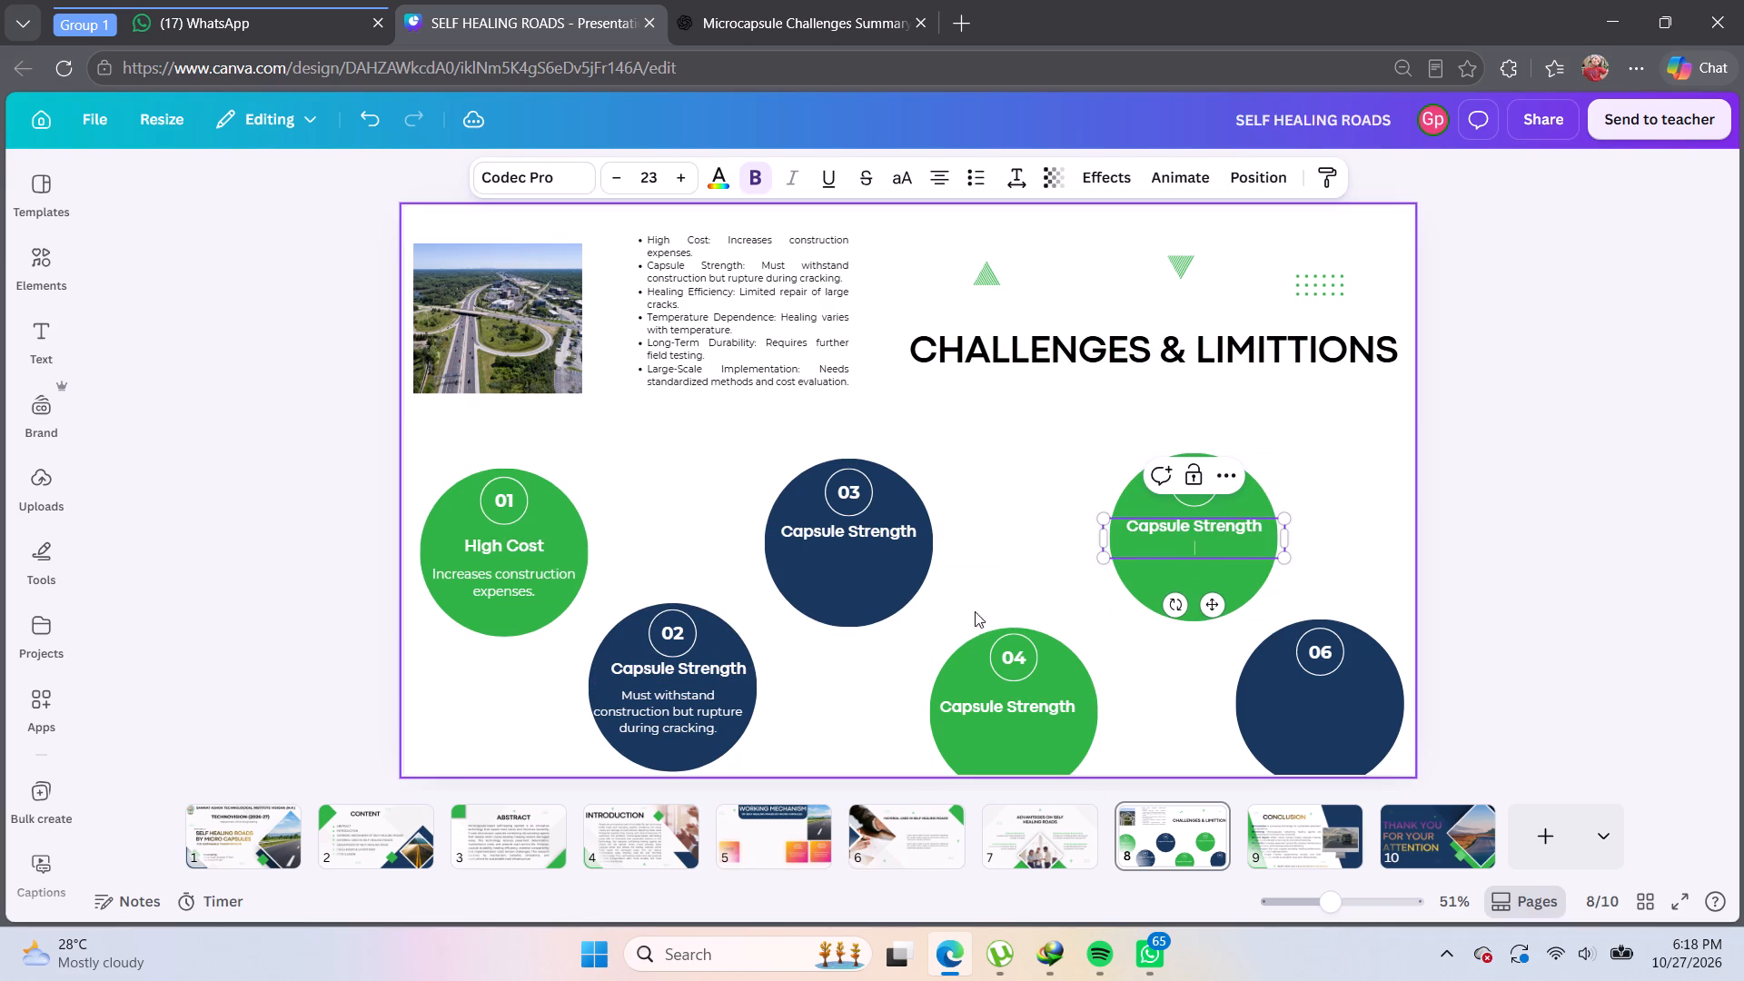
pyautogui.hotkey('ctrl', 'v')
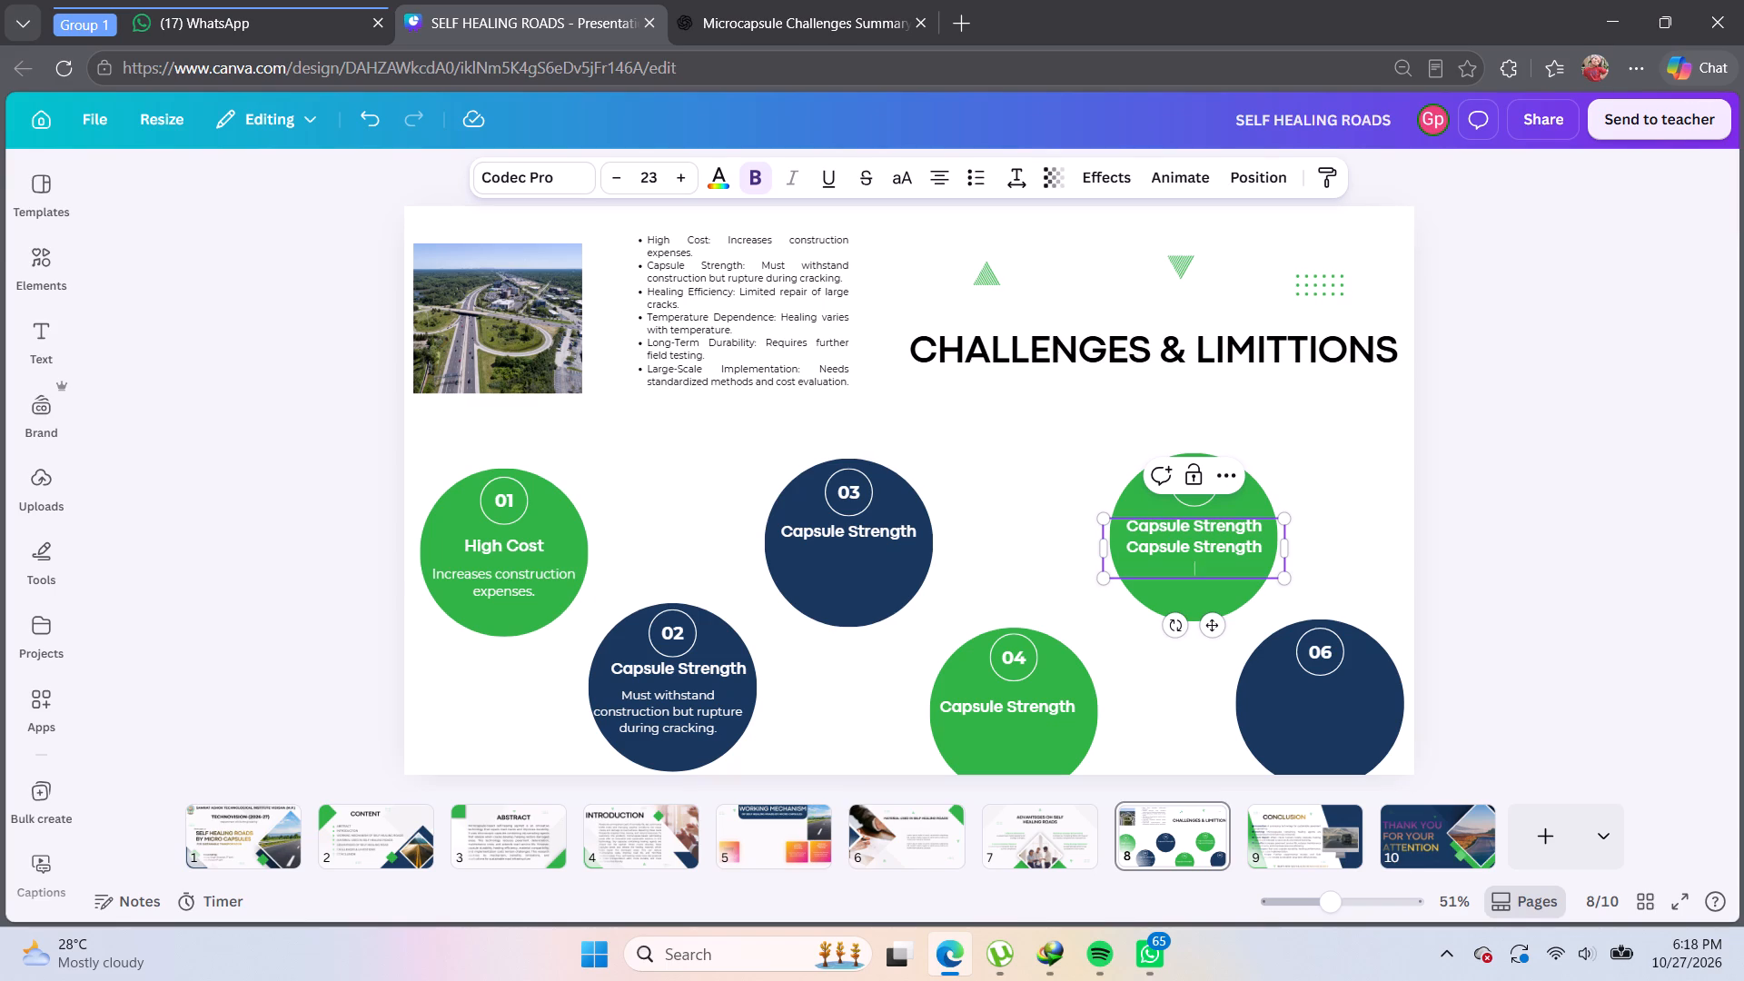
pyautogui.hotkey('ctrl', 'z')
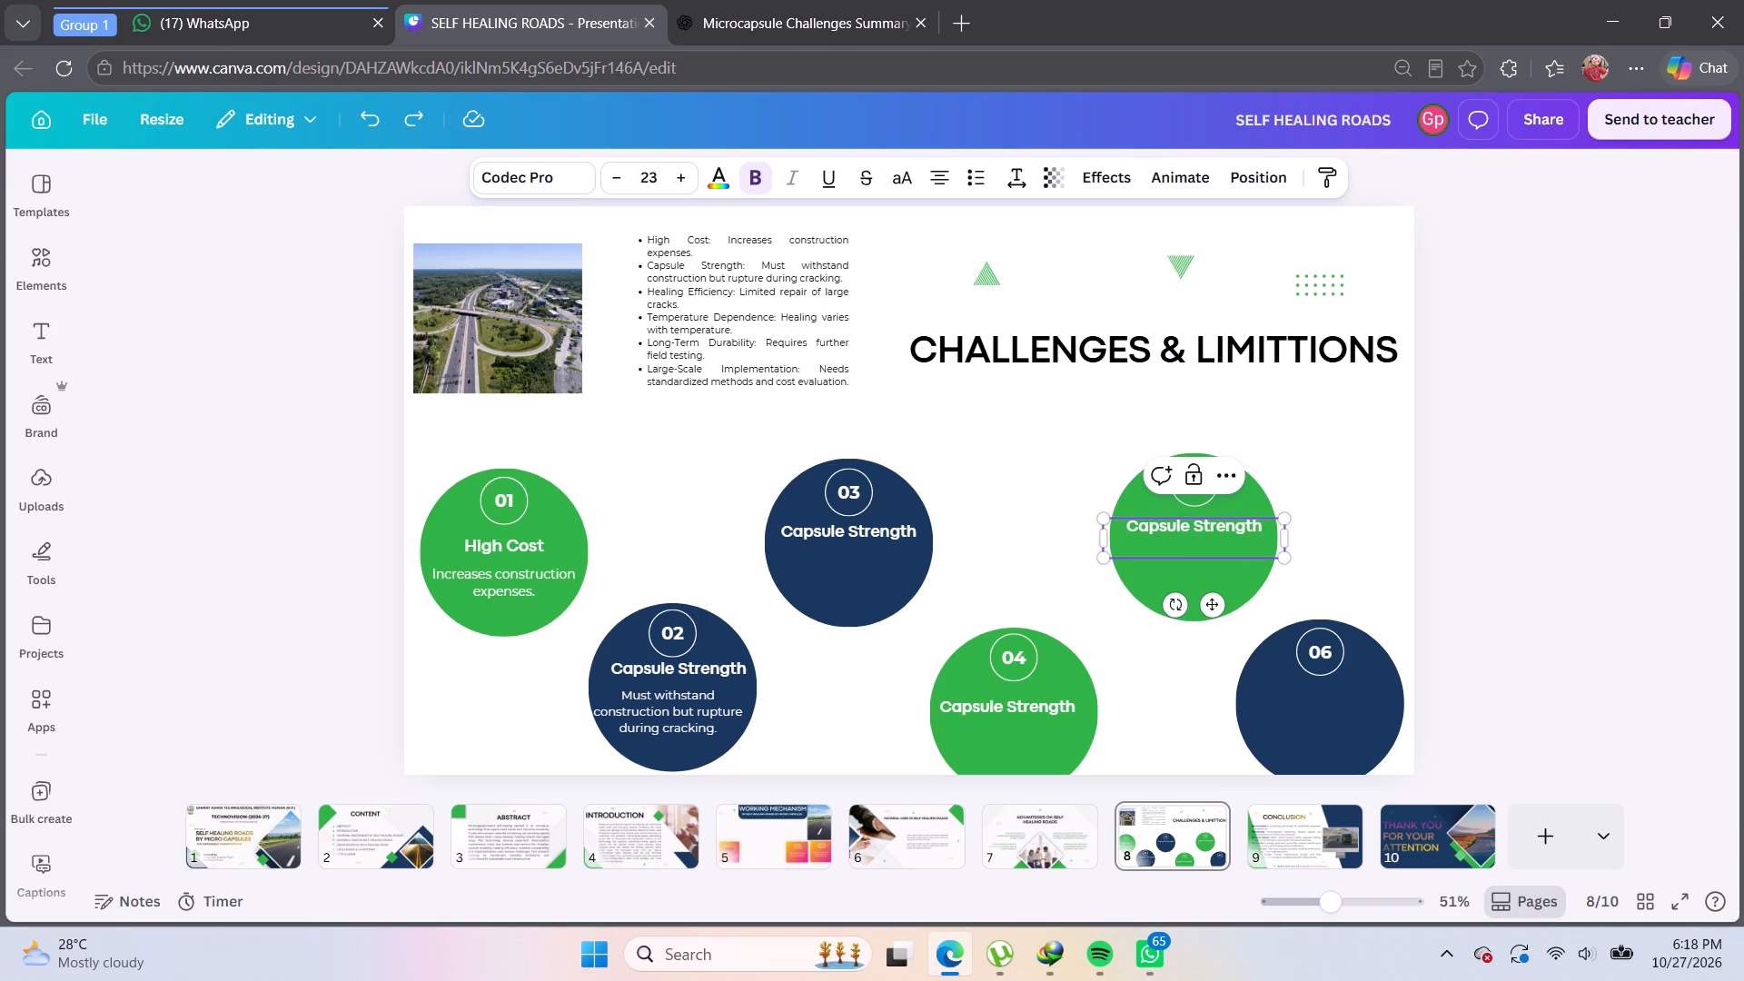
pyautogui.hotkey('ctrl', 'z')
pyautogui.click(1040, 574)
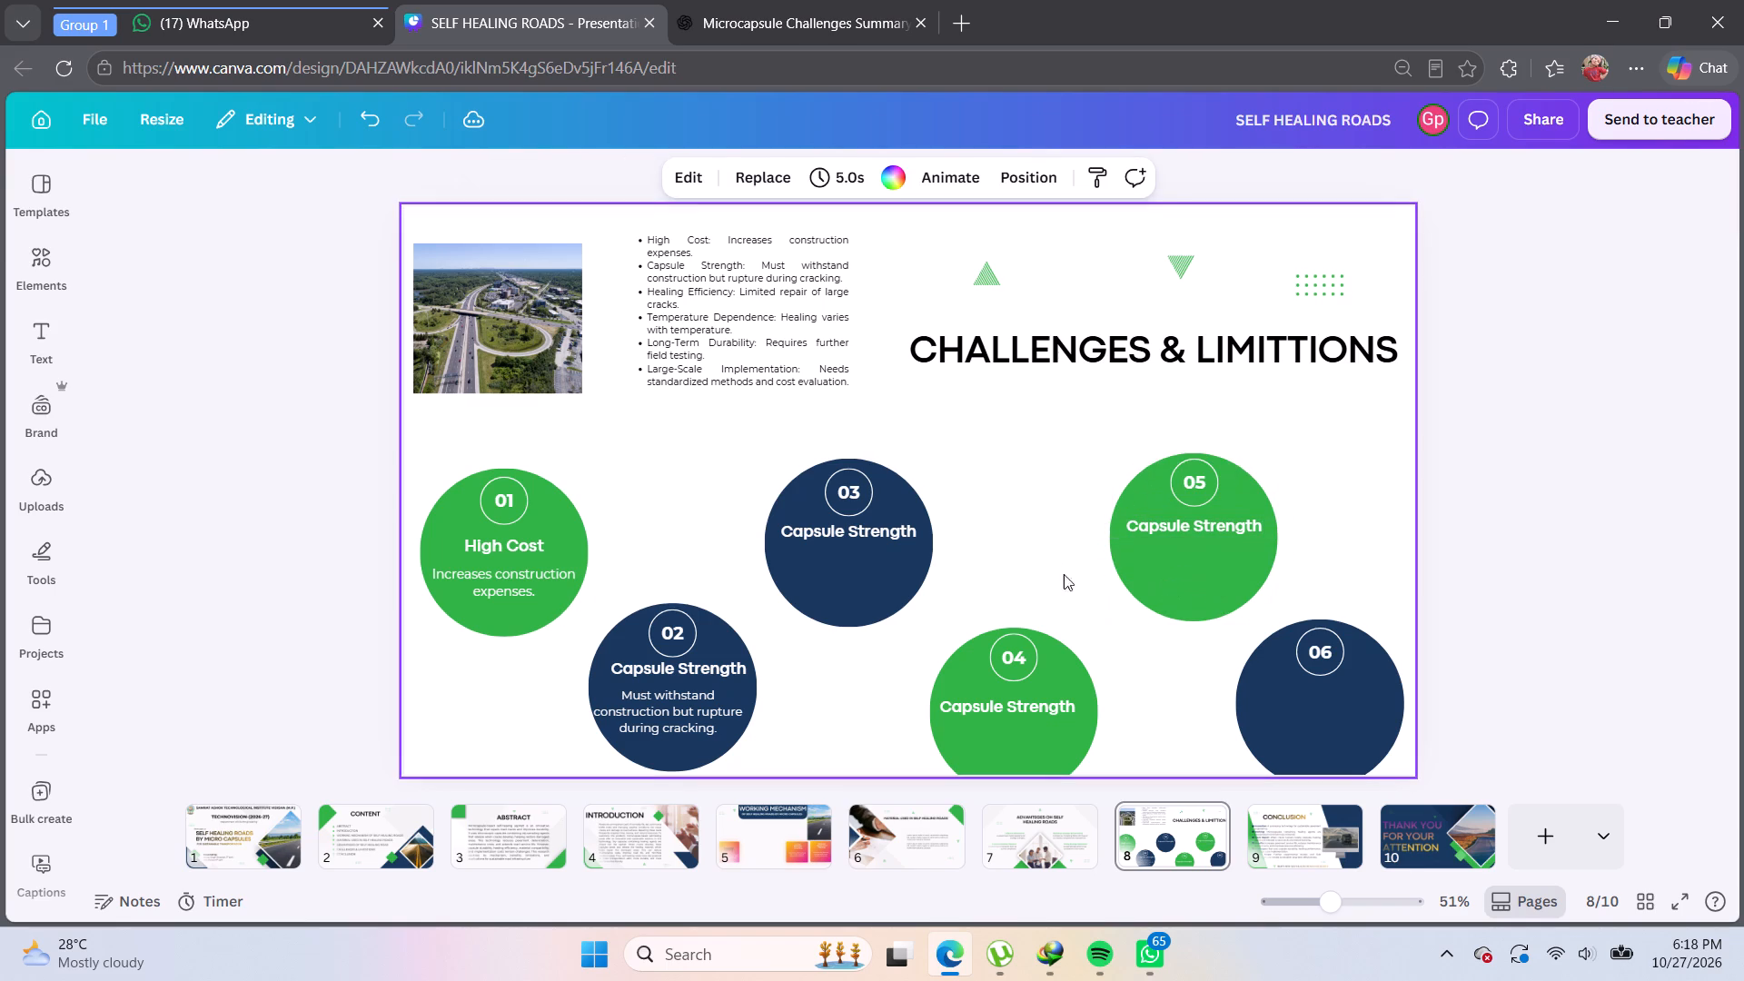
# Duplicate the Capsule Strength heading once more and centre the copy beneath the 06 badge in the last navy circle.
pyautogui.click(715, 679)
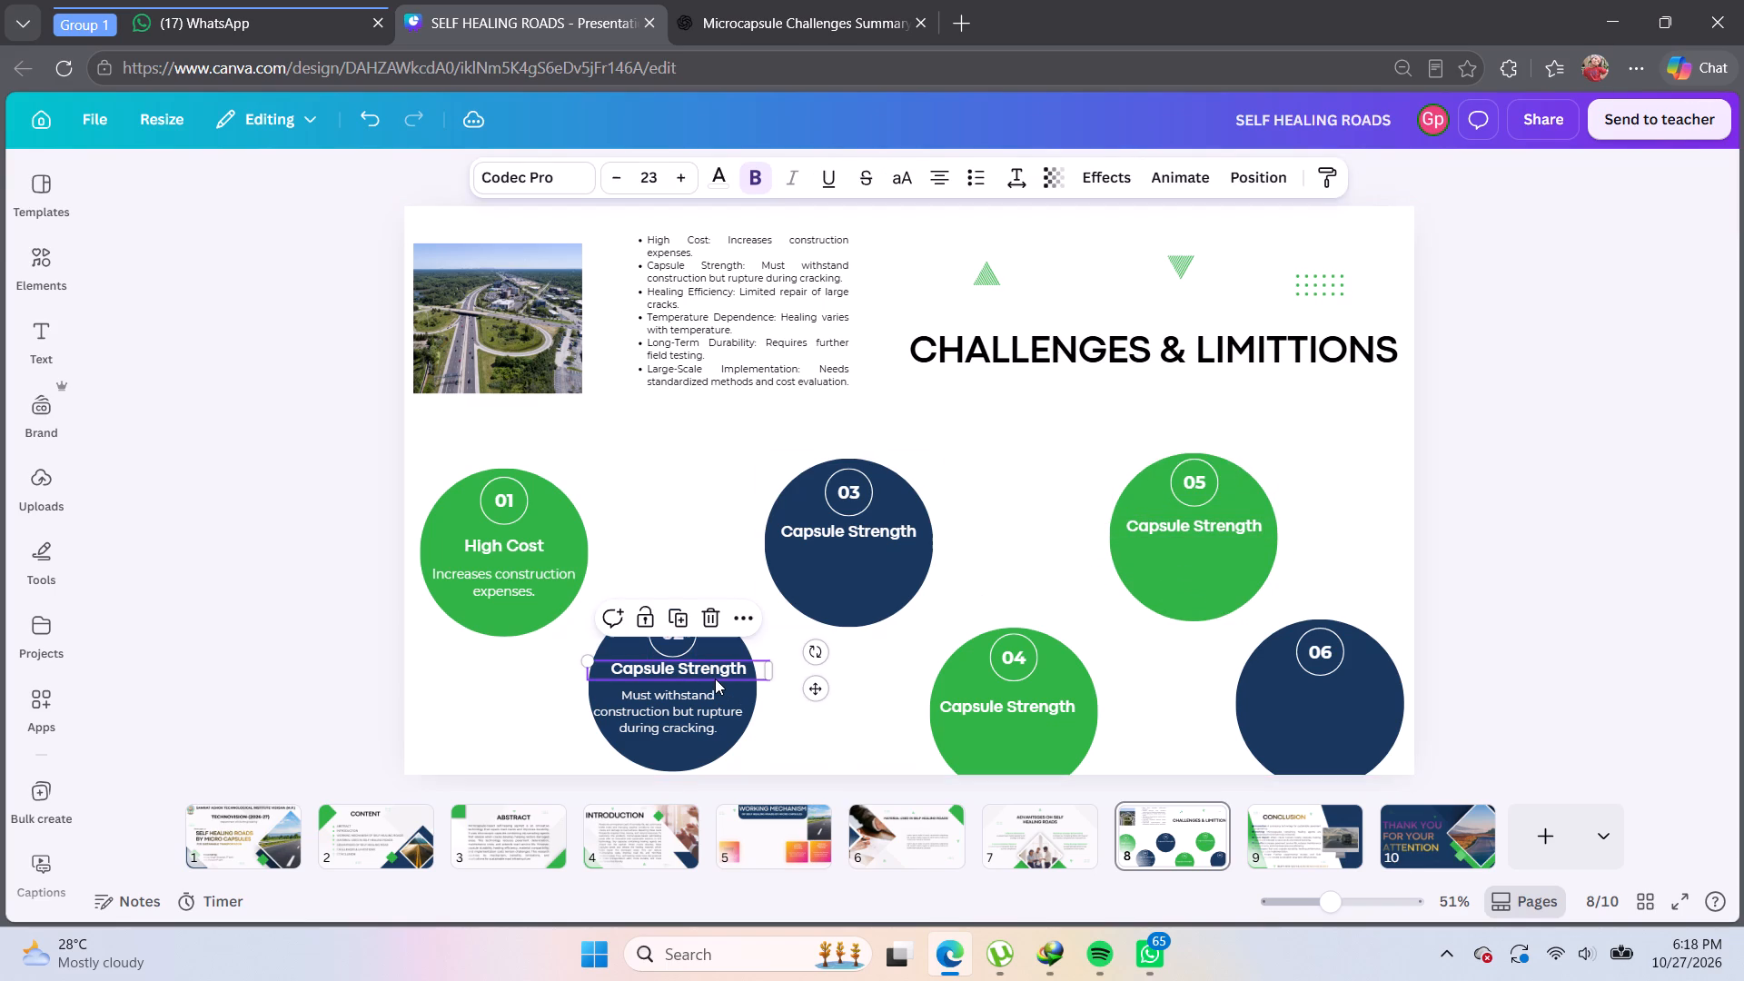
pyautogui.hotkey('ctrl', 'v')
pyautogui.moveTo(713, 683); pyautogui.dragTo(1382, 699)
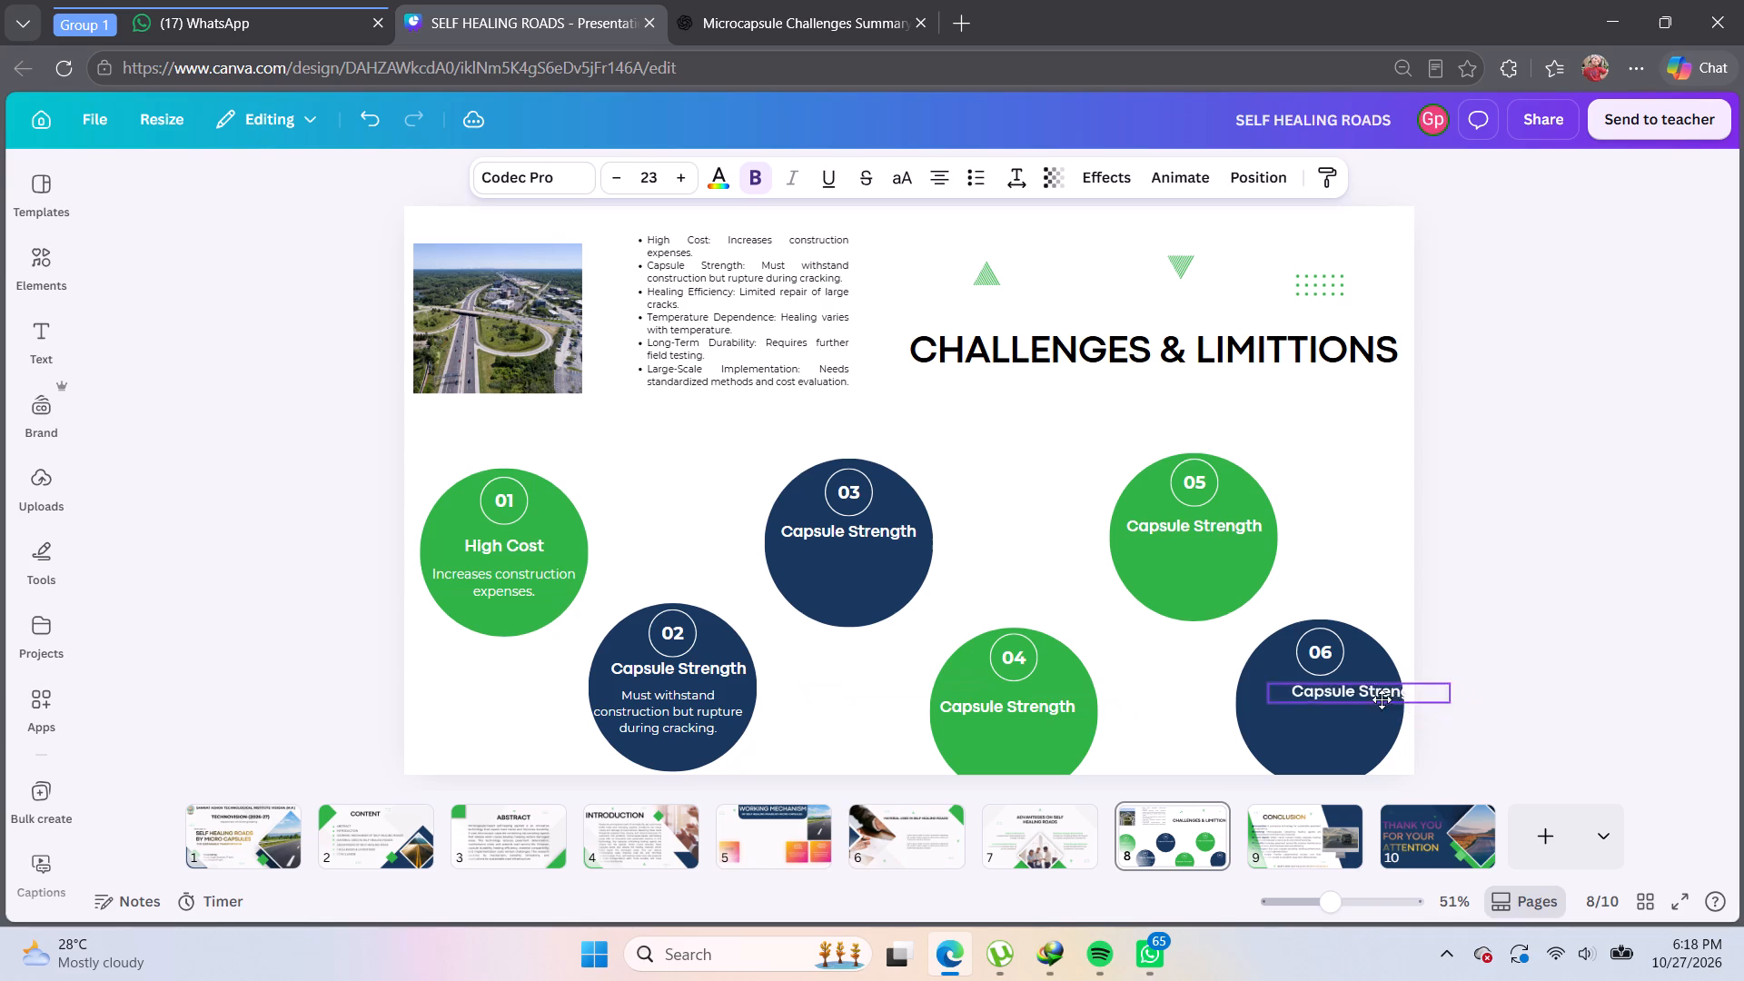
pyautogui.moveTo(1382, 699); pyautogui.dragTo(1345, 704)
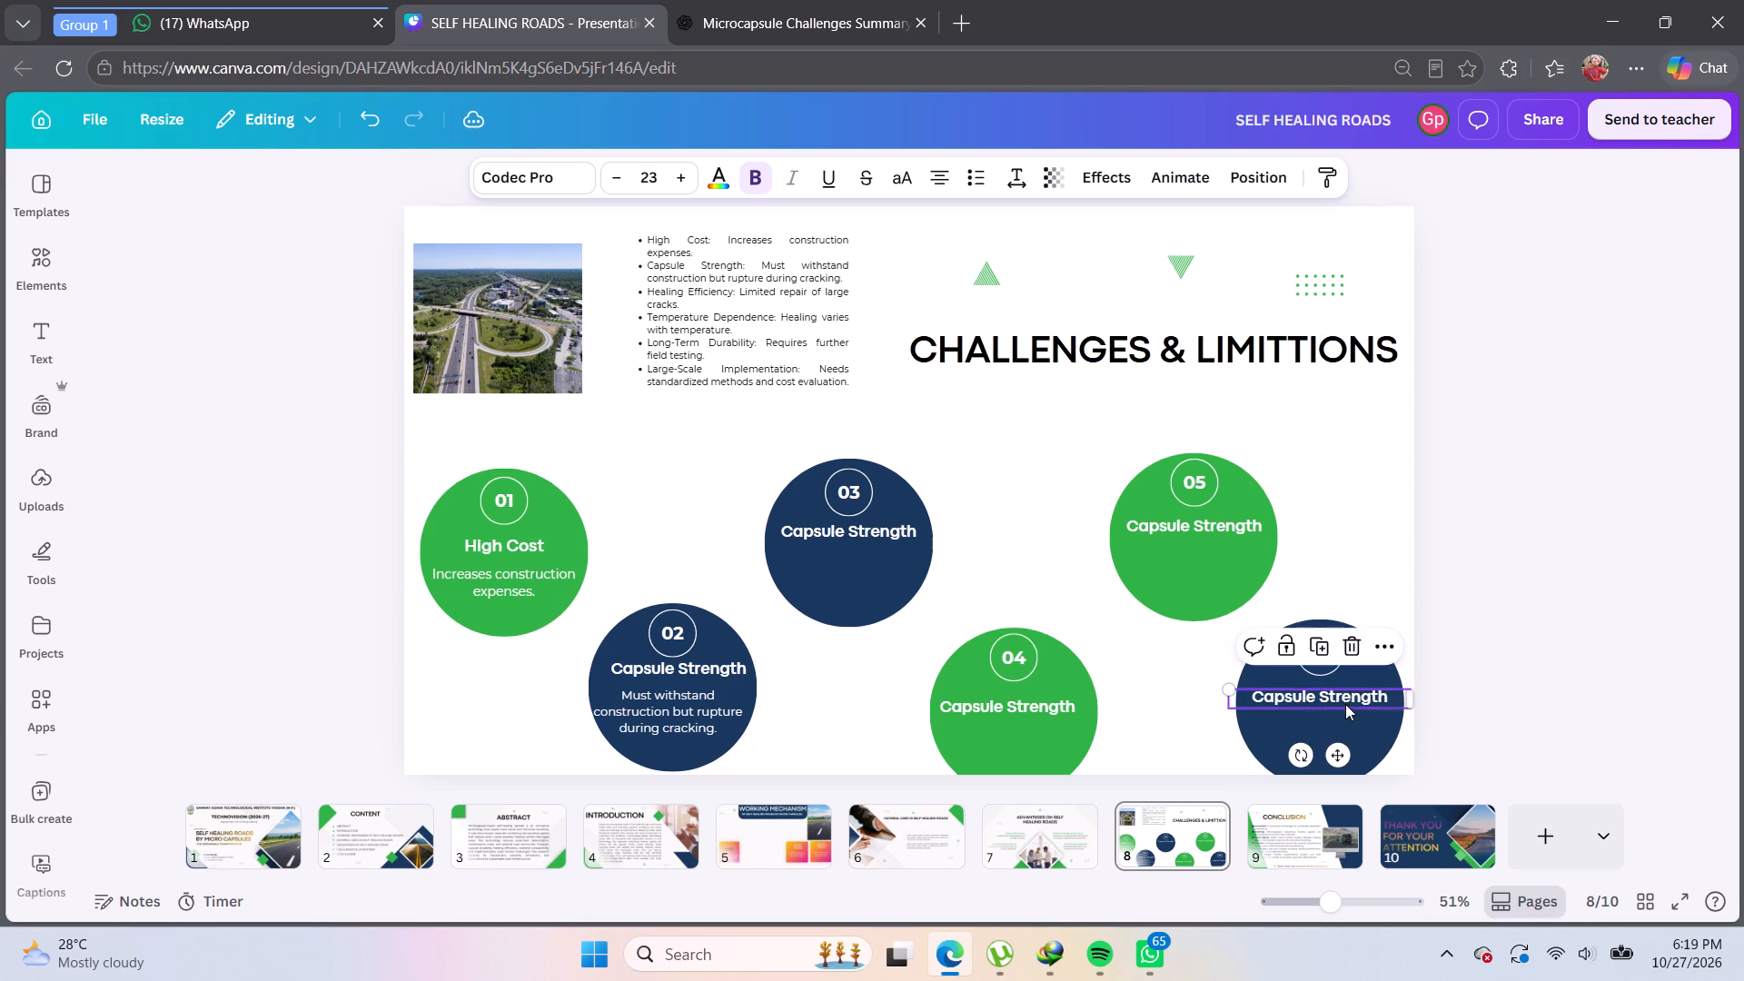
pyautogui.click(1163, 677)
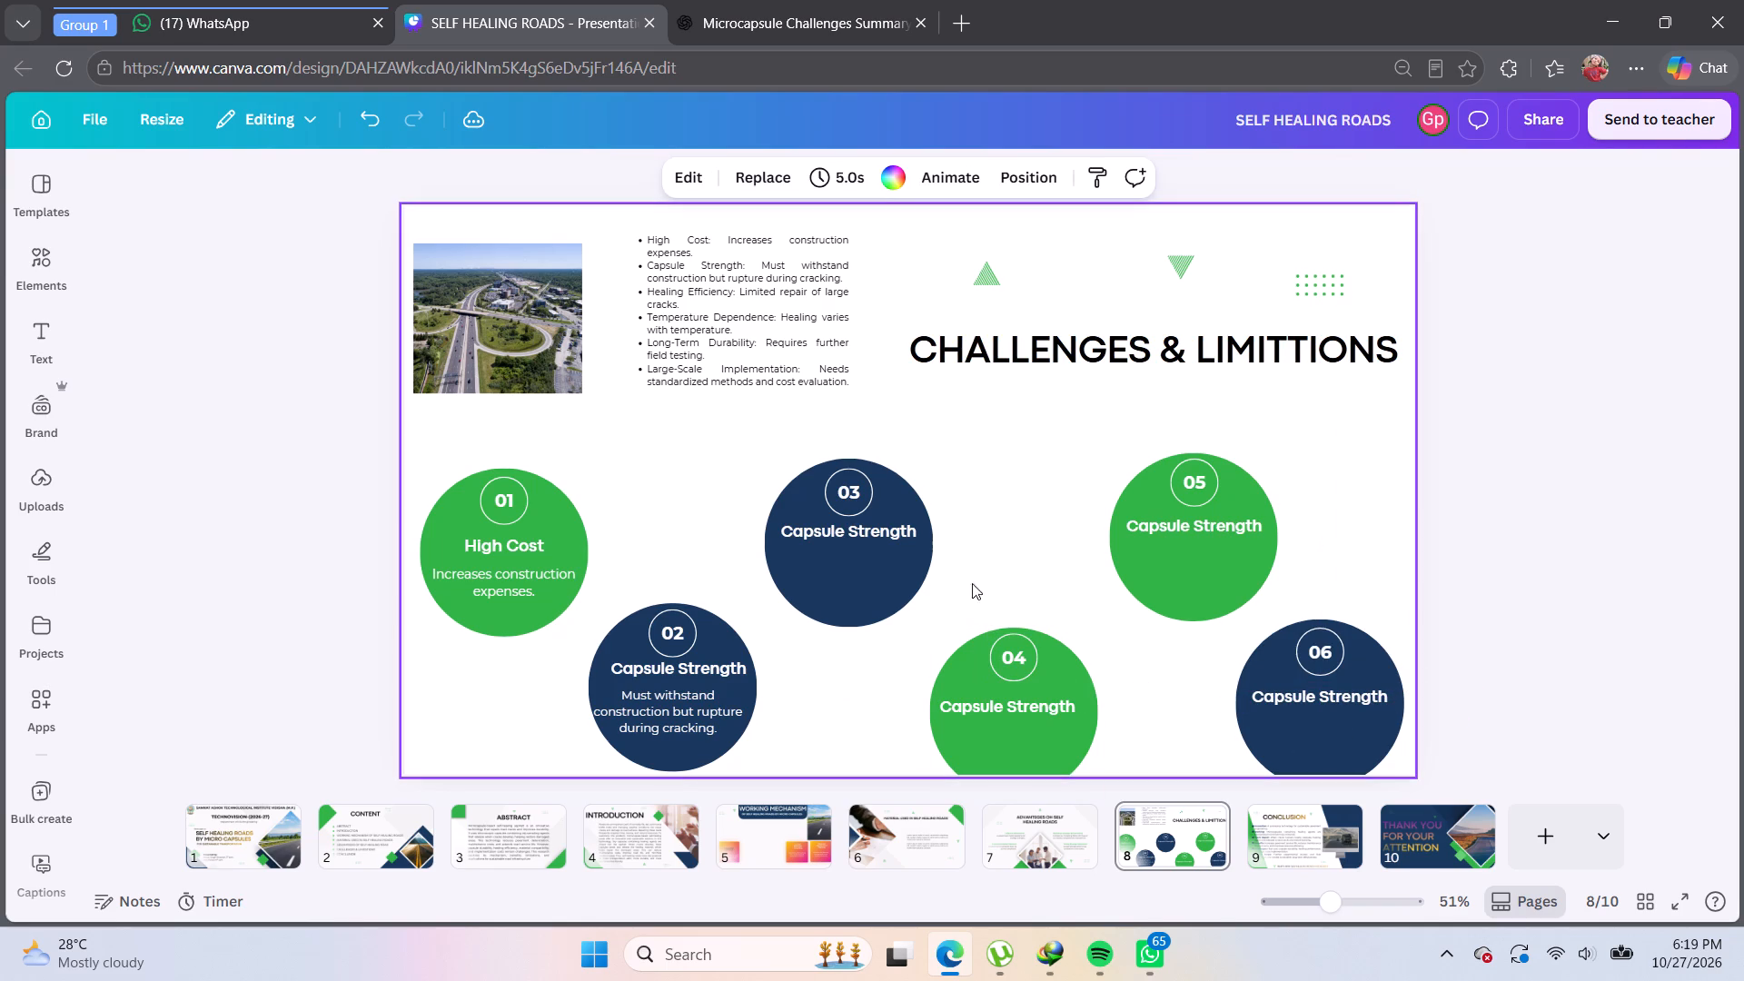
pyautogui.click(998, 566)
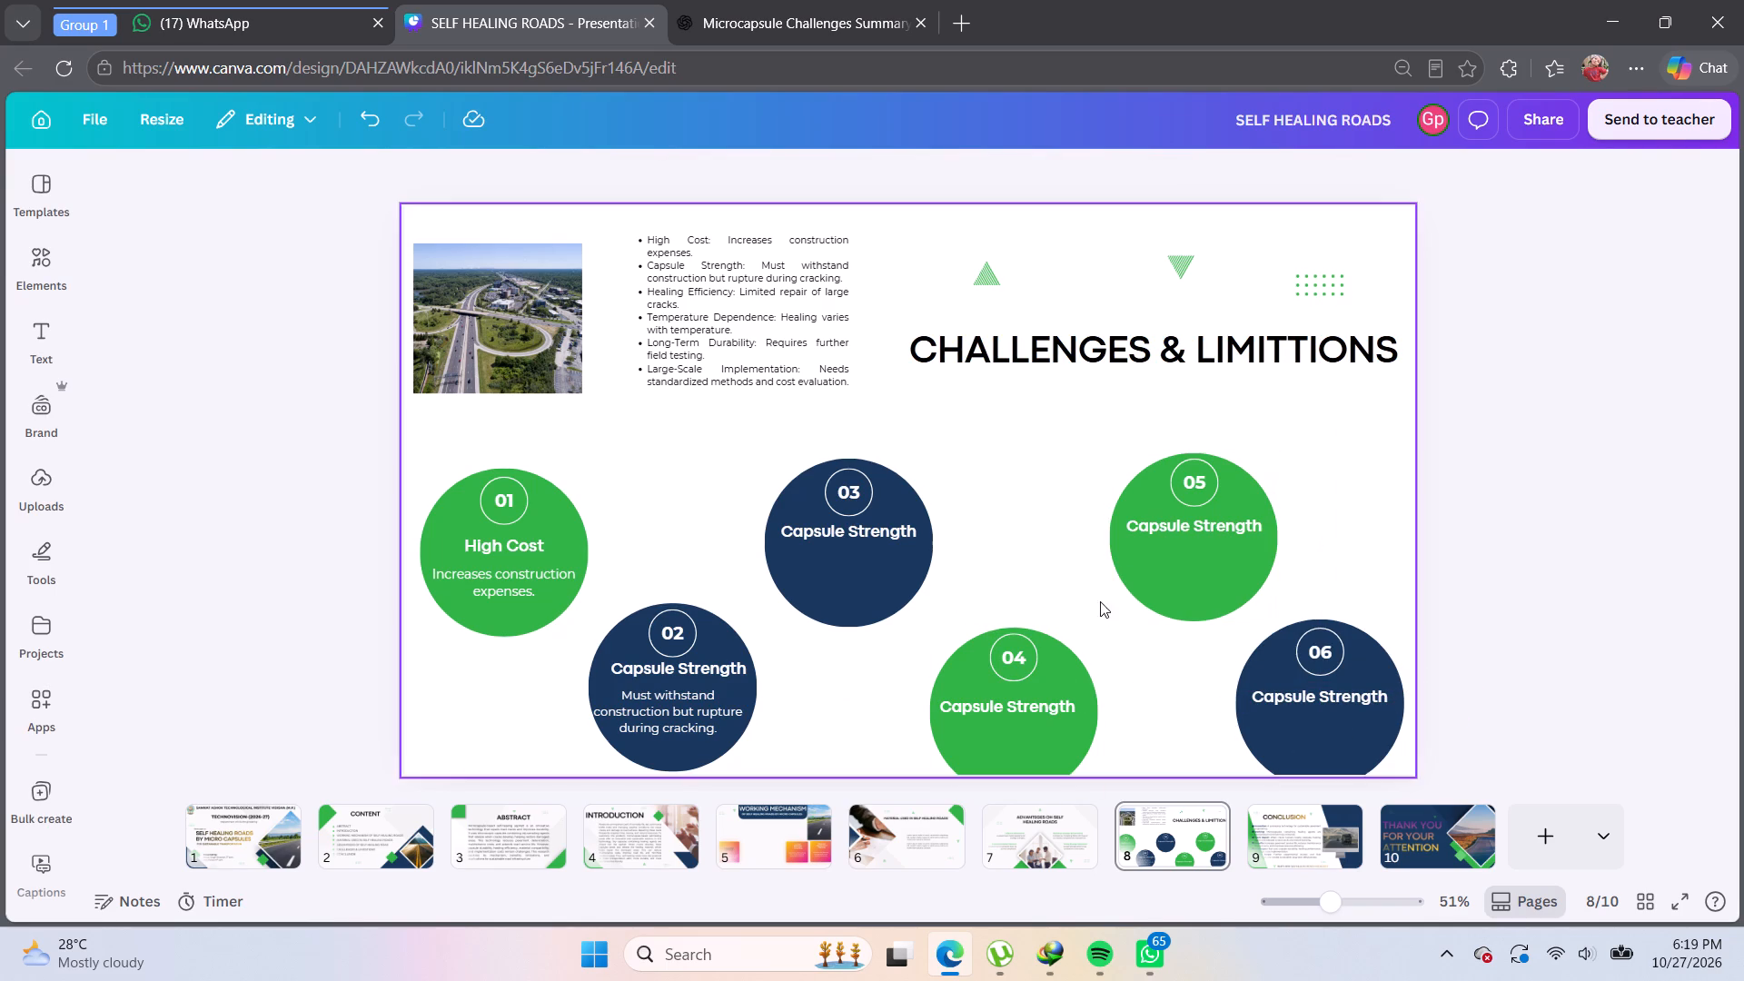
# Raise the green 04 circle so that it sits completely inside the slide's bottom edge.
pyautogui.moveTo(982, 663); pyautogui.dragTo(993, 651)
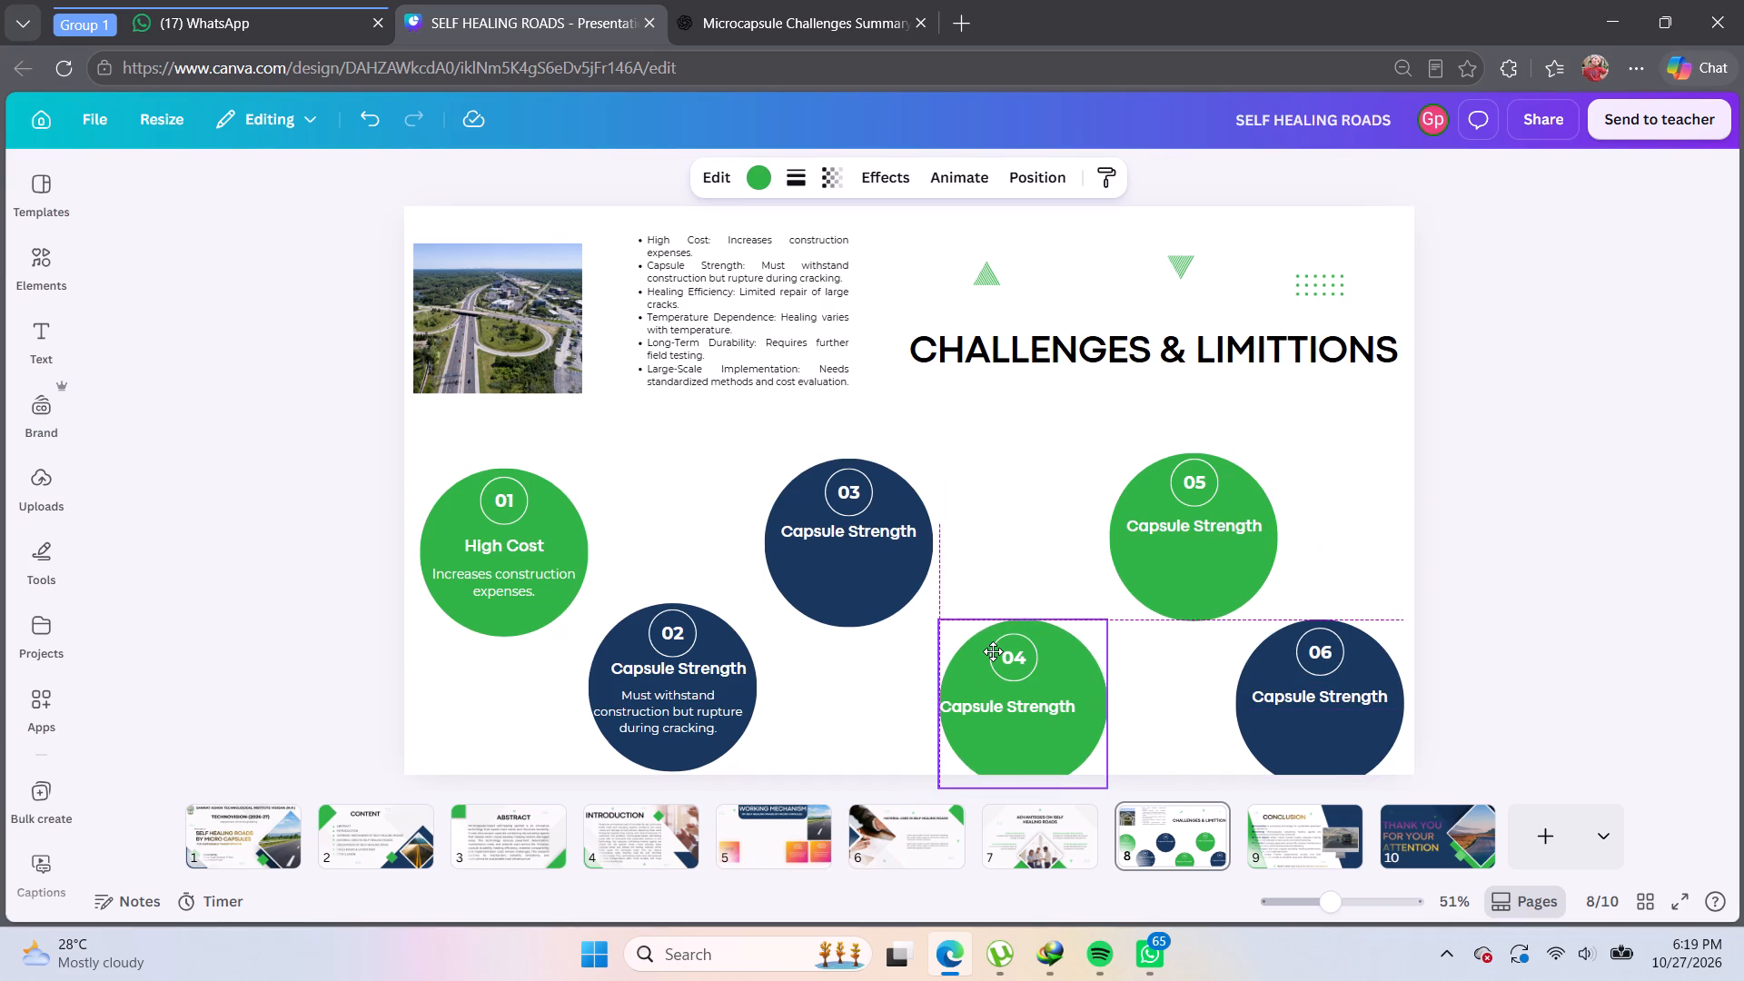
pyautogui.moveTo(993, 651); pyautogui.dragTo(991, 647)
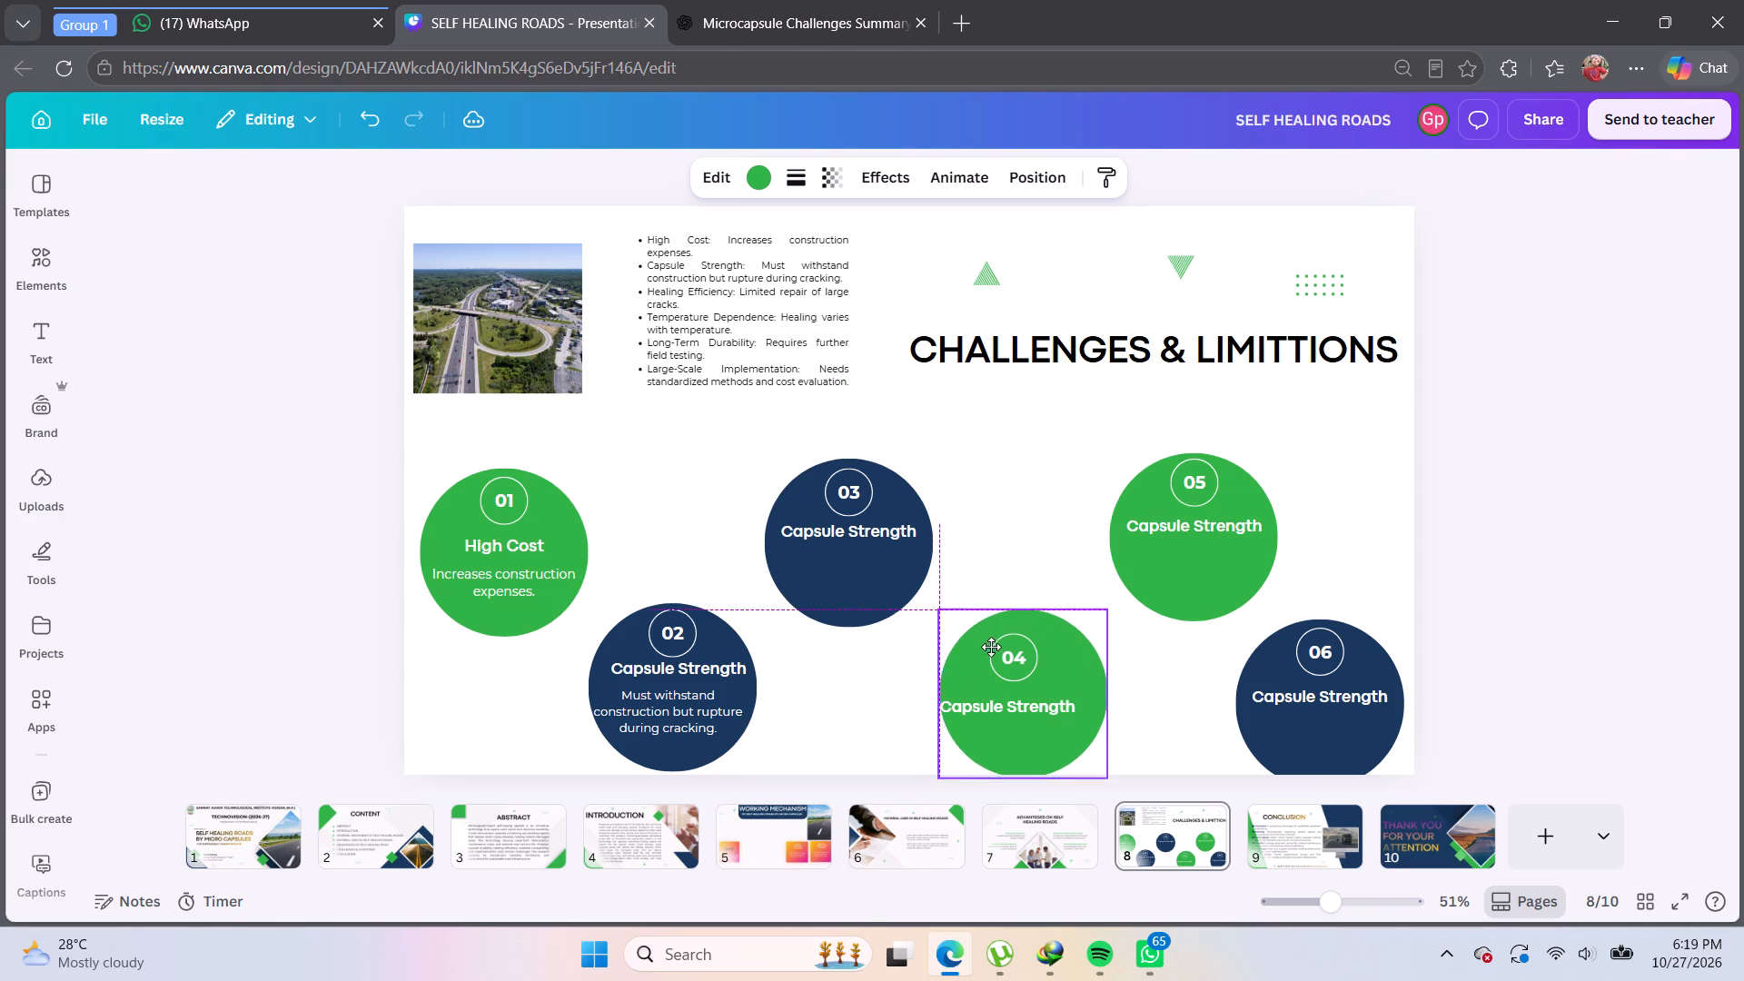
pyautogui.moveTo(991, 647); pyautogui.dragTo(996, 640)
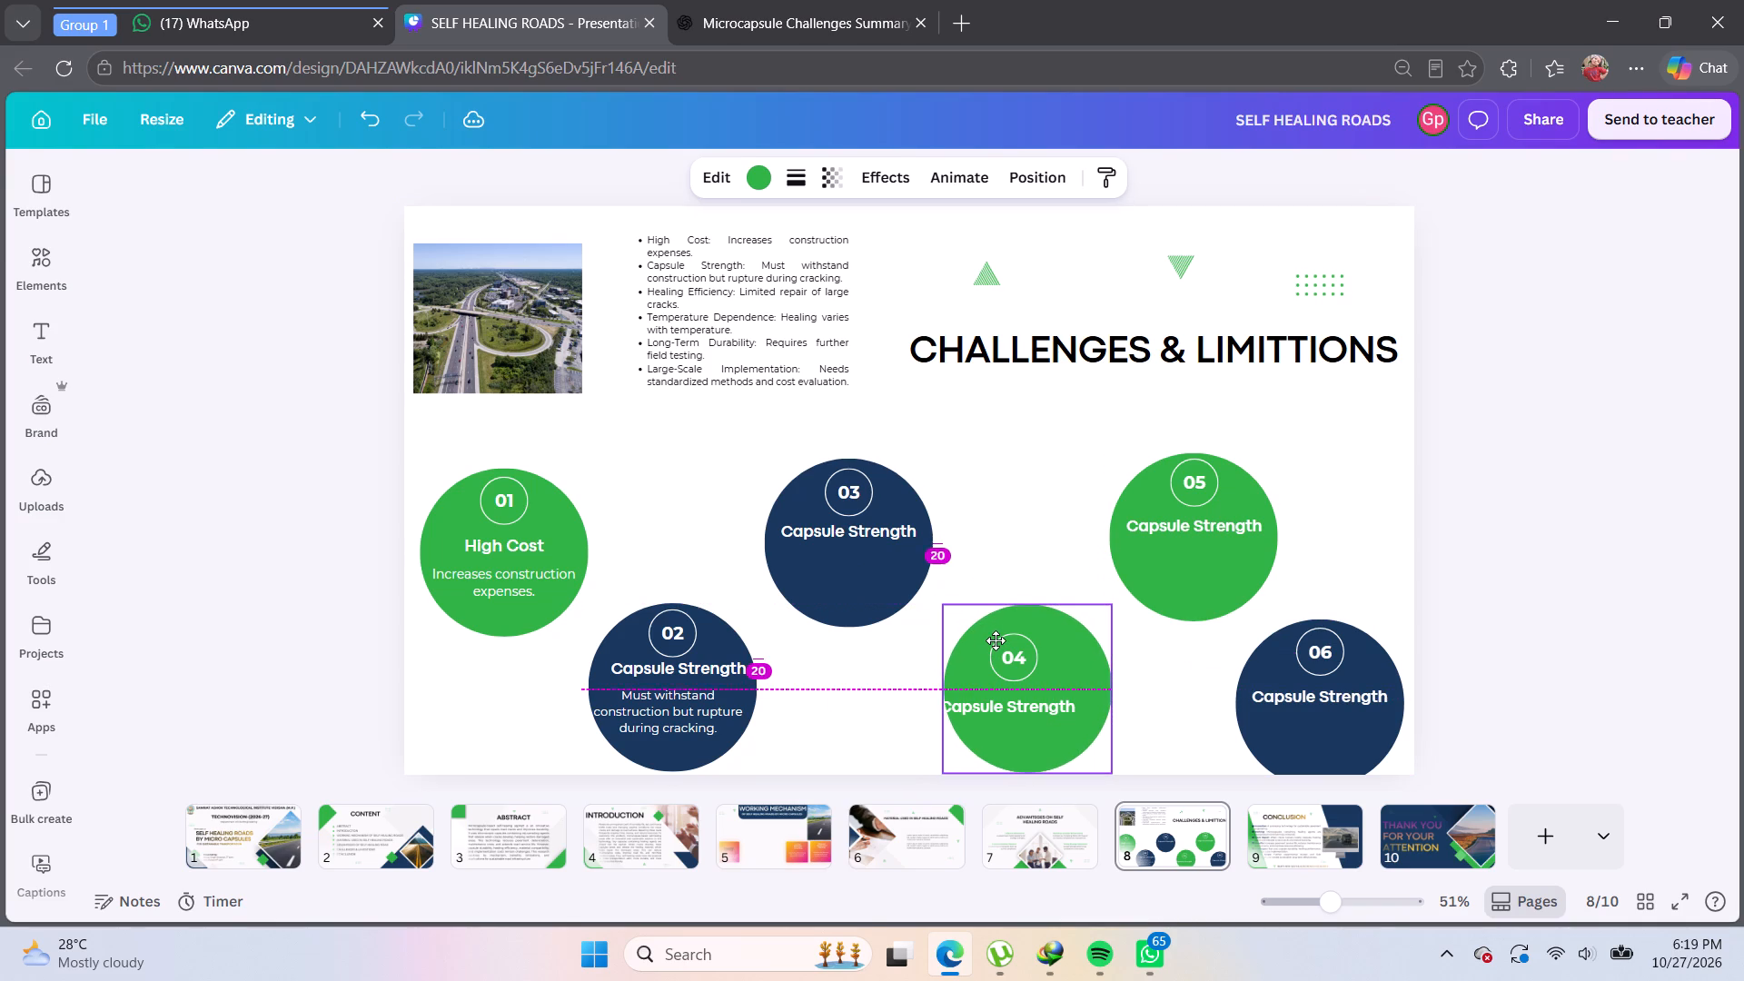
pyautogui.moveTo(996, 640); pyautogui.dragTo(991, 641)
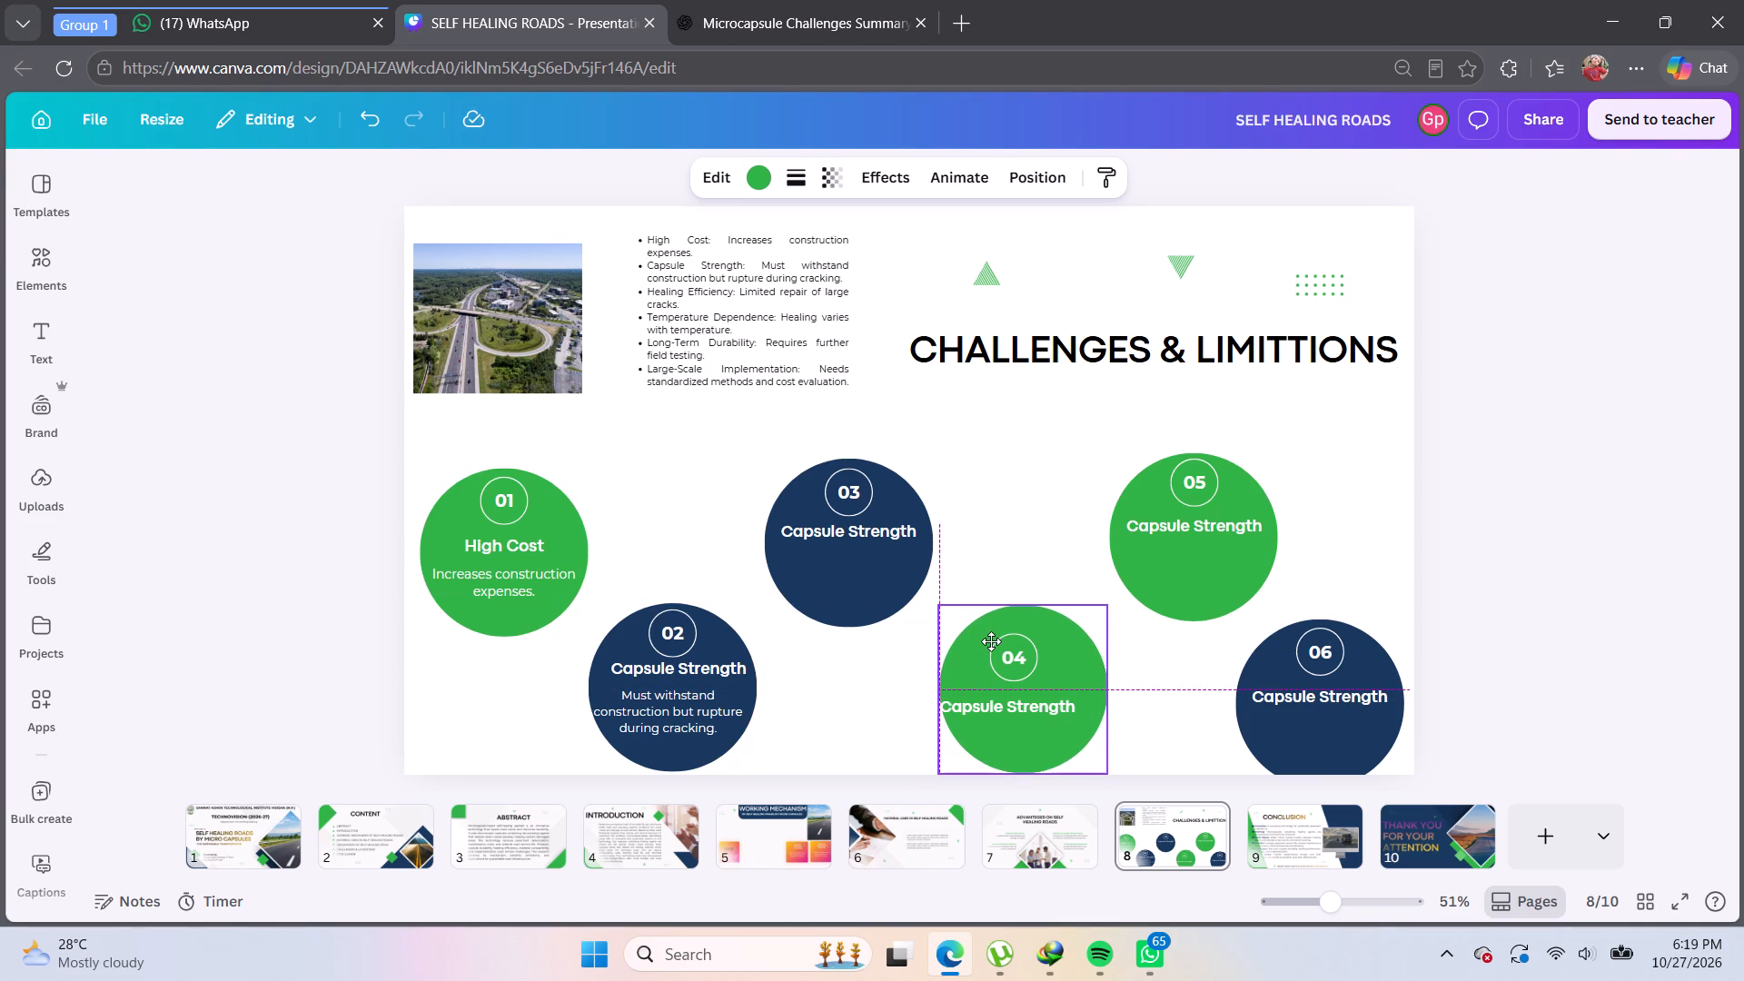
pyautogui.moveTo(991, 641); pyautogui.dragTo(990, 641)
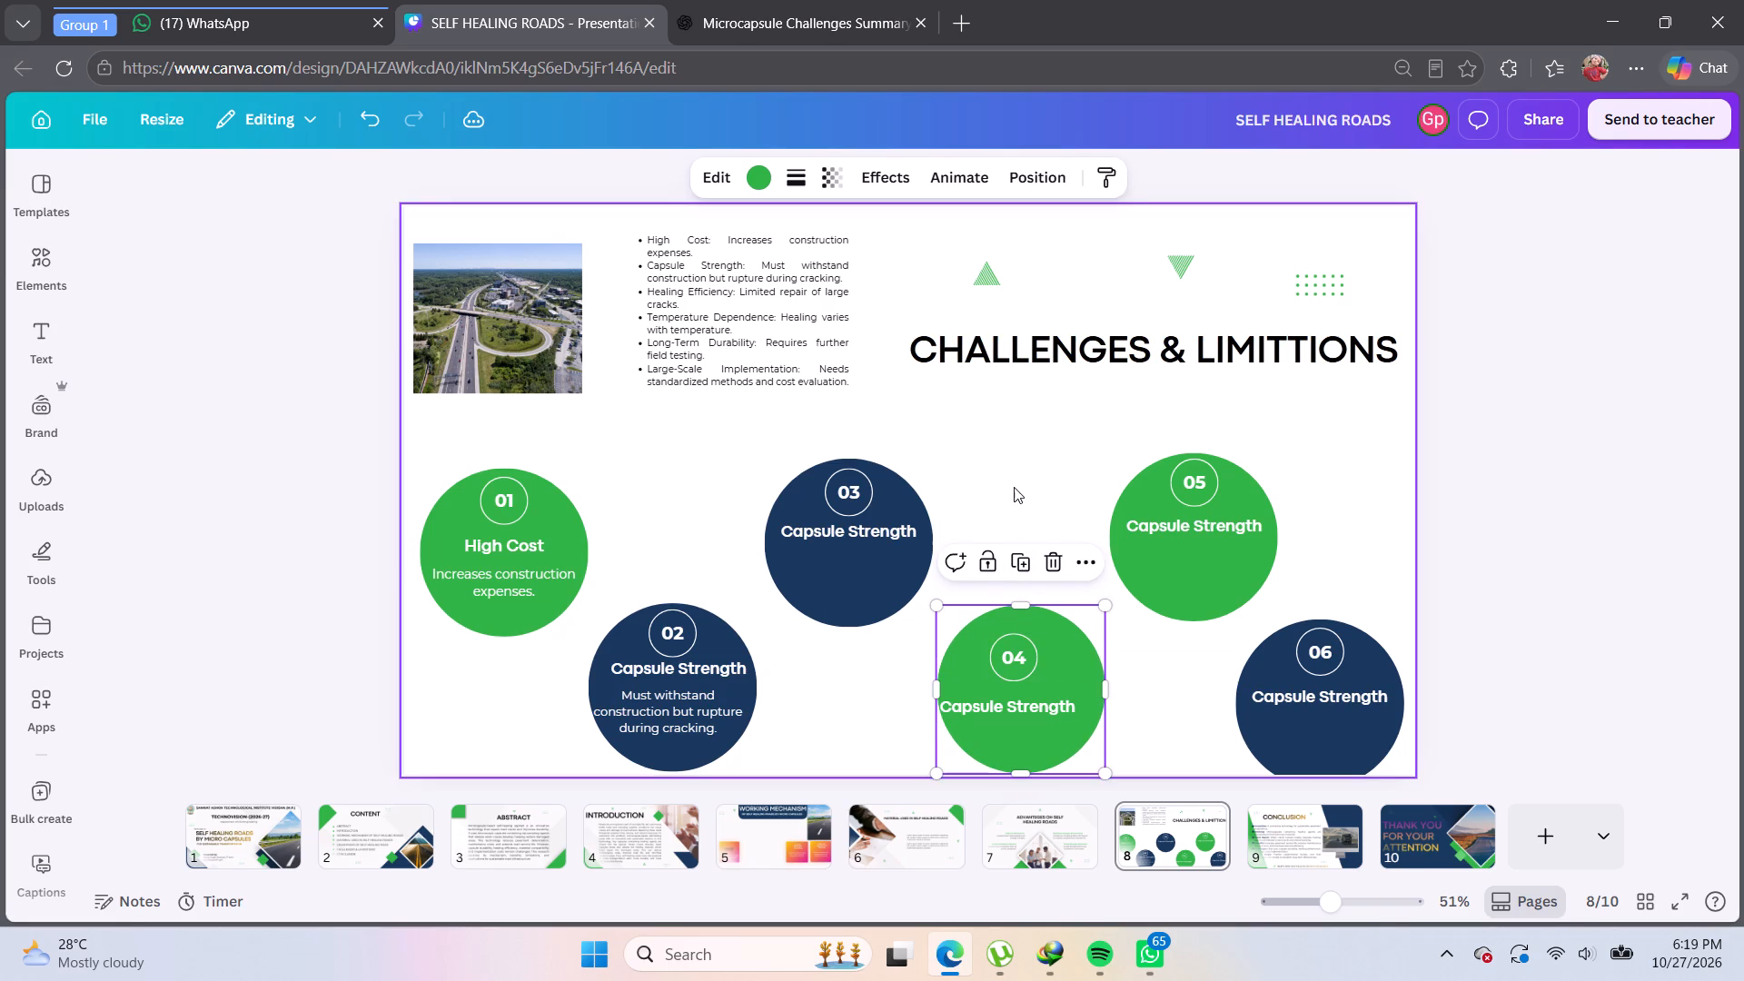
pyautogui.click(1014, 487)
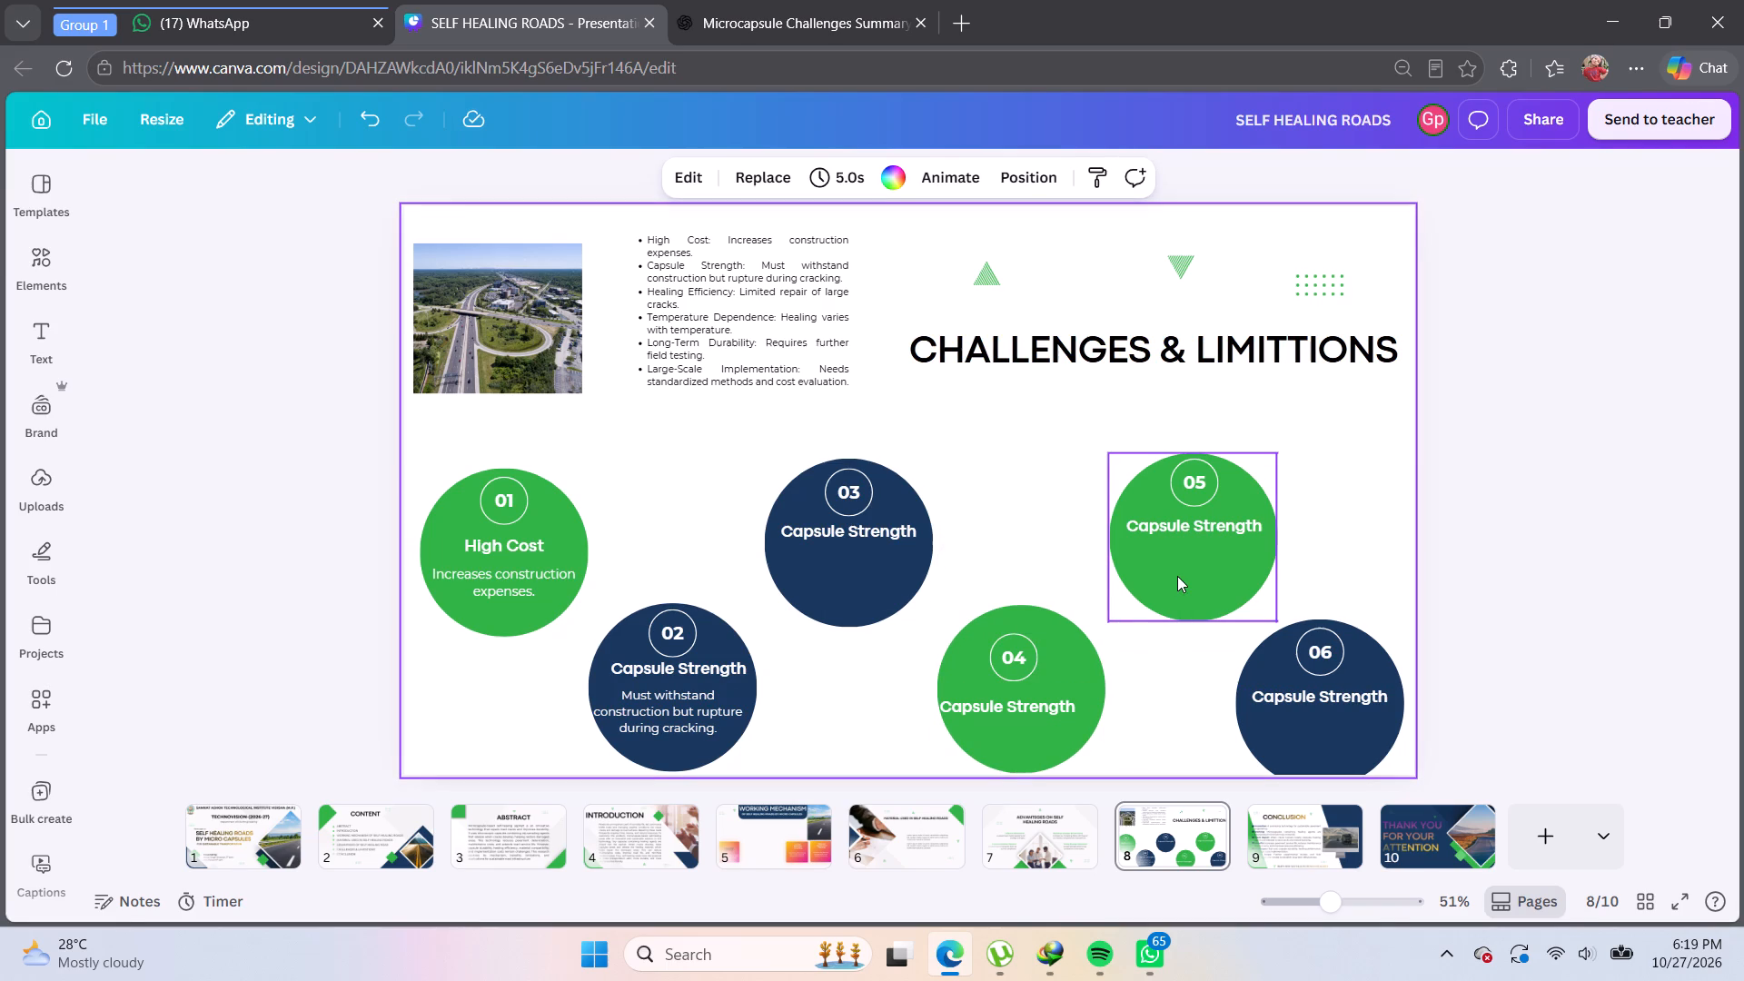
# Nudge the green 05 circle slightly left and move the navy 06 circle up against the slide's right edge, fully inside the slide.
pyautogui.click(1180, 578)
pyautogui.click(1174, 579)
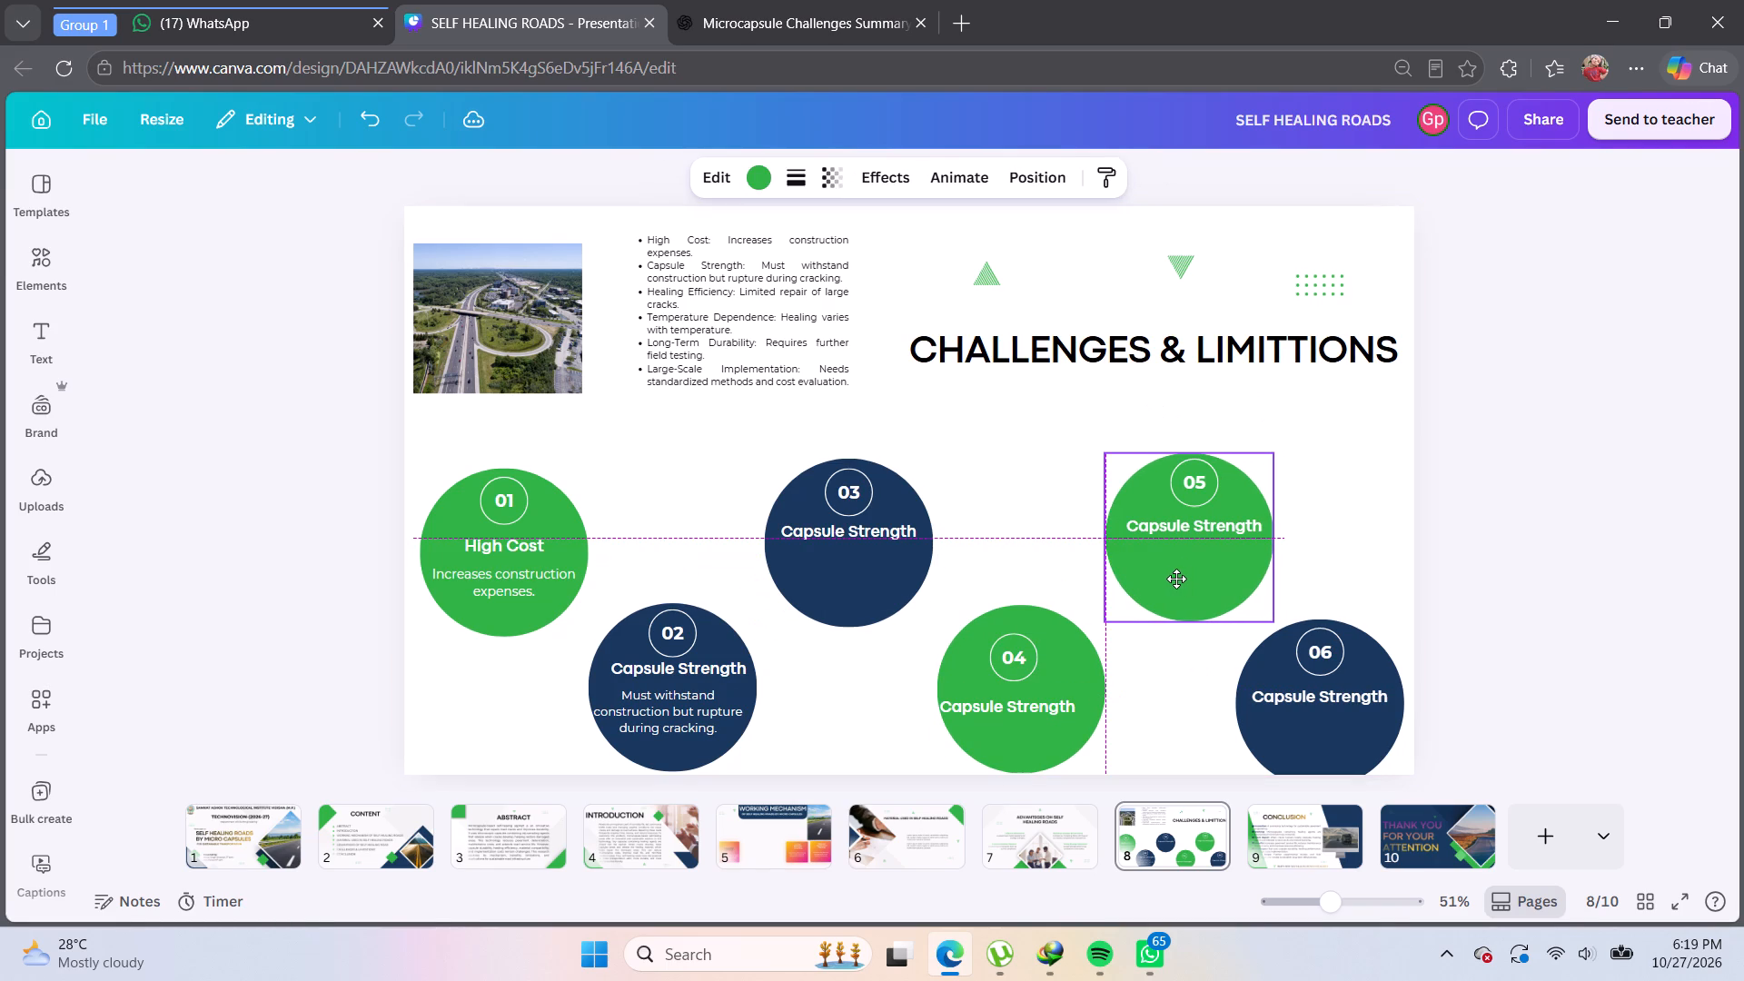
pyautogui.click(1053, 498)
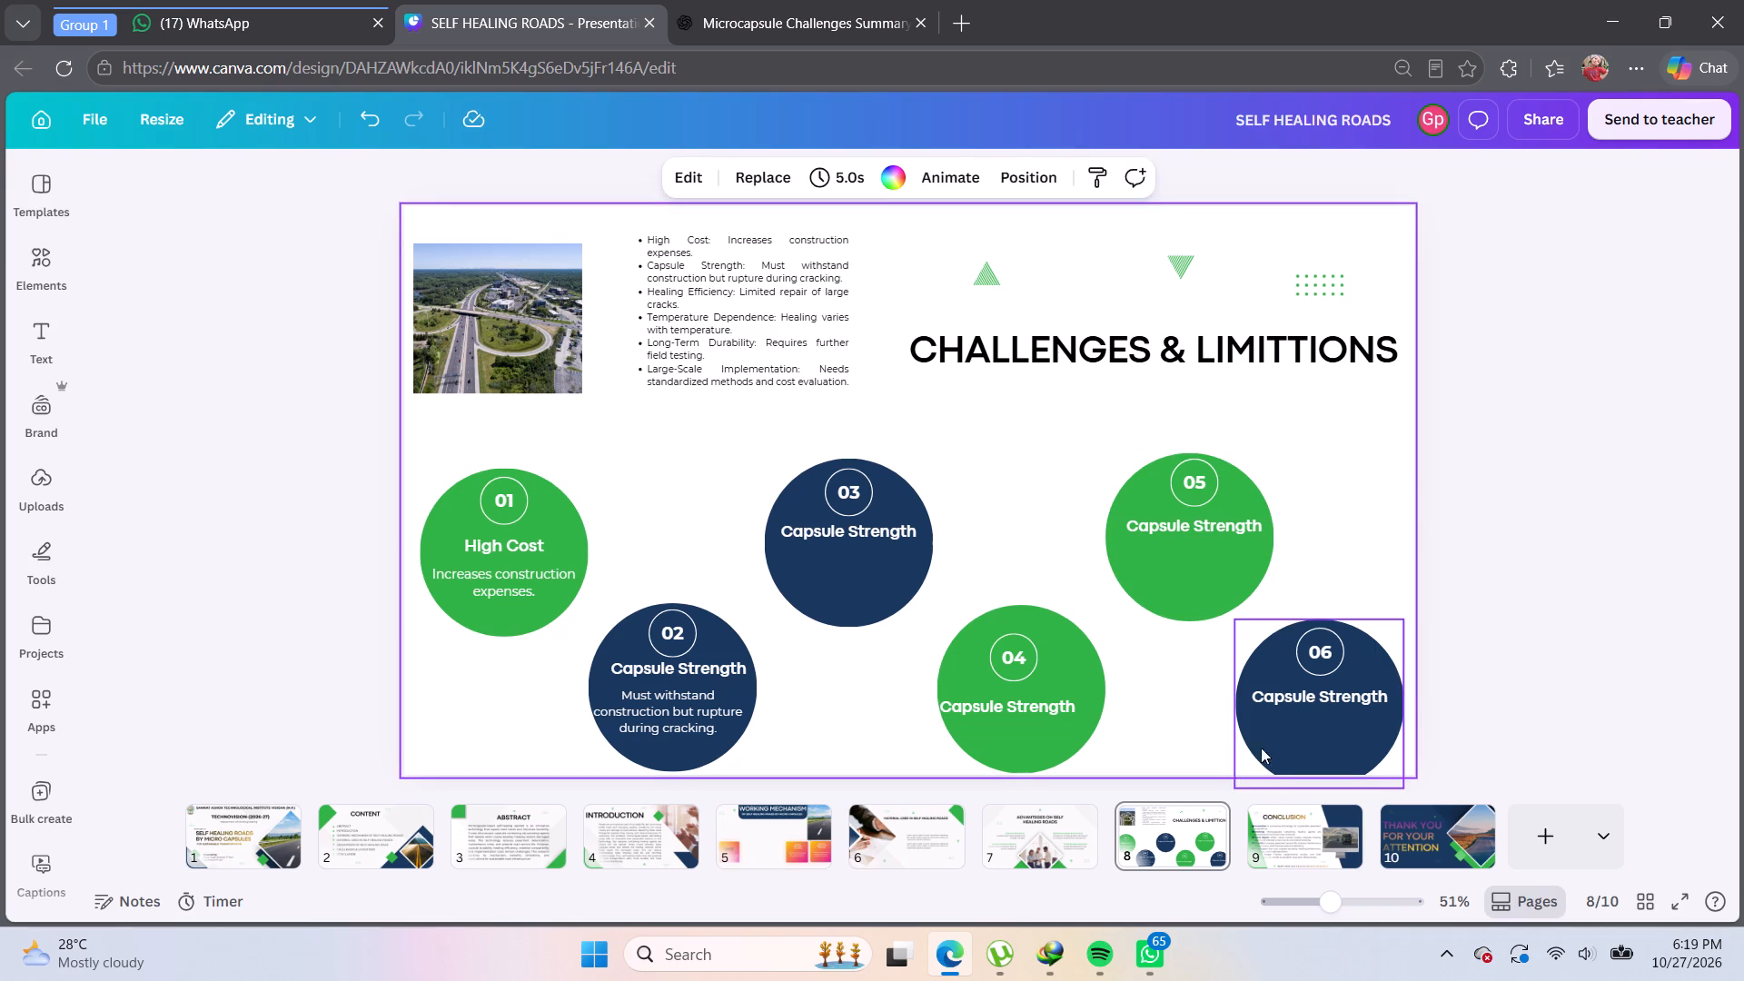
pyautogui.moveTo(1279, 674); pyautogui.dragTo(1286, 673)
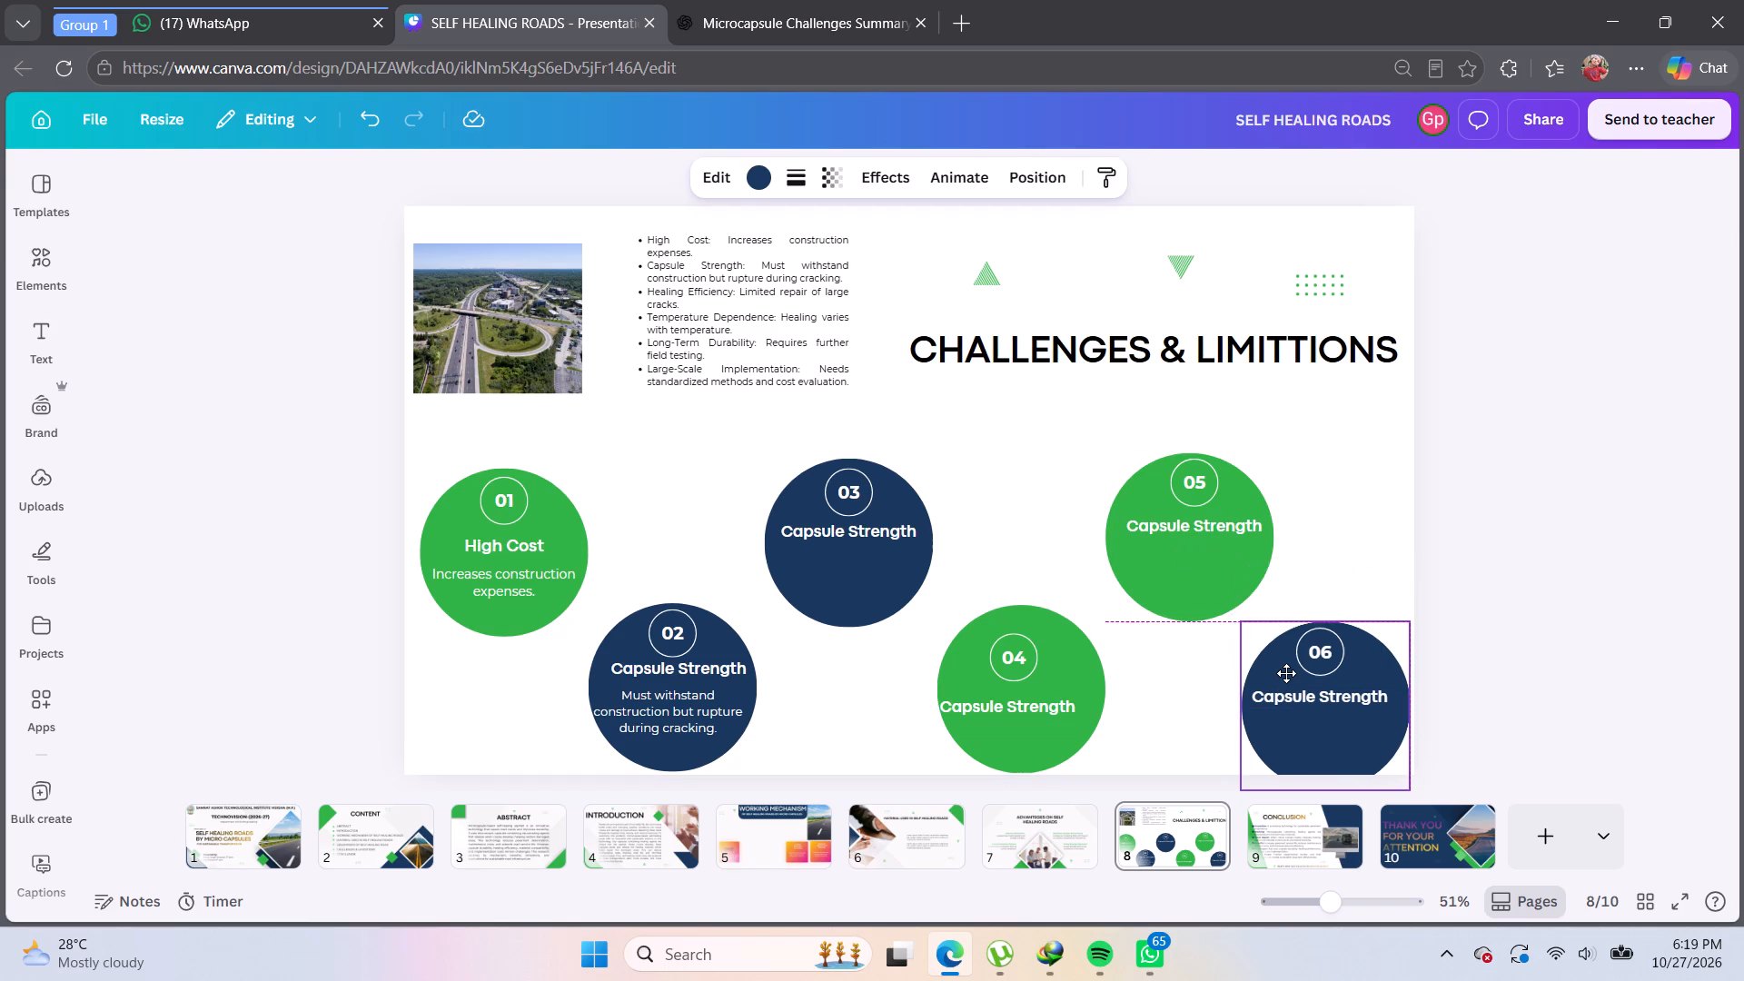
pyautogui.moveTo(1286, 673); pyautogui.dragTo(1287, 659)
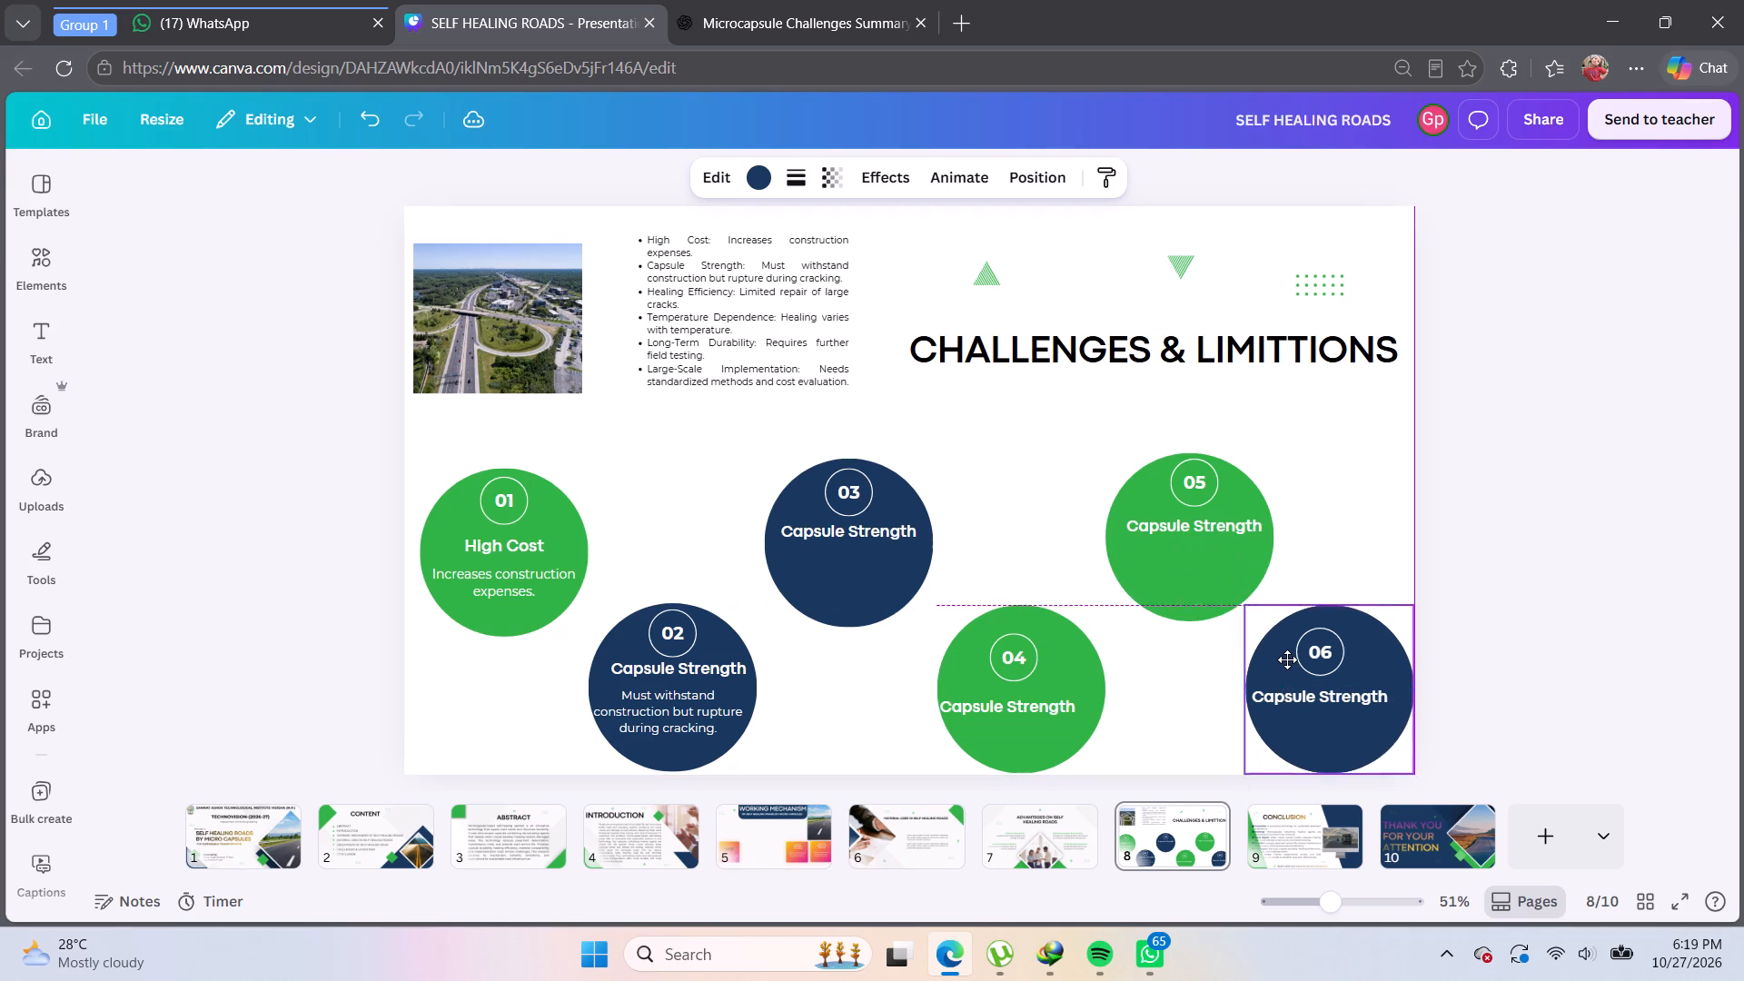
pyautogui.moveTo(1287, 659); pyautogui.dragTo(1287, 656)
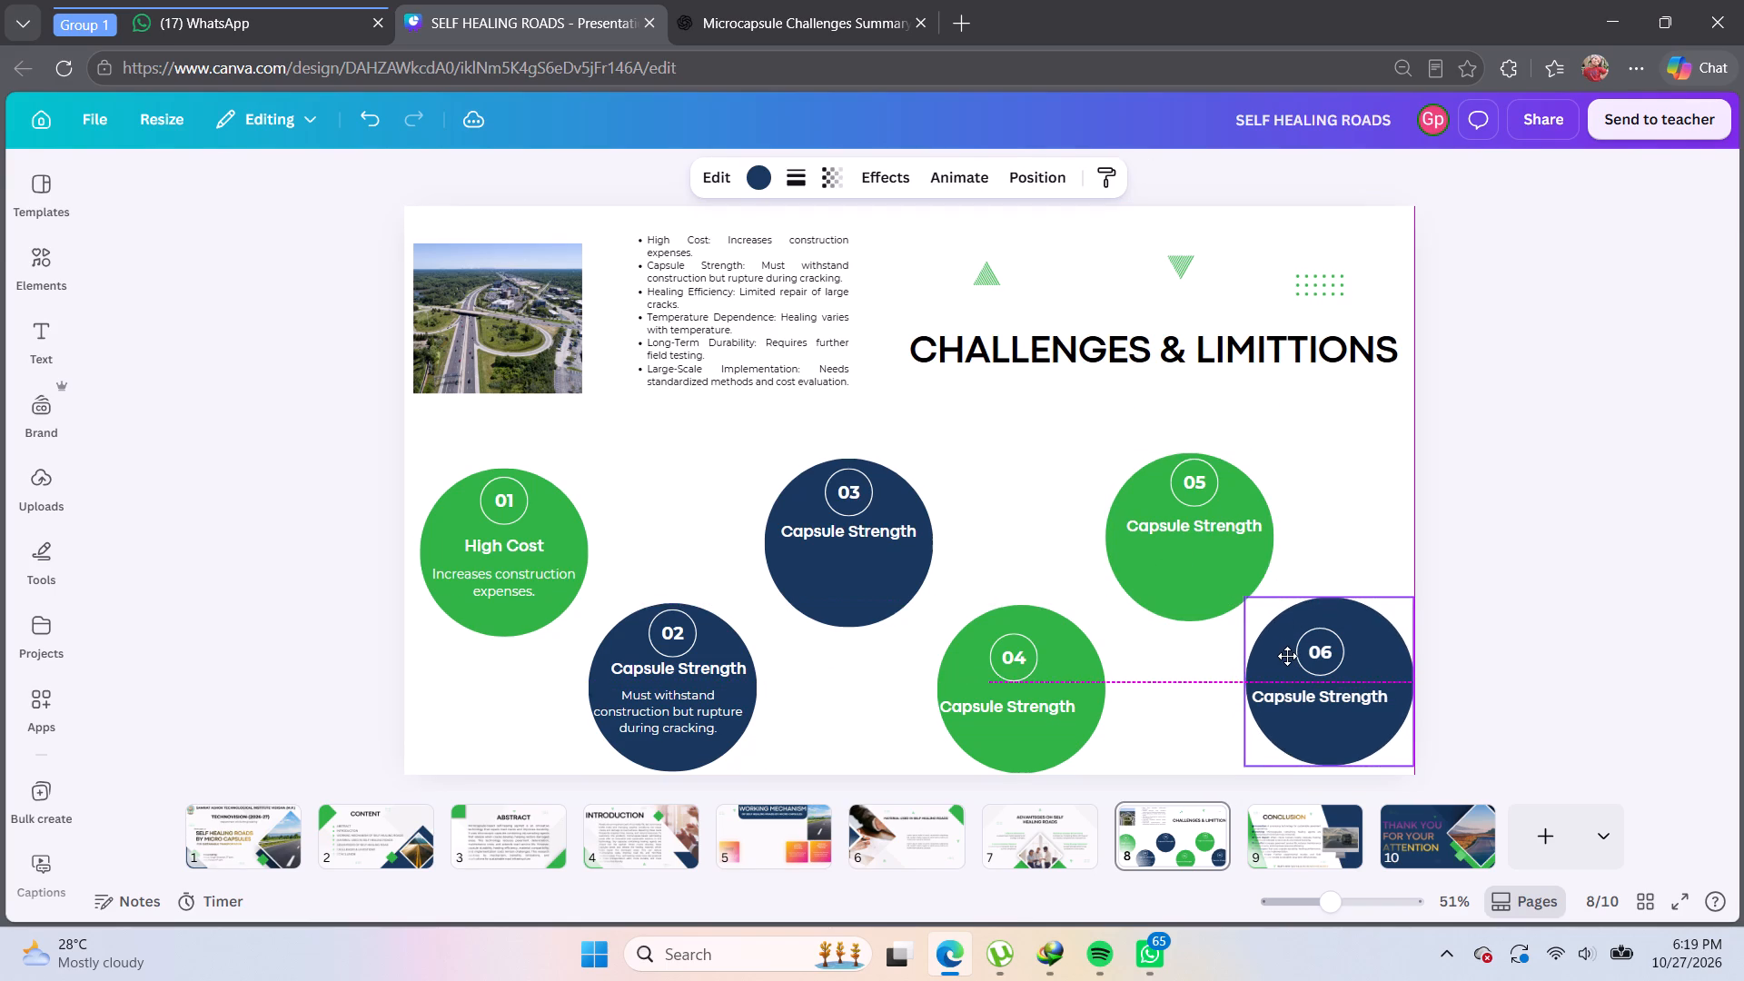
pyautogui.moveTo(1287, 656); pyautogui.dragTo(1287, 657)
pyautogui.click(1327, 497)
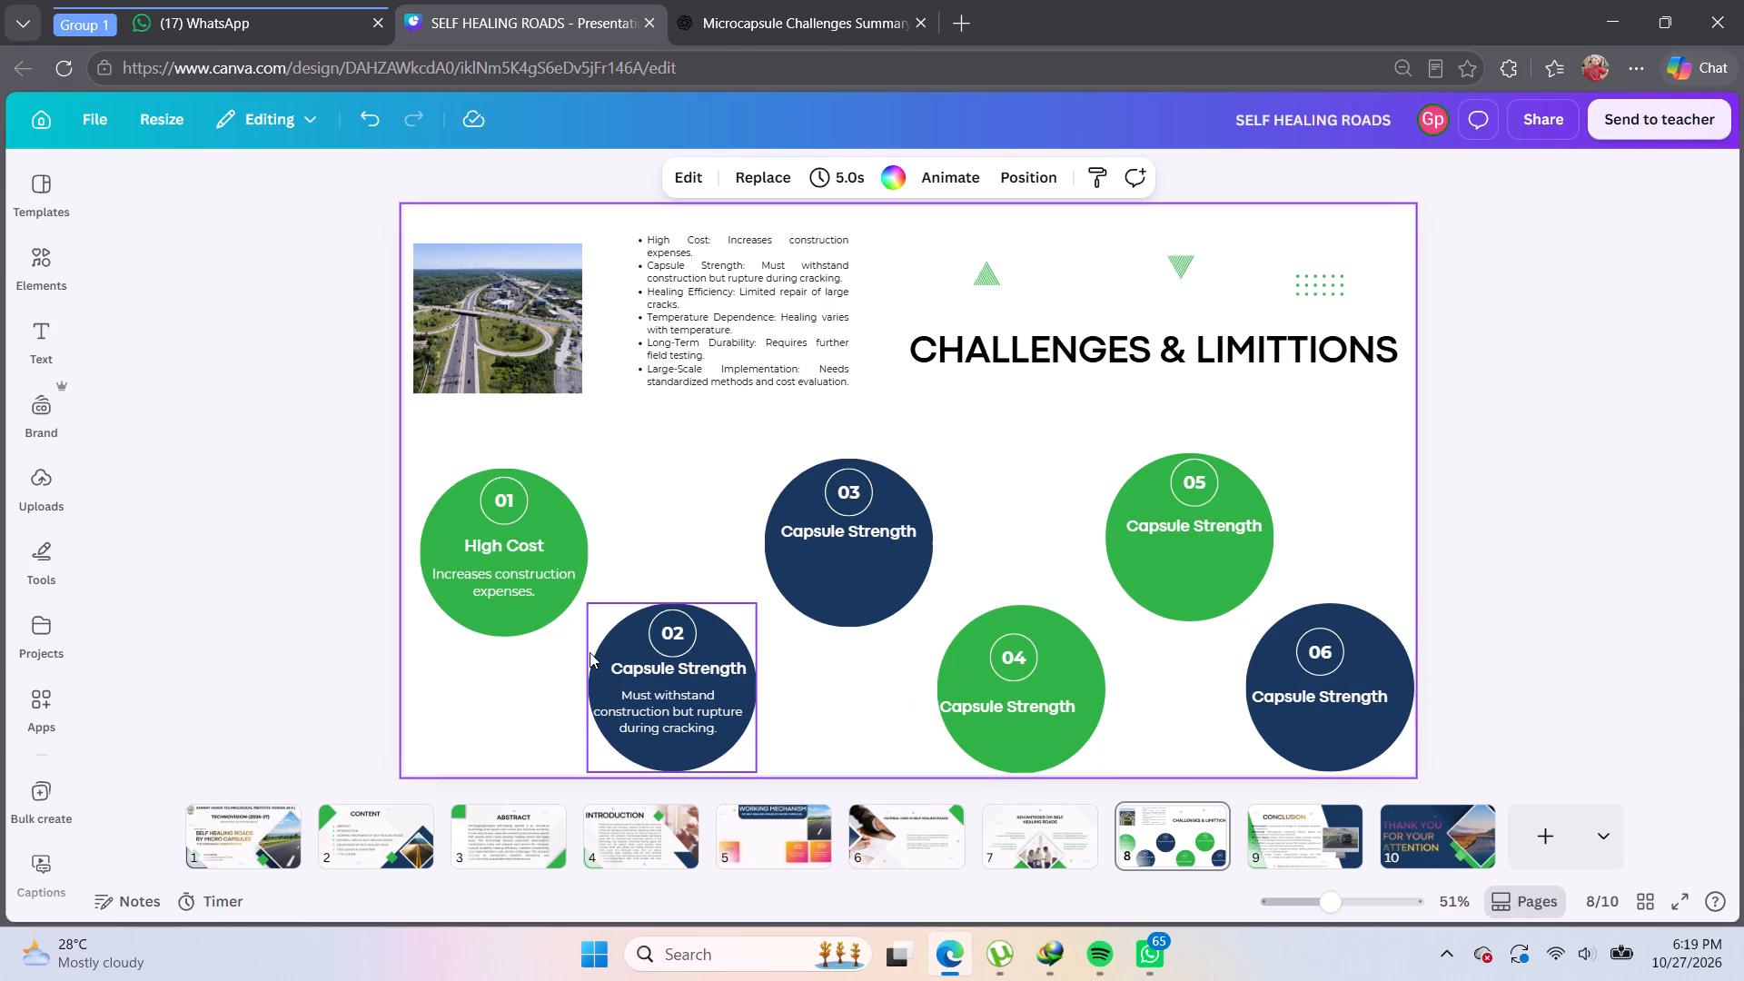
# Shift the green 01 circle close to the slide's left edge and move the navy 02 circle left to follow it.
pyautogui.moveTo(567, 528); pyautogui.dragTo(560, 524)
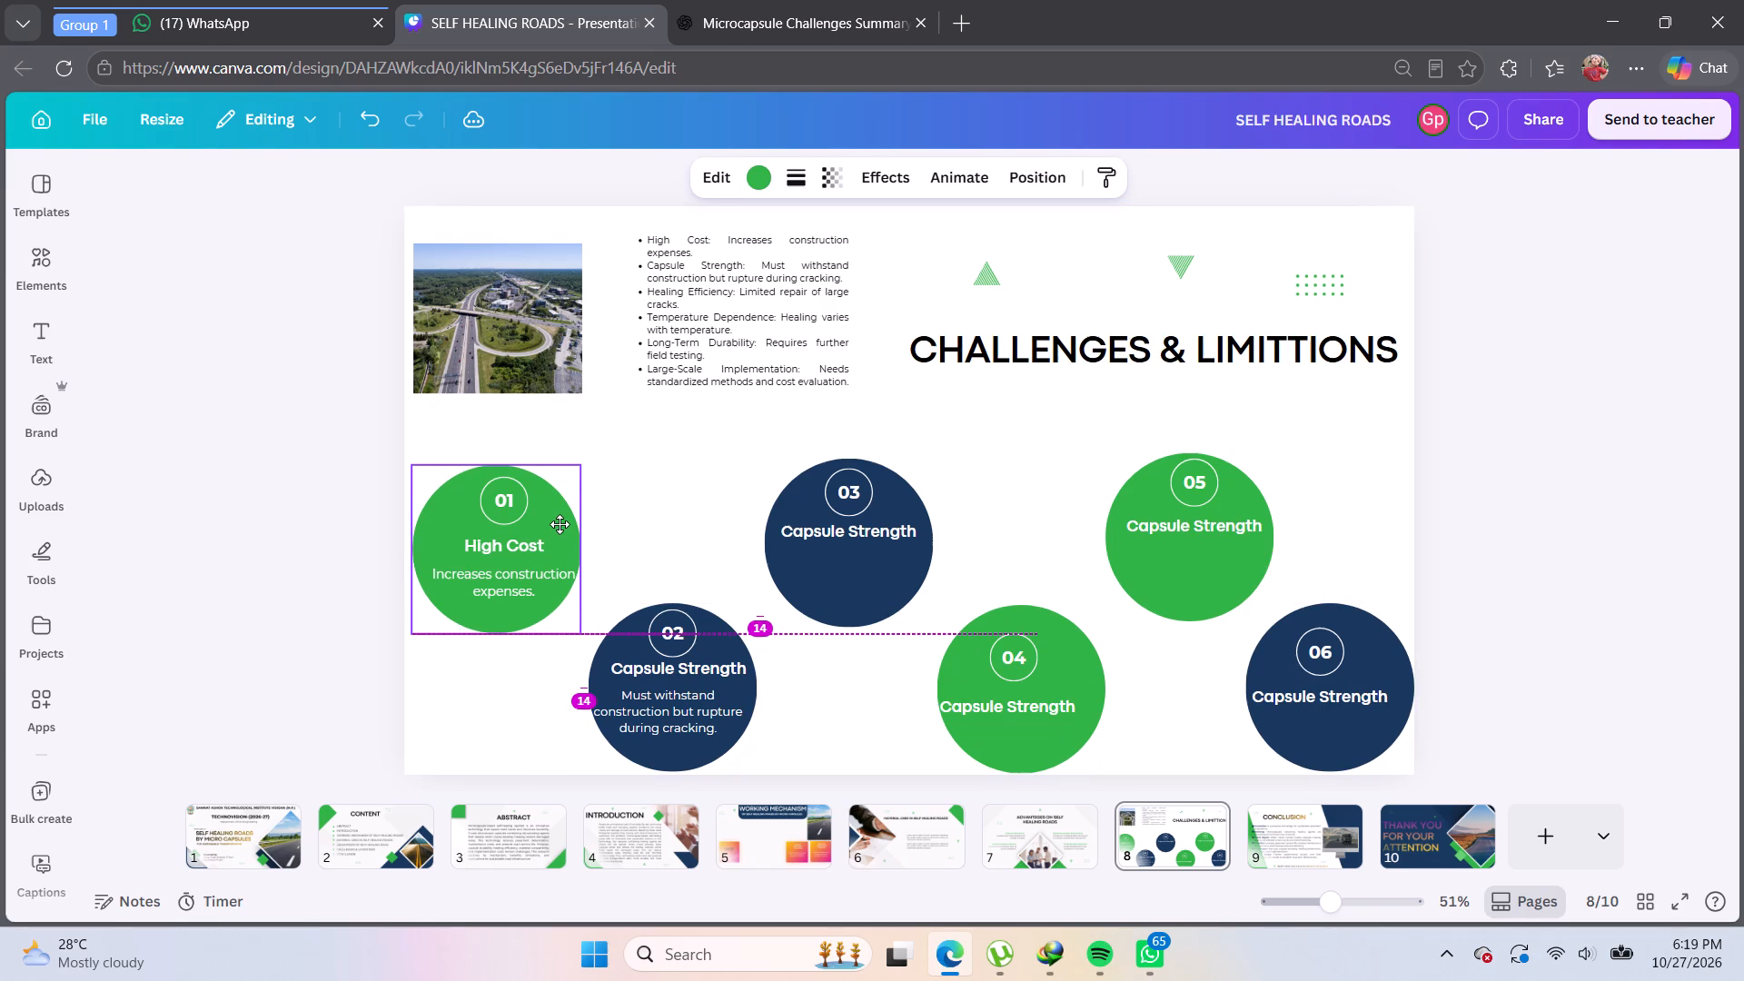
pyautogui.moveTo(560, 524); pyautogui.dragTo(556, 524)
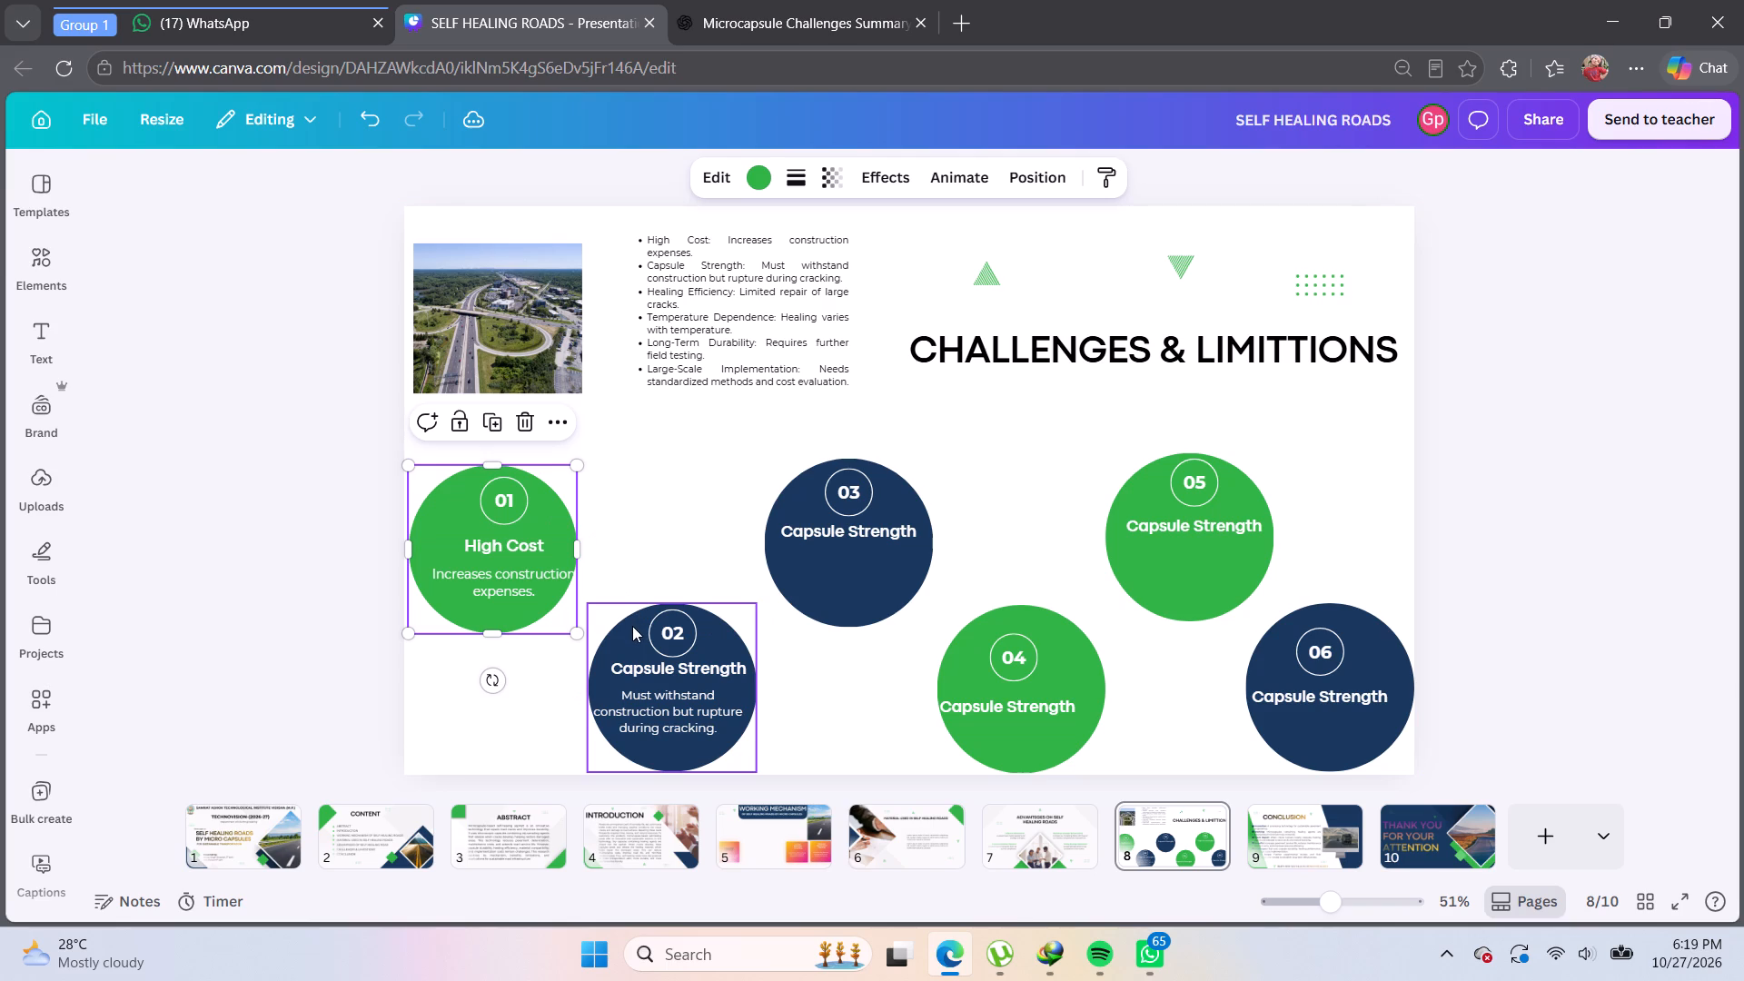
pyautogui.moveTo(639, 637); pyautogui.dragTo(631, 637)
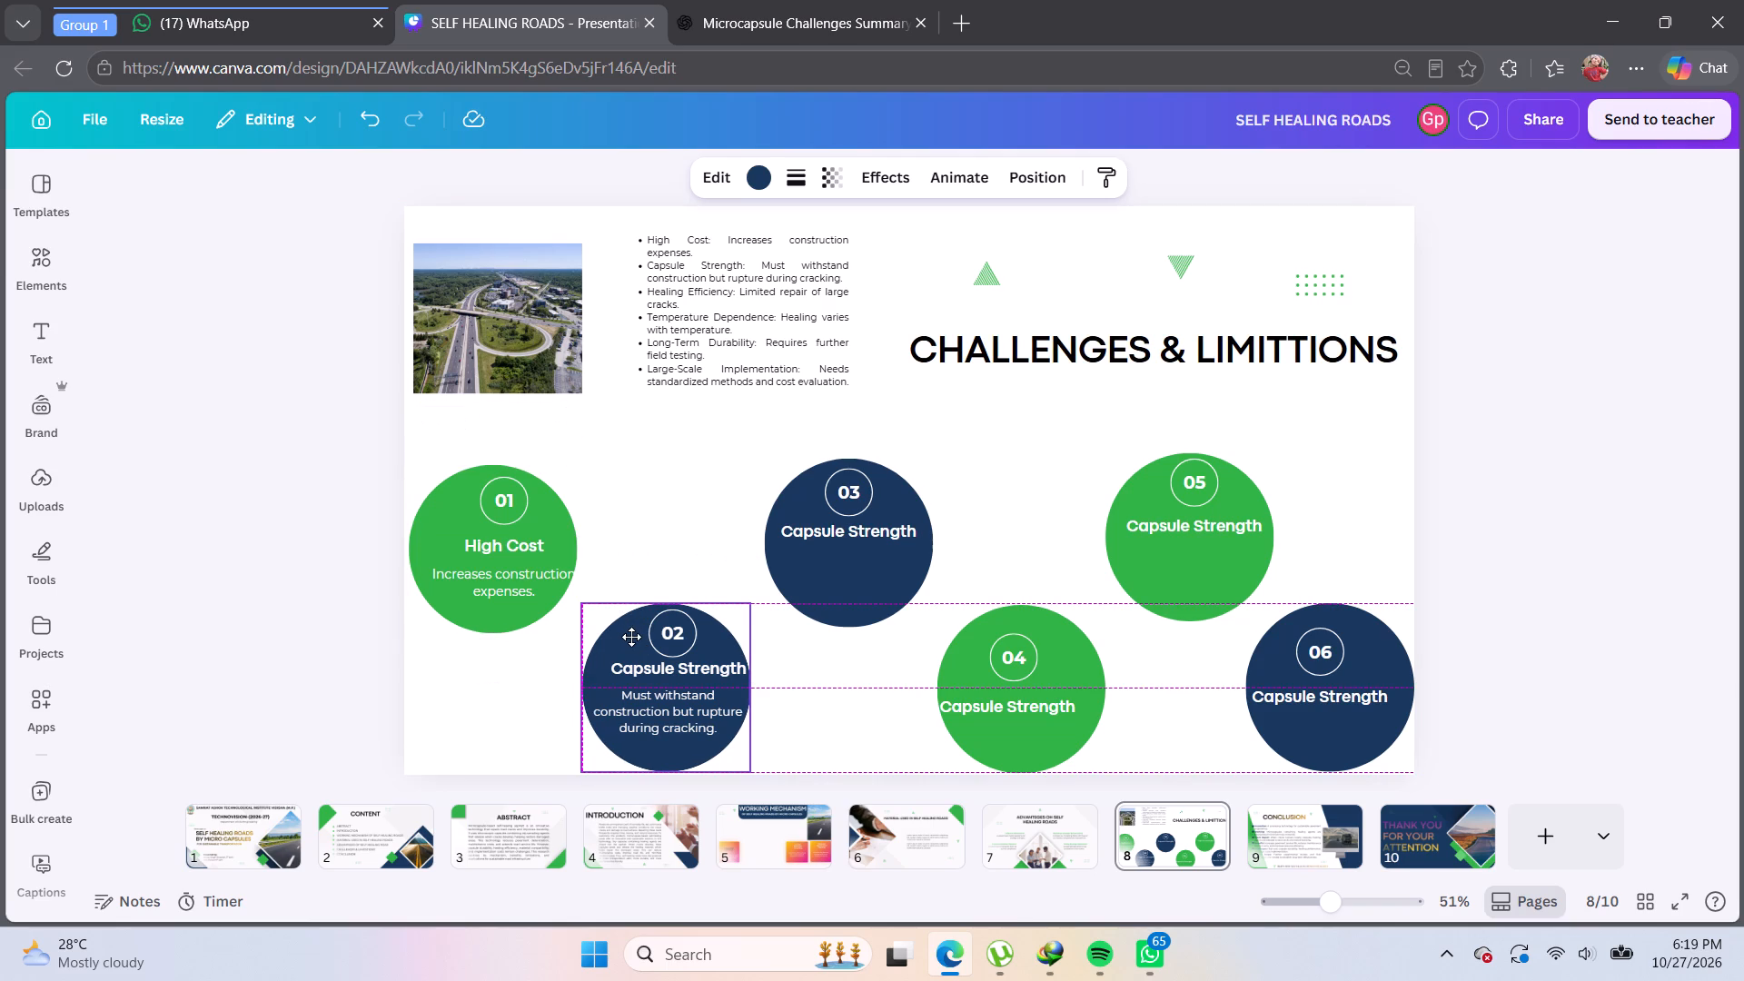
pyautogui.moveTo(631, 637); pyautogui.dragTo(624, 637)
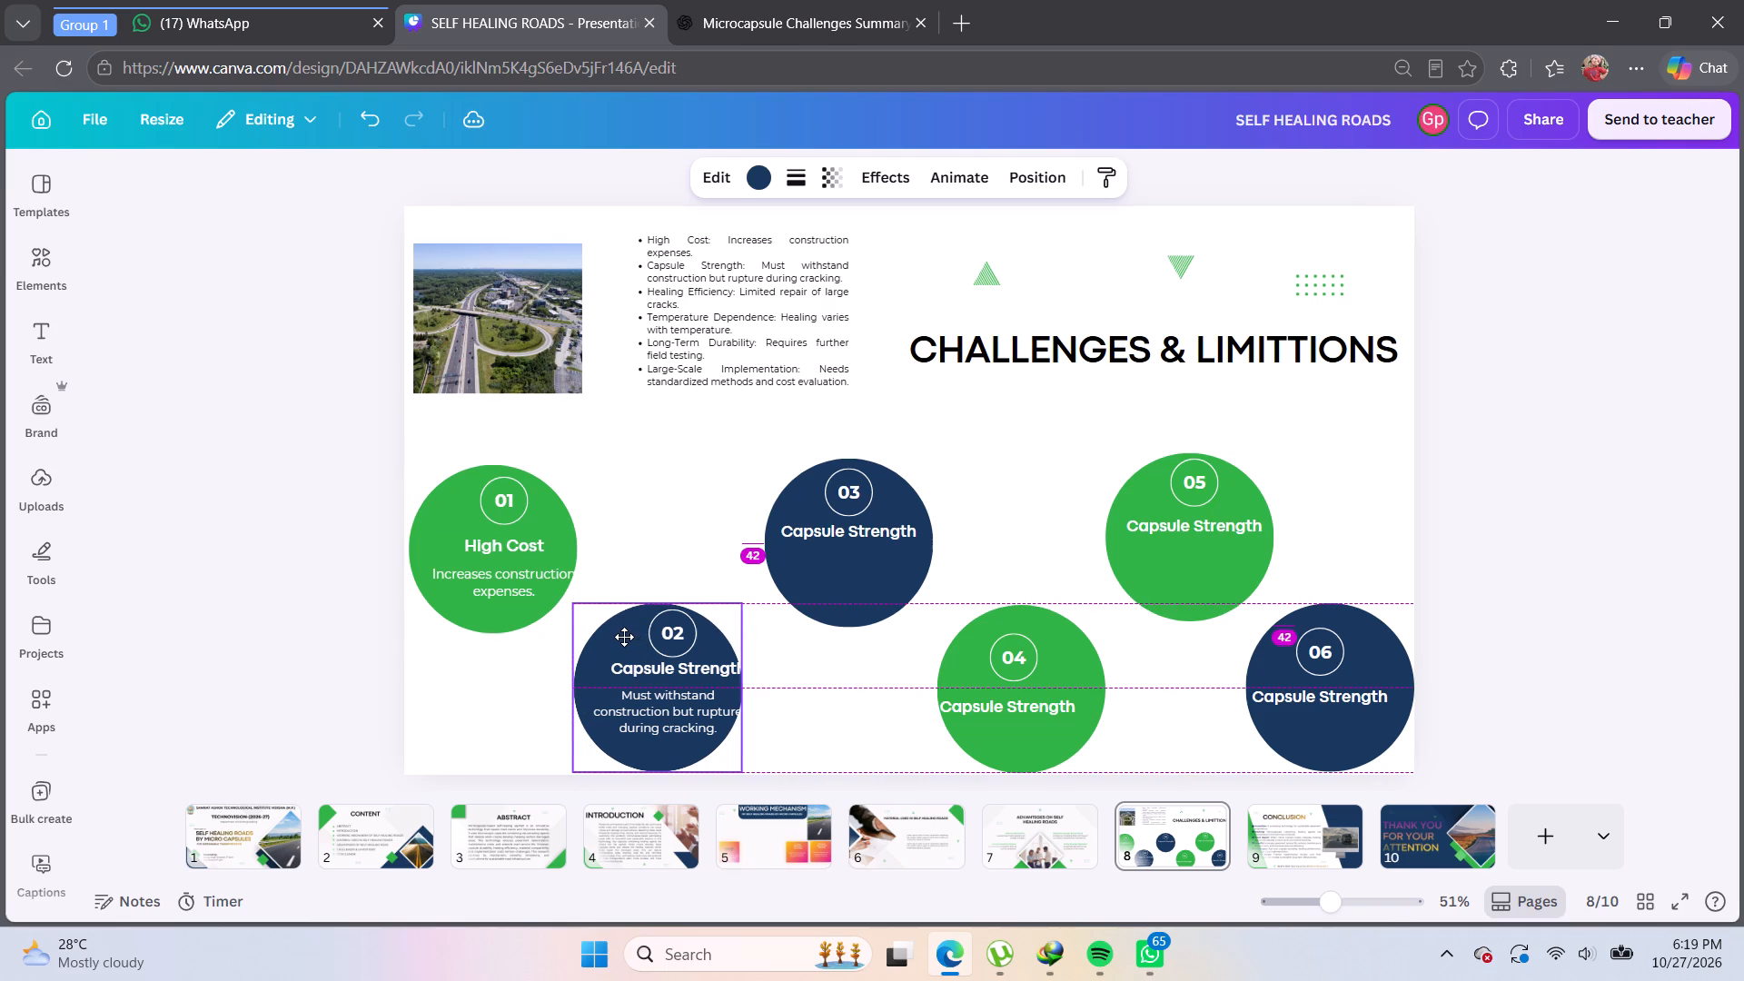
pyautogui.moveTo(624, 637); pyautogui.dragTo(626, 639)
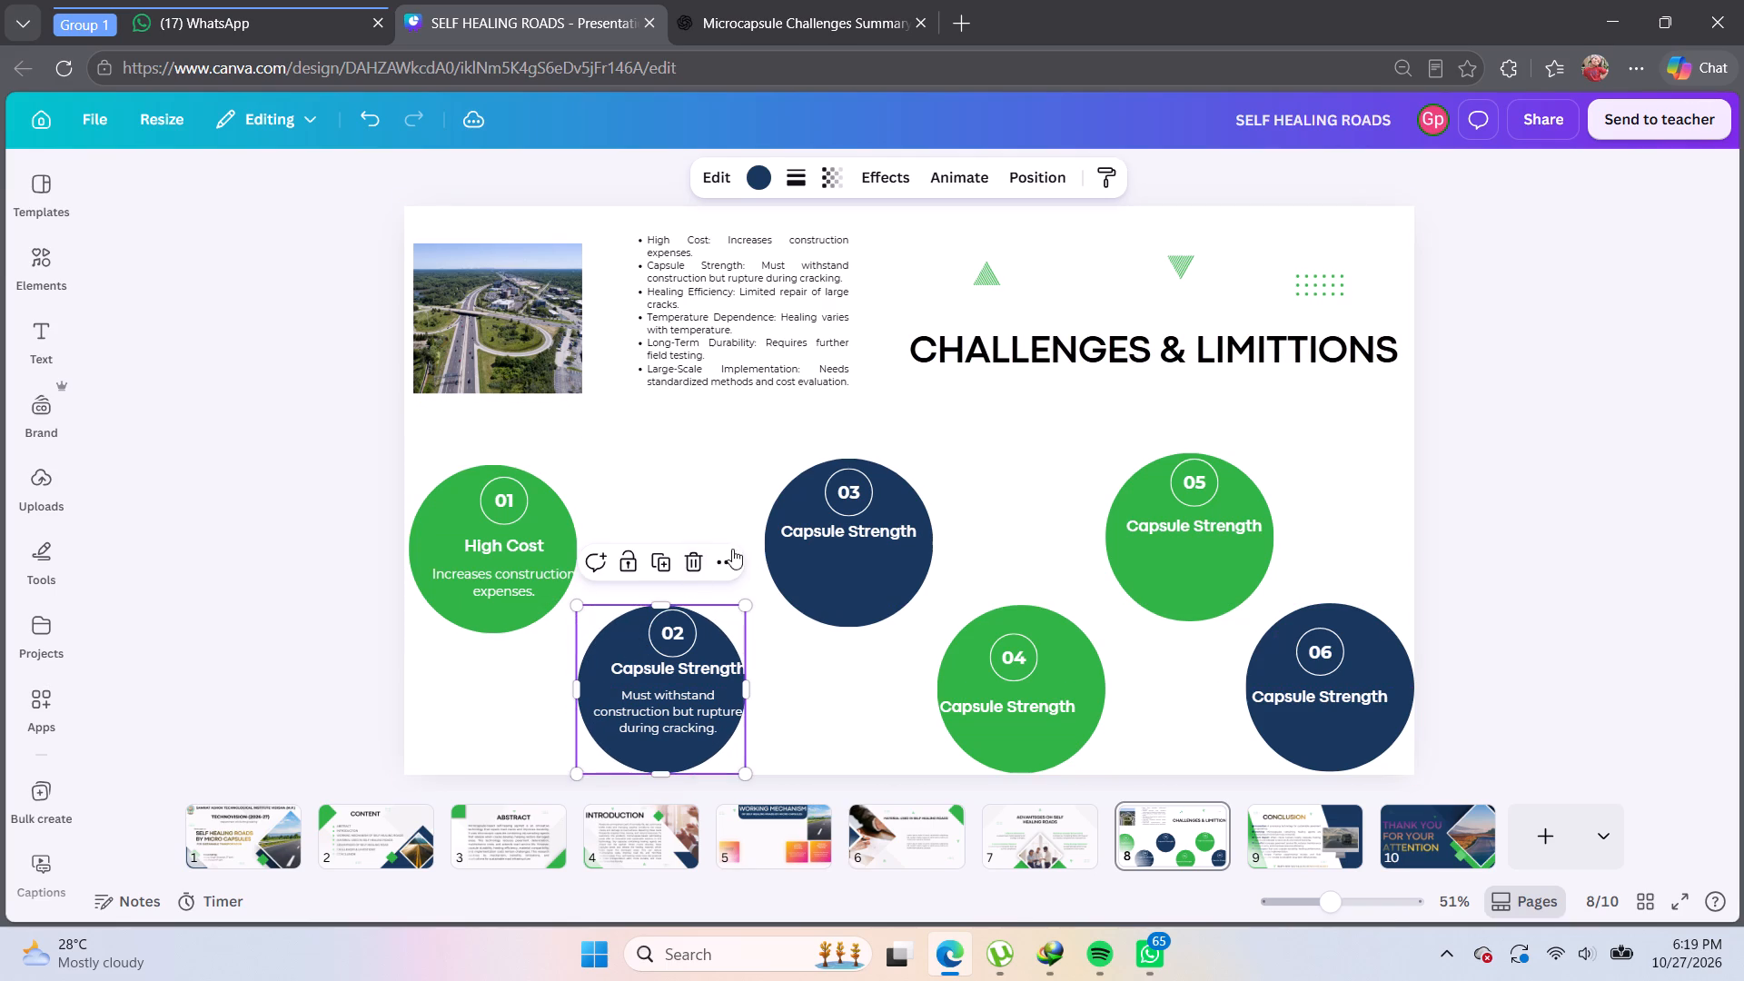
# Shift the navy 03 circle and the green 04 circle left to even out the spacing in the staggered row.
pyautogui.moveTo(810, 581); pyautogui.dragTo(800, 582)
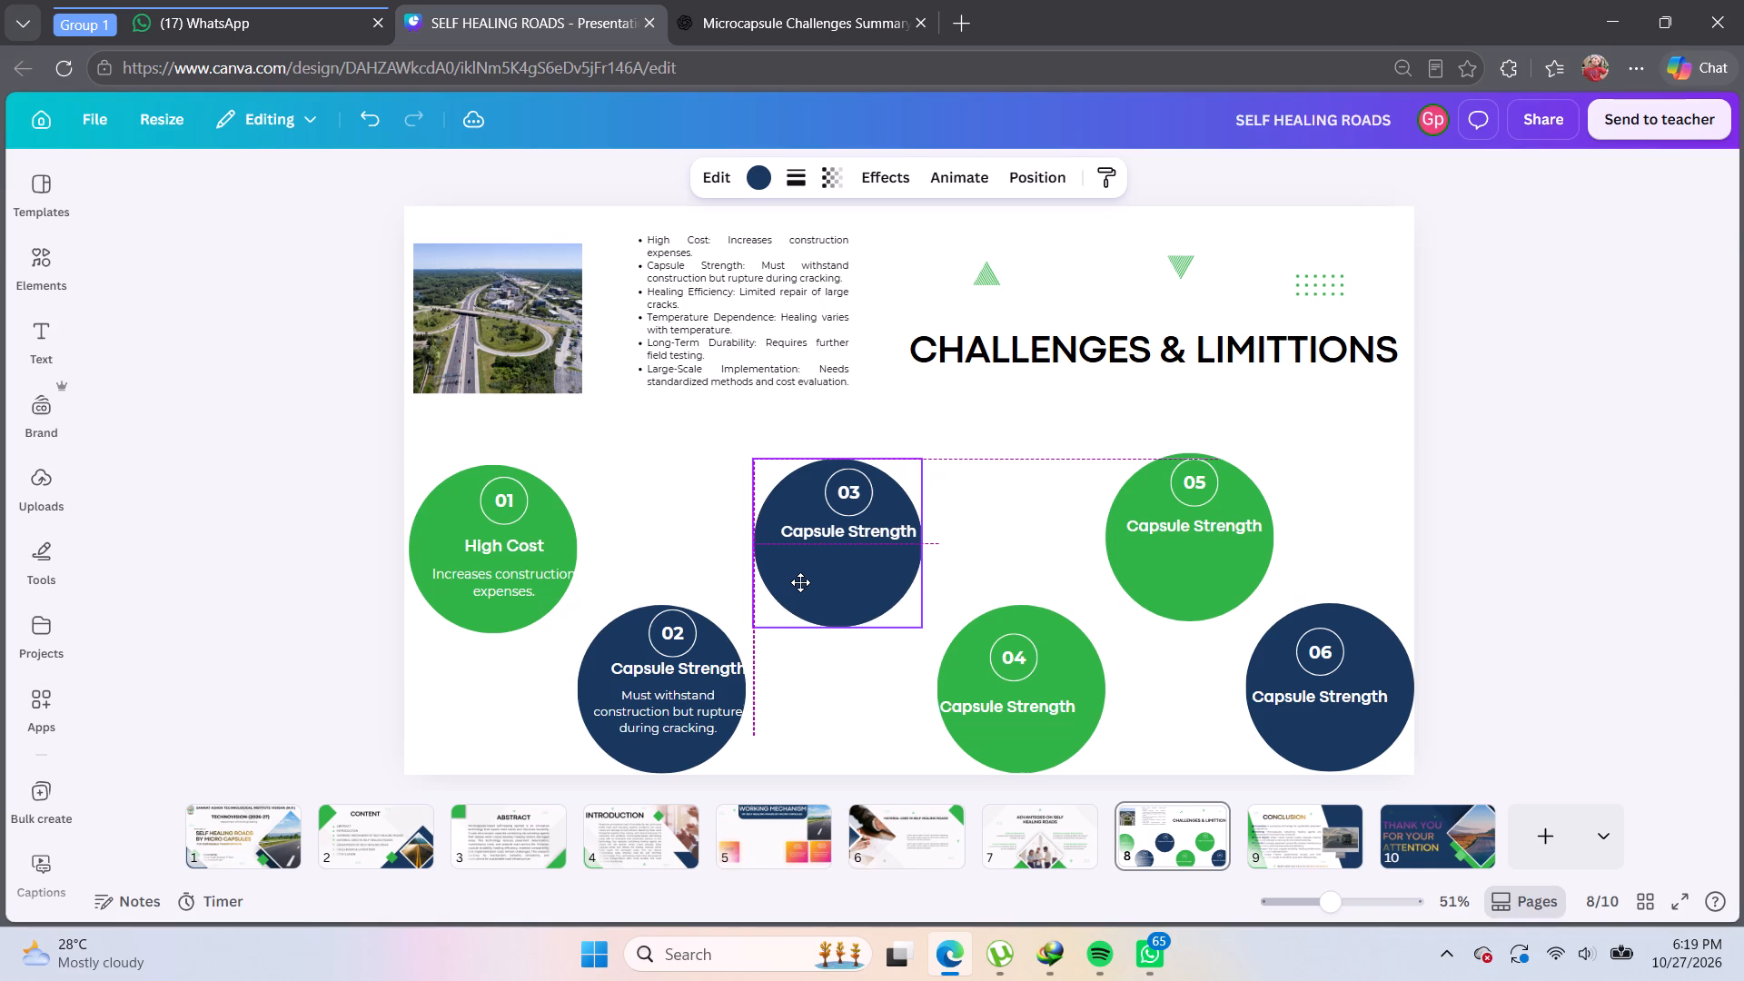
pyautogui.moveTo(800, 582); pyautogui.dragTo(796, 582)
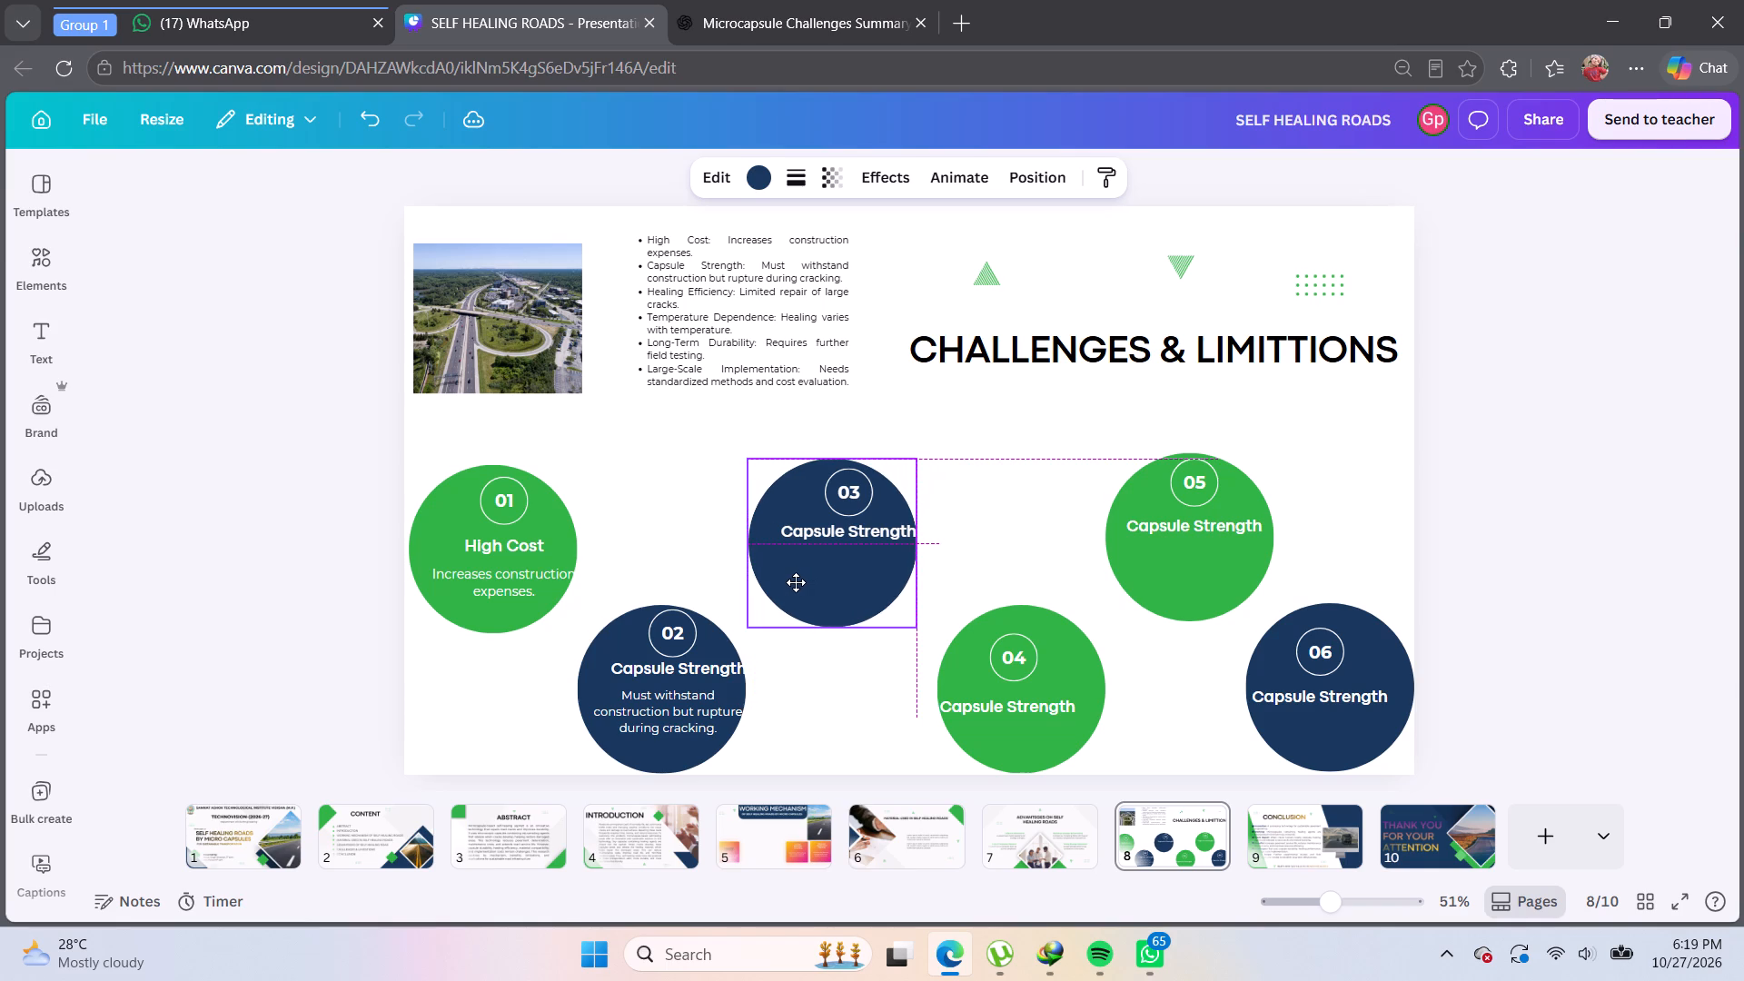
pyautogui.moveTo(796, 582); pyautogui.dragTo(797, 586)
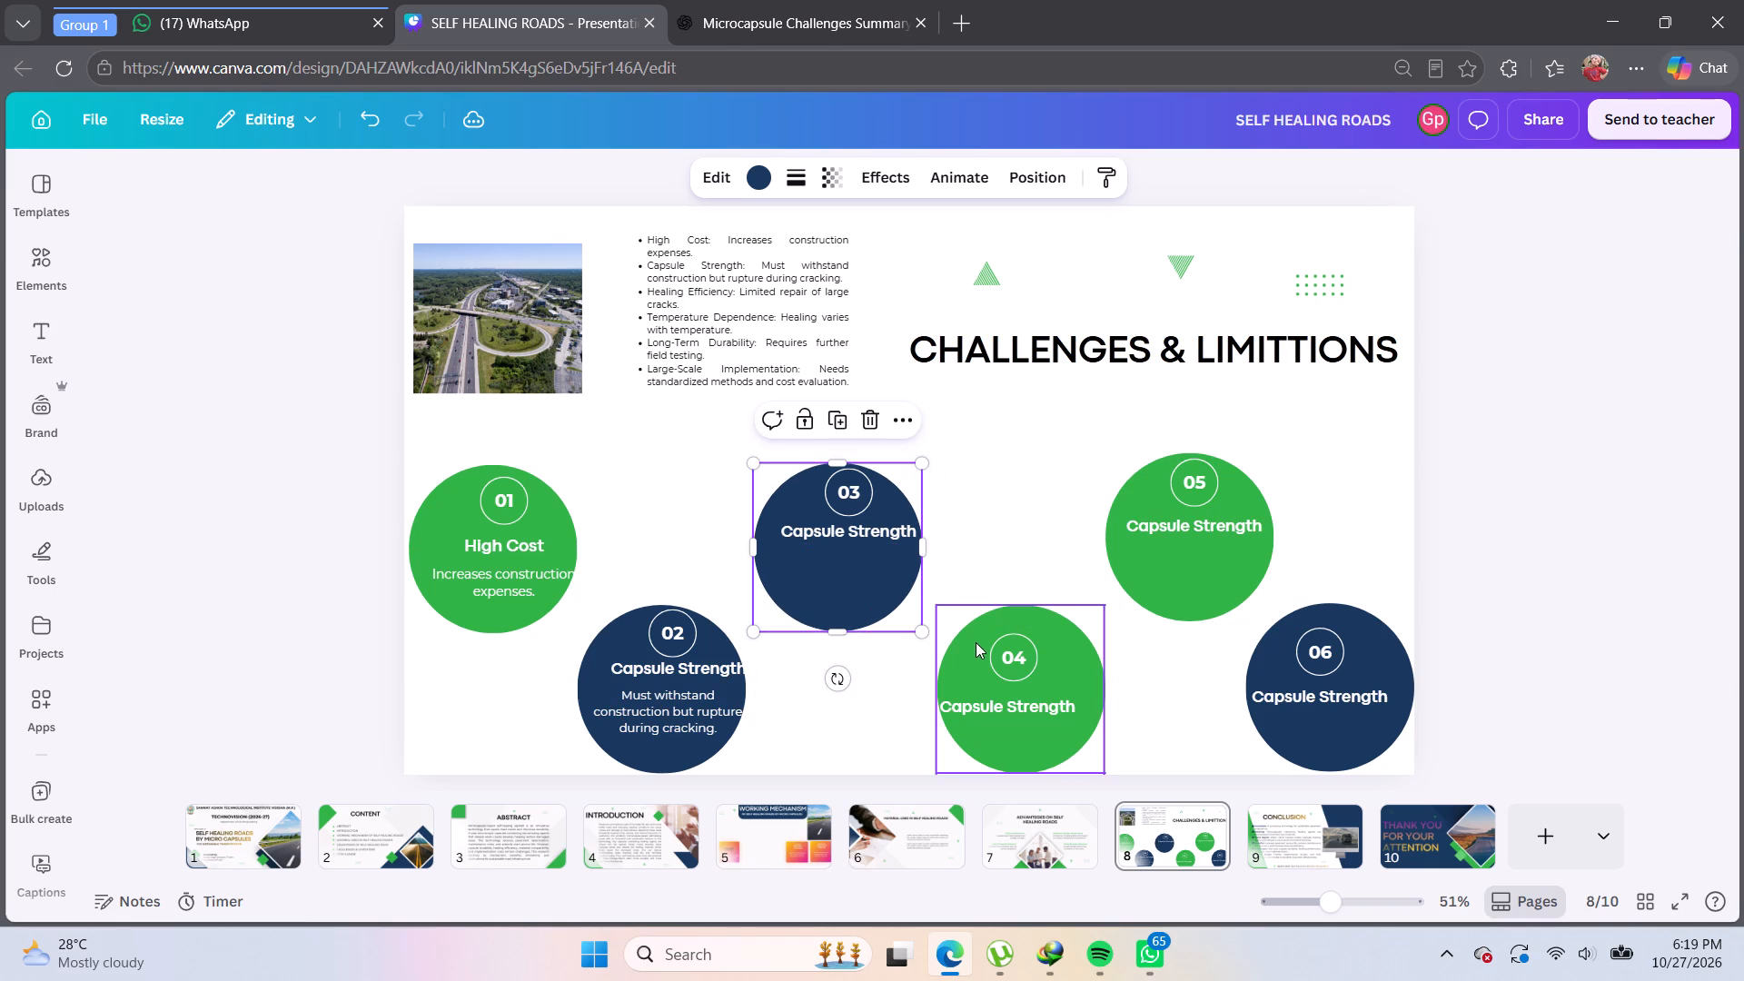
pyautogui.click(976, 644)
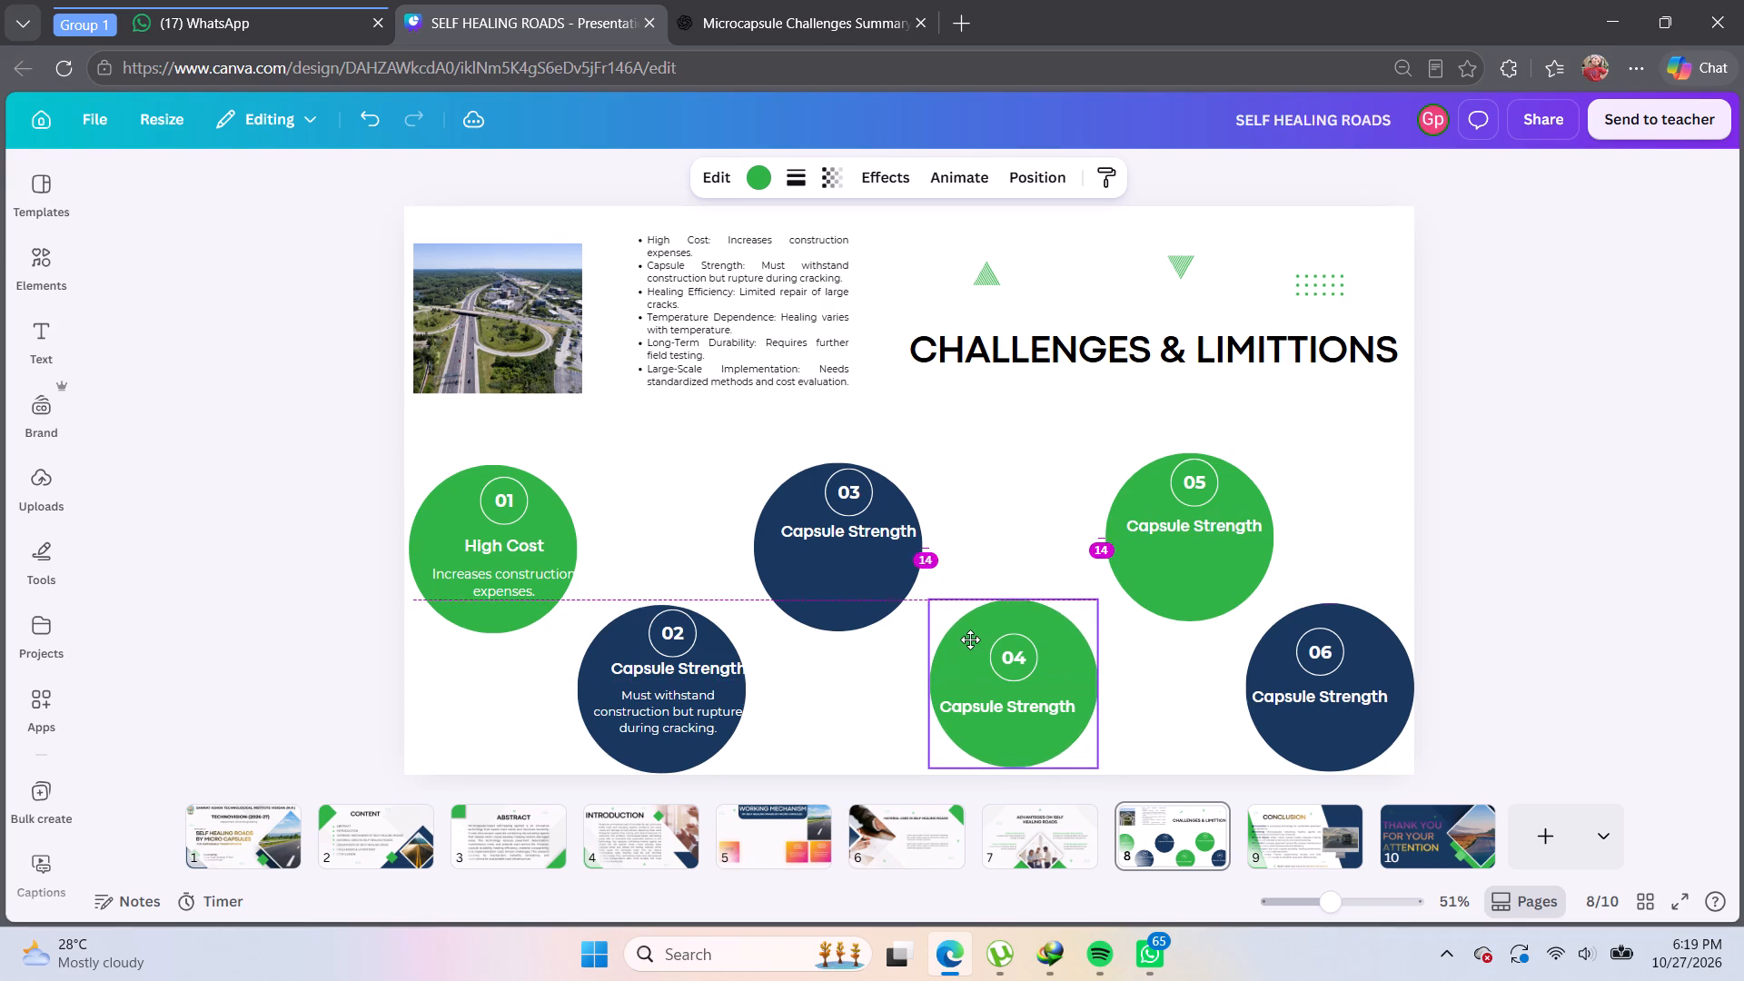
pyautogui.moveTo(851, 592); pyautogui.dragTo(837, 591)
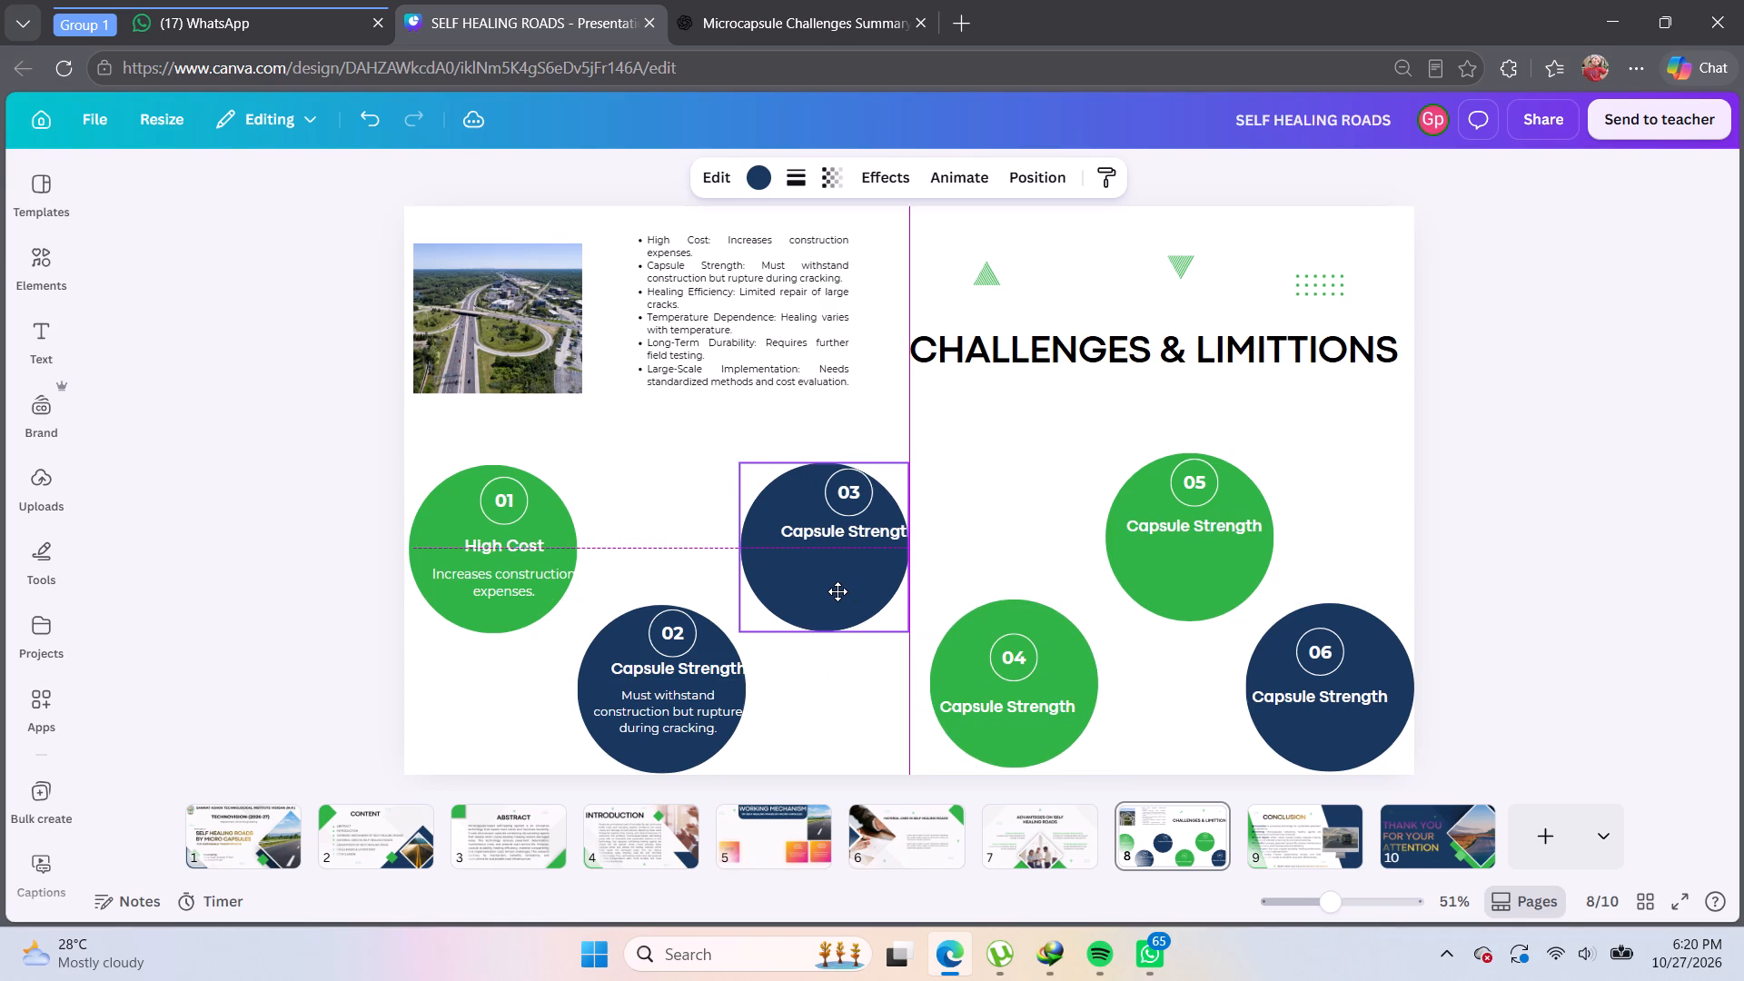
pyautogui.moveTo(837, 591); pyautogui.dragTo(836, 591)
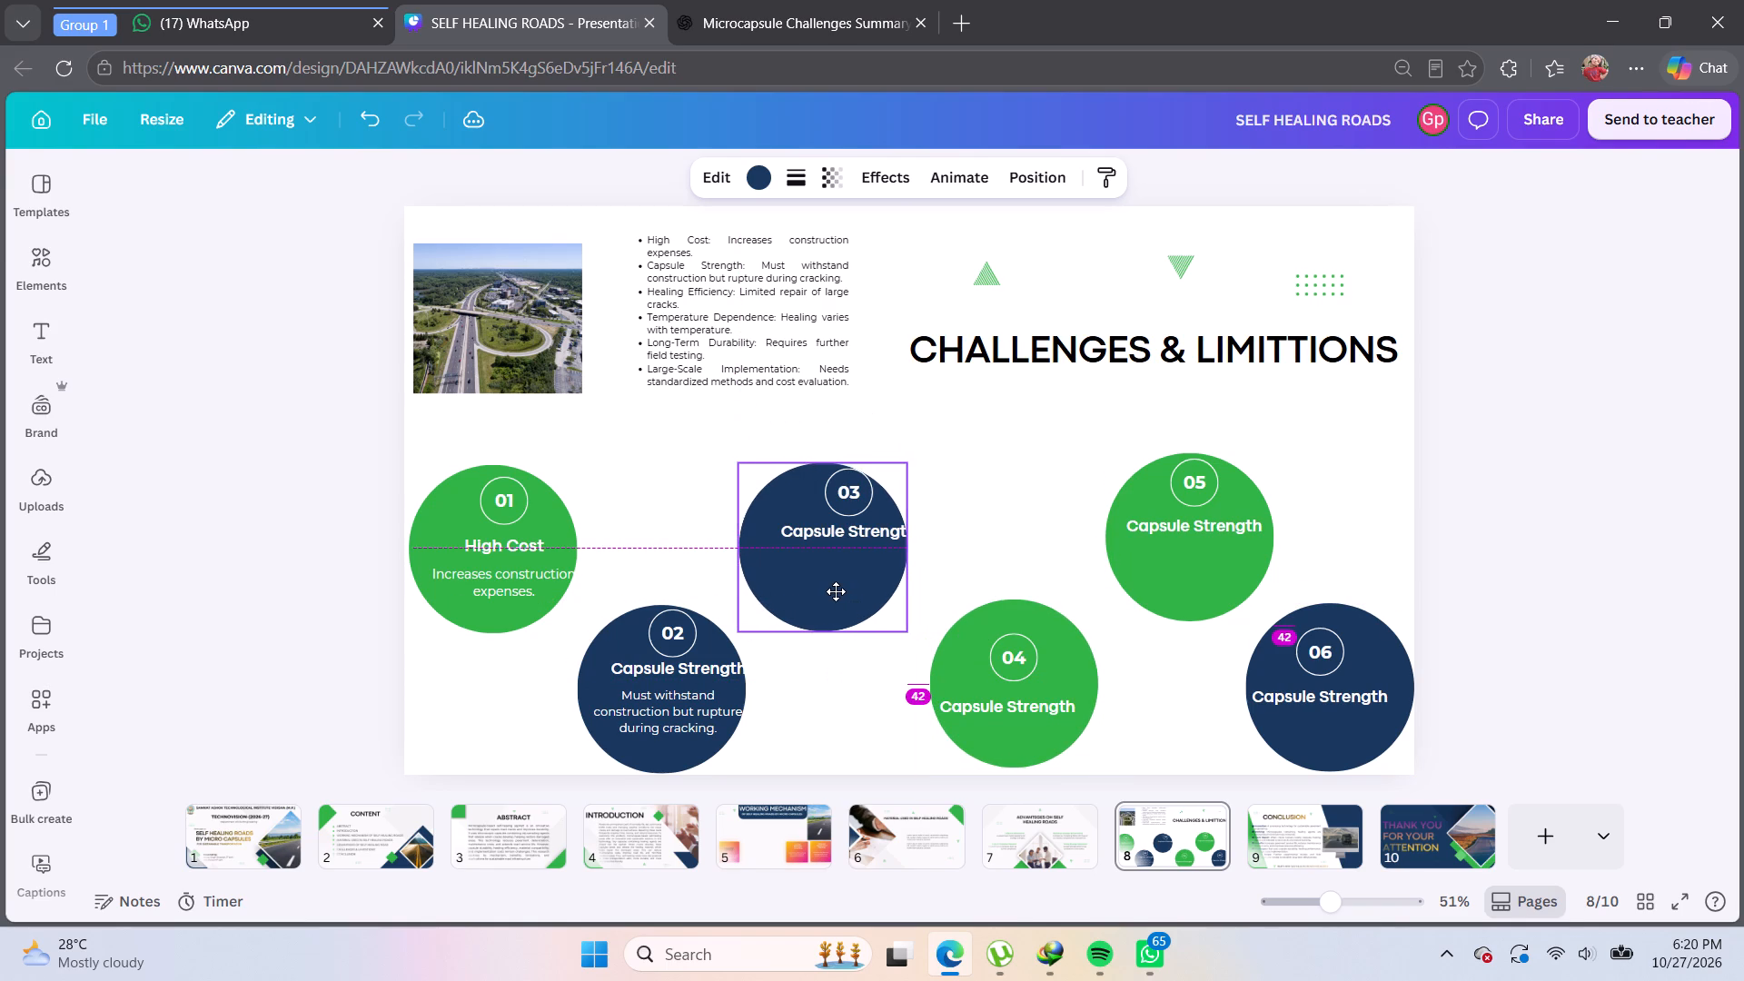
pyautogui.moveTo(836, 591); pyautogui.dragTo(837, 589)
pyautogui.click(950, 643)
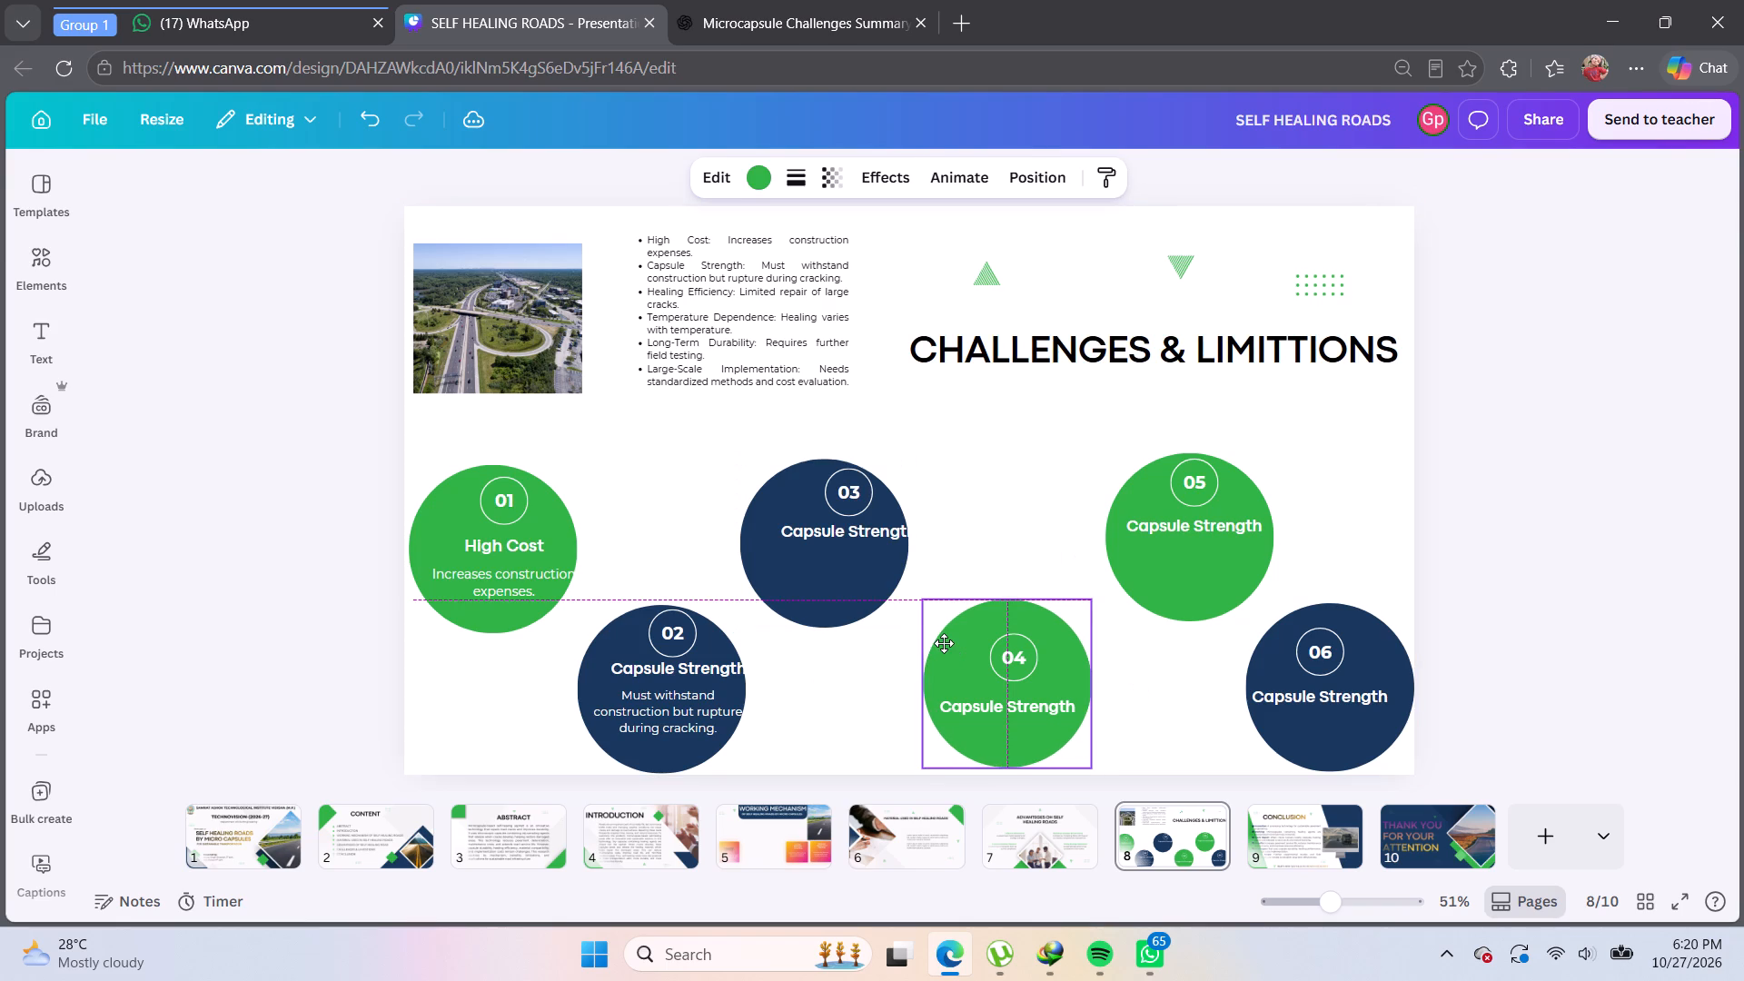
# Move the green 05 circle left so that it sits evenly between the 04 and 06 circles.
pyautogui.moveTo(1183, 583); pyautogui.dragTo(1172, 590)
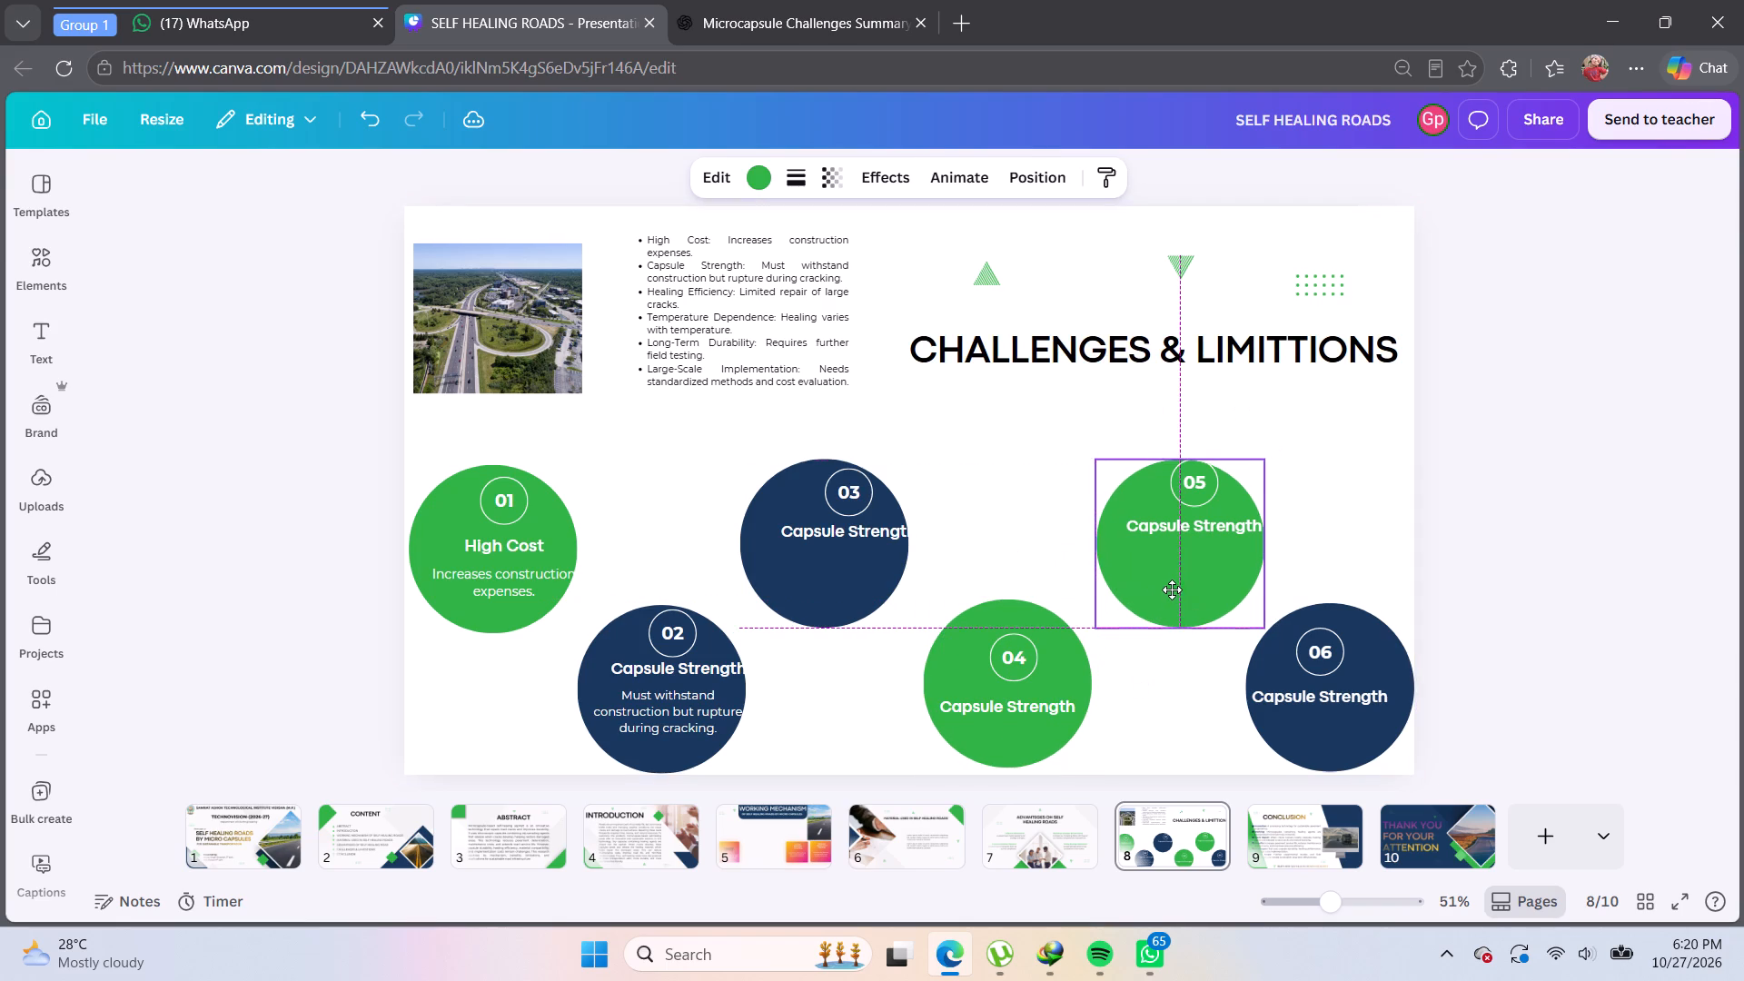
pyautogui.moveTo(1172, 590); pyautogui.dragTo(1170, 588)
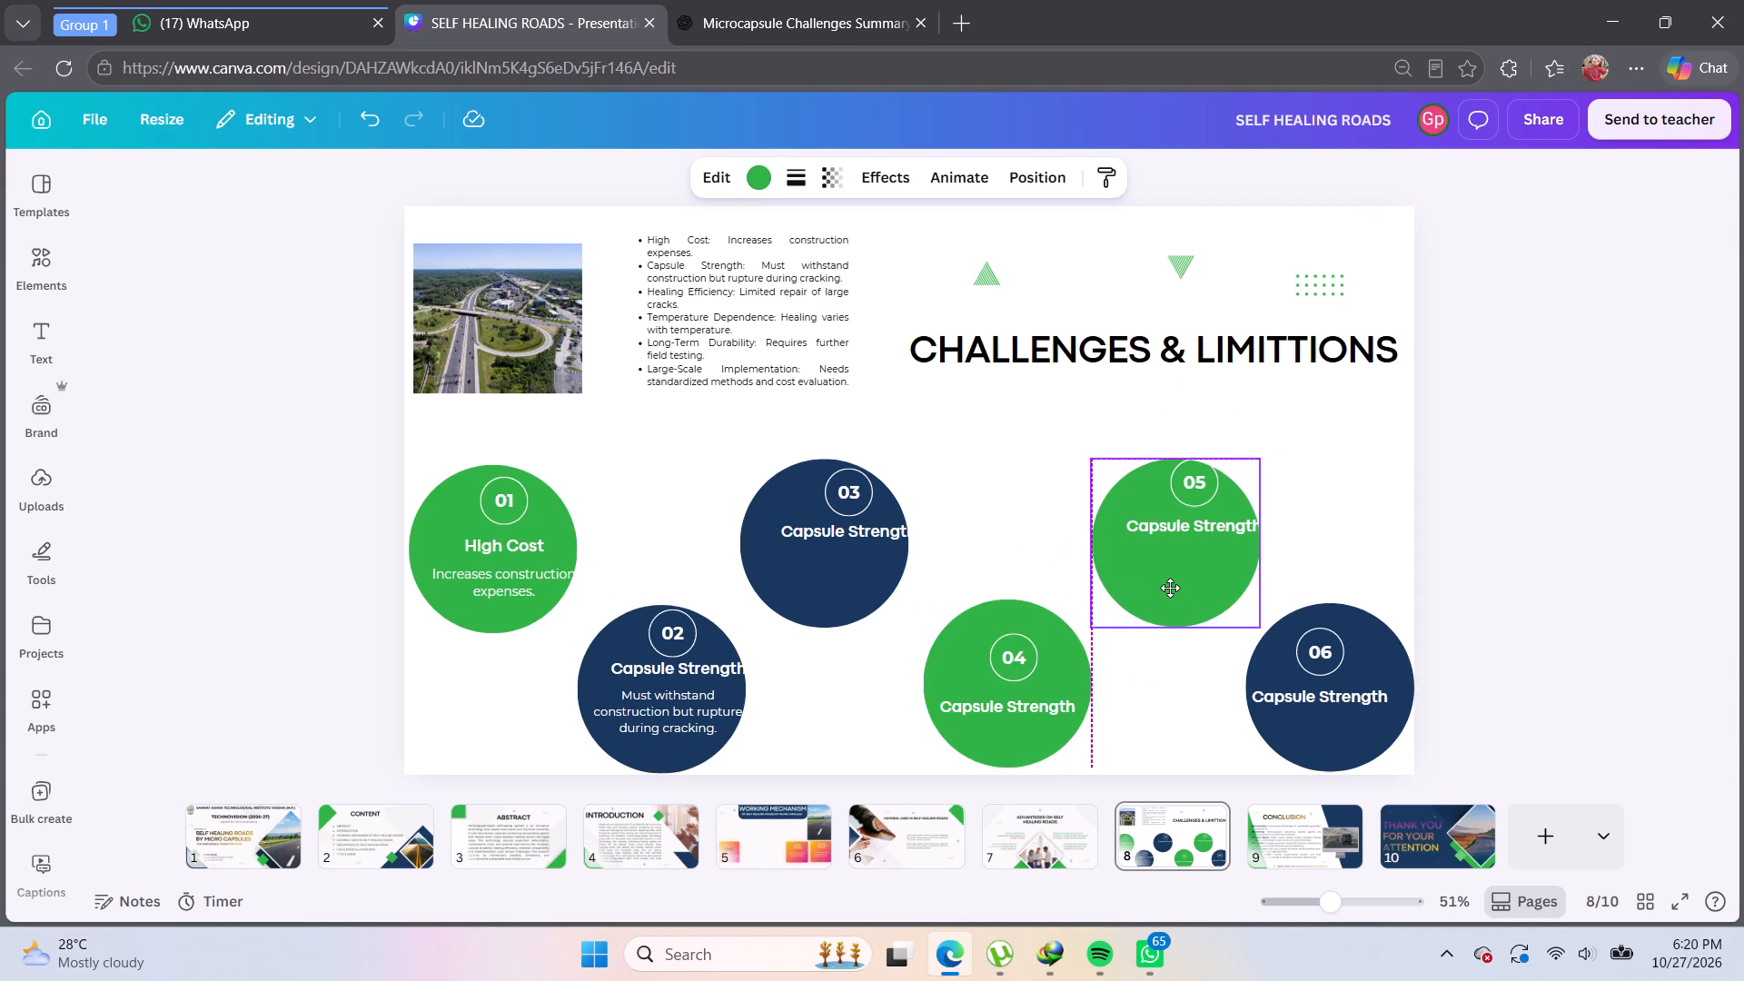
pyautogui.moveTo(1170, 588); pyautogui.dragTo(1164, 584)
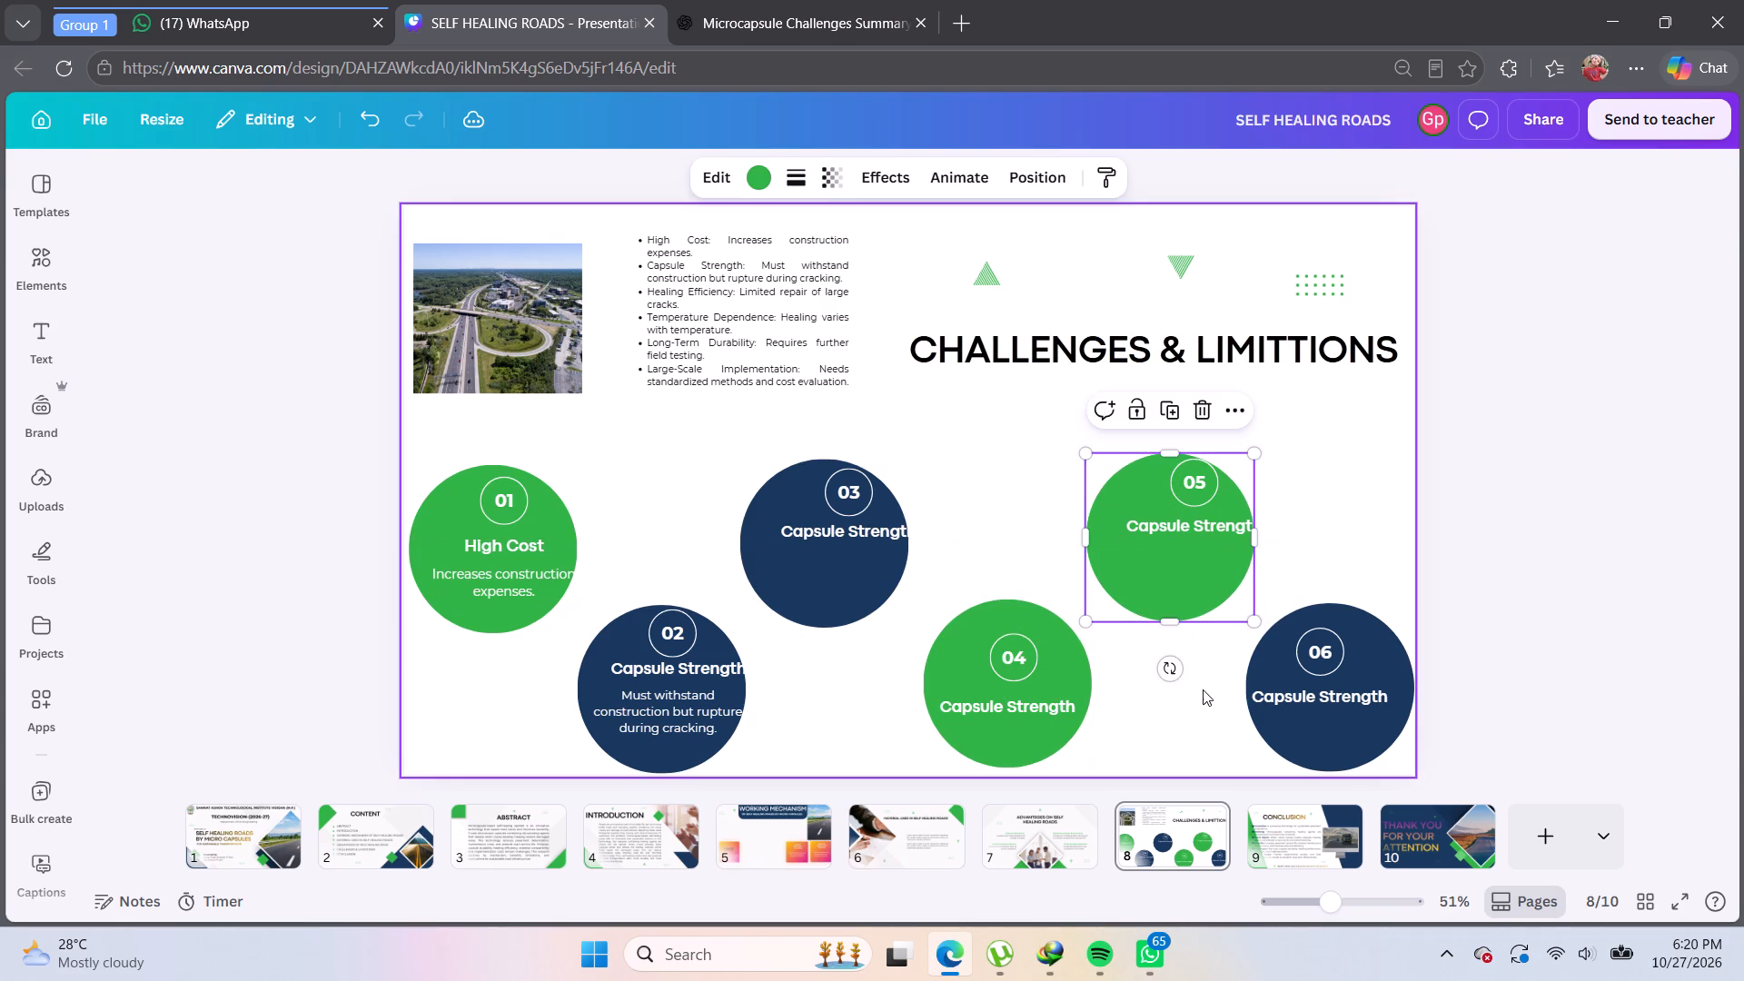
pyautogui.click(1202, 691)
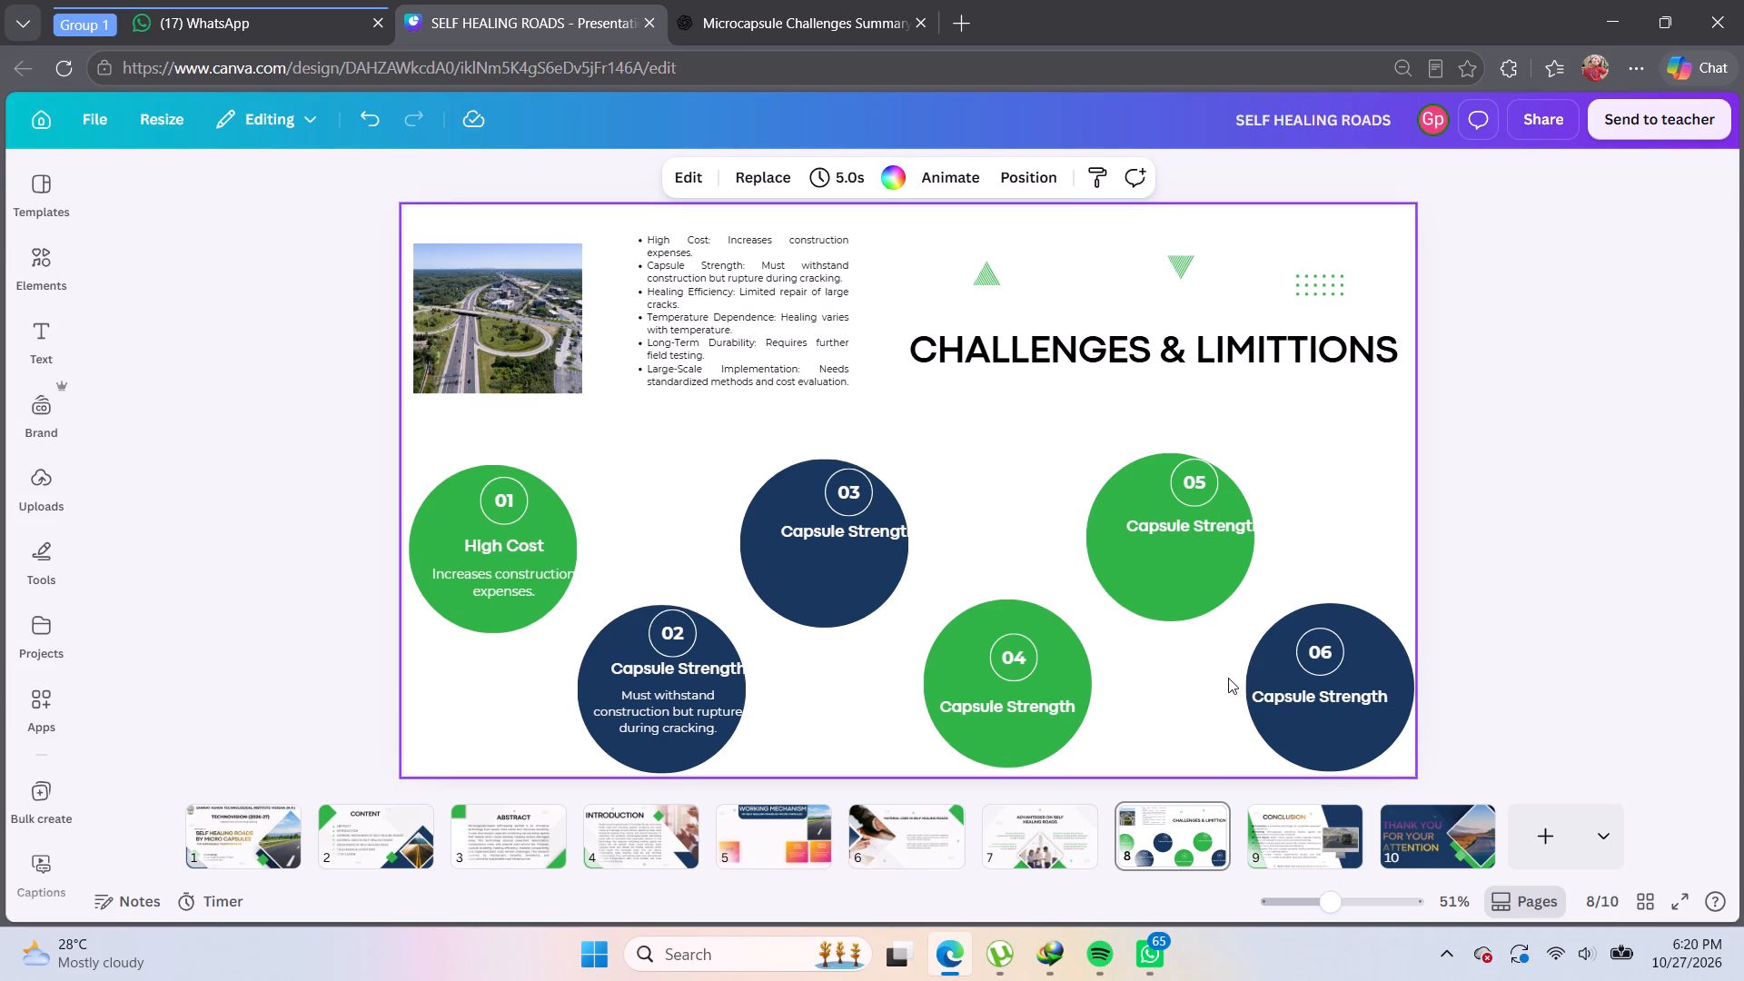
pyautogui.click(1170, 564)
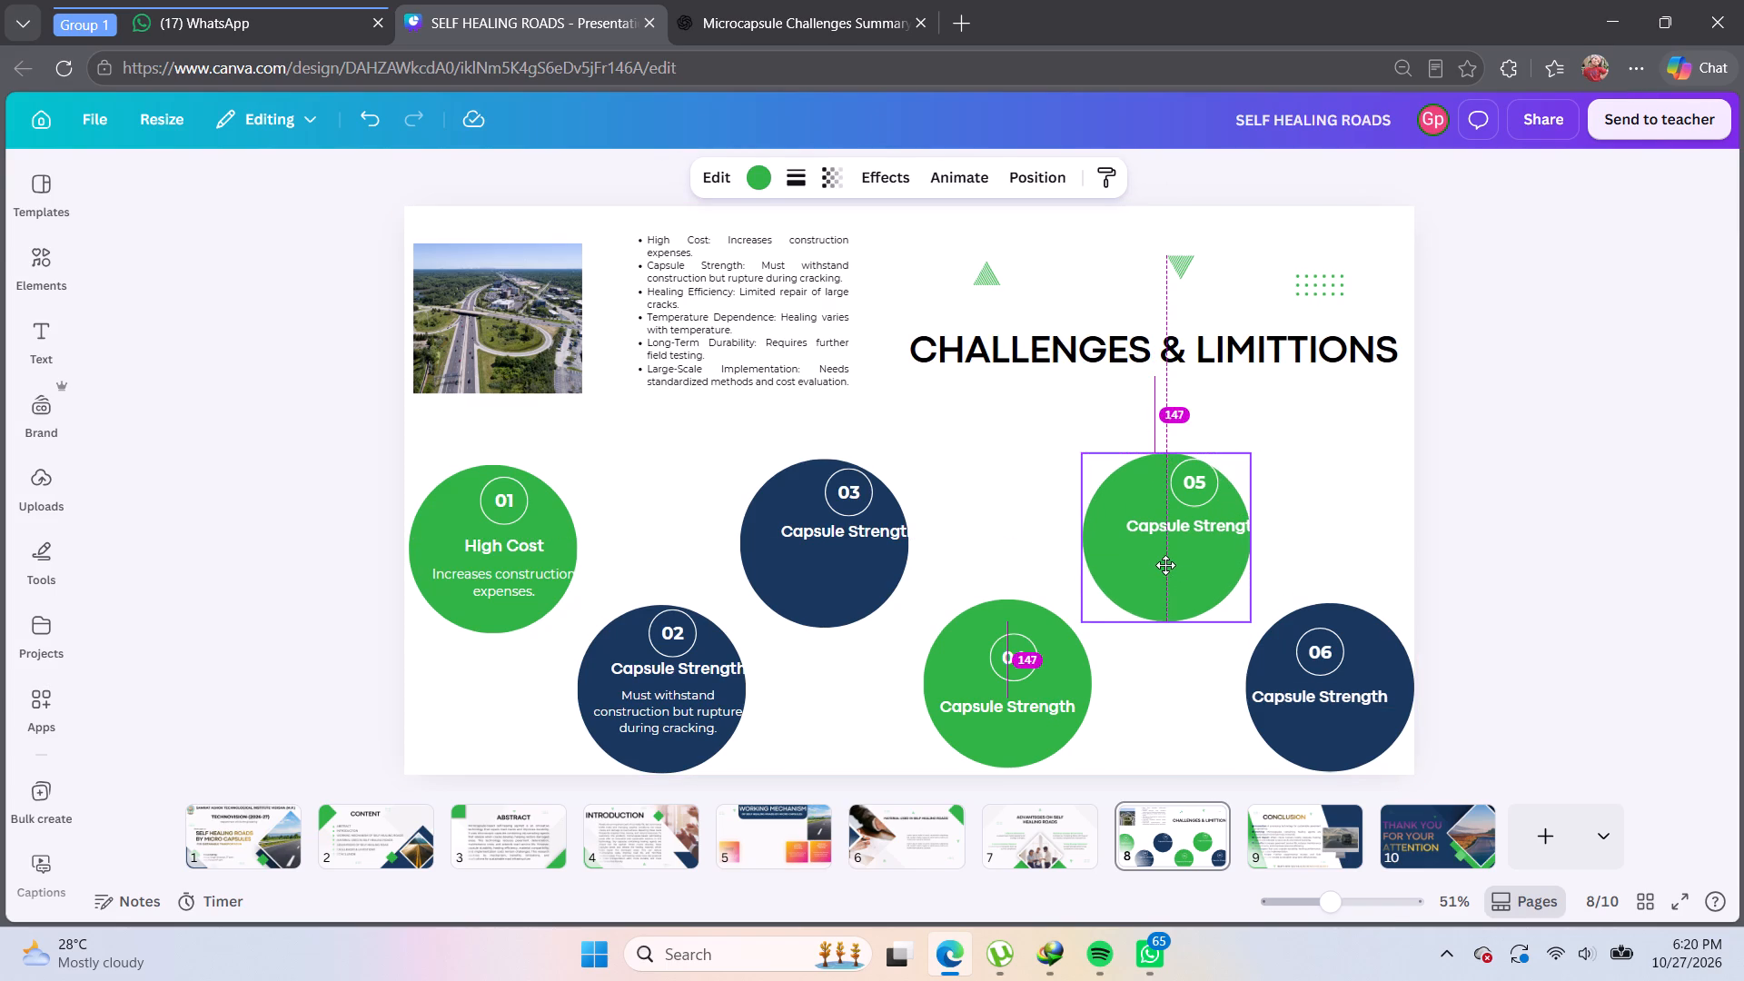
pyautogui.click(1189, 698)
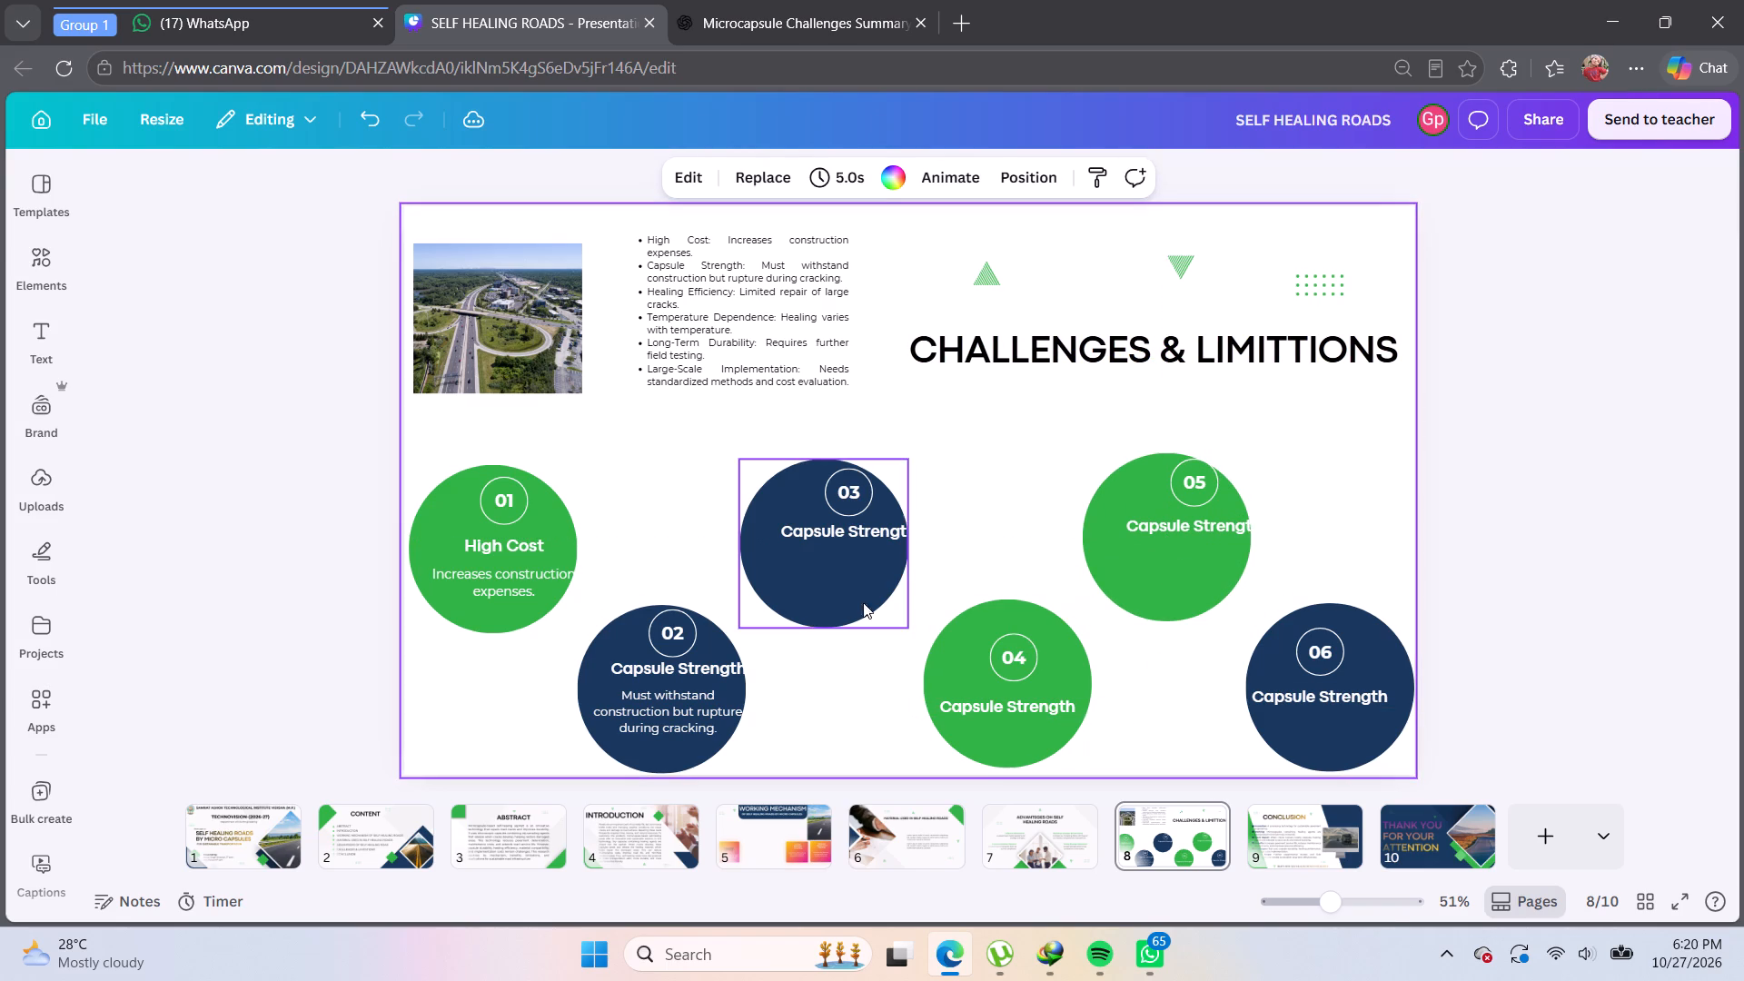
# Recentre the High Cost heading, its description and the 01 badge within the shifted first green circle.
pyautogui.moveTo(511, 543); pyautogui.dragTo(507, 544)
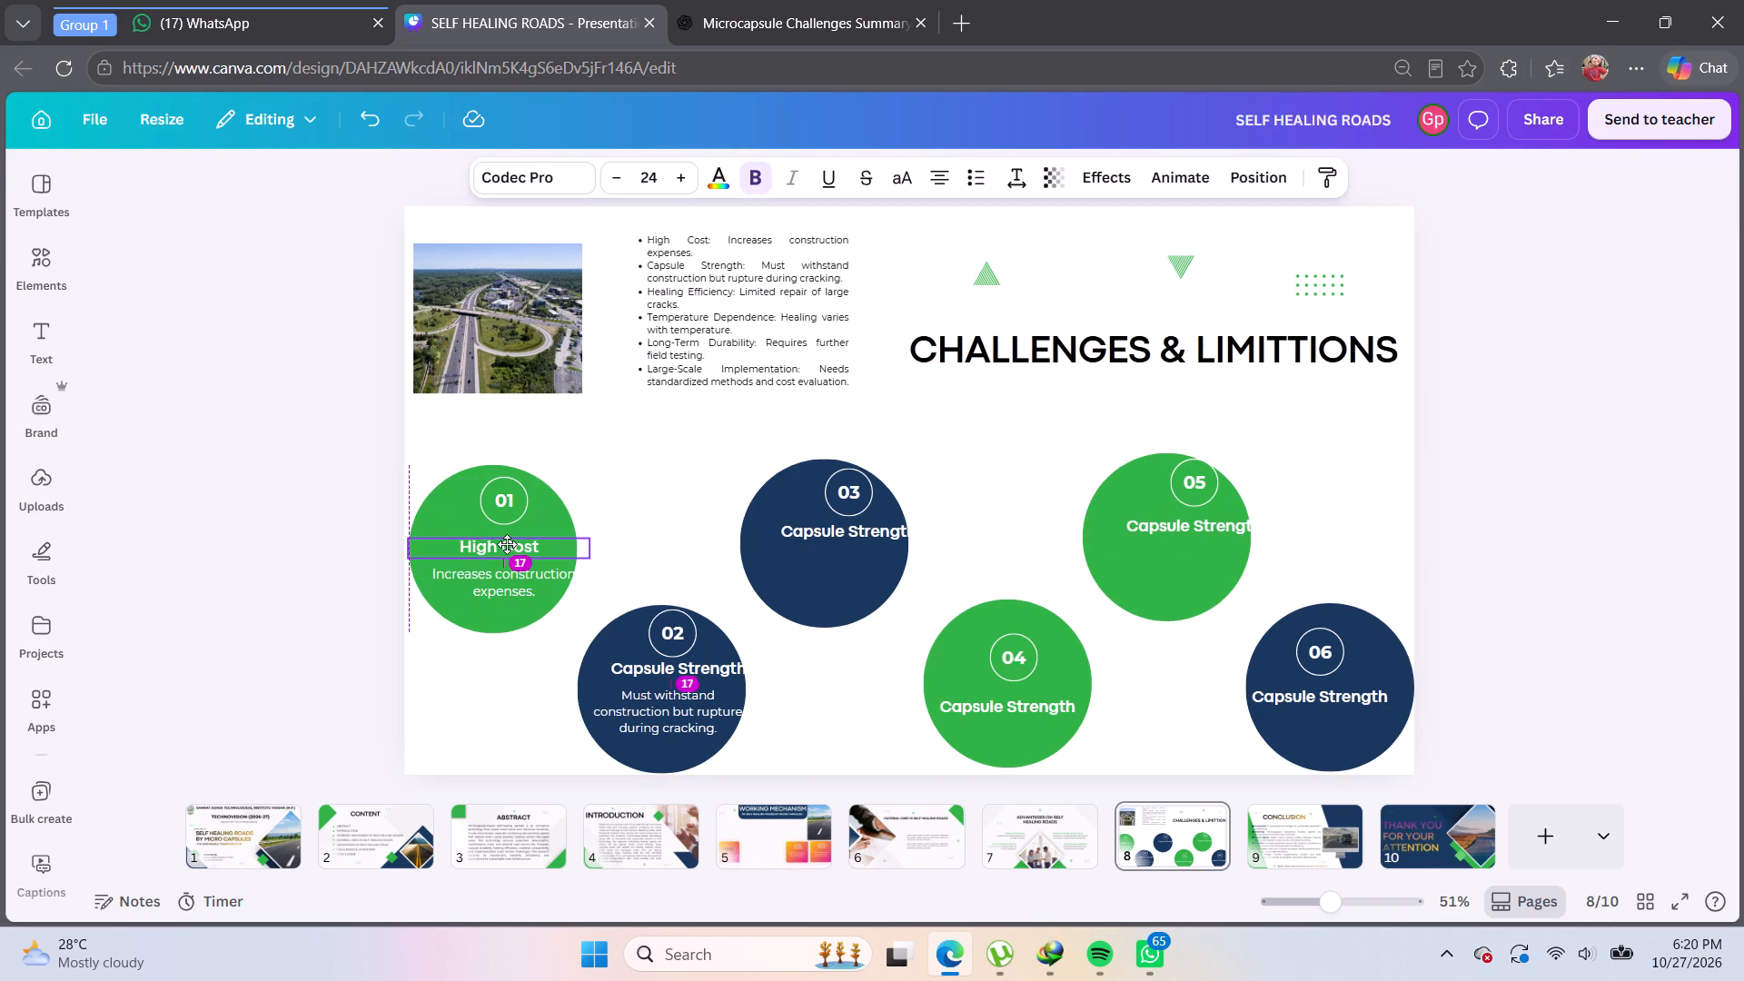
pyautogui.moveTo(507, 544); pyautogui.dragTo(502, 542)
pyautogui.moveTo(513, 581); pyautogui.dragTo(510, 581)
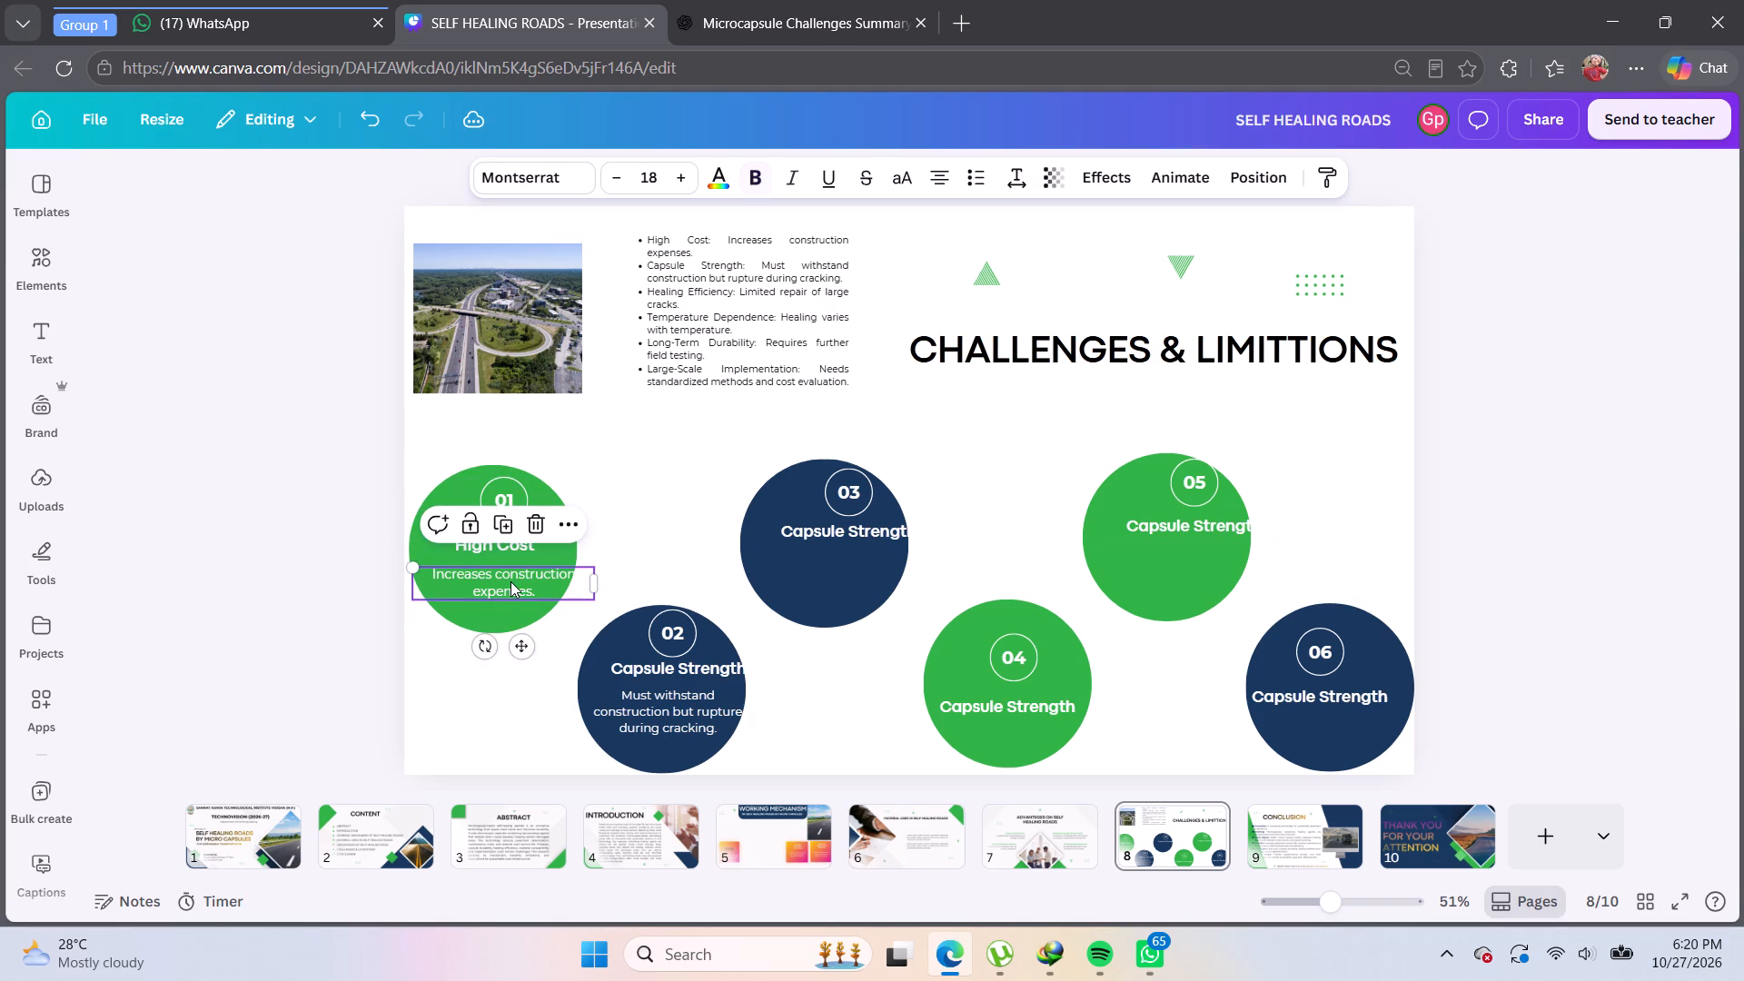
pyautogui.moveTo(510, 581); pyautogui.dragTo(502, 581)
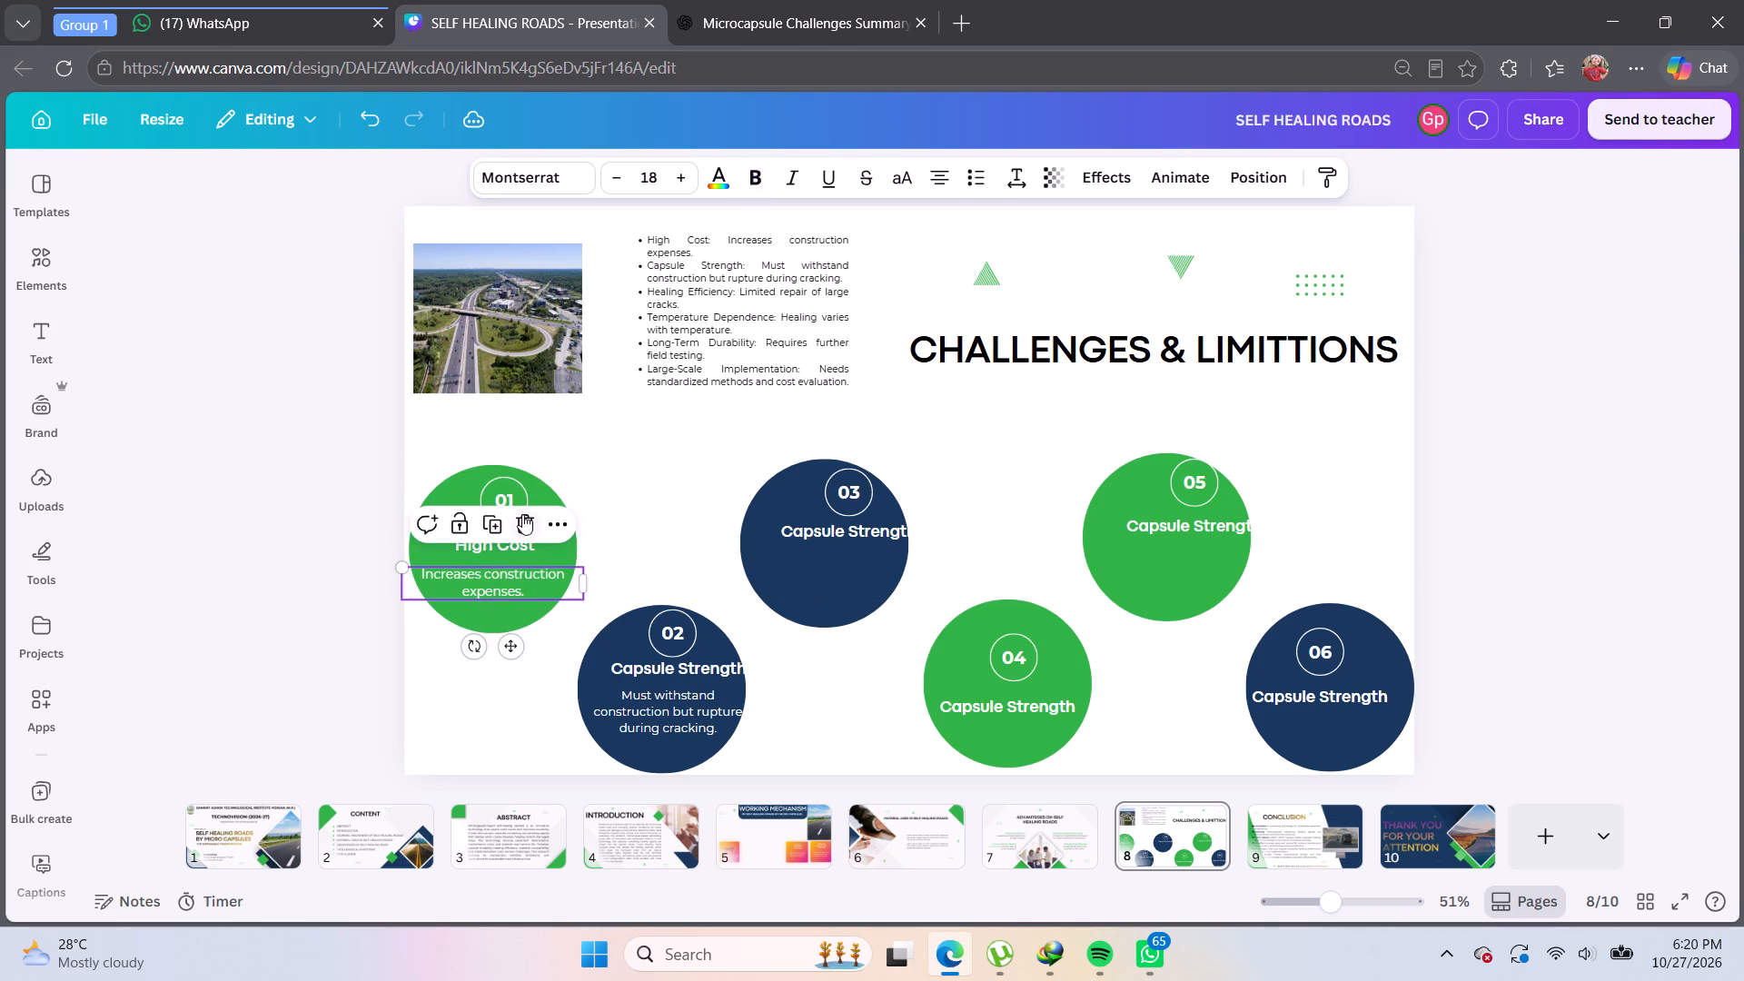
pyautogui.click(599, 486)
pyautogui.moveTo(508, 497); pyautogui.dragTo(498, 497)
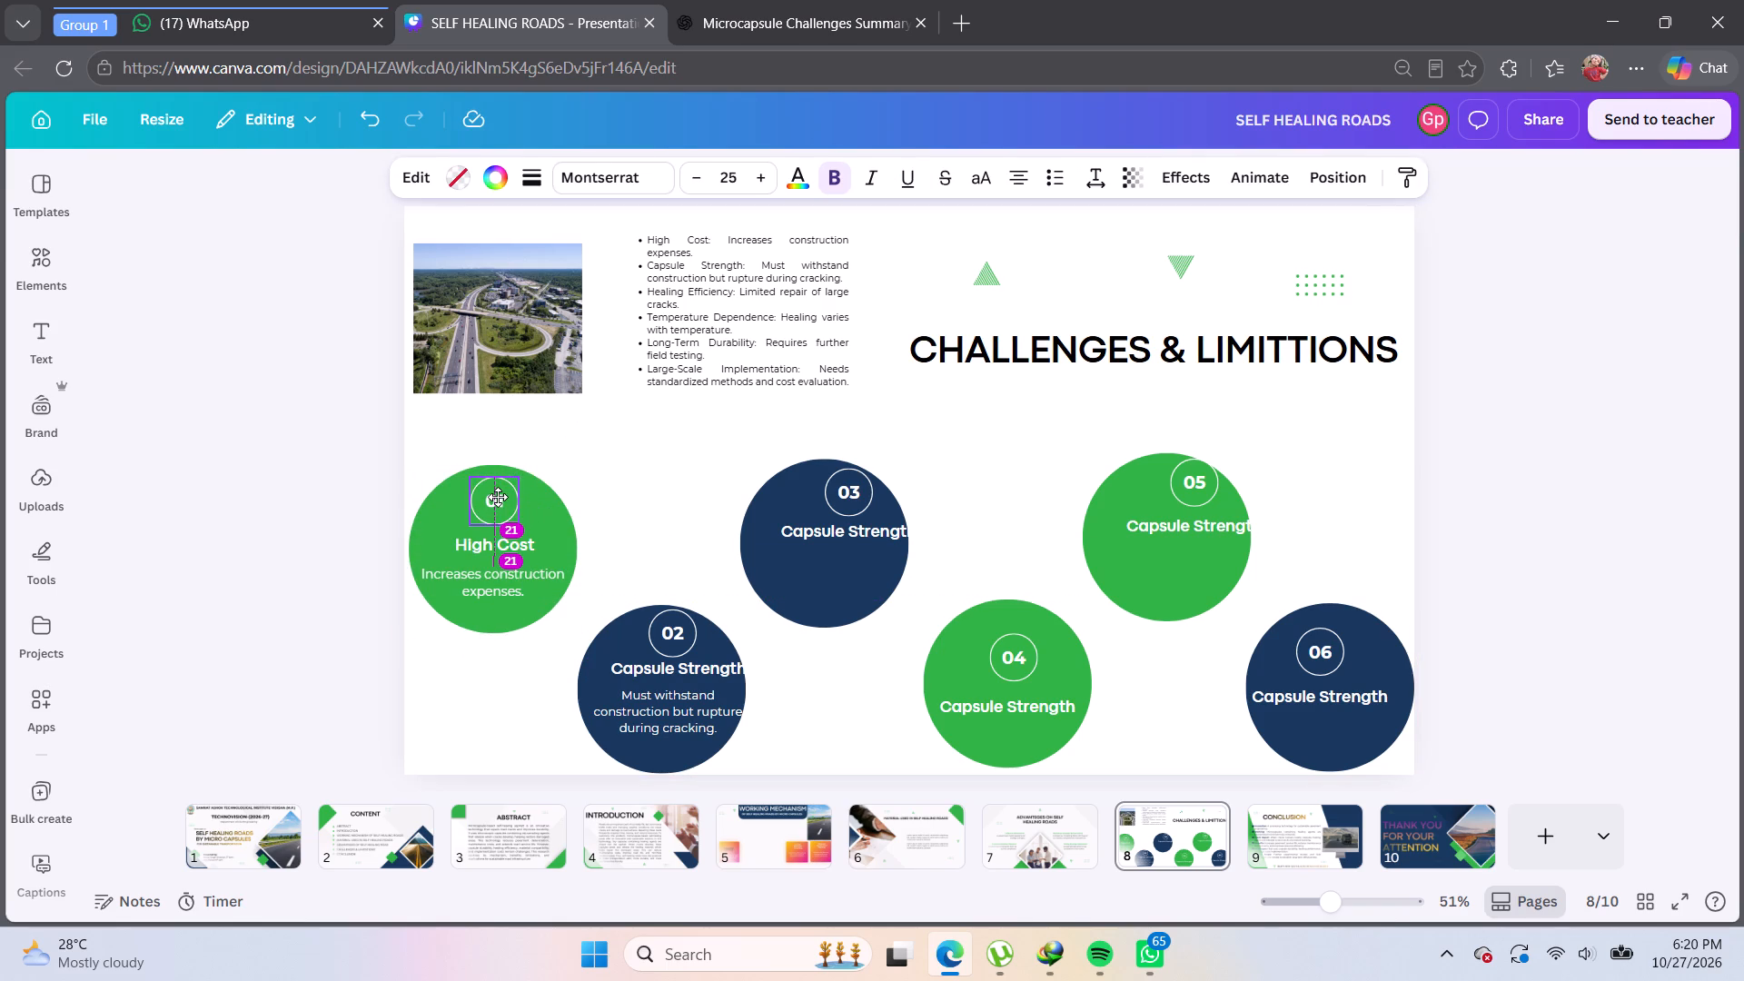
pyautogui.moveTo(498, 497); pyautogui.dragTo(496, 495)
pyautogui.click(606, 476)
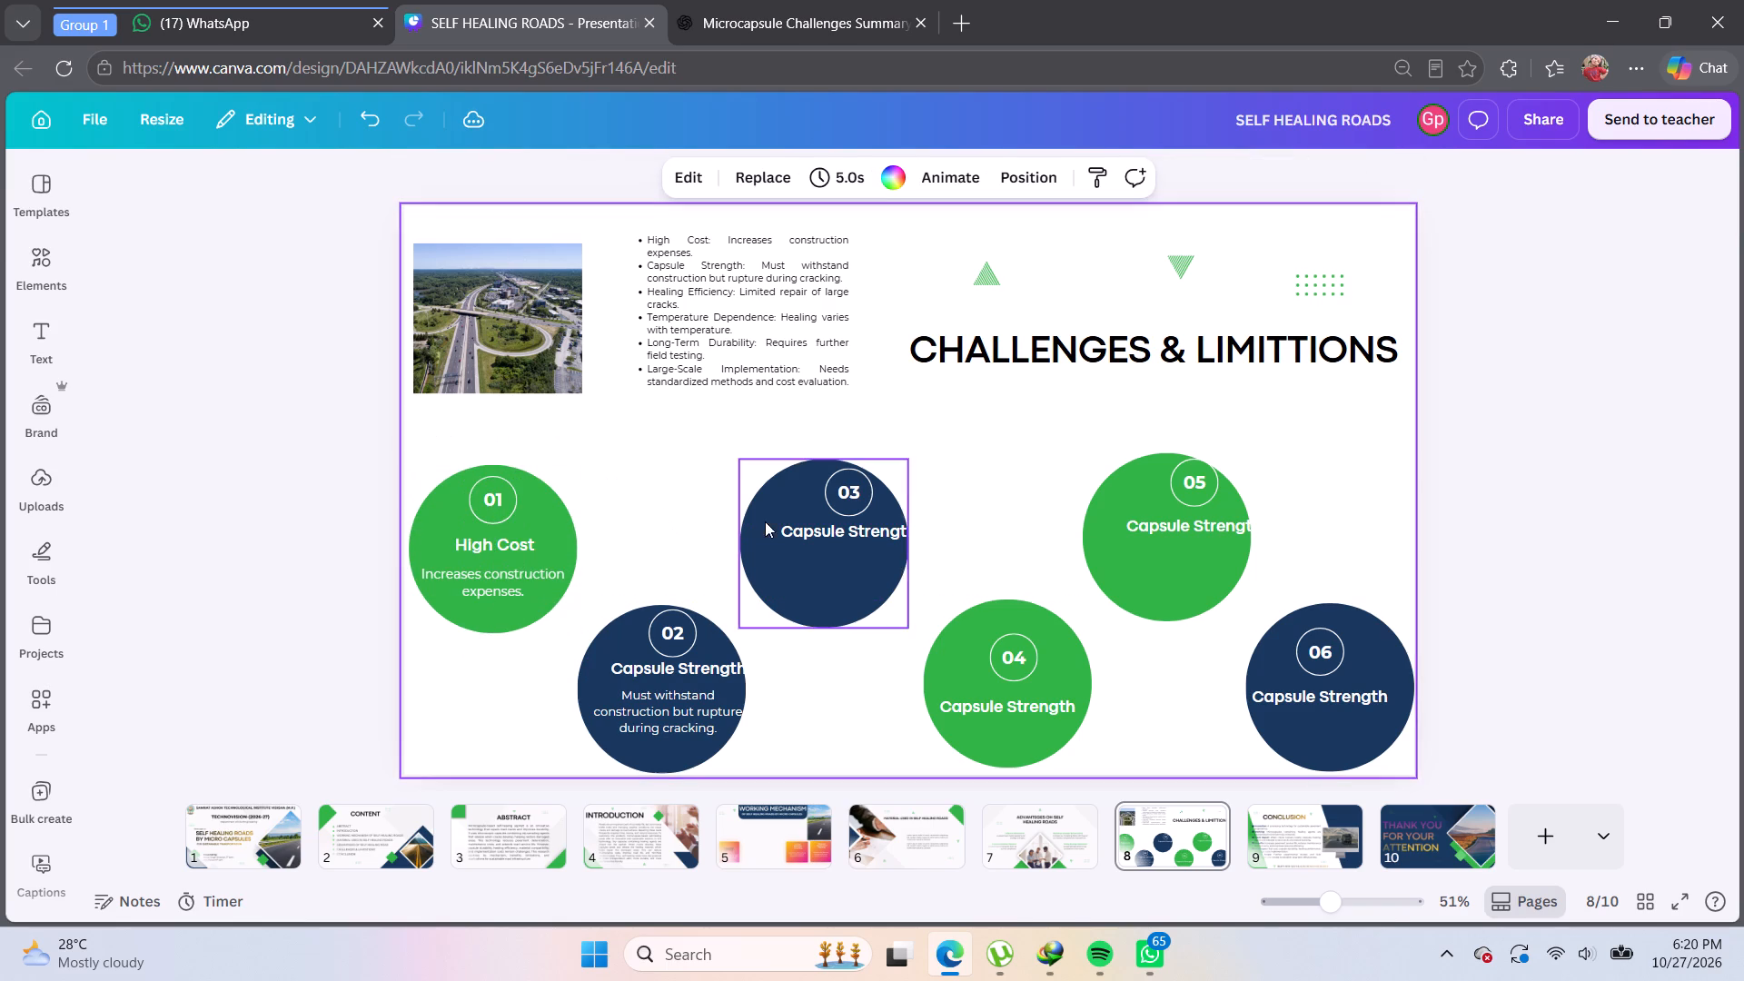
# Shift the 03 badge and its Capsule Strength heading left to centre both within the navy third circle.
pyautogui.moveTo(853, 506); pyautogui.dragTo(829, 500)
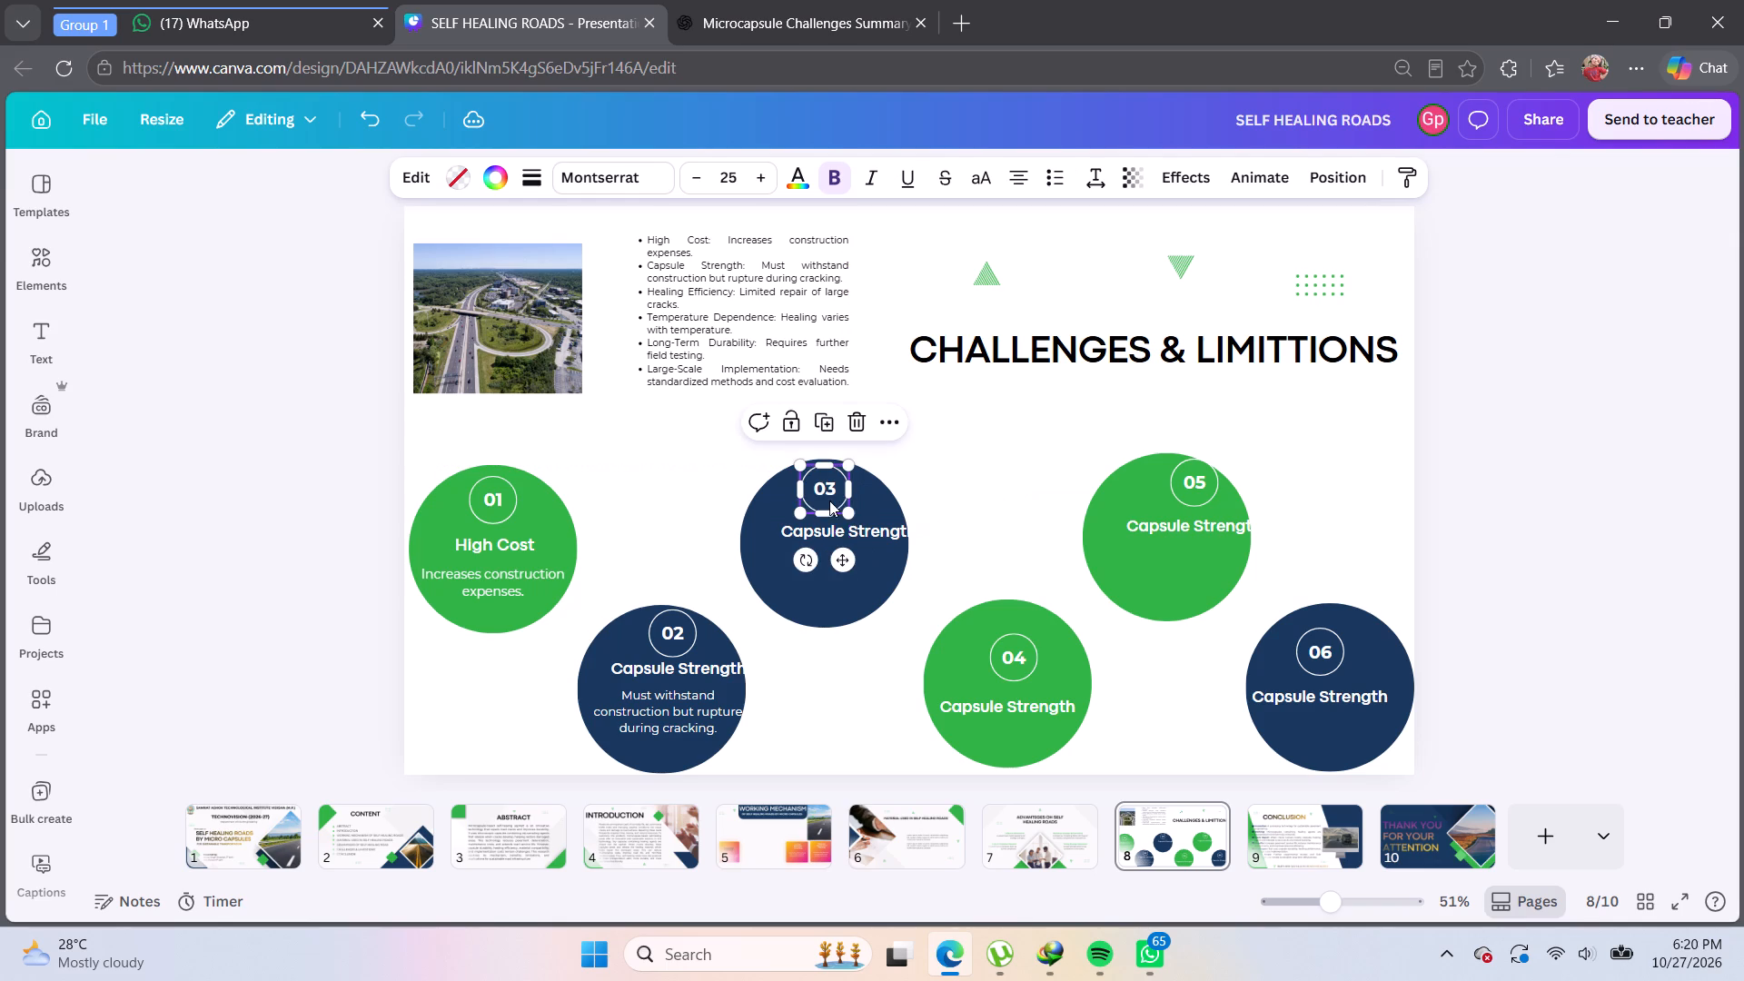
pyautogui.click(712, 471)
pyautogui.moveTo(814, 540); pyautogui.dragTo(806, 540)
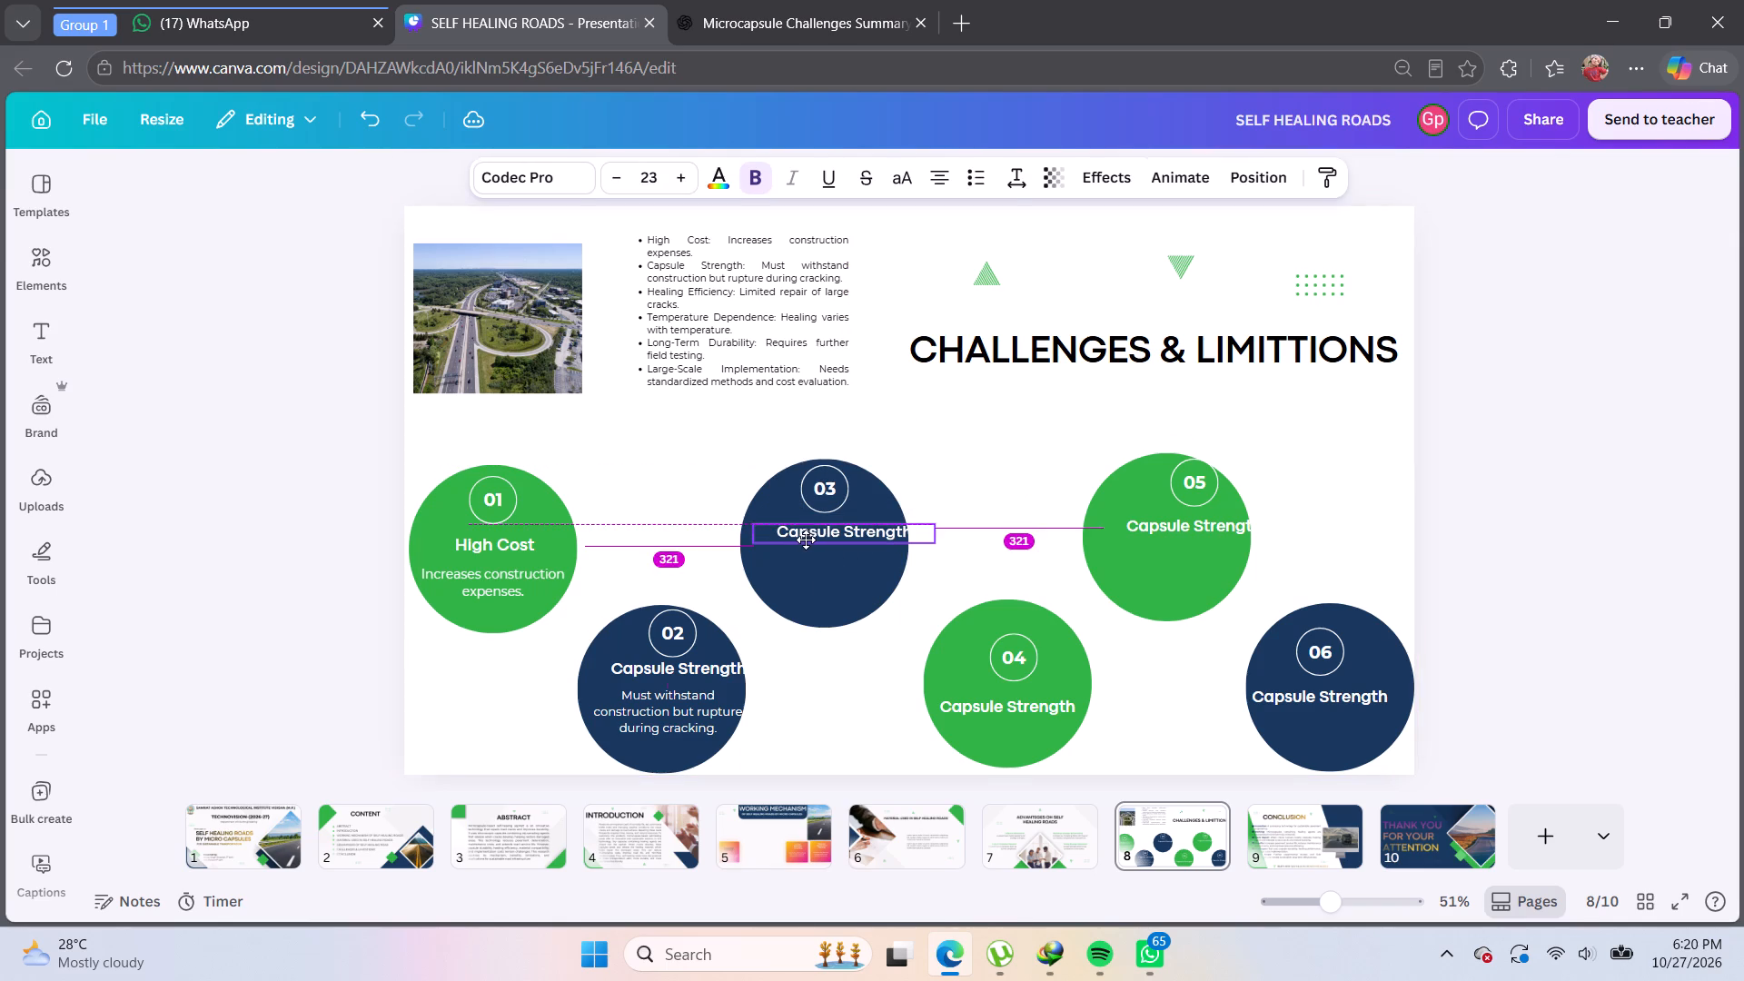
pyautogui.moveTo(806, 540); pyautogui.dragTo(790, 539)
pyautogui.click(681, 520)
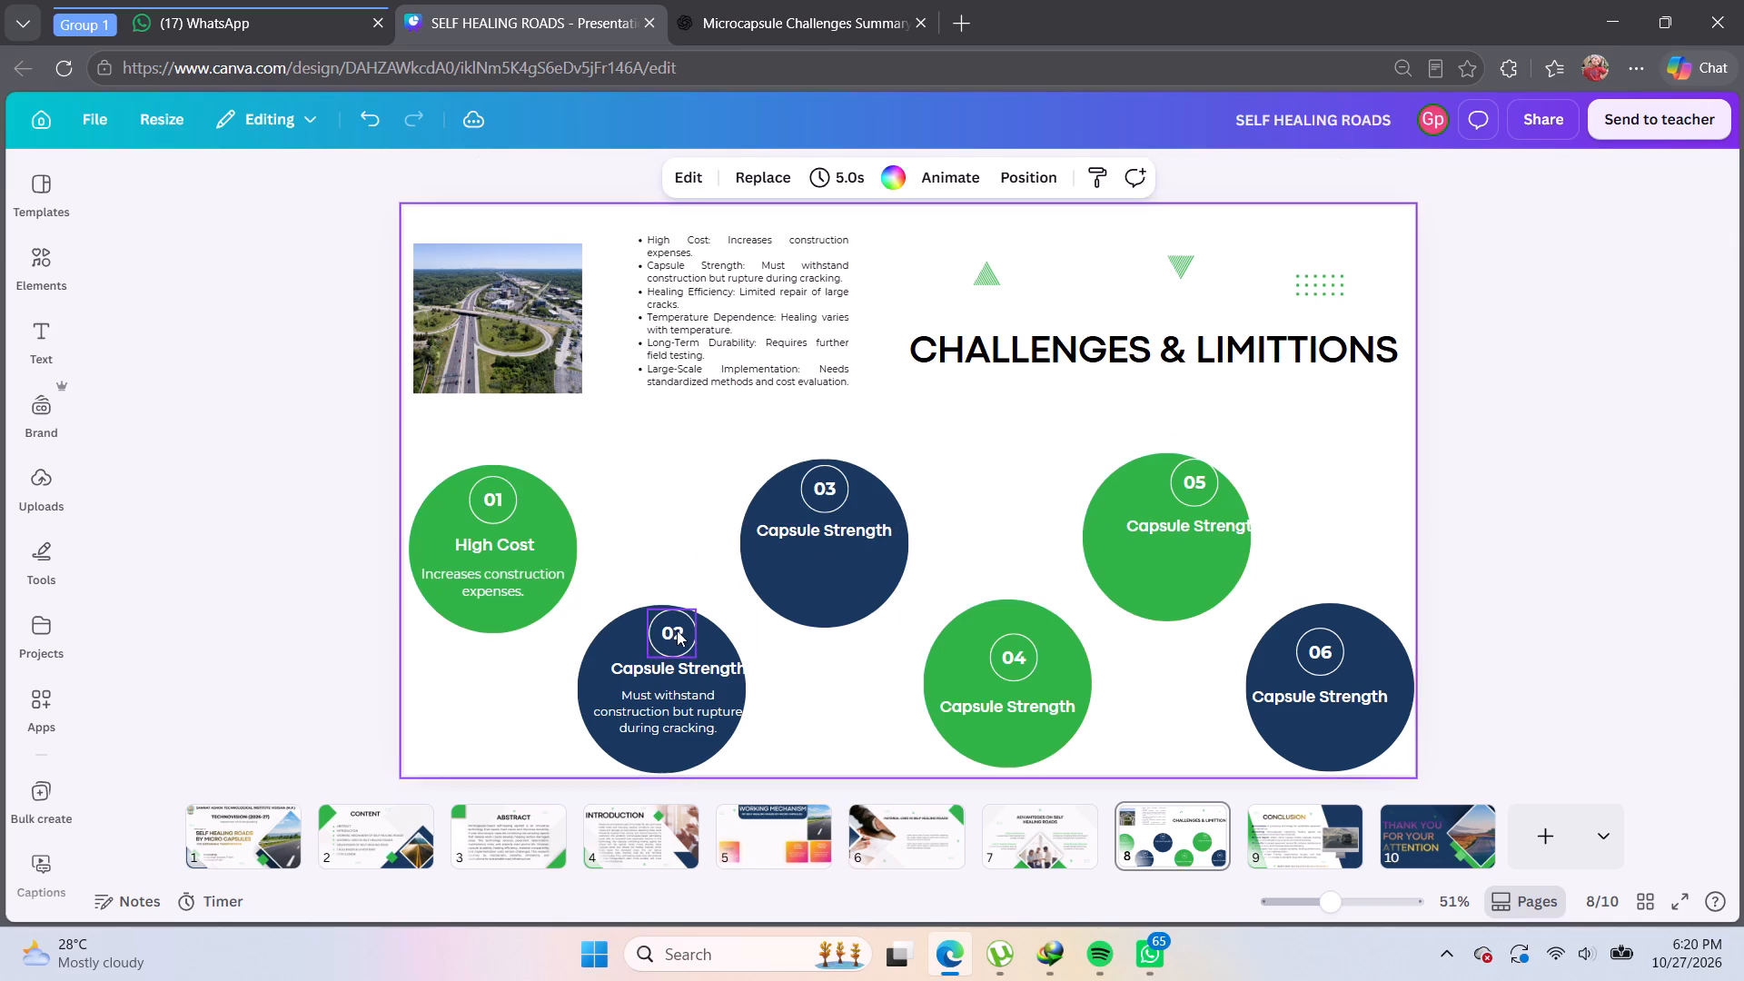
# Shift the 02 badge, the Capsule Strength heading and its description left to centre them within the navy second circle.
pyautogui.moveTo(674, 633); pyautogui.dragTo(662, 633)
pyautogui.click(667, 536)
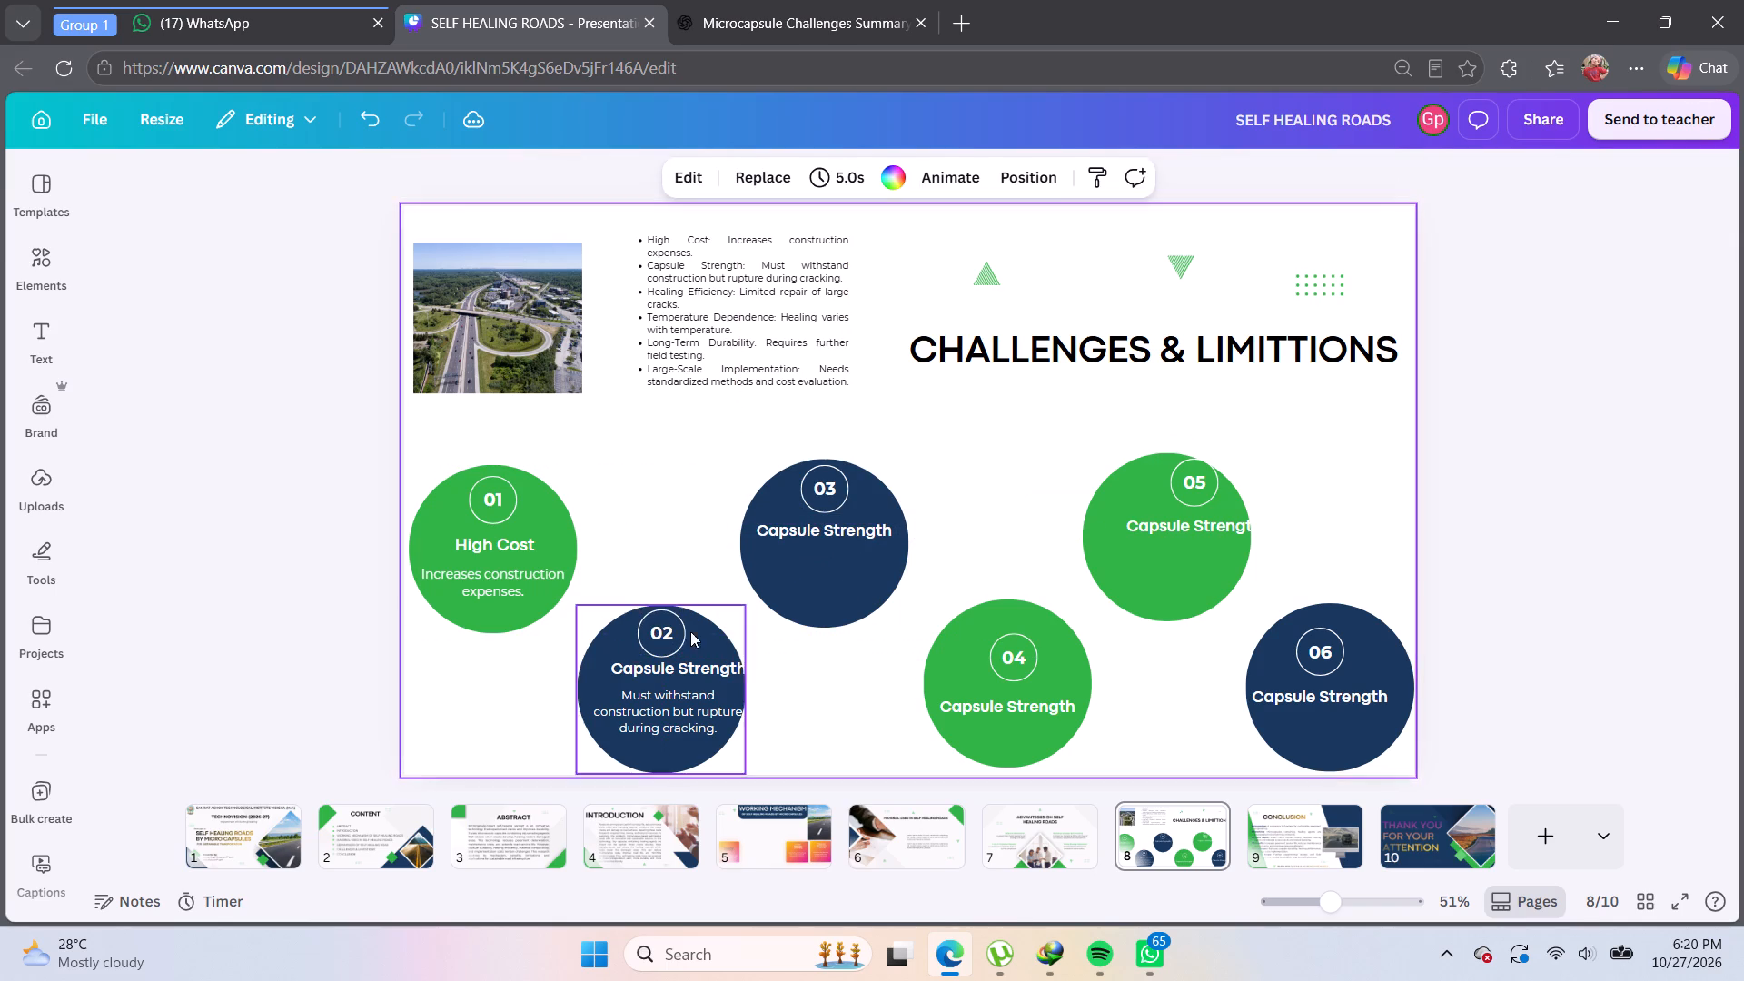
pyautogui.moveTo(683, 668); pyautogui.dragTo(670, 670)
pyautogui.click(681, 558)
pyautogui.moveTo(699, 715); pyautogui.dragTo(690, 717)
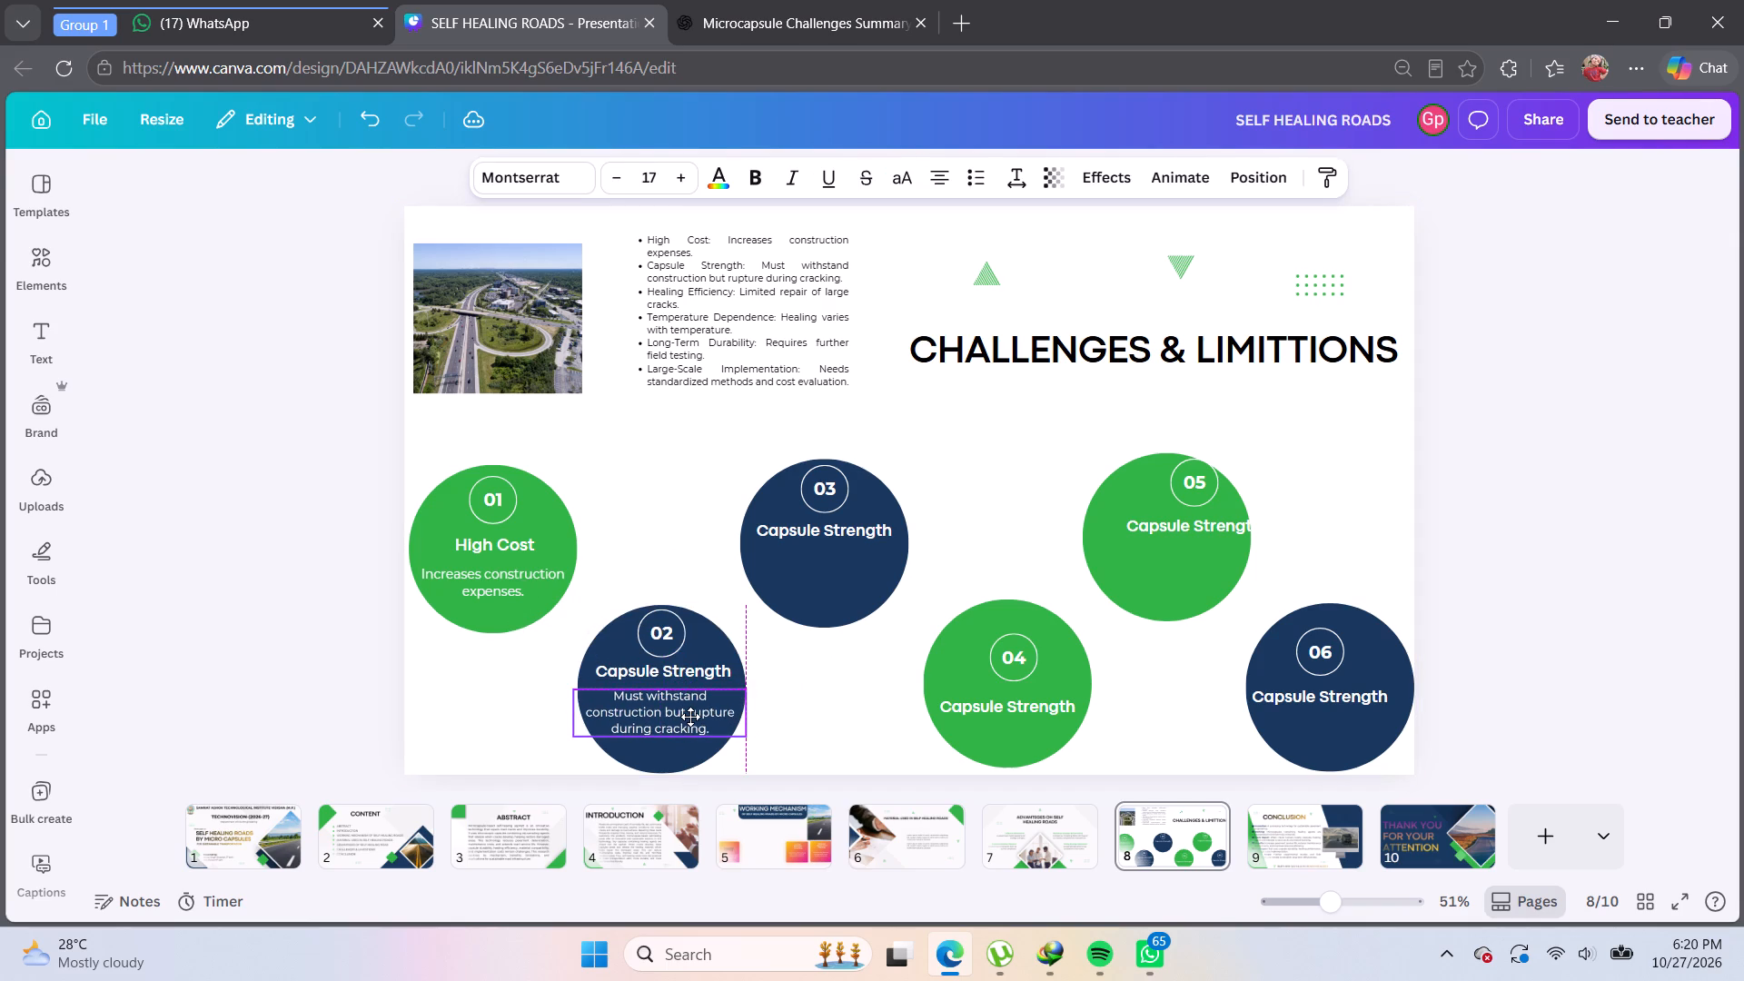
pyautogui.moveTo(690, 717); pyautogui.dragTo(689, 717)
pyautogui.click(778, 685)
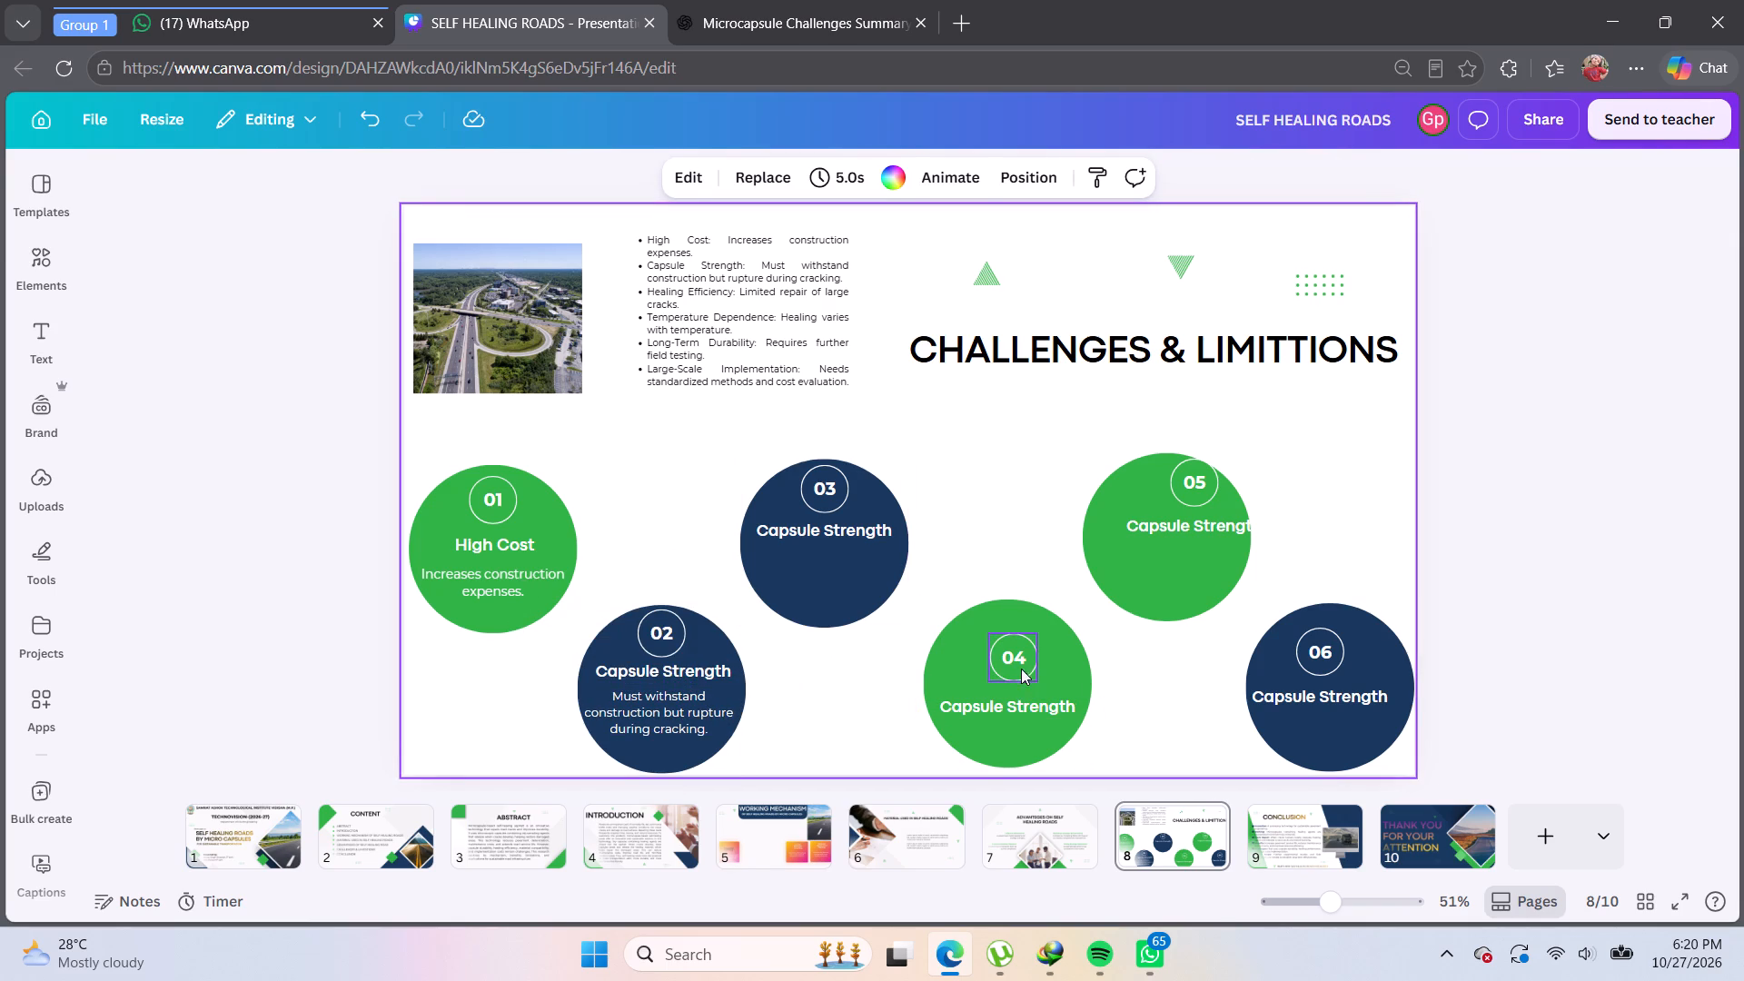
# Raise the 04 badge and its heading, placing the badge near the top of the green circle and the heading below it.
pyautogui.moveTo(1017, 660); pyautogui.dragTo(1006, 638)
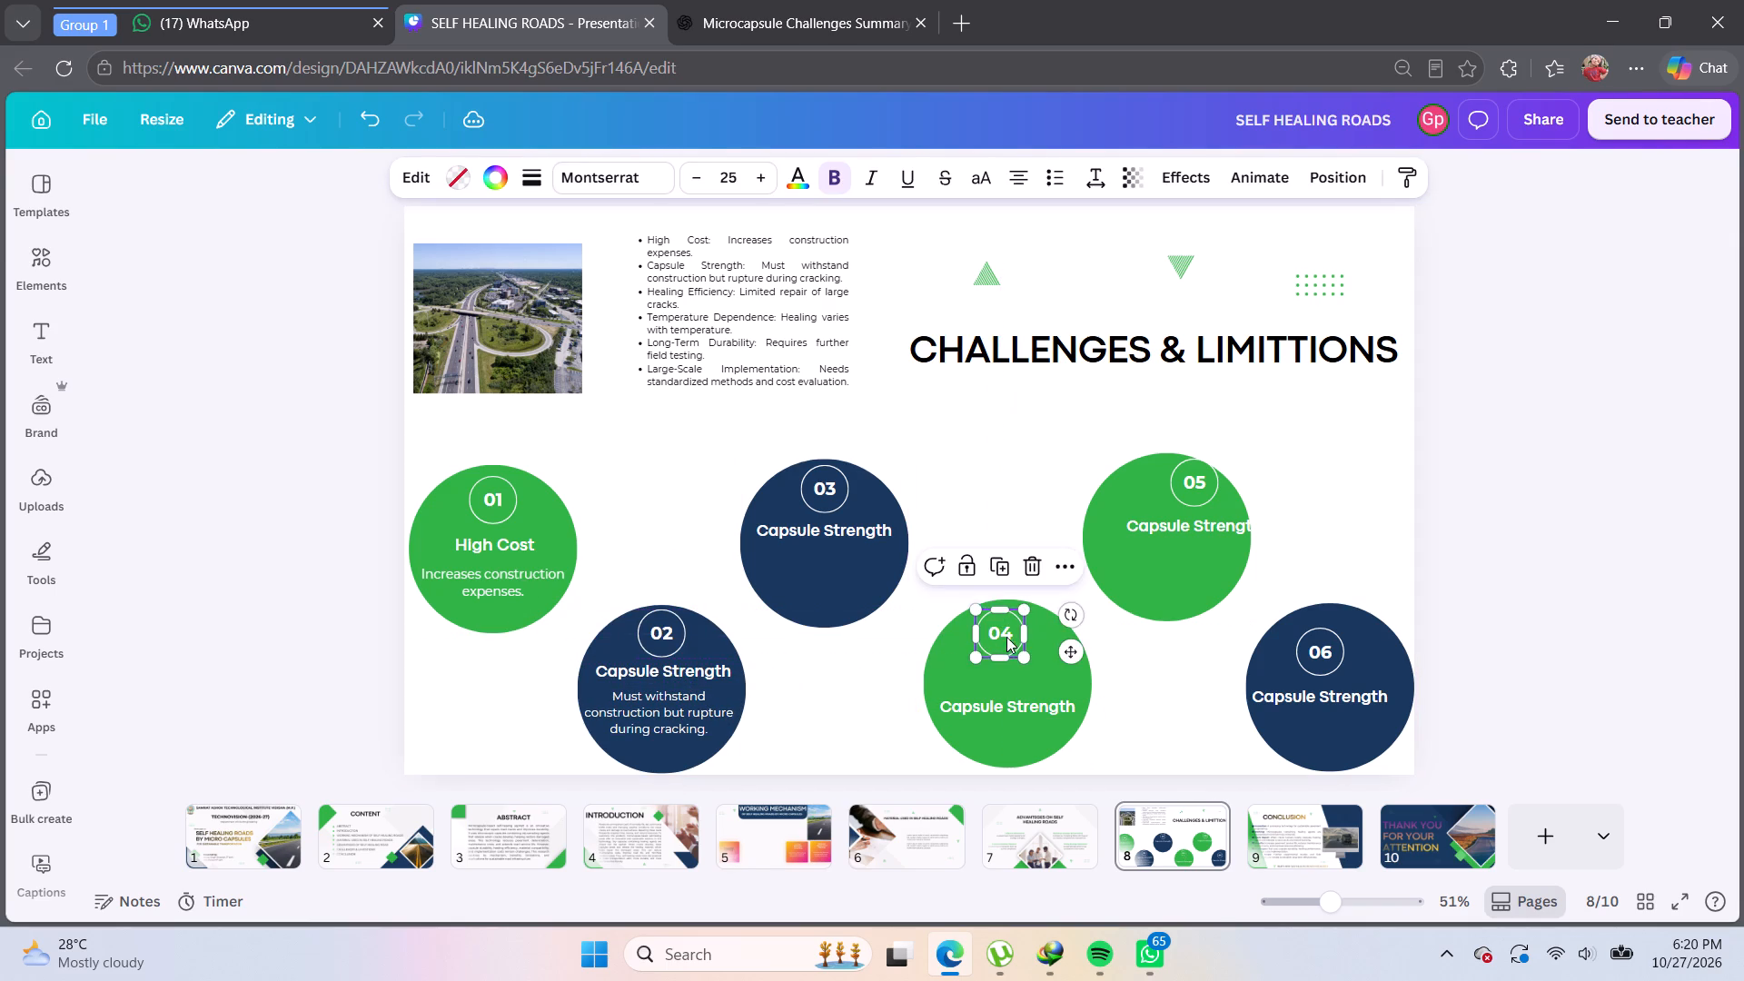
pyautogui.click(863, 691)
pyautogui.moveTo(1018, 707); pyautogui.dragTo(1014, 684)
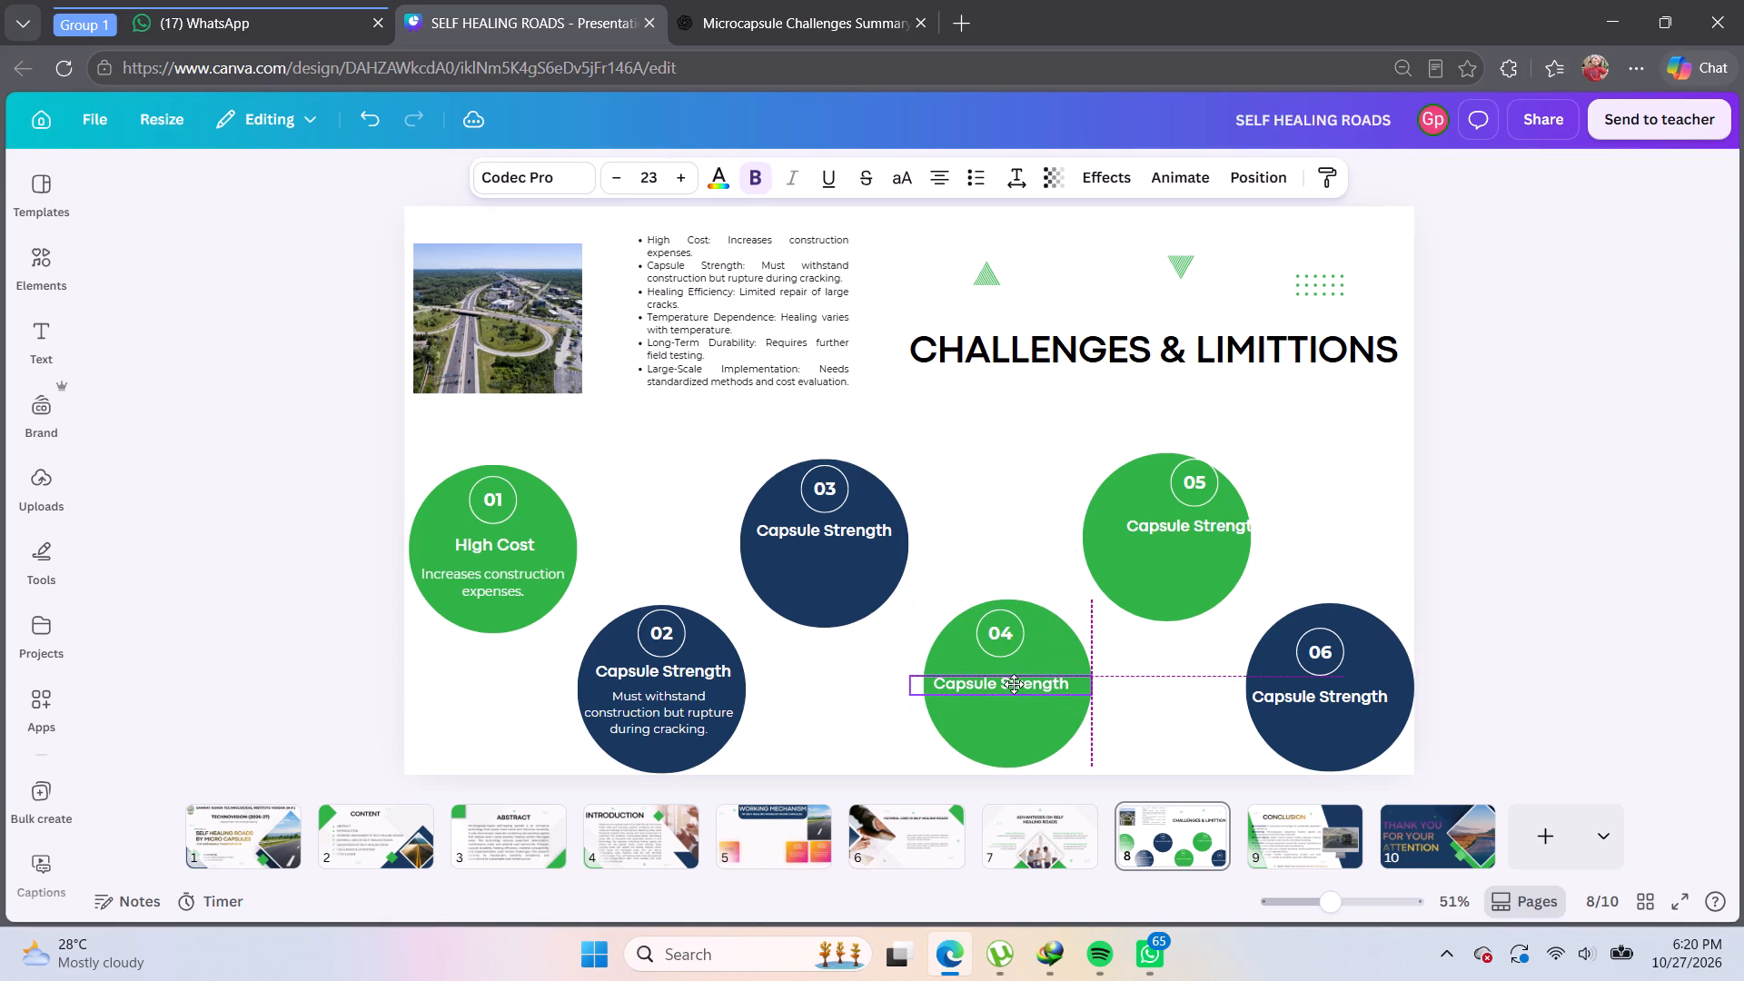
pyautogui.moveTo(1014, 684); pyautogui.dragTo(1015, 679)
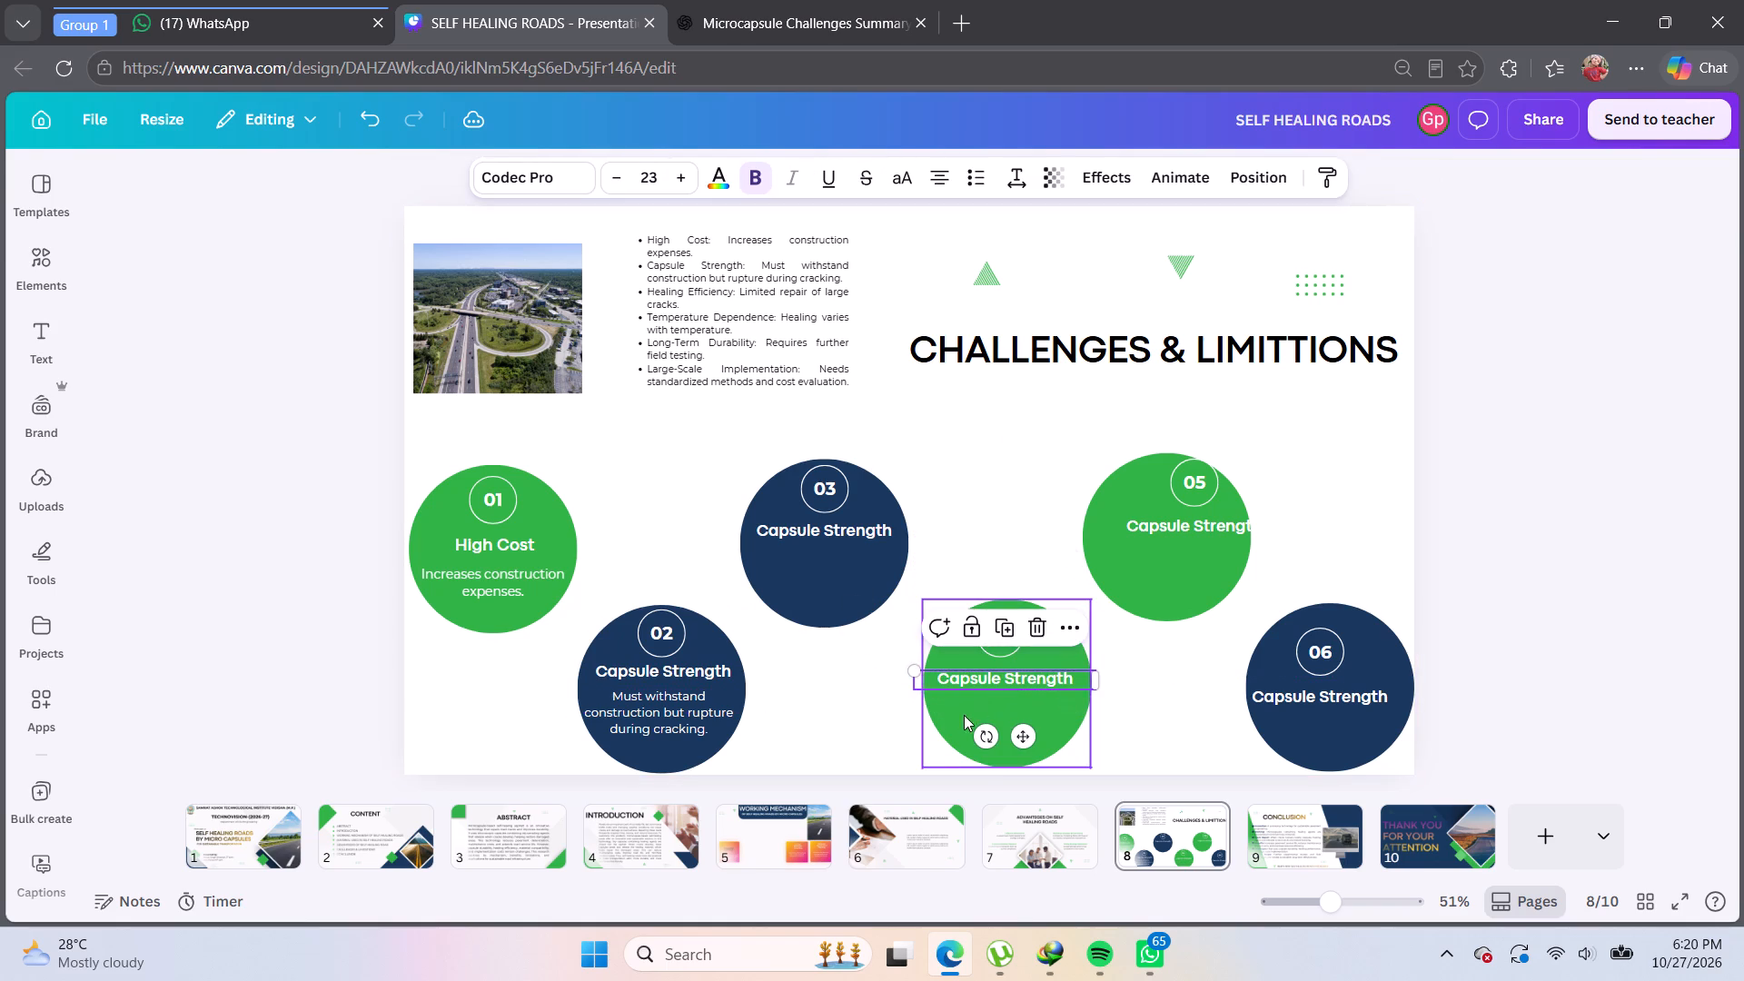
pyautogui.moveTo(910, 730); pyautogui.dragTo(897, 730)
# Shift the 05 badge and its Capsule Strength heading left to centre both within the green fifth circle.
pyautogui.moveTo(1180, 481); pyautogui.dragTo(1165, 480)
pyautogui.moveTo(1184, 490); pyautogui.dragTo(1171, 490)
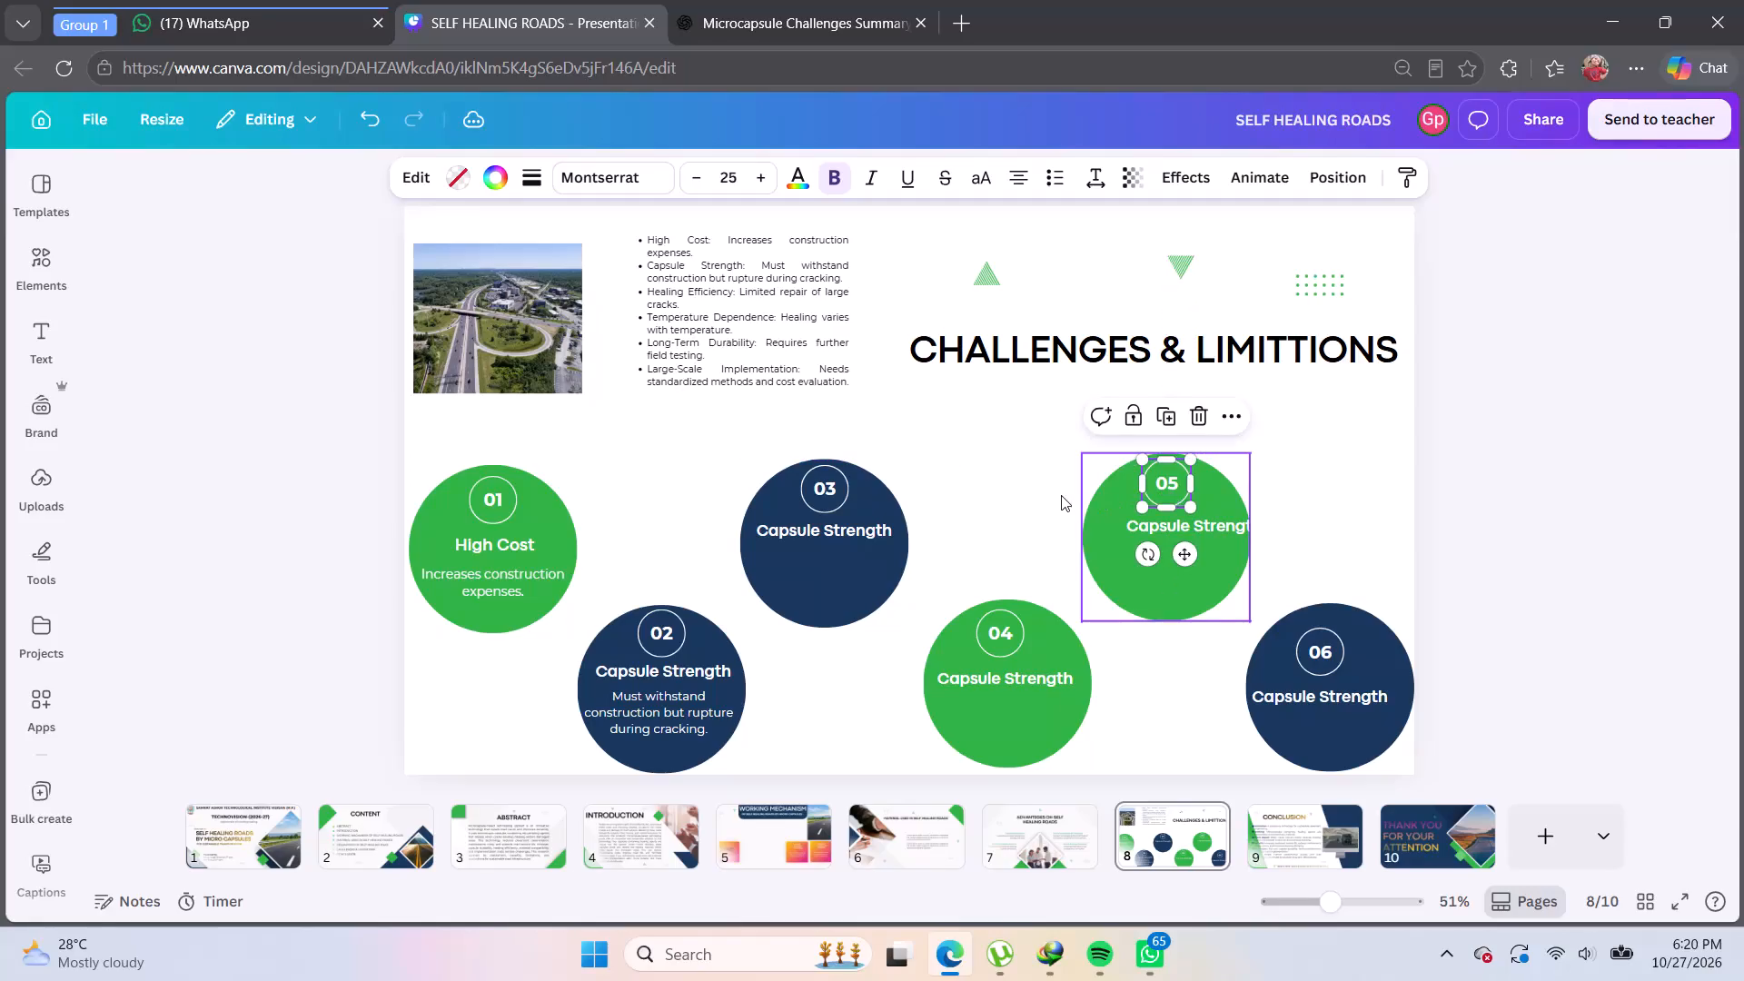
pyautogui.click(1056, 494)
pyautogui.moveTo(1176, 520); pyautogui.dragTo(1152, 520)
pyautogui.click(1026, 481)
# Move the 06 badge and its heading slightly up and right to sit centrally in the upper part of the navy circle.
pyautogui.moveTo(1305, 651); pyautogui.dragTo(1312, 636)
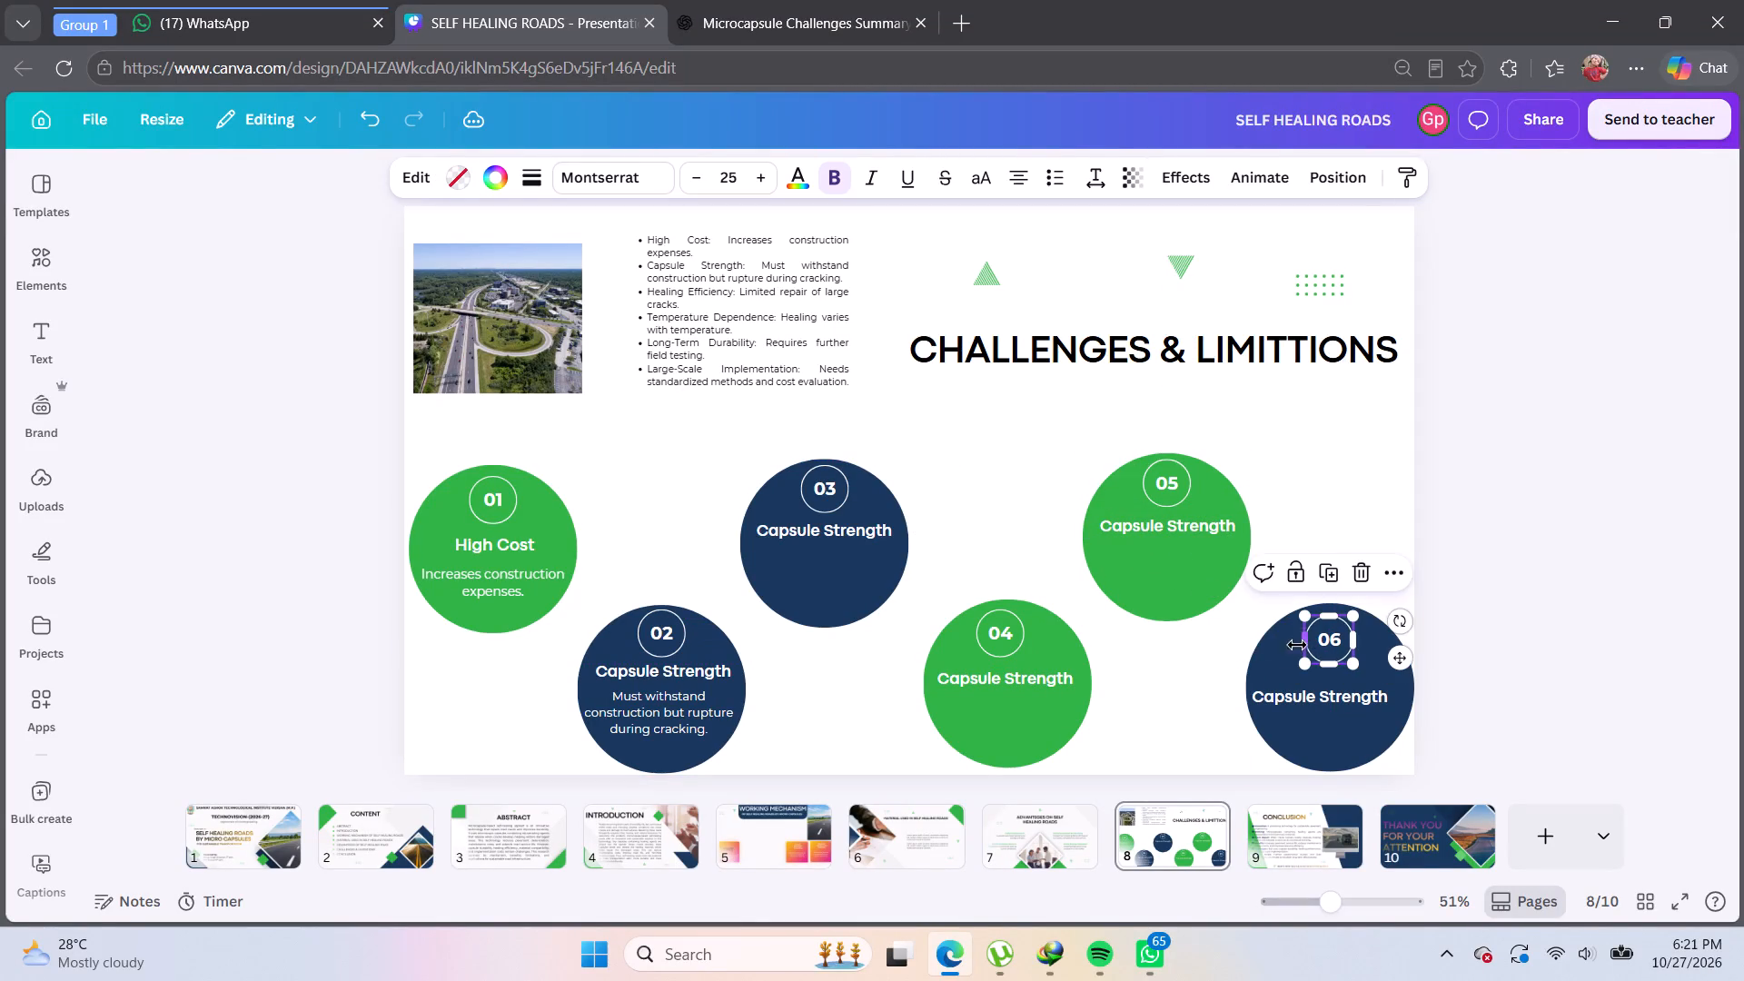
pyautogui.click(1208, 650)
pyautogui.moveTo(1306, 688); pyautogui.dragTo(1320, 672)
pyautogui.click(1142, 657)
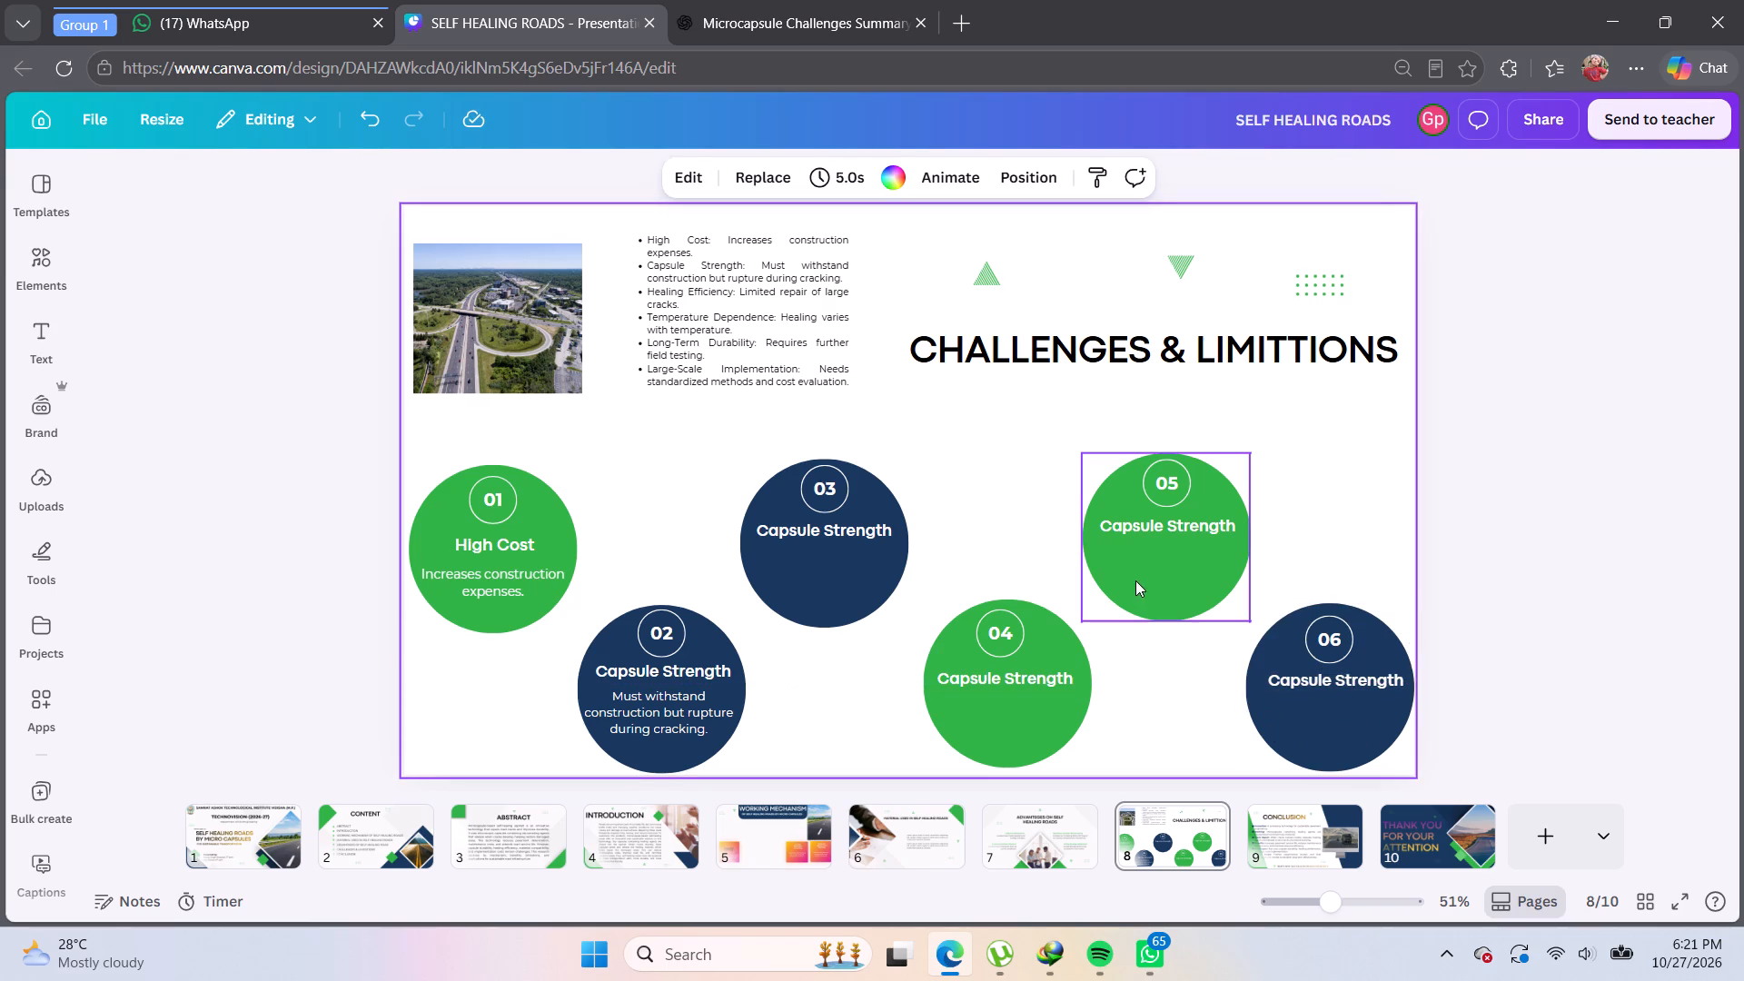
# Replace the 03 circle's heading with Healing Efficiency copied from the bullet list, without the colon.
pyautogui.click(876, 529)
pyautogui.click(875, 530)
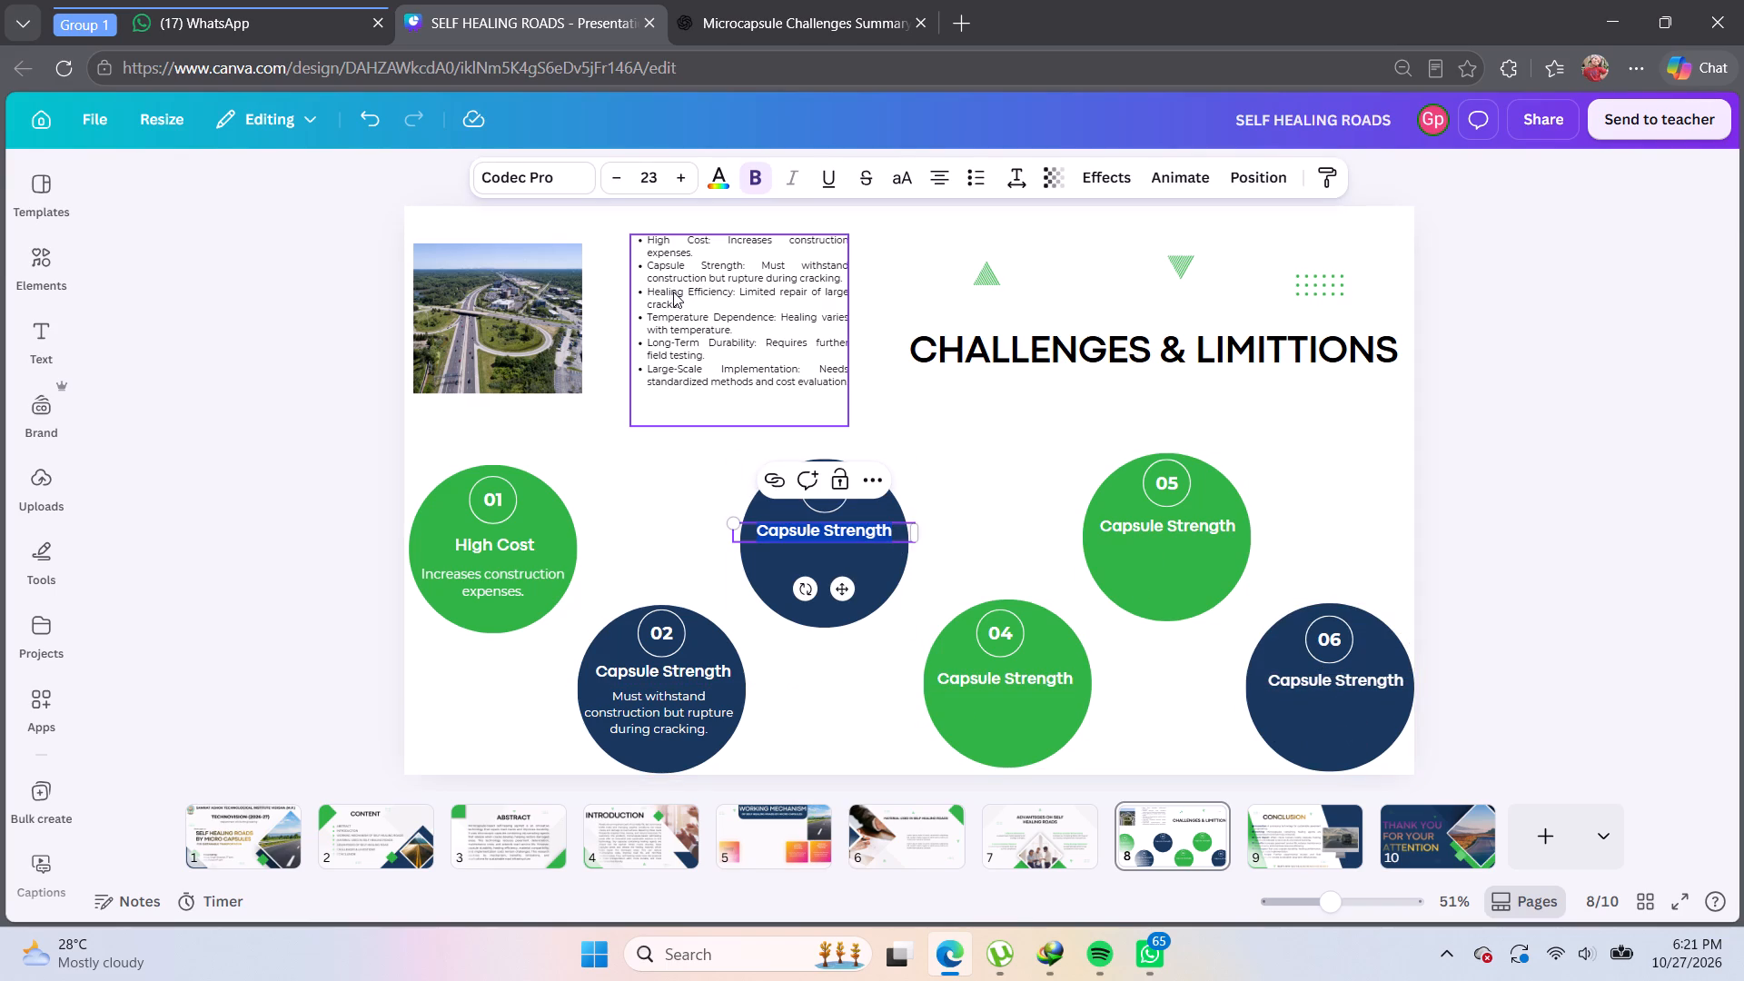
pyautogui.click(730, 292)
pyautogui.click(733, 292)
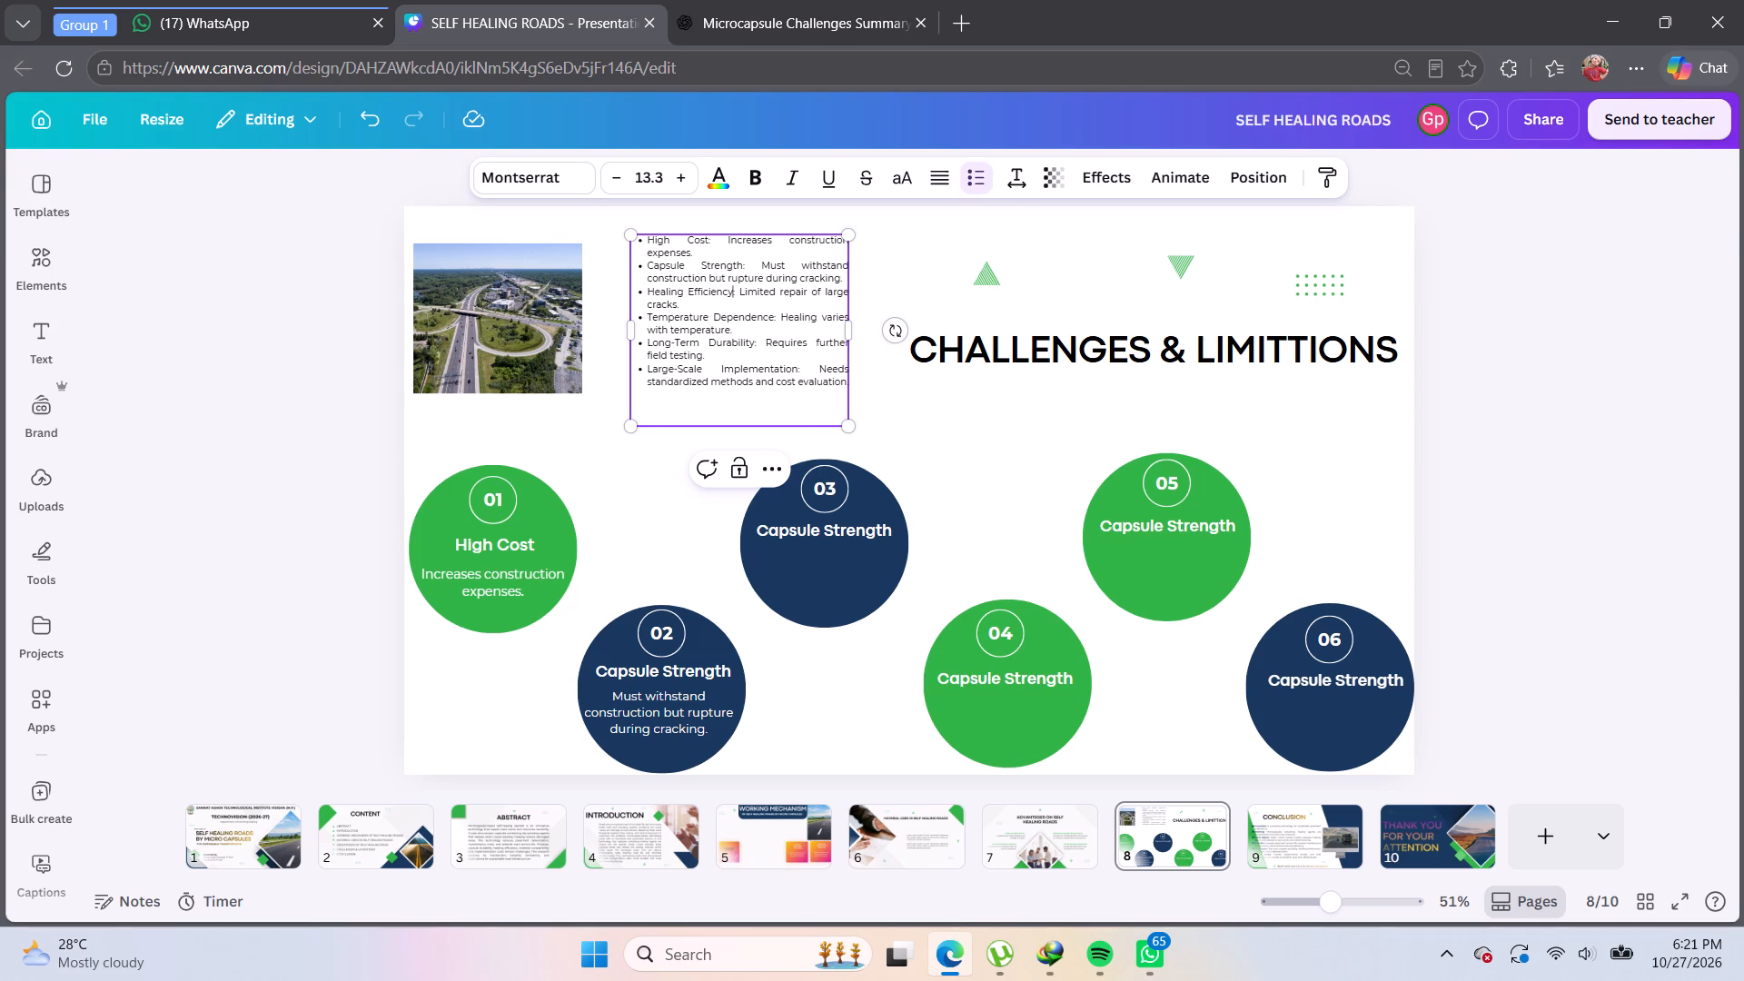
pyautogui.moveTo(734, 292); pyautogui.dragTo(647, 294)
pyautogui.moveTo(647, 294); pyautogui.dragTo(647, 292)
pyautogui.hotkey('ctrl', 'c')
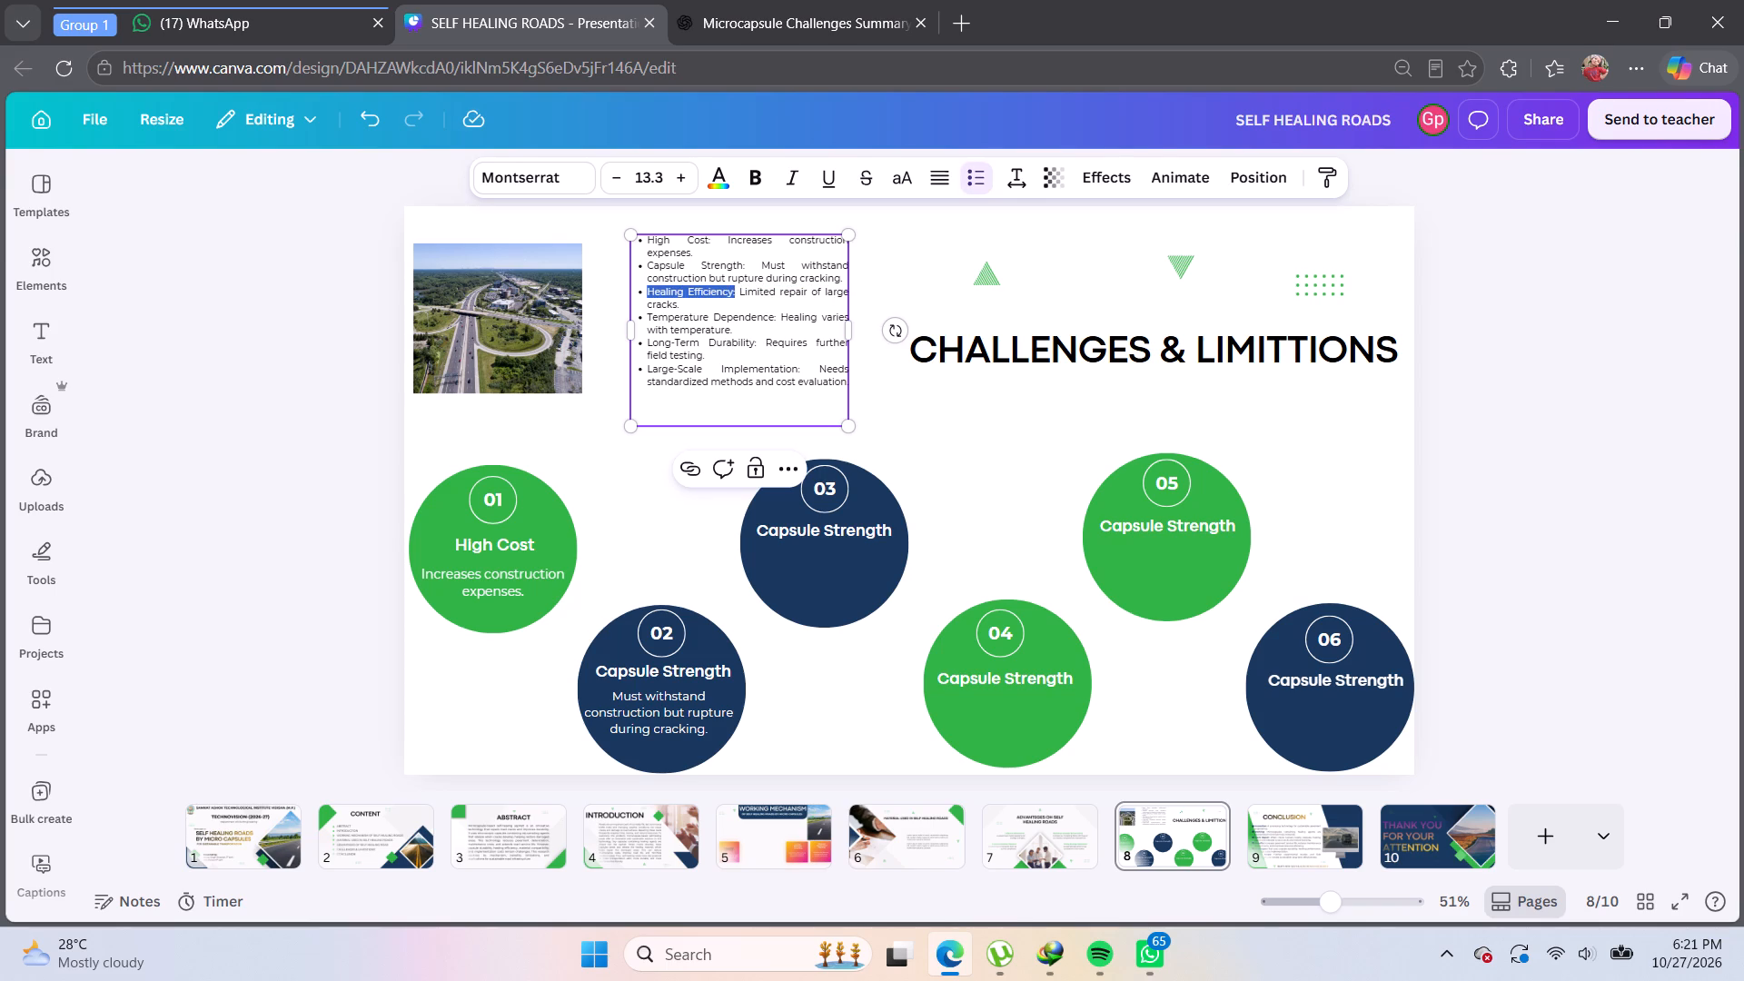
pyautogui.doubleClick(844, 524)
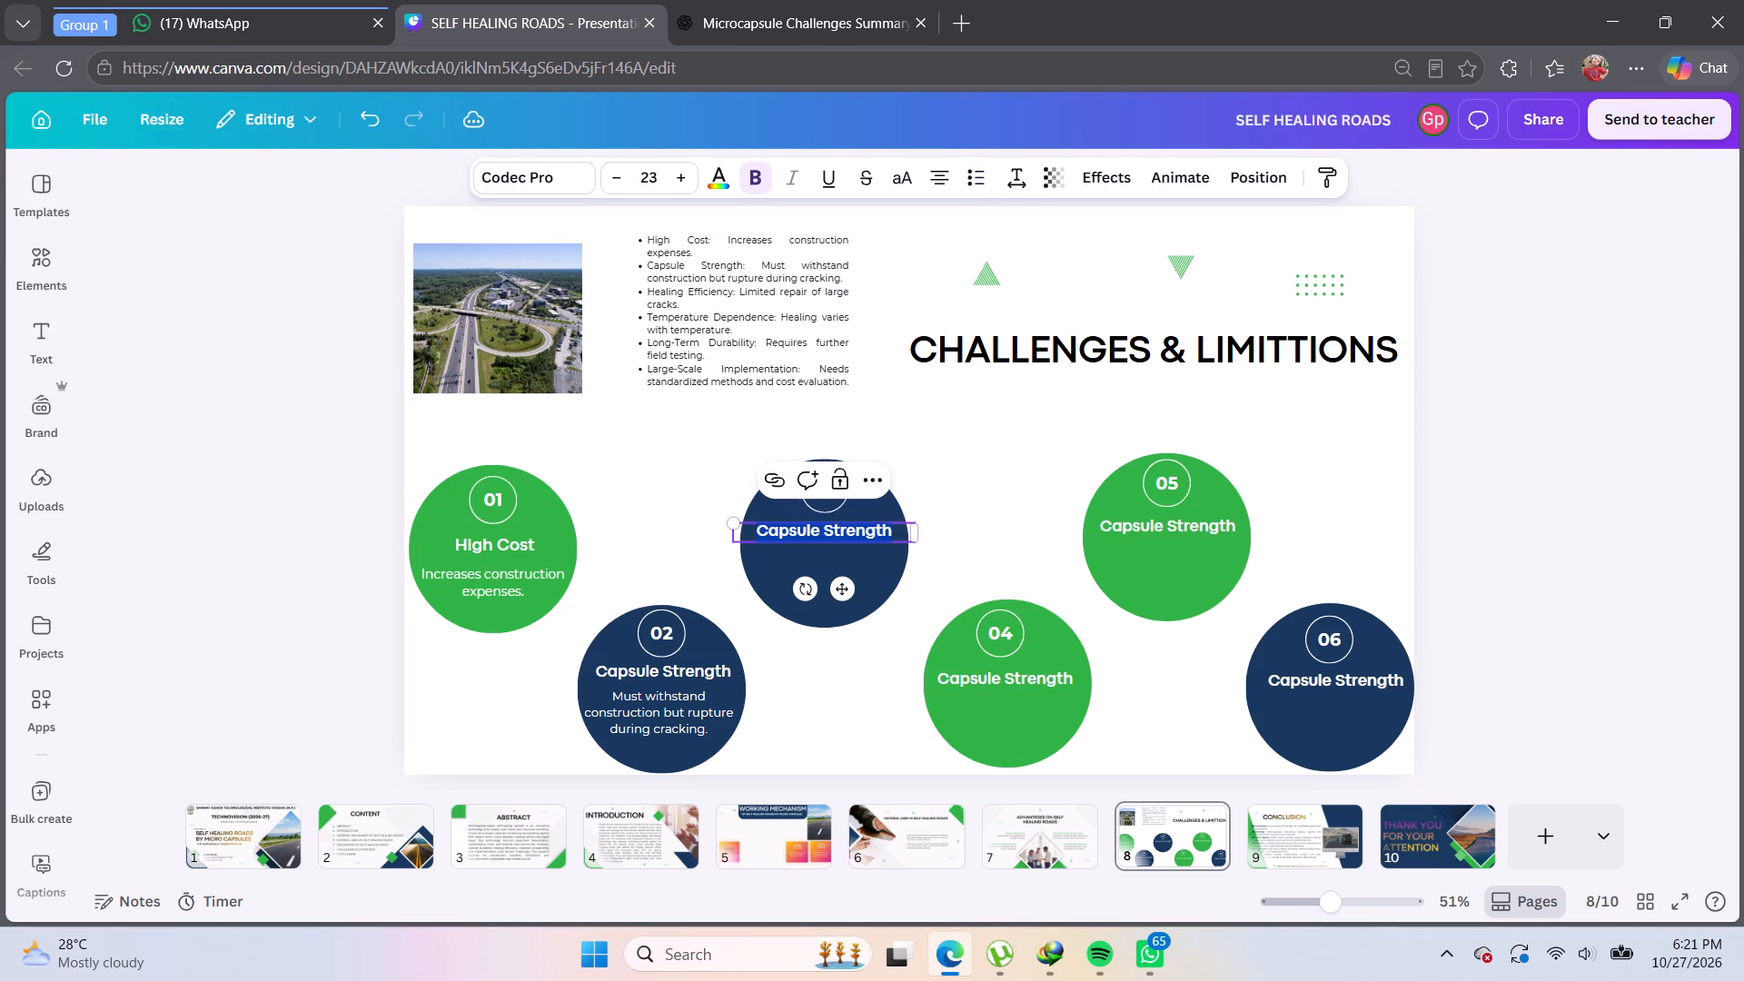
pyautogui.press('BackSpace')
pyautogui.hotkey('ctrl', 'v')
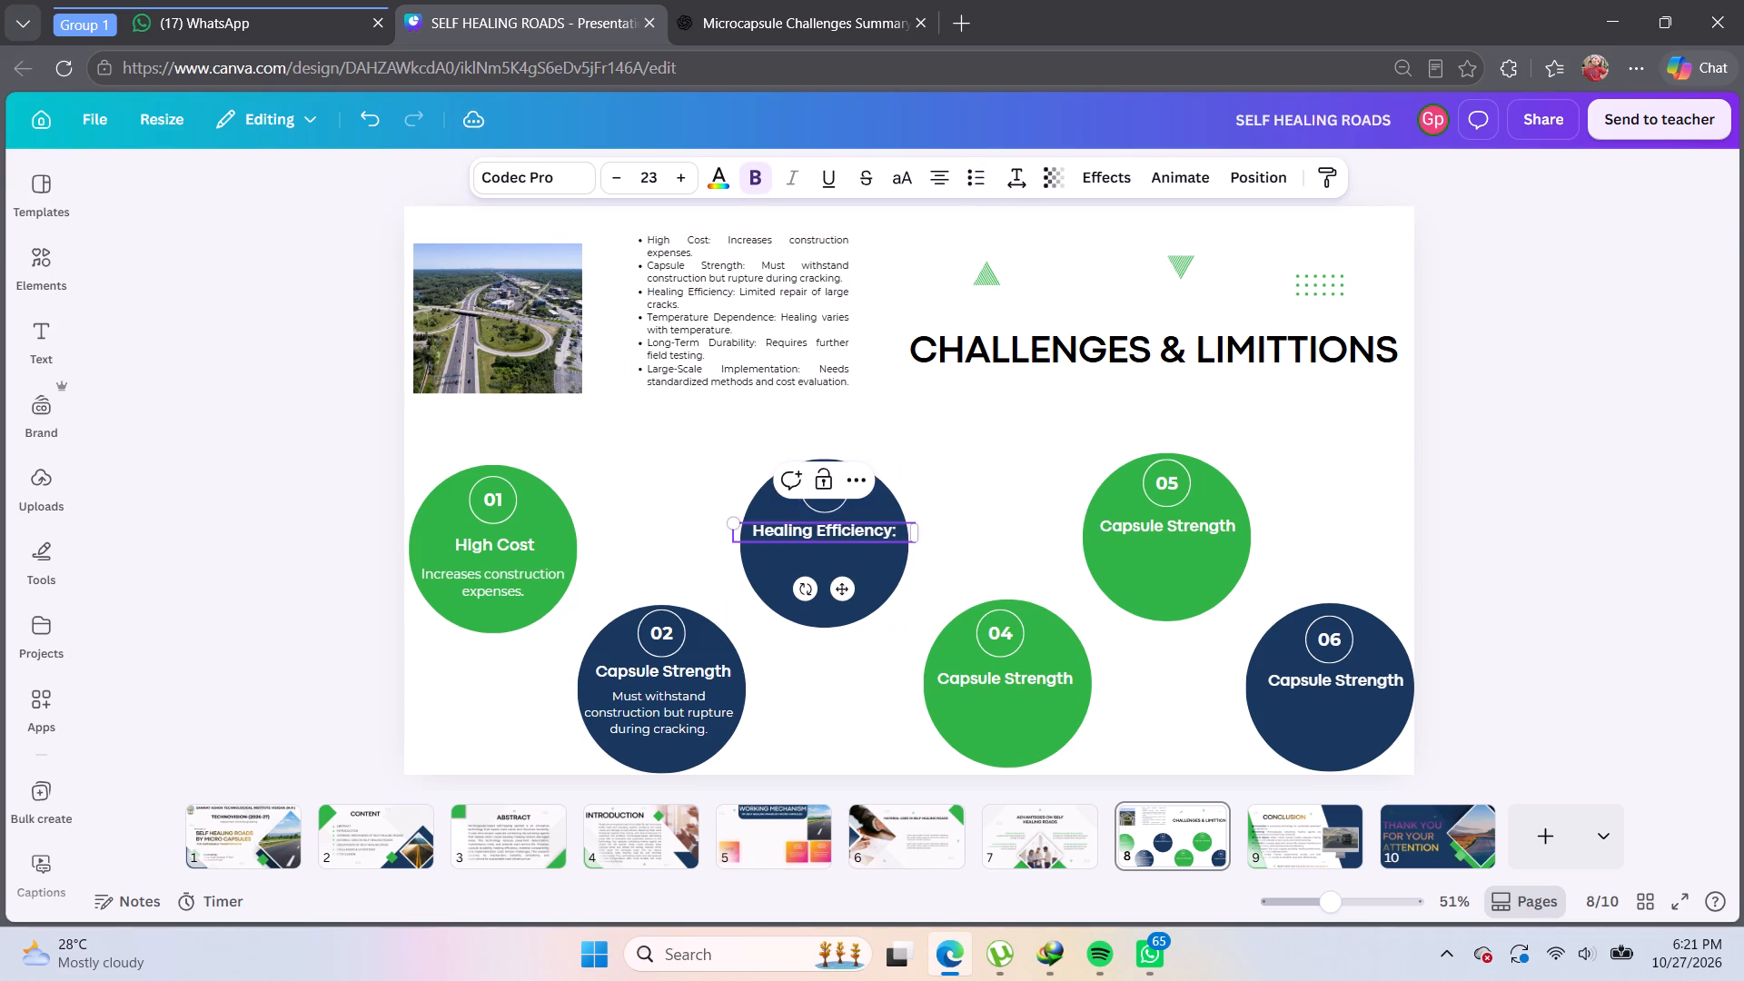
pyautogui.press('BackSpace')
pyautogui.click(946, 494)
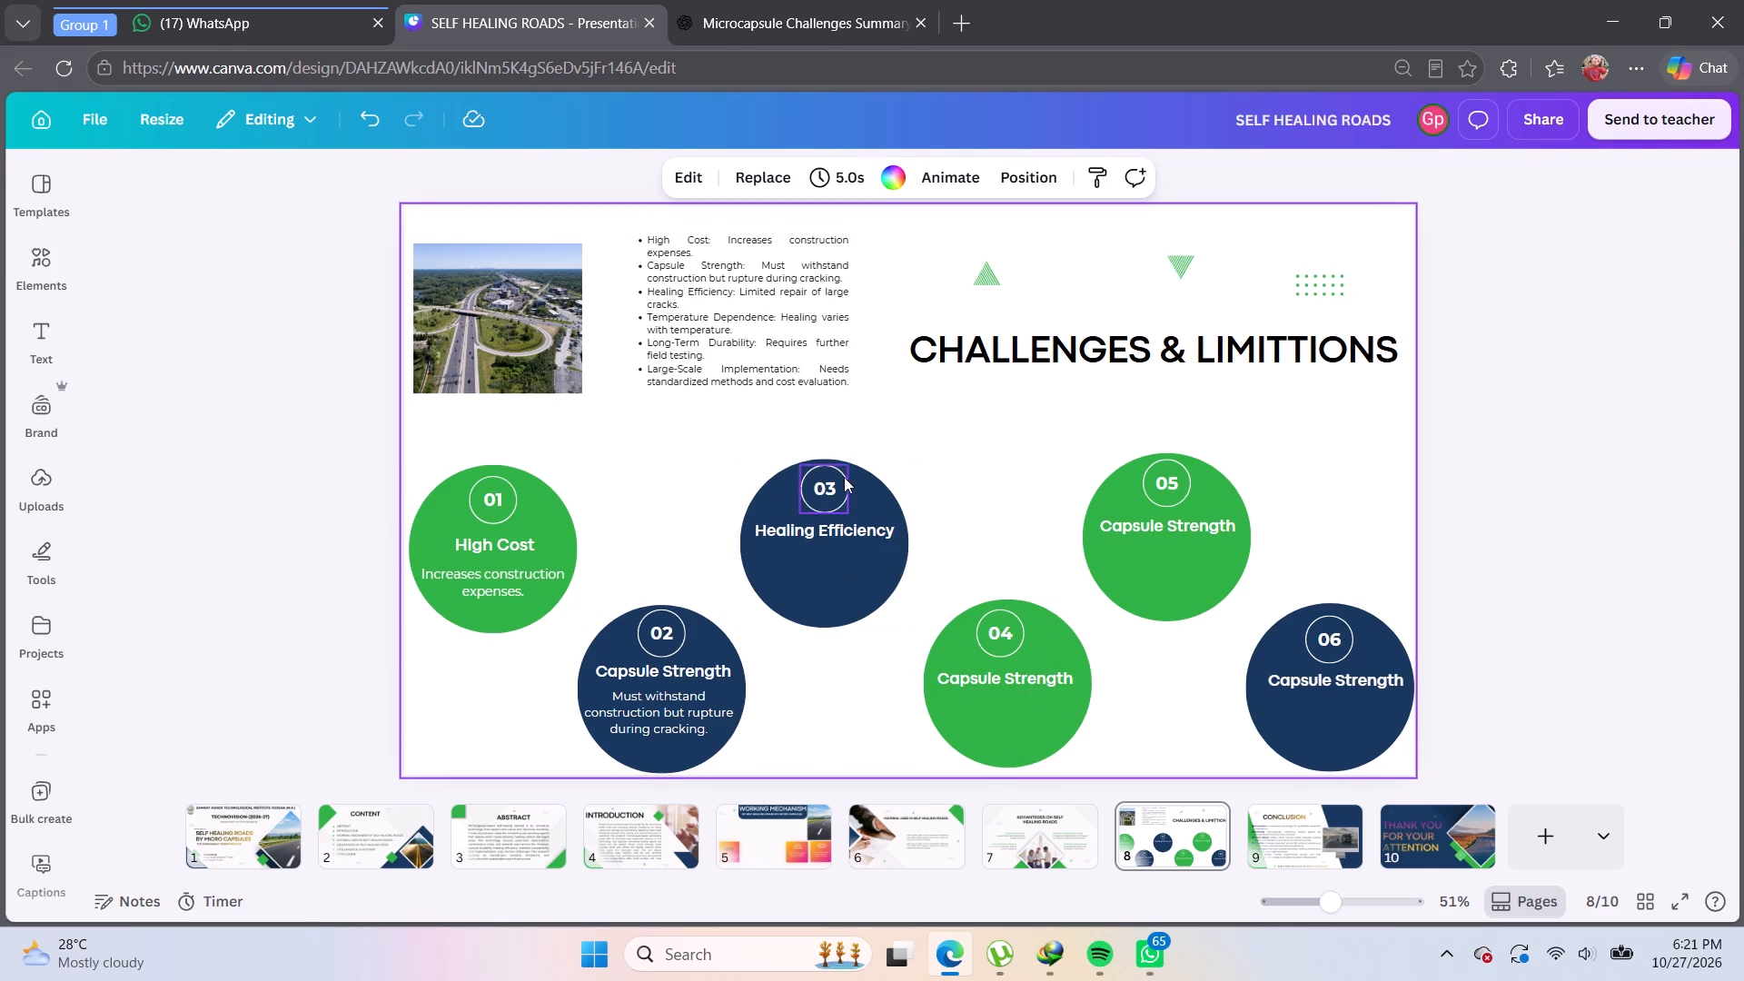
# Replace the 04 circle's heading with Temperature Dependence copied from the bullet list.
pyautogui.click(681, 314)
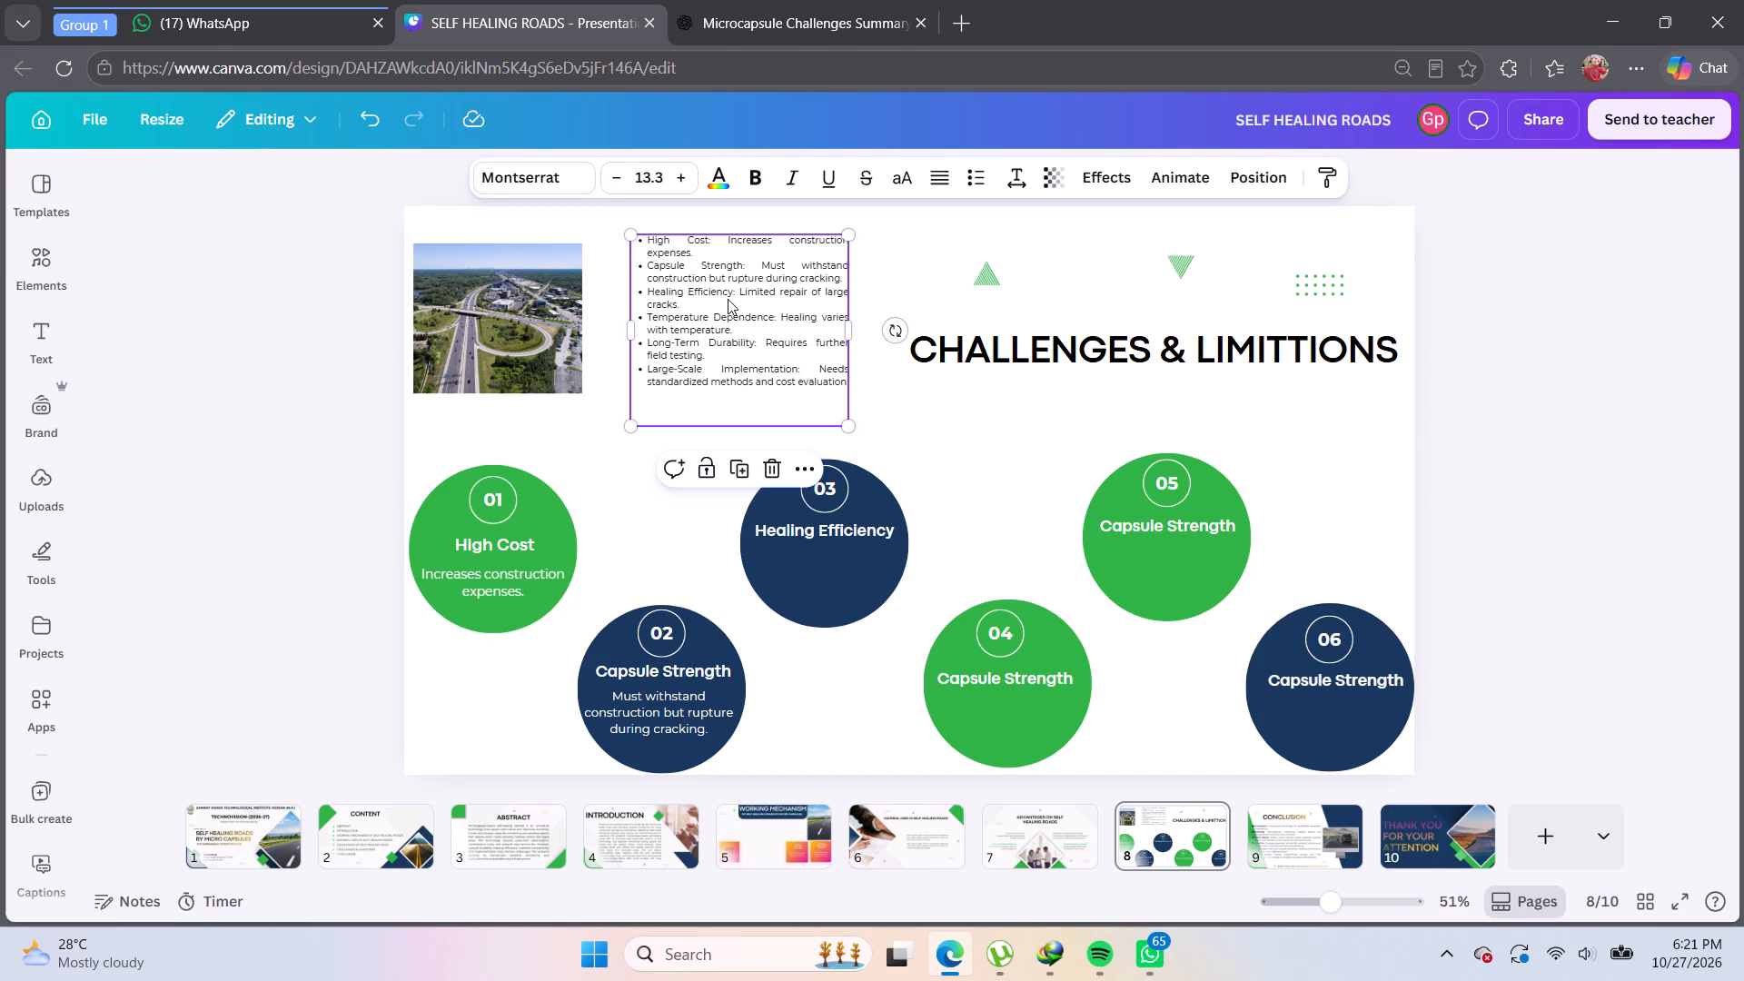
pyautogui.click(764, 323)
pyautogui.moveTo(773, 321); pyautogui.dragTo(655, 316)
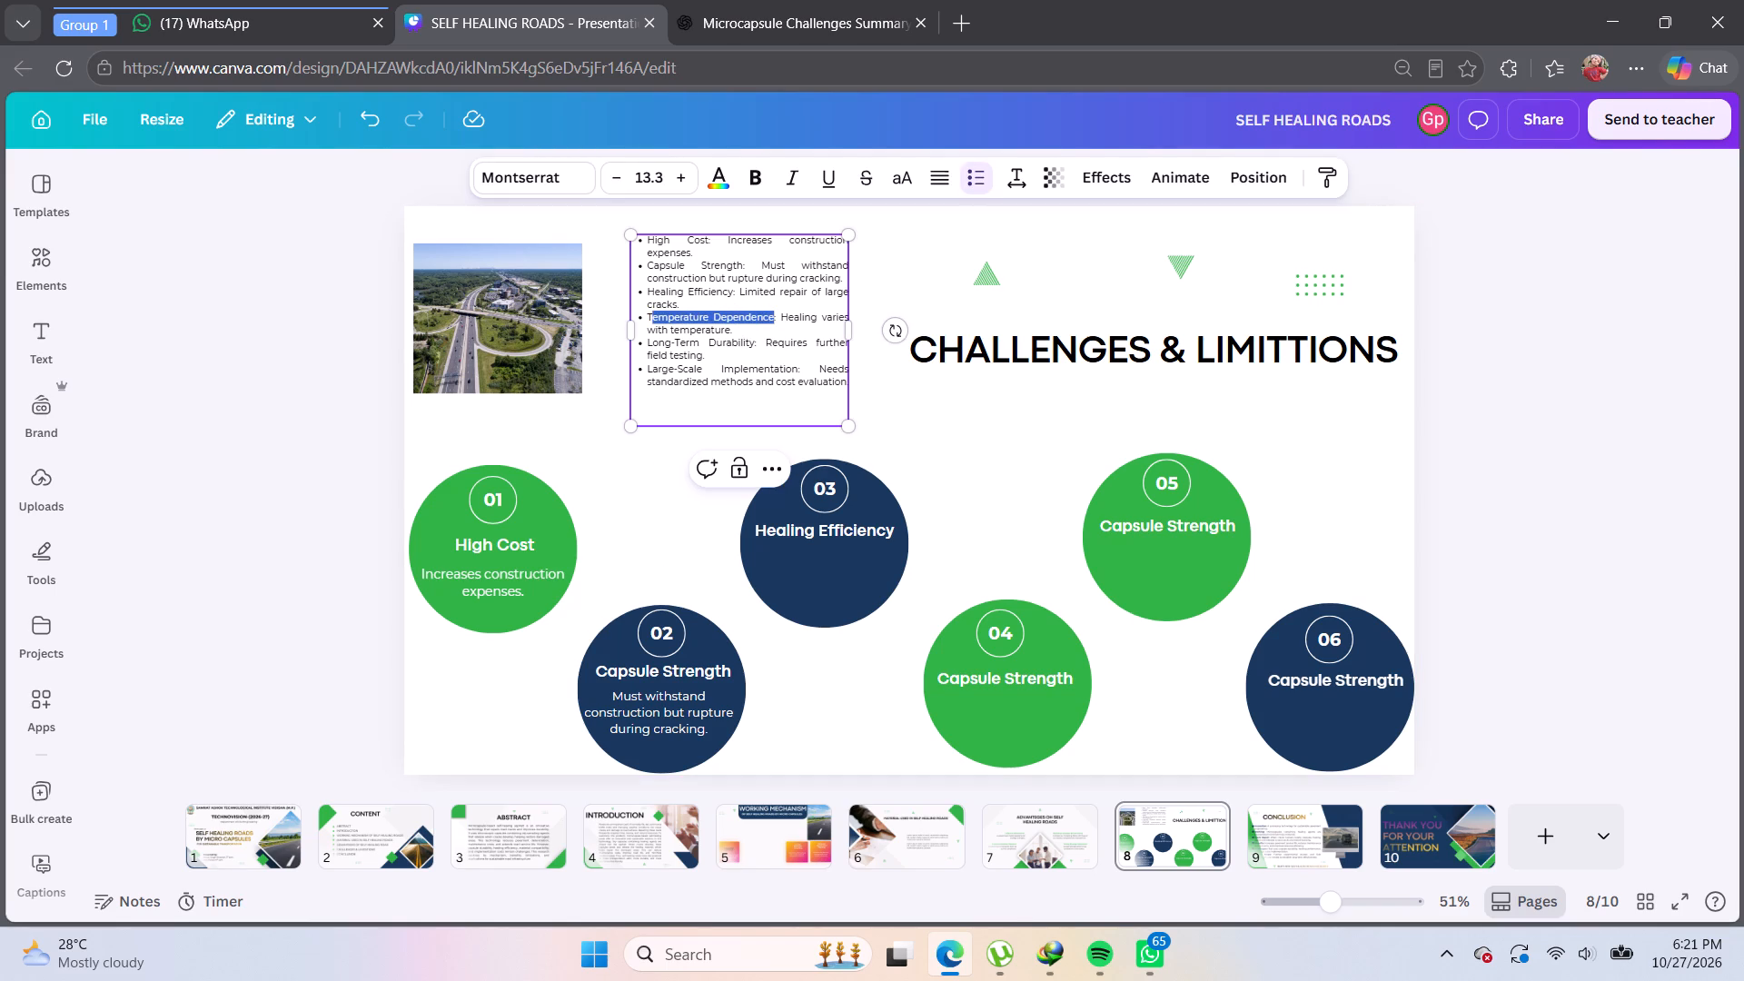
pyautogui.moveTo(655, 316); pyautogui.dragTo(649, 317)
pyautogui.hotkey('ctrl', 'c')
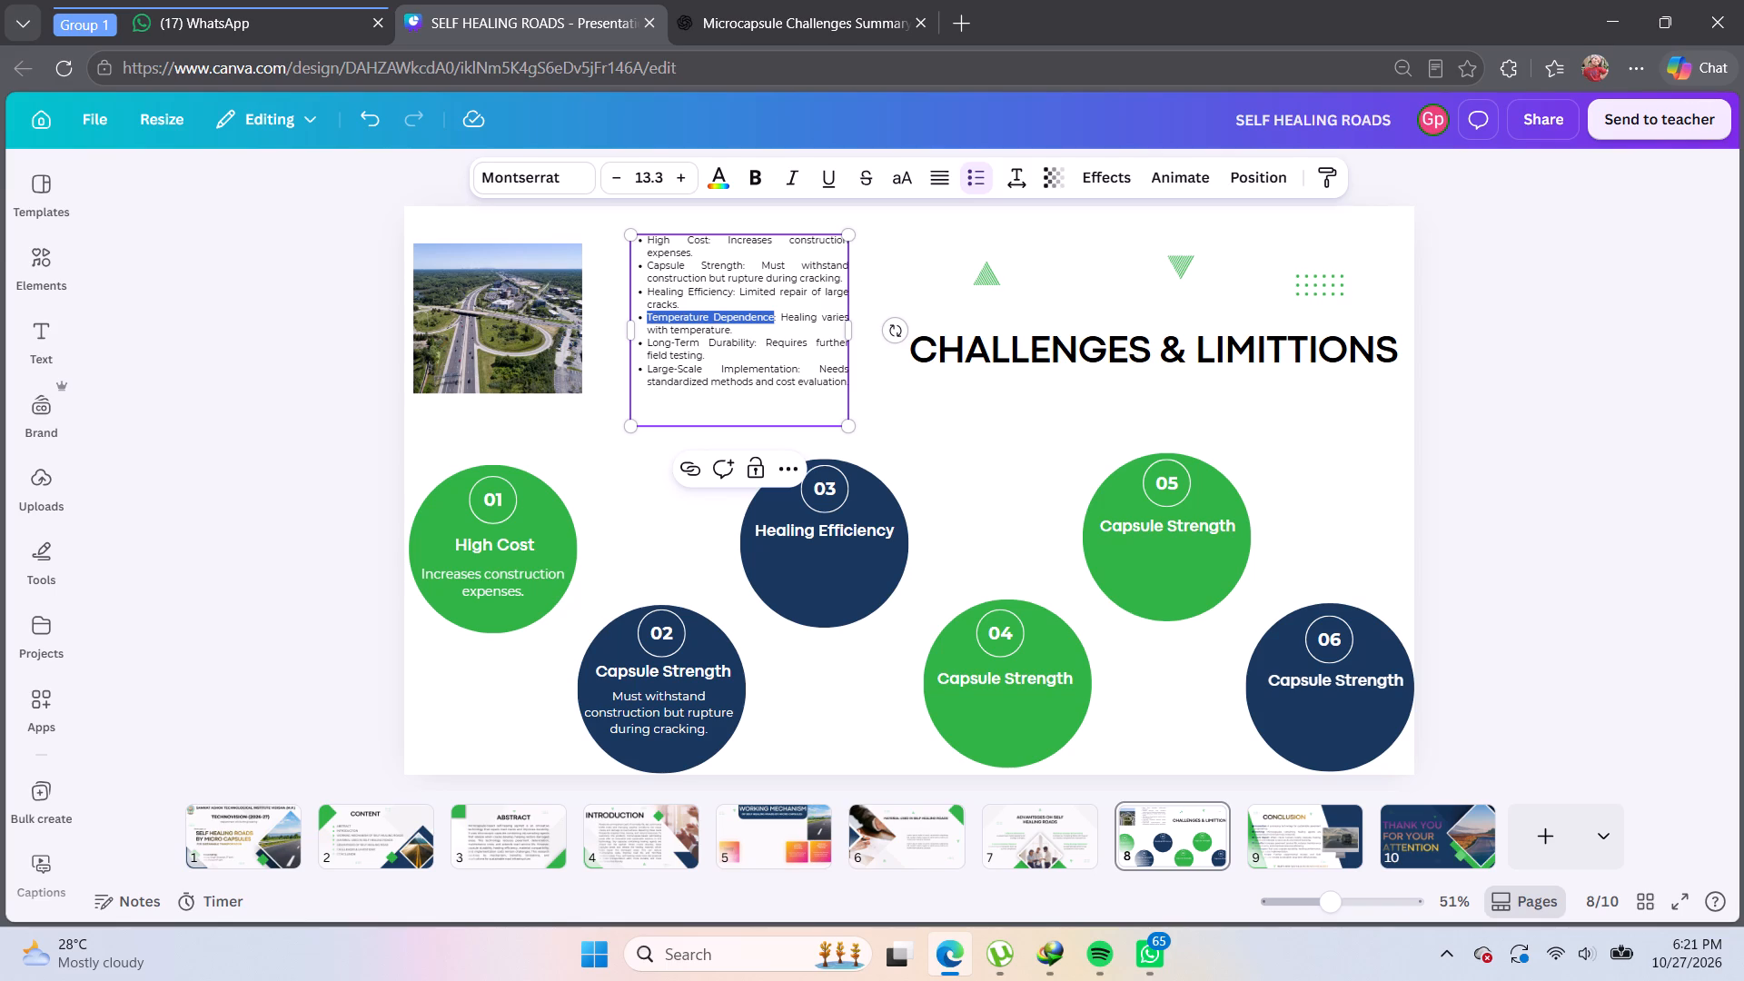
pyautogui.doubleClick(1038, 682)
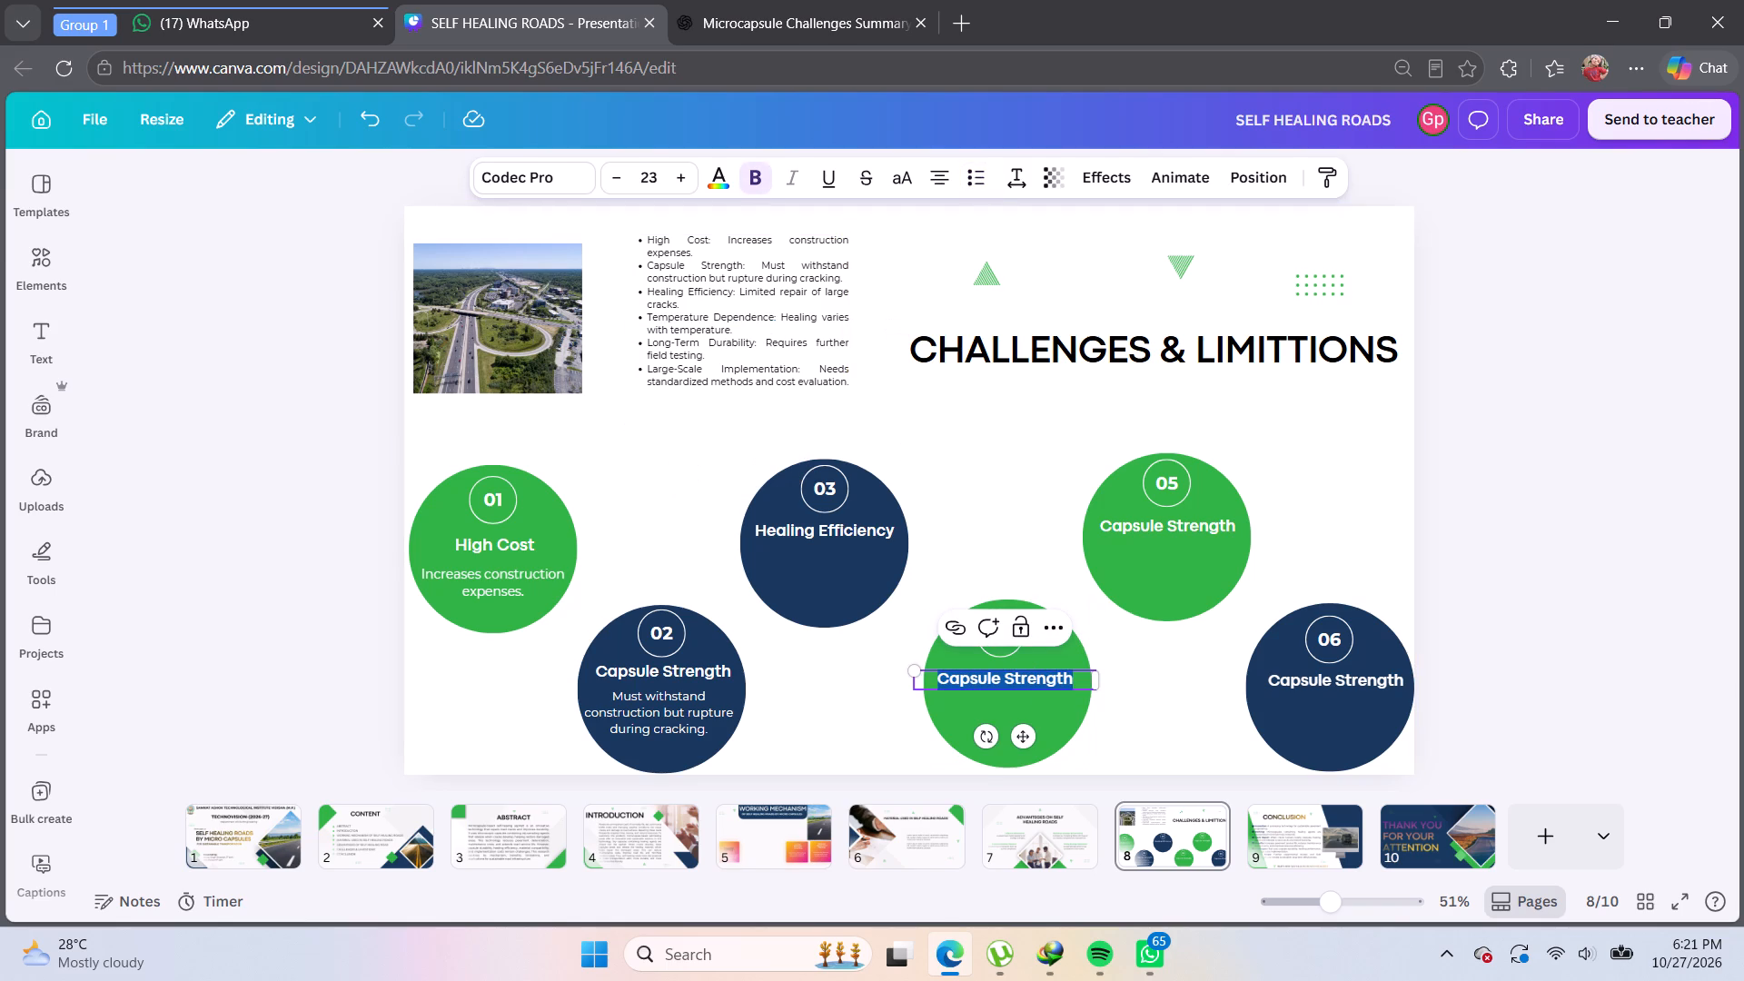
pyautogui.press('BackSpace')
pyautogui.hotkey('ctrl', 'v')
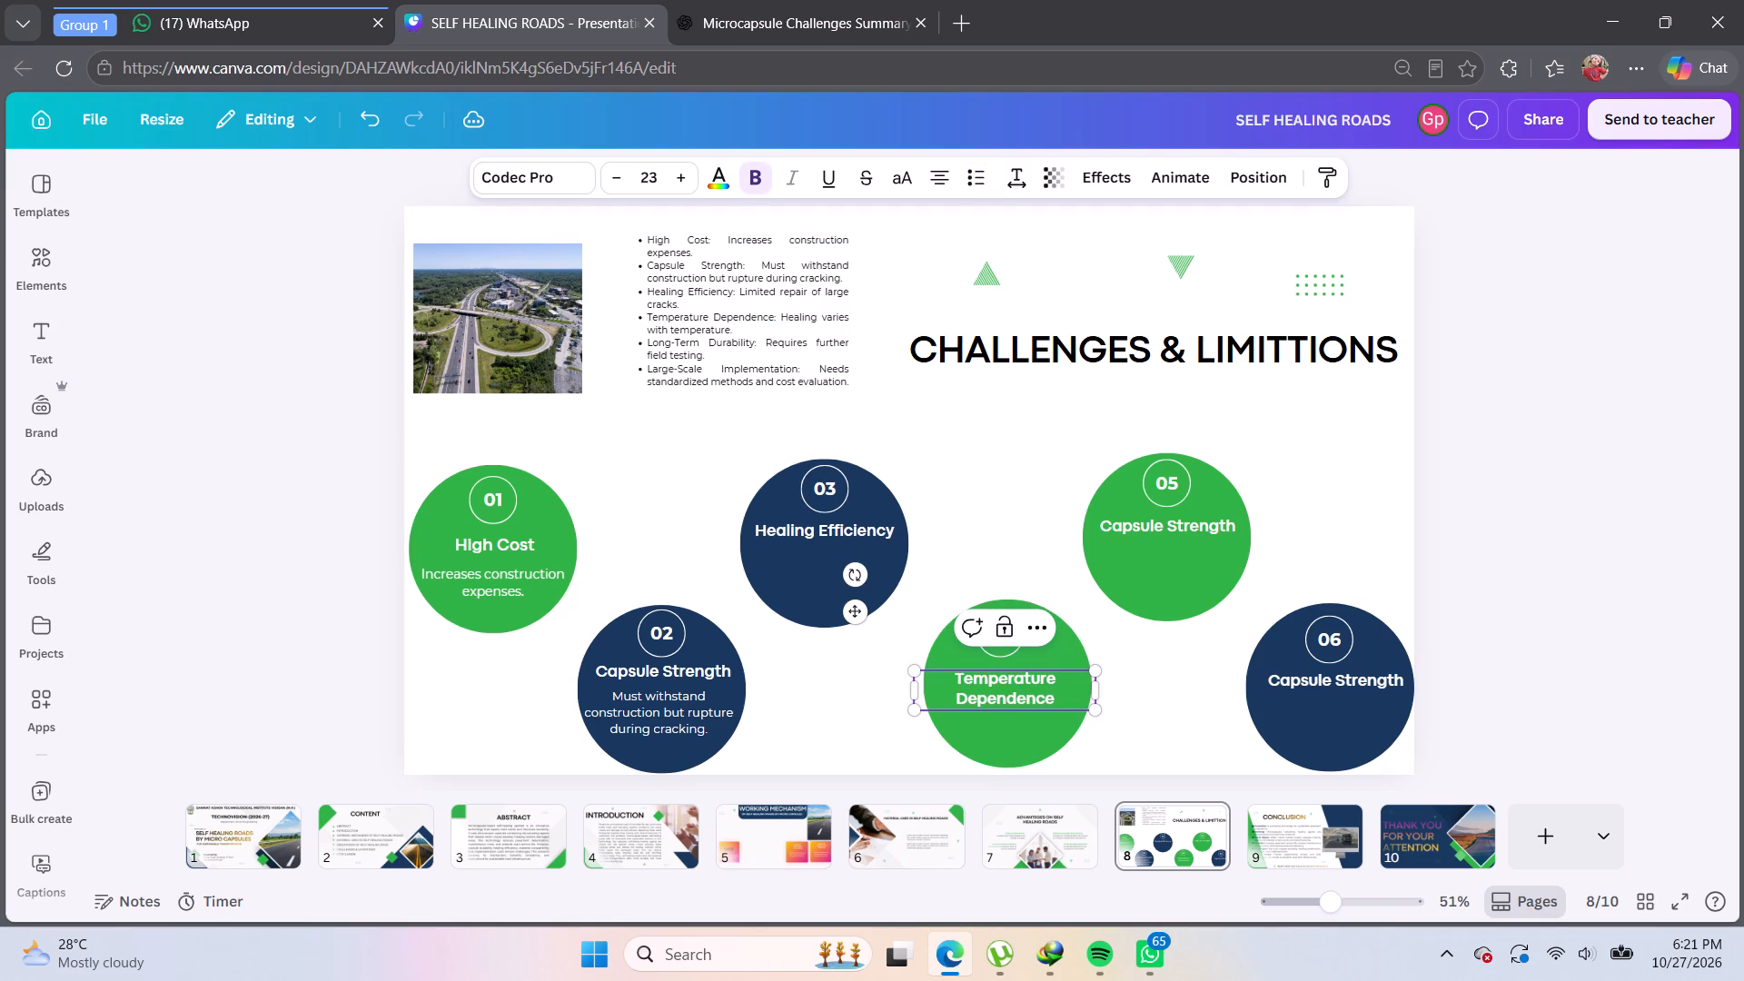
# Replace the 05 circle's heading with Long-Term Durability copied from the bullet list, without the colon.
pyautogui.click(1173, 525)
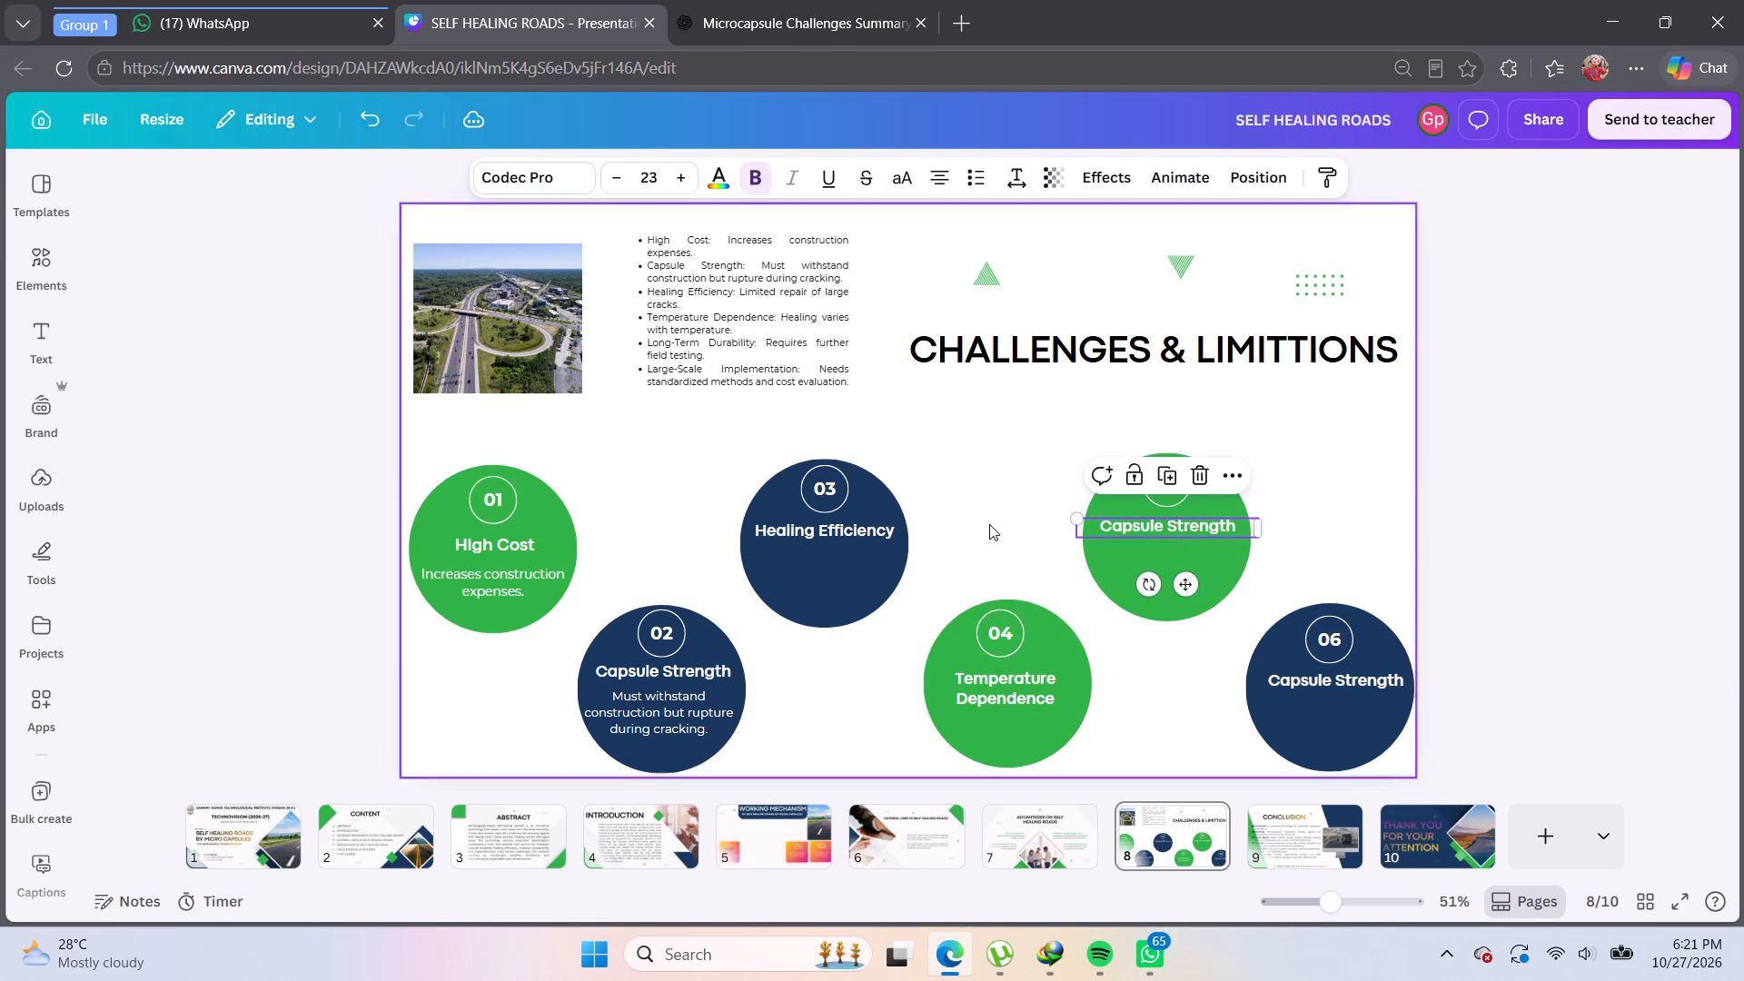
pyautogui.click(751, 340)
pyautogui.click(752, 345)
pyautogui.click(752, 345)
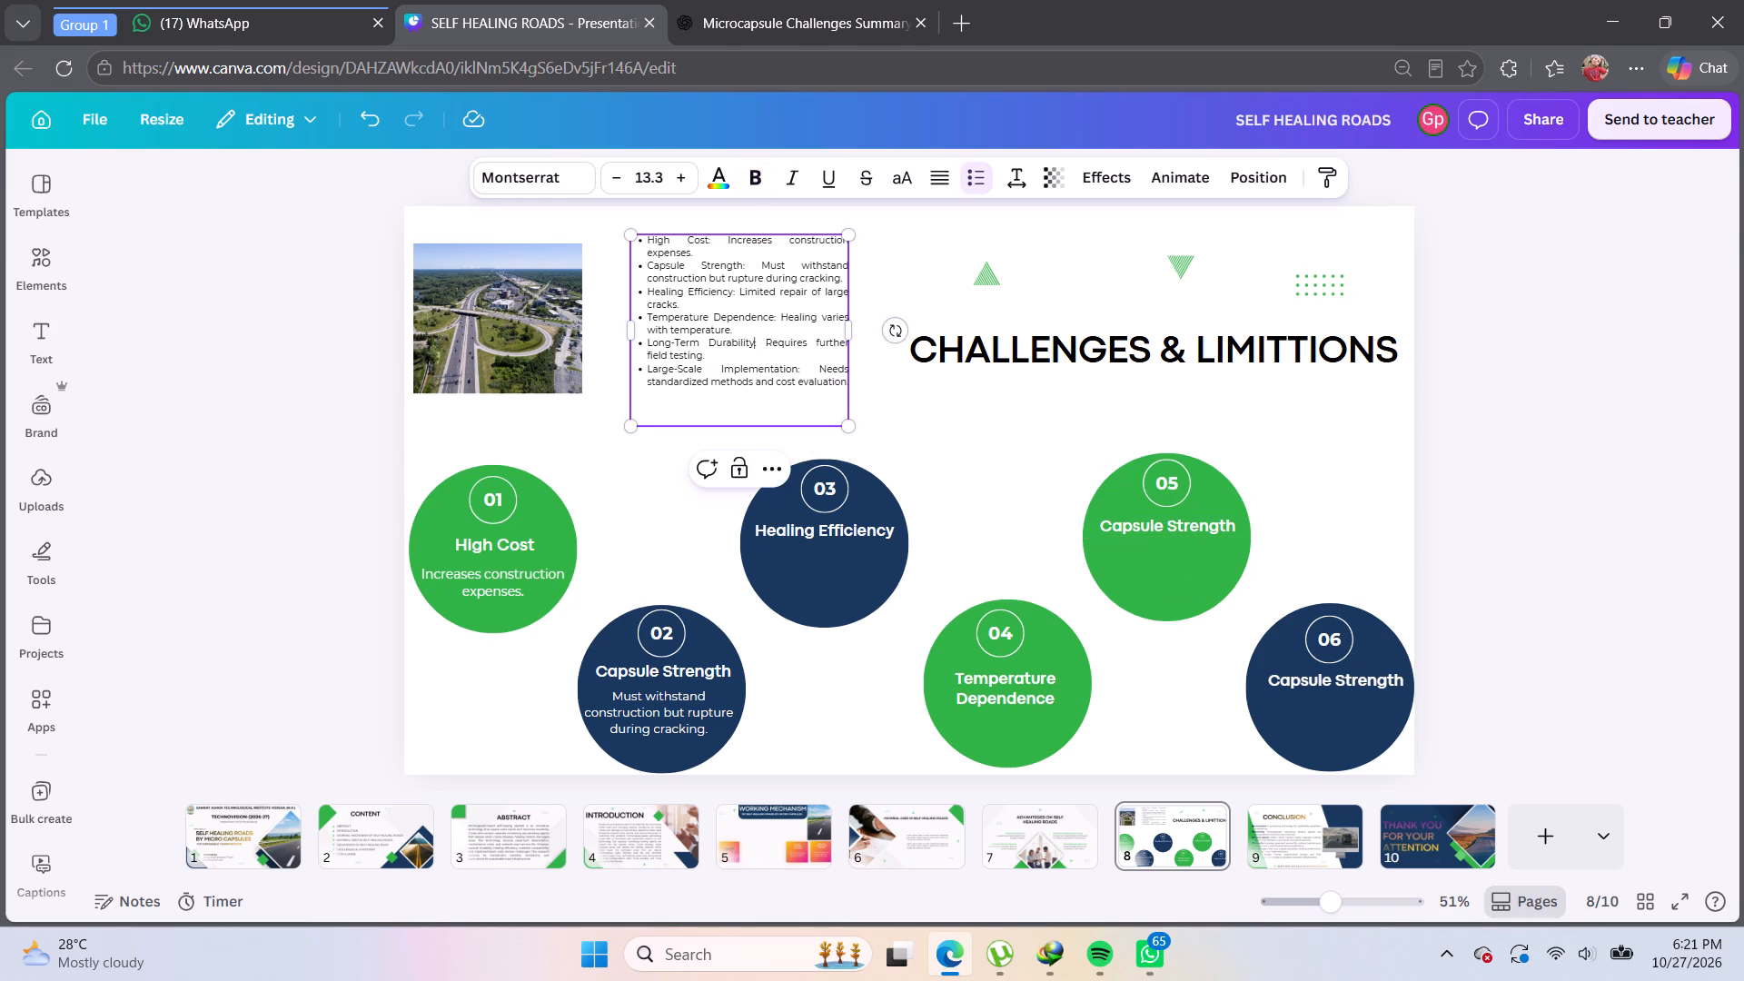
pyautogui.moveTo(752, 346); pyautogui.dragTo(663, 343)
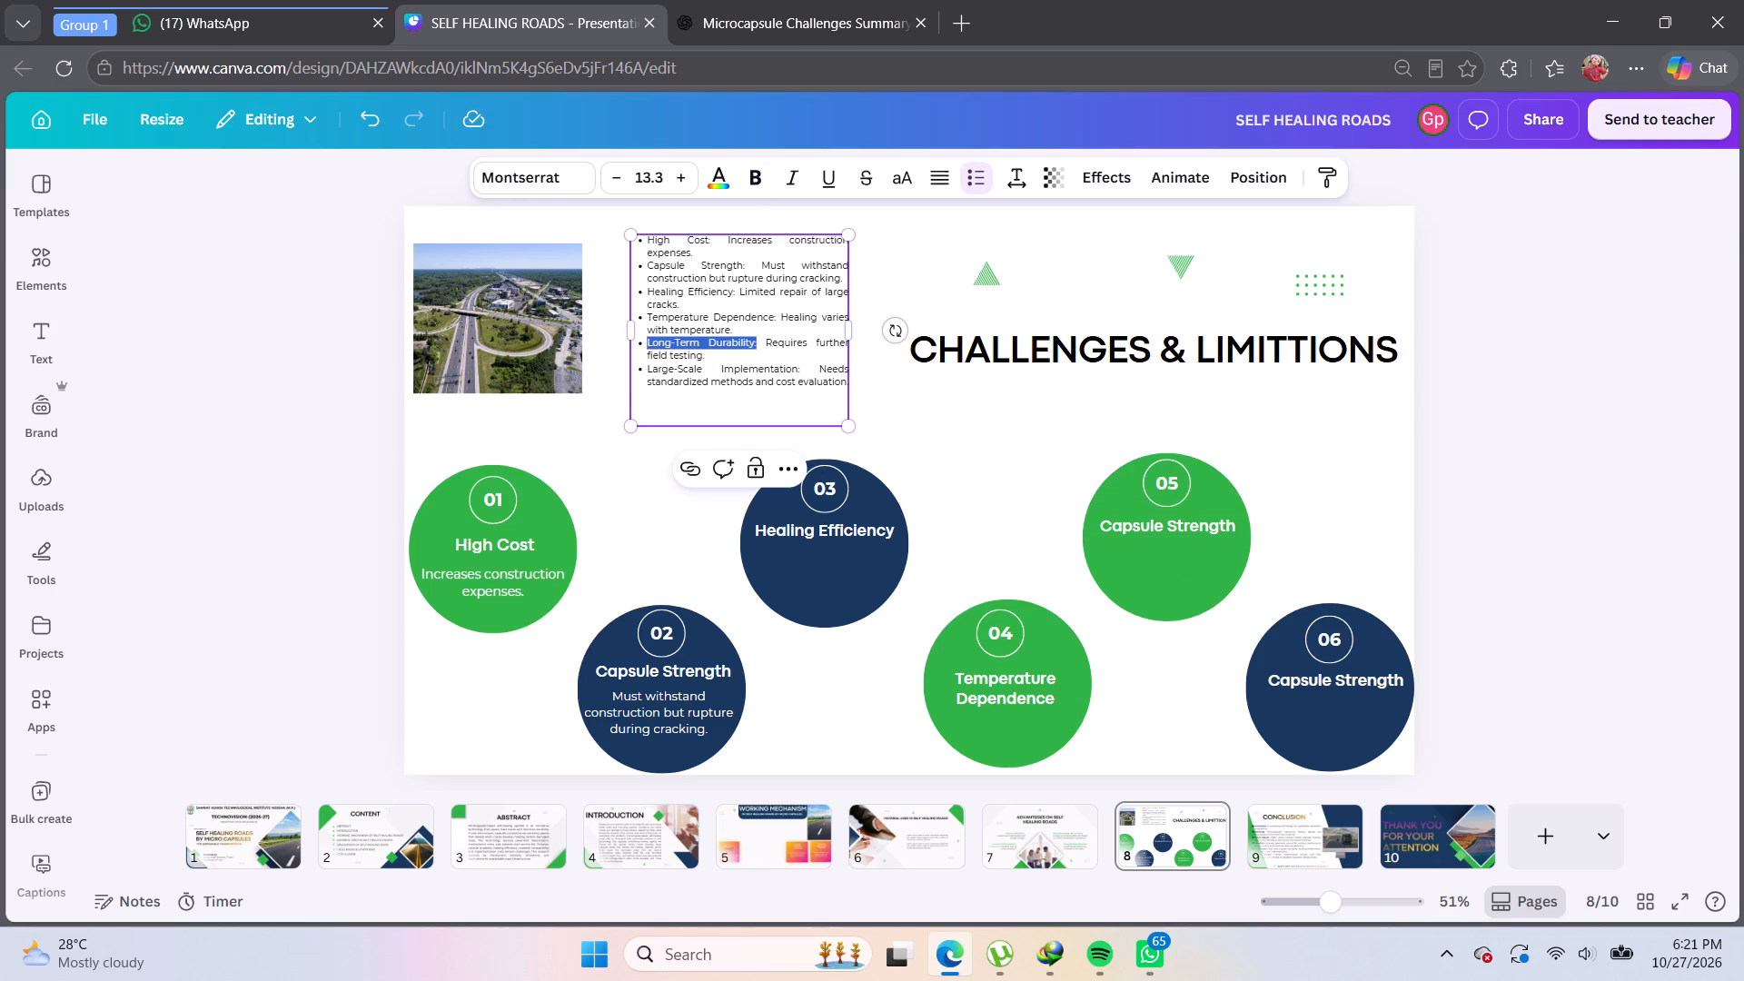
pyautogui.hotkey('ctrl', 'c')
pyautogui.doubleClick(1167, 527)
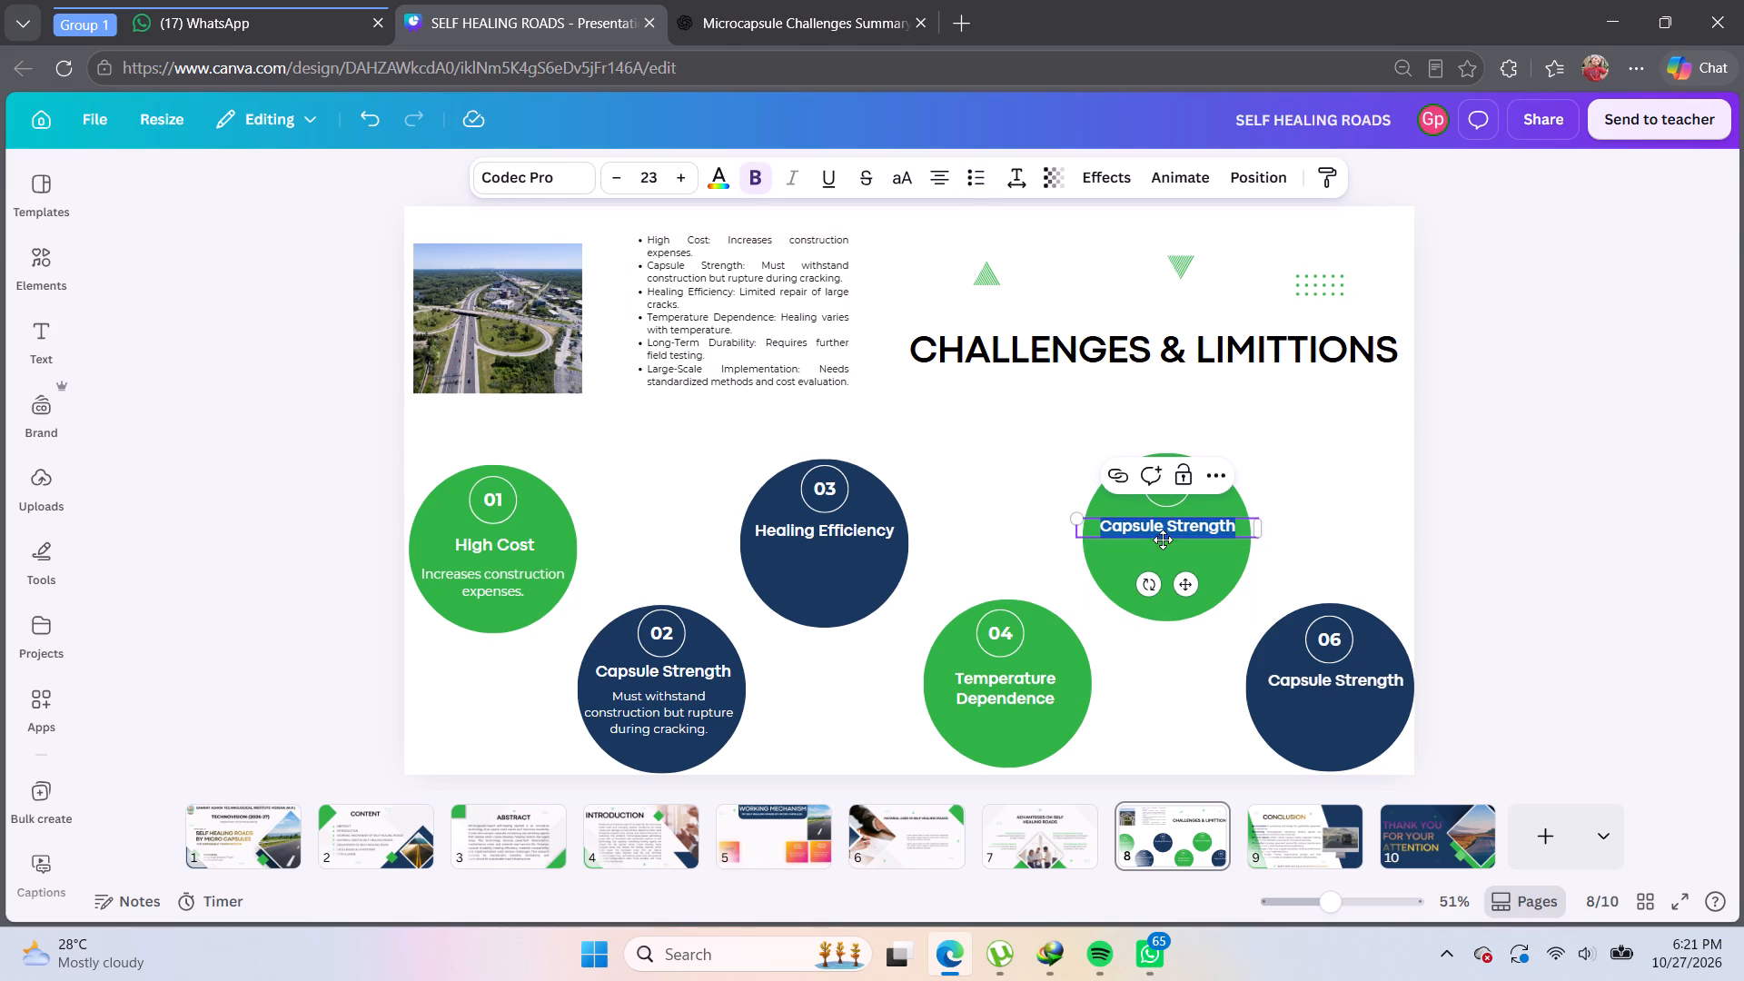
pyautogui.press('BackSpace')
pyautogui.hotkey('ctrl', 'v')
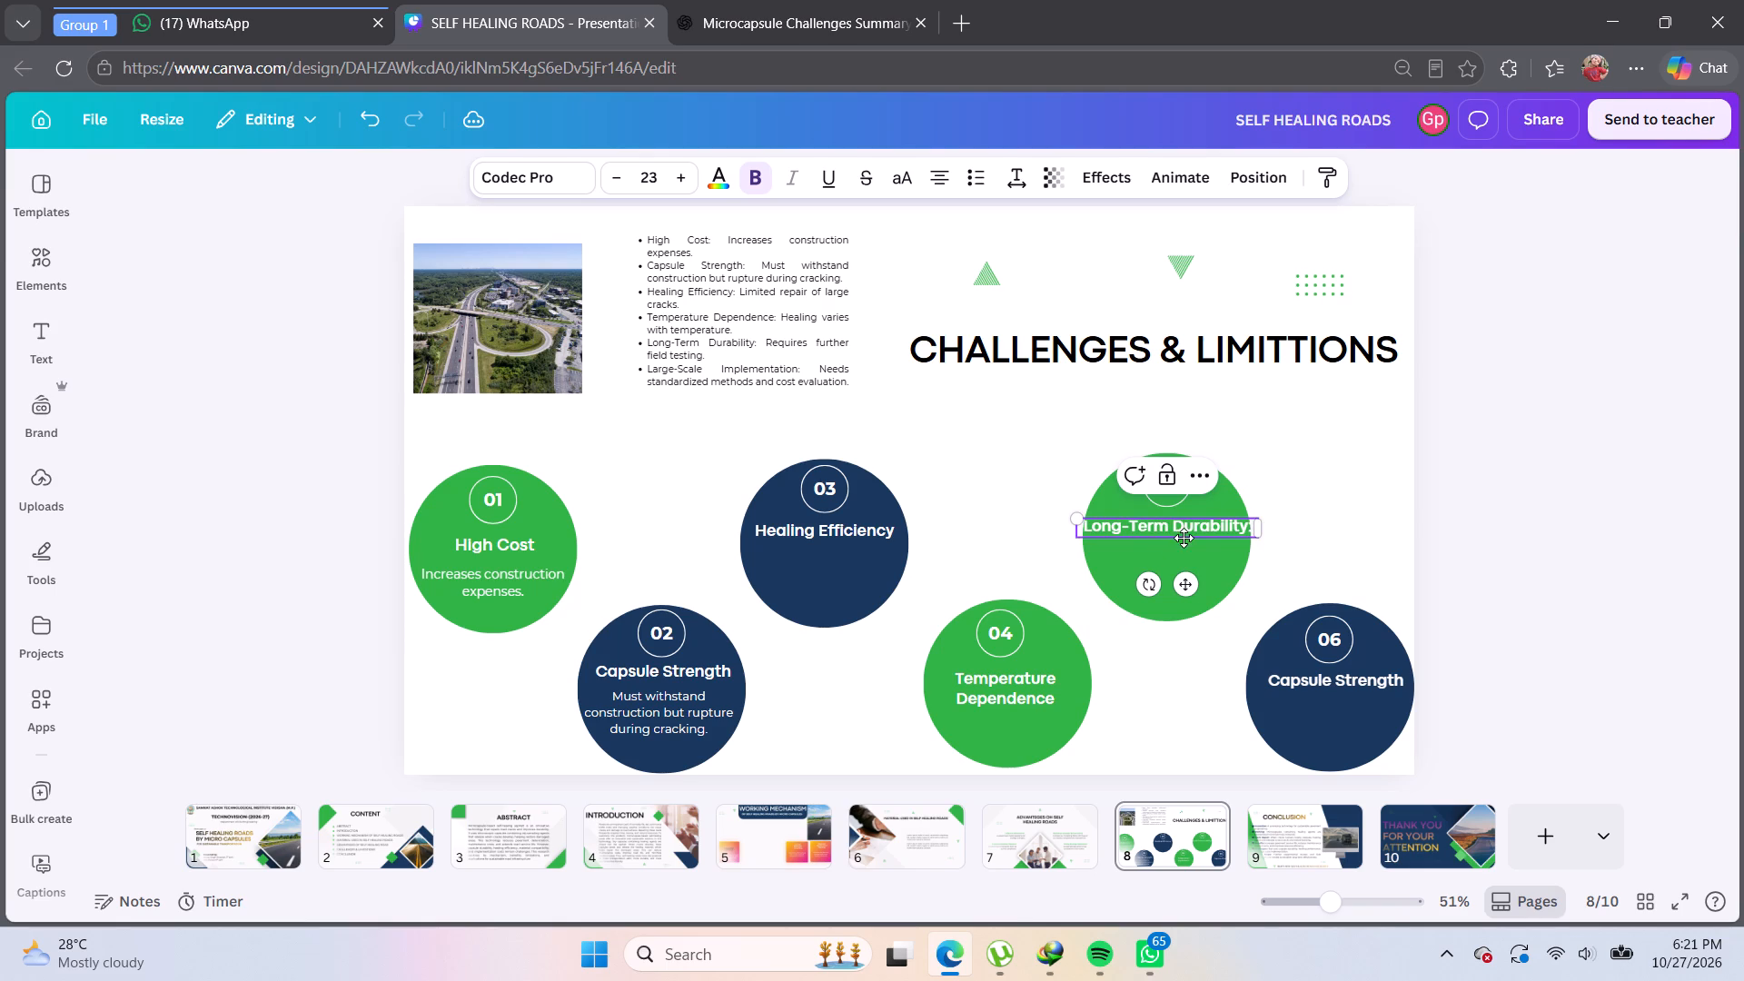
pyautogui.press('BackSpace')
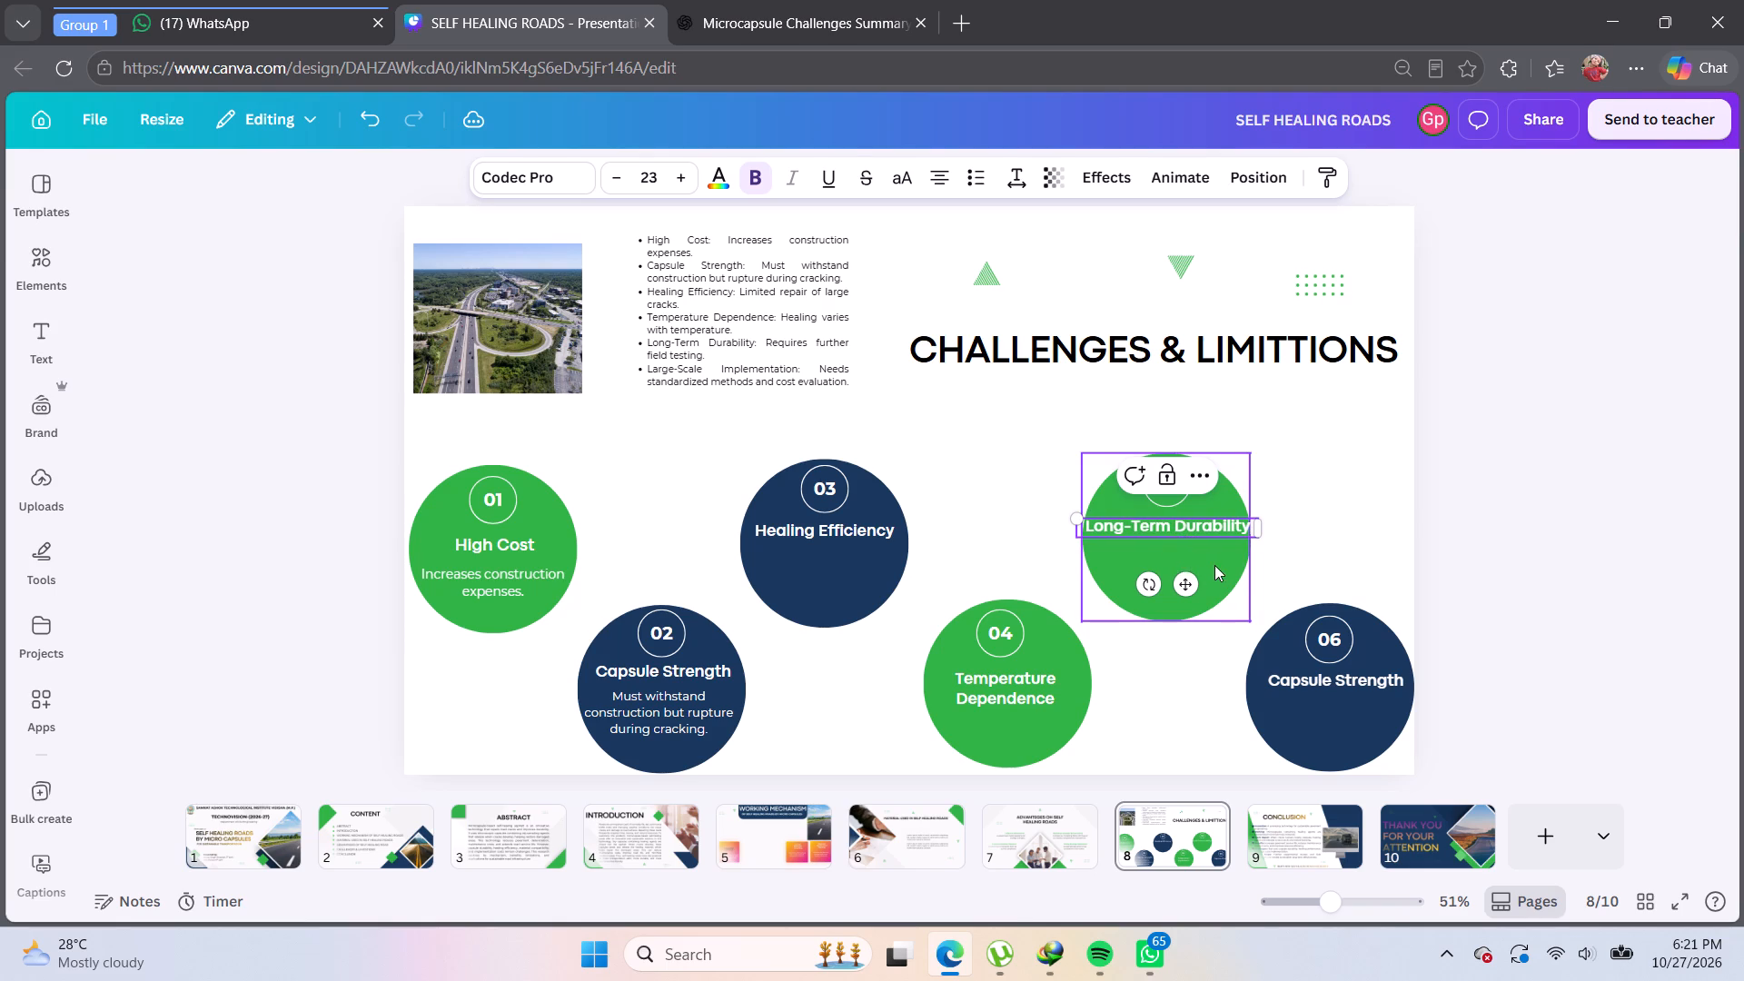
pyautogui.click(1224, 562)
# Reduce the Long-Term Durability heading's font size by one point so that it fits inside the 05 circle.
pyautogui.click(1222, 520)
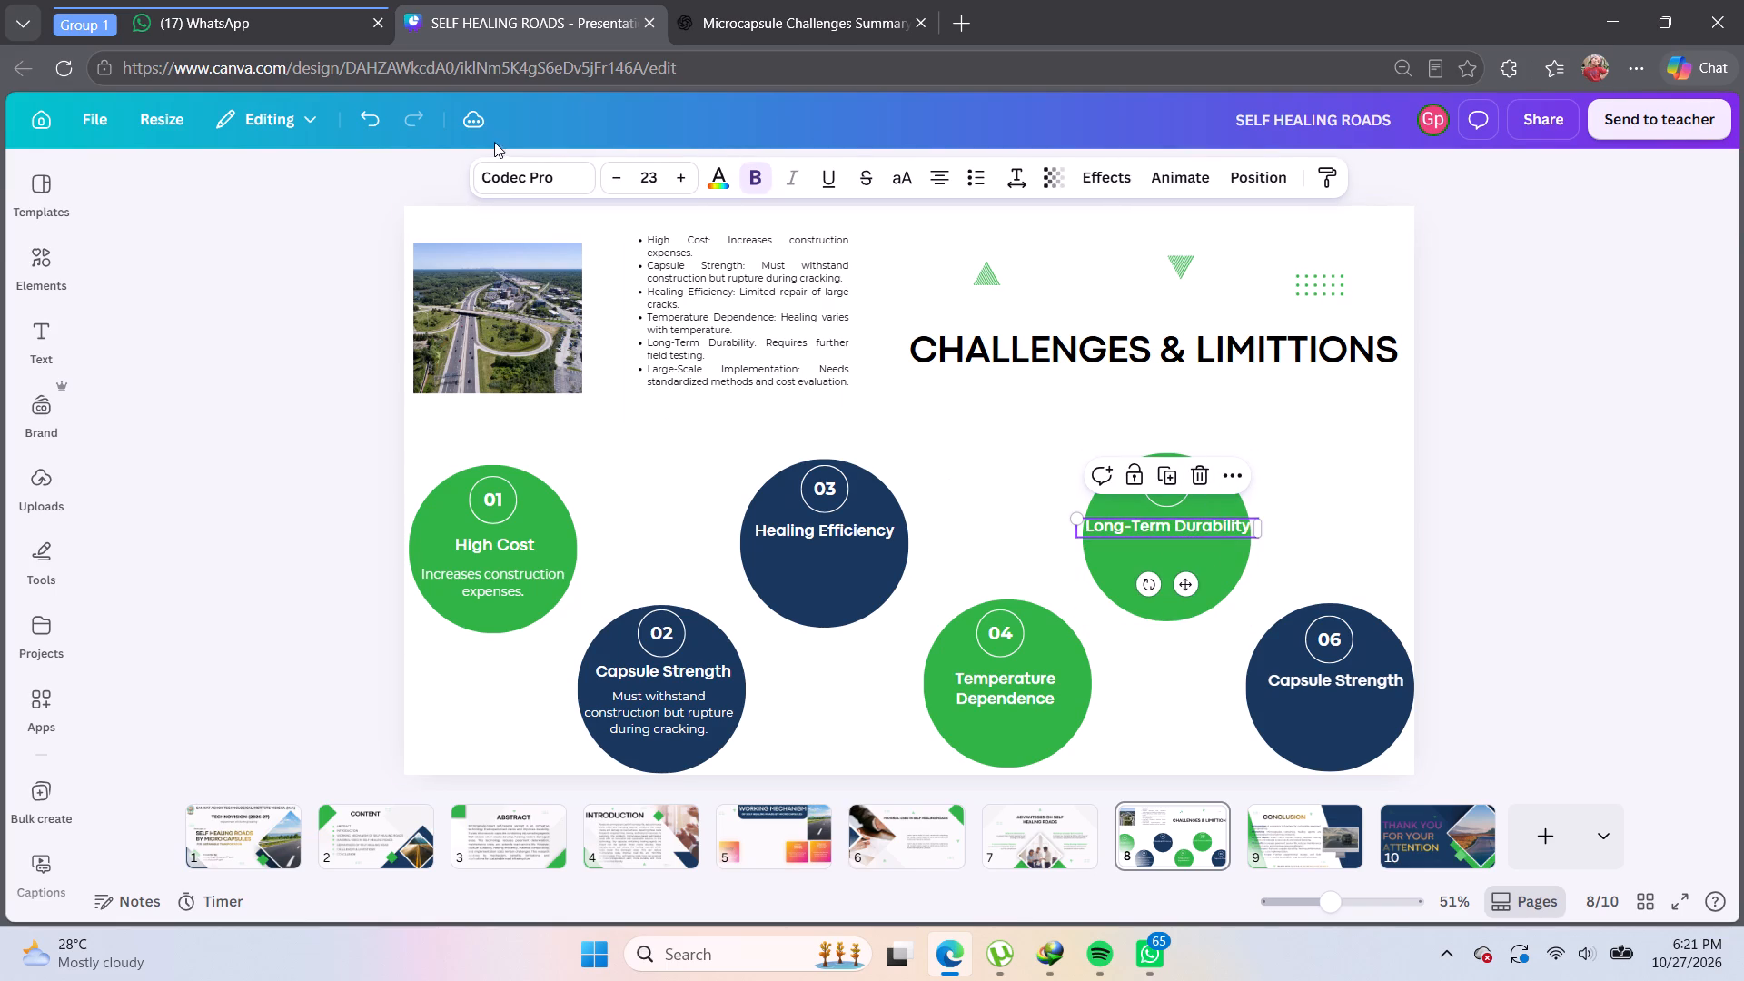
pyautogui.click(613, 183)
pyautogui.click(613, 183)
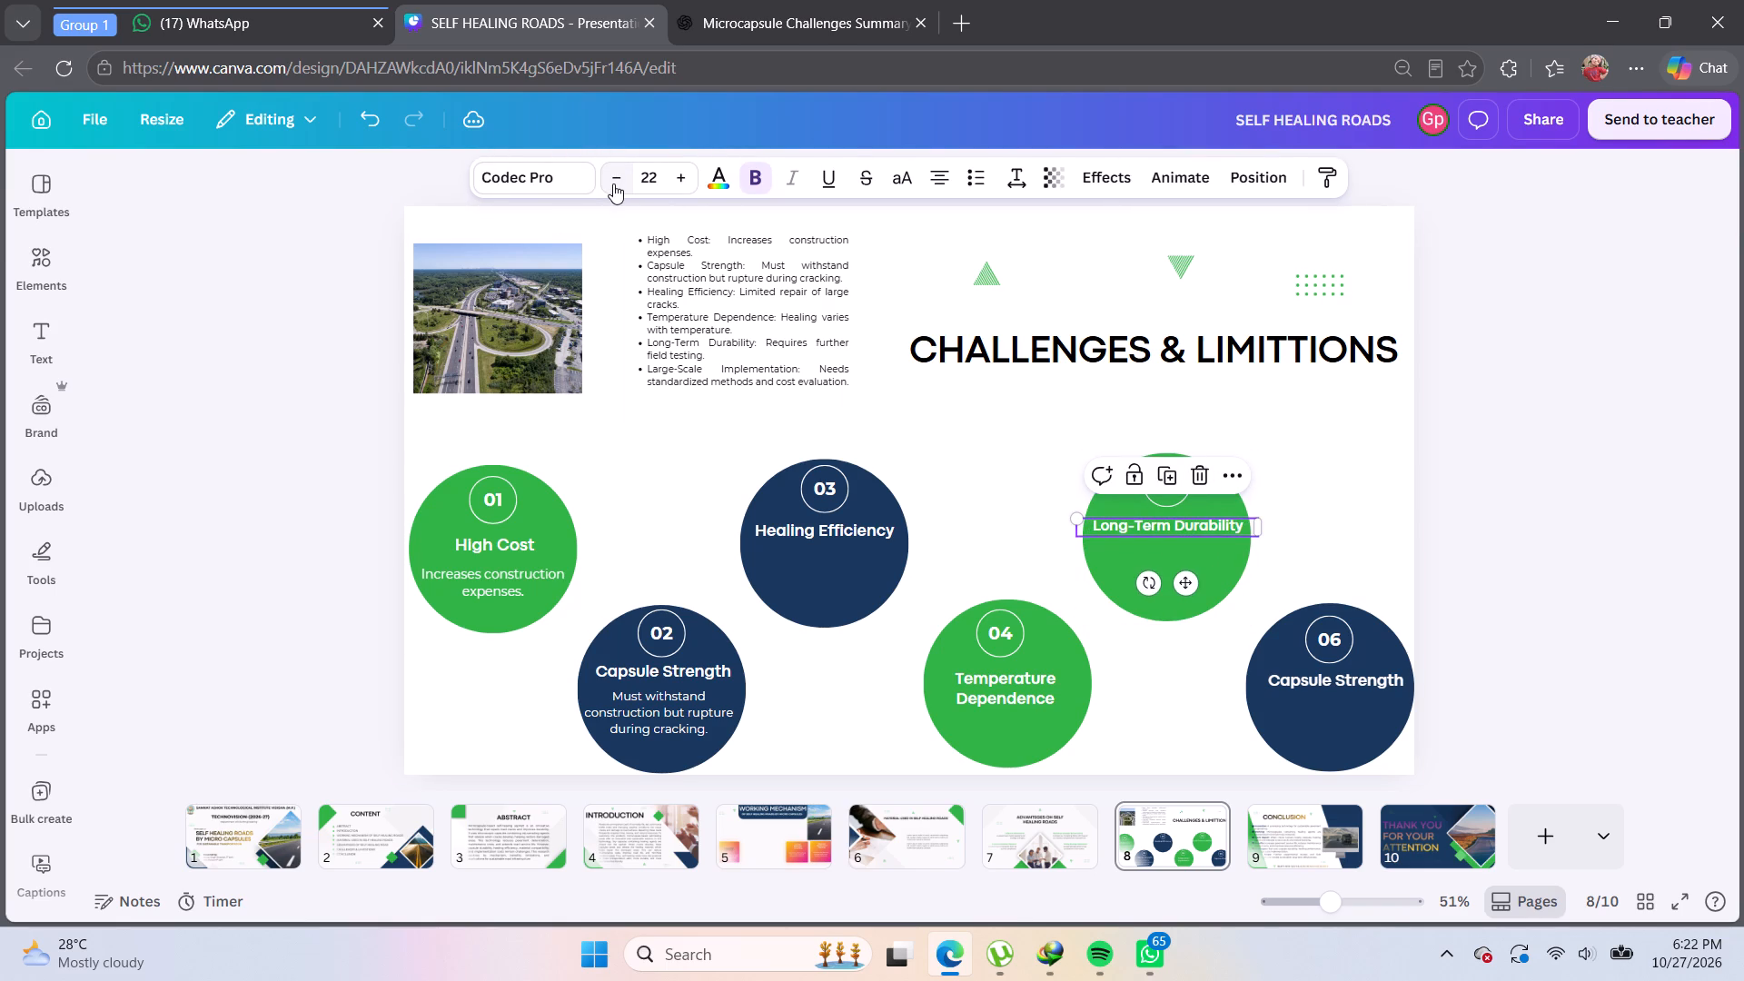
pyautogui.click(673, 165)
pyautogui.click(927, 459)
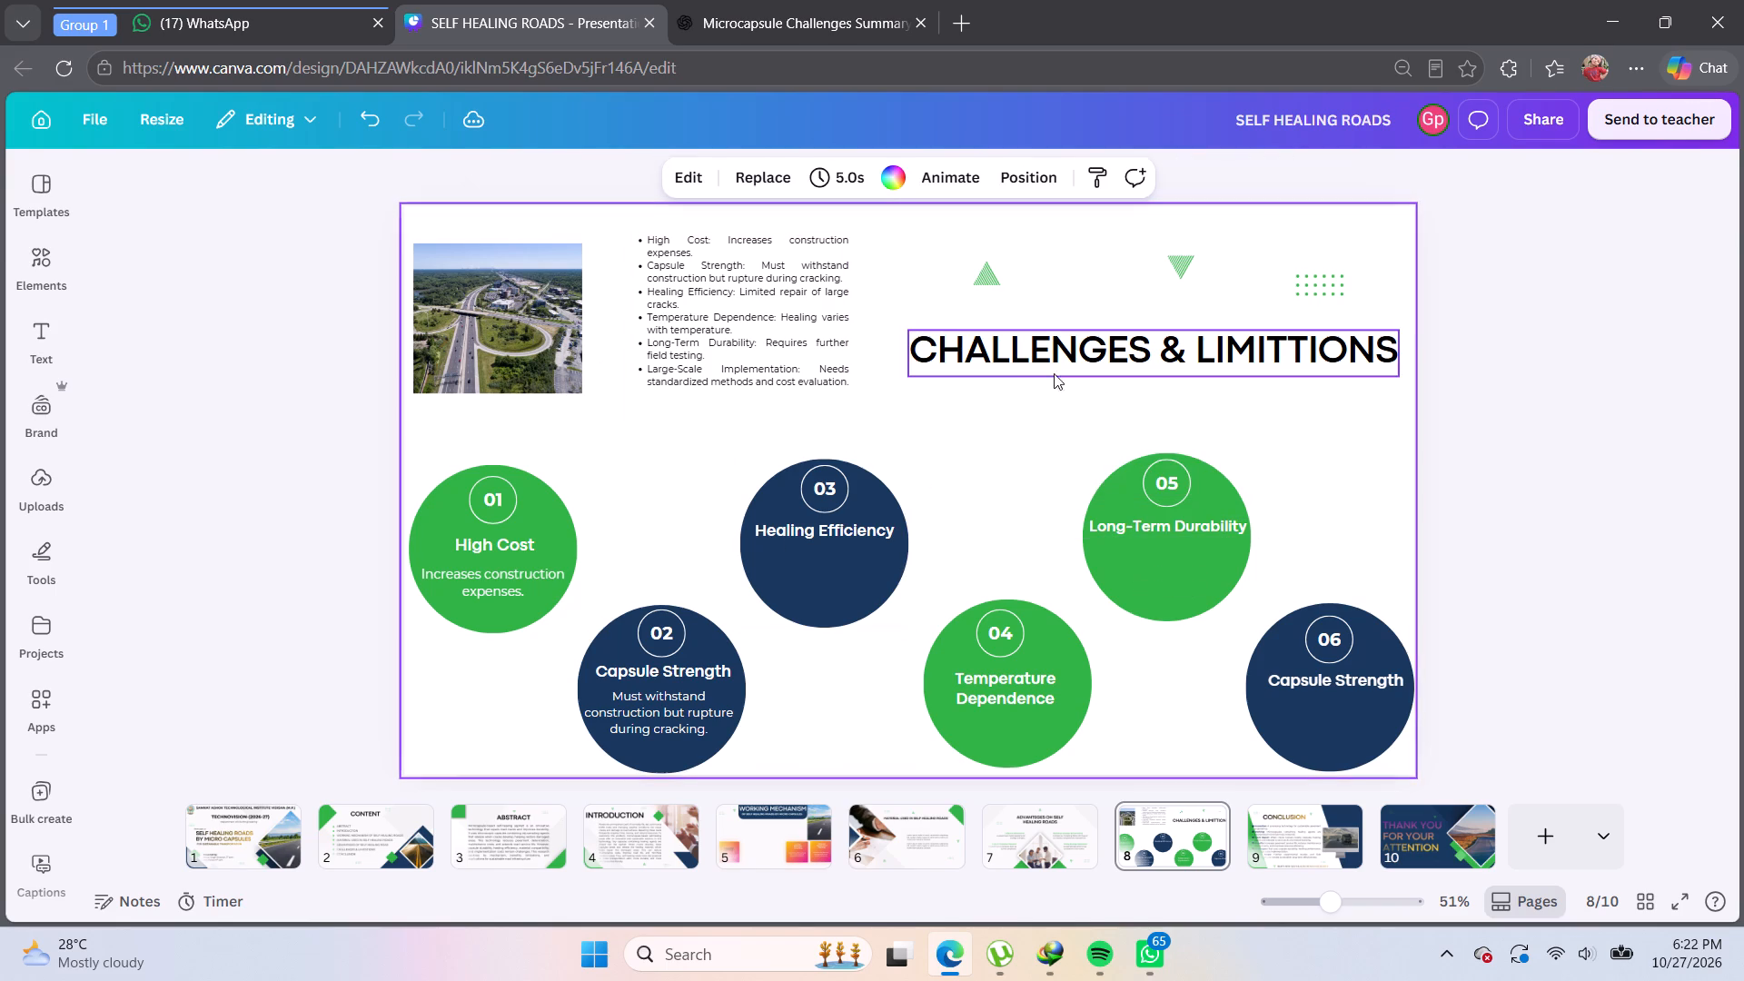
# Replace the 06 circle's heading with Large-Scale Implementation copied from the bullet list, without the colon.
pyautogui.click(1379, 678)
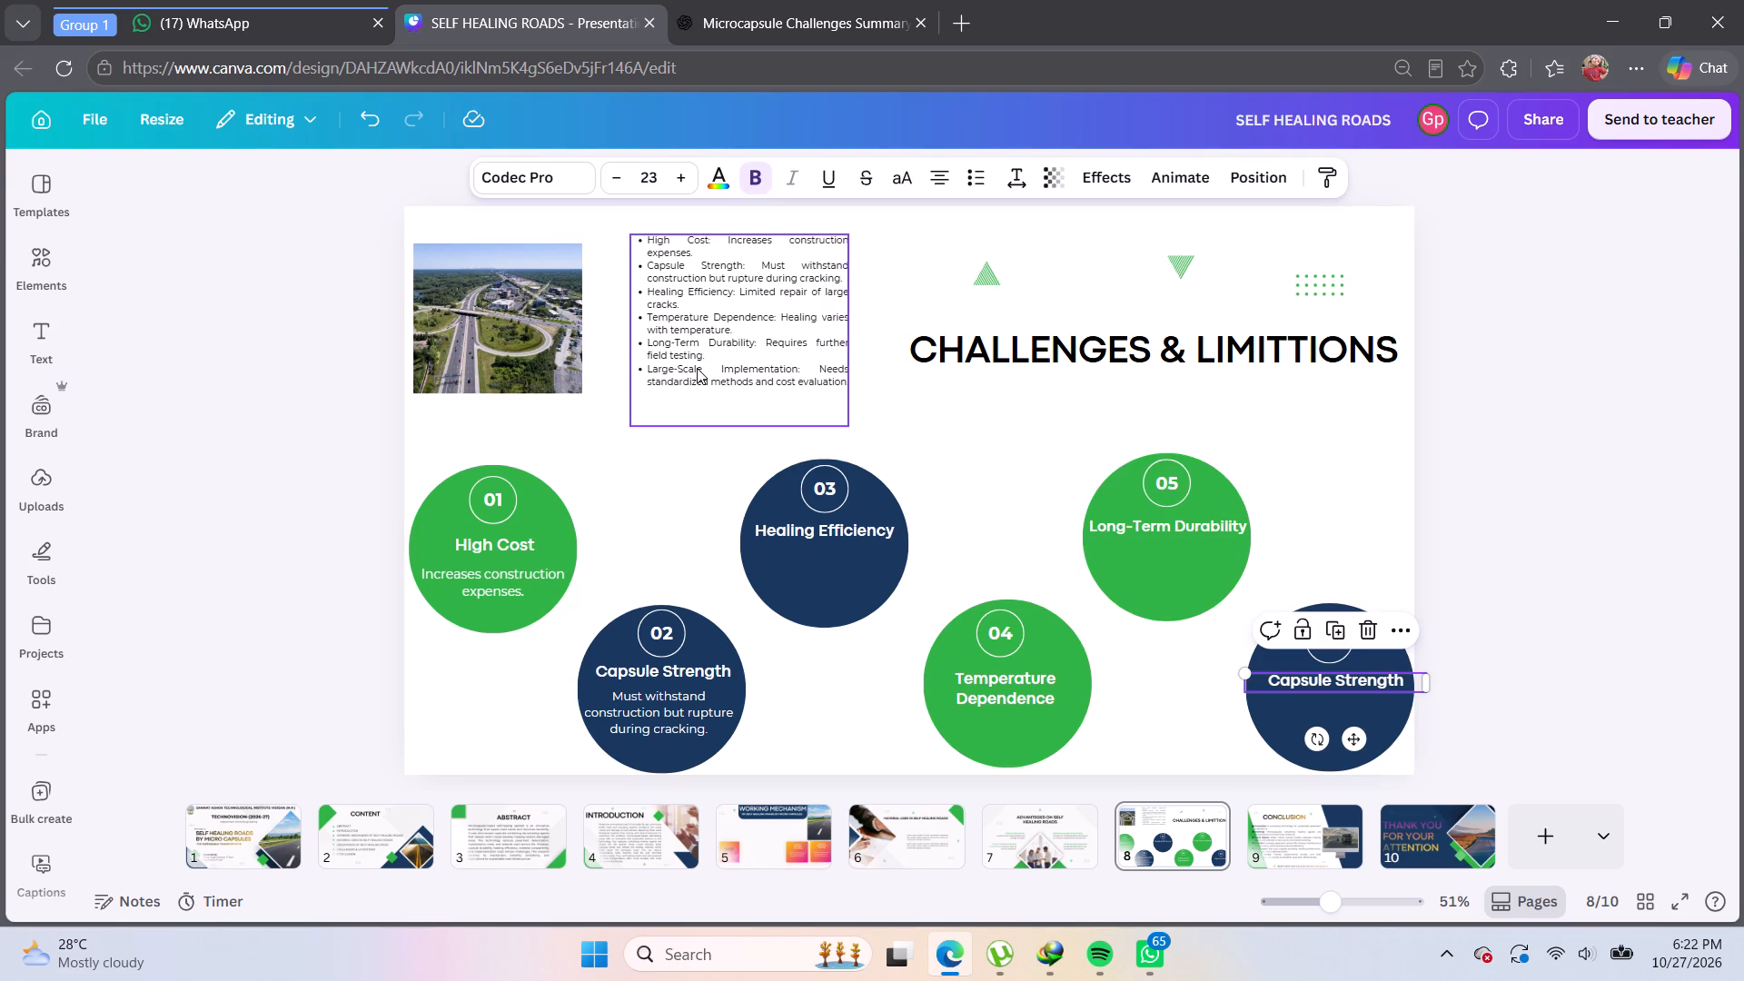
pyautogui.click(797, 365)
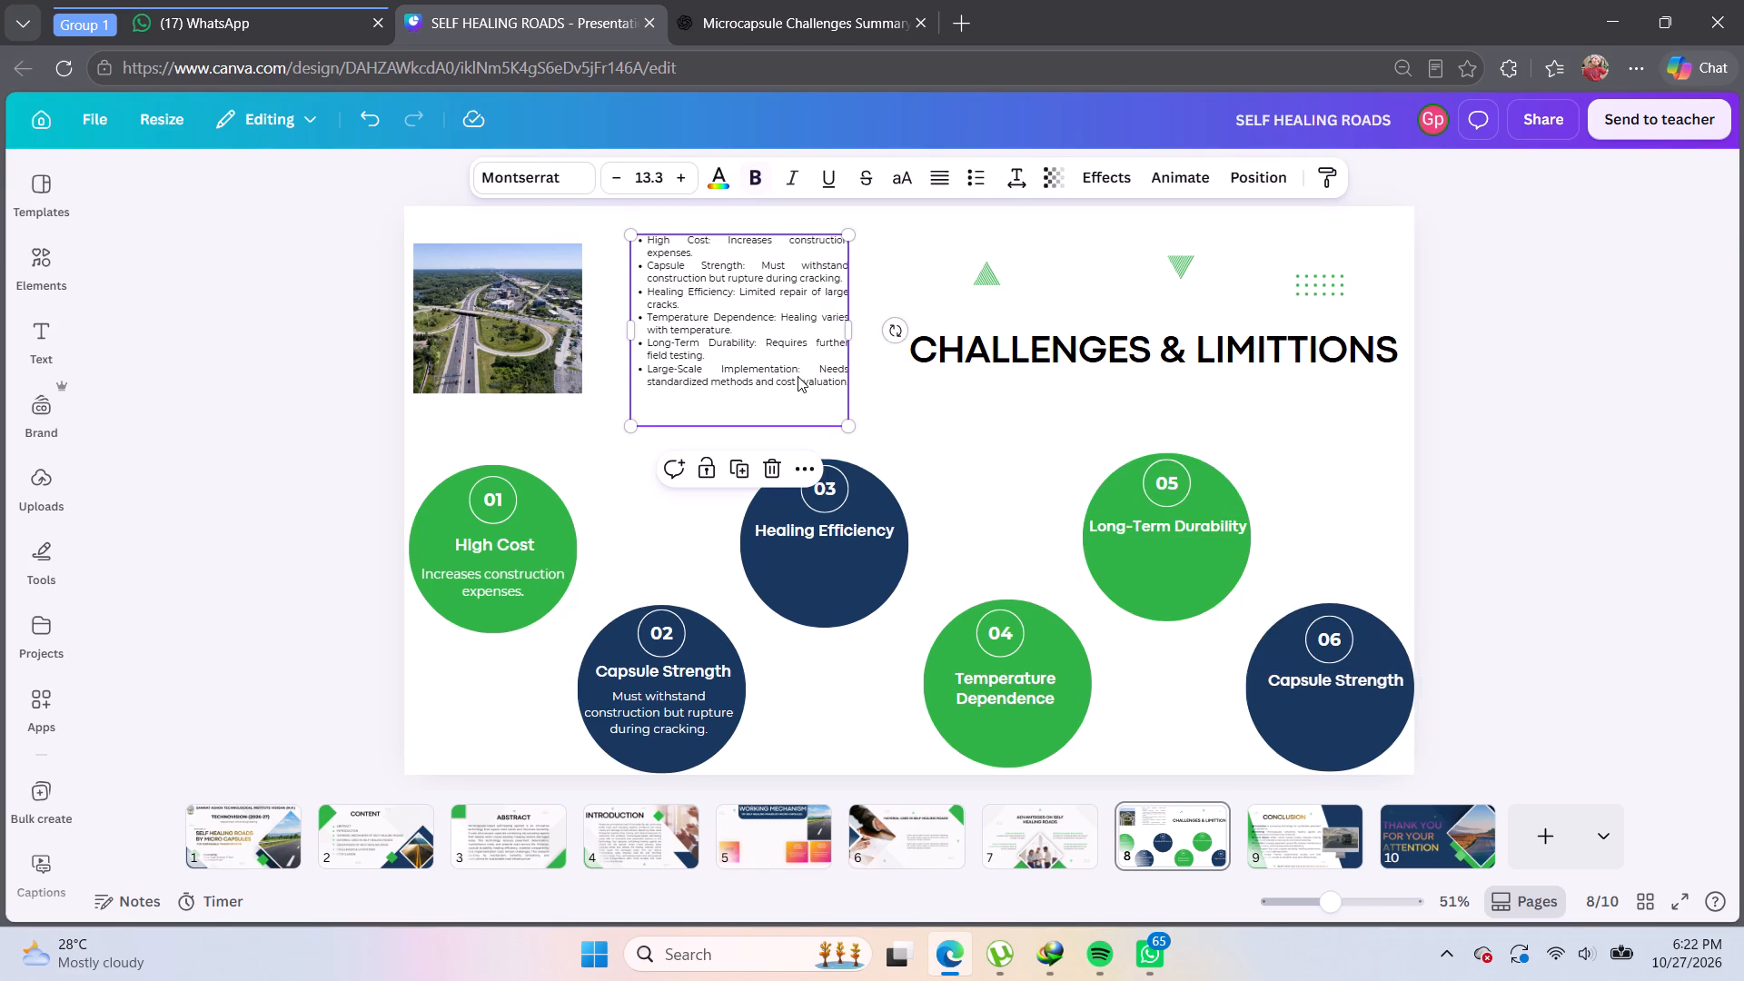
pyautogui.click(798, 367)
pyautogui.moveTo(798, 367); pyautogui.dragTo(685, 363)
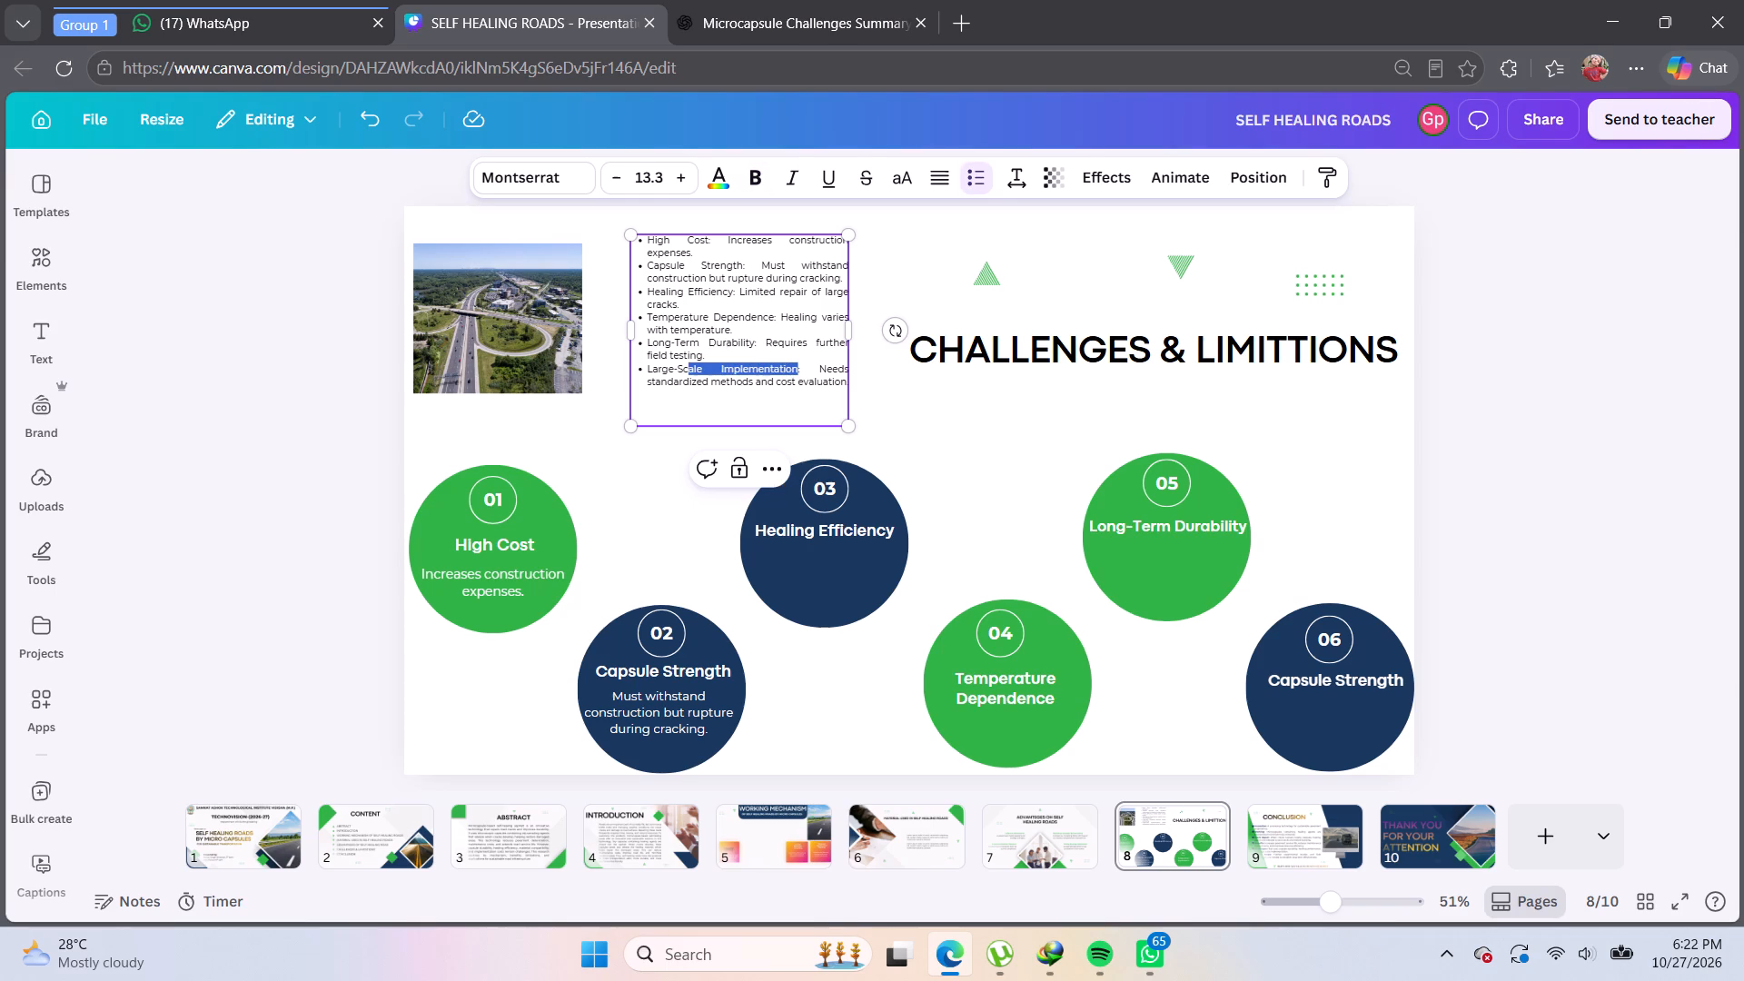
pyautogui.moveTo(685, 363); pyautogui.dragTo(638, 368)
pyautogui.hotkey('ctrl', 'c')
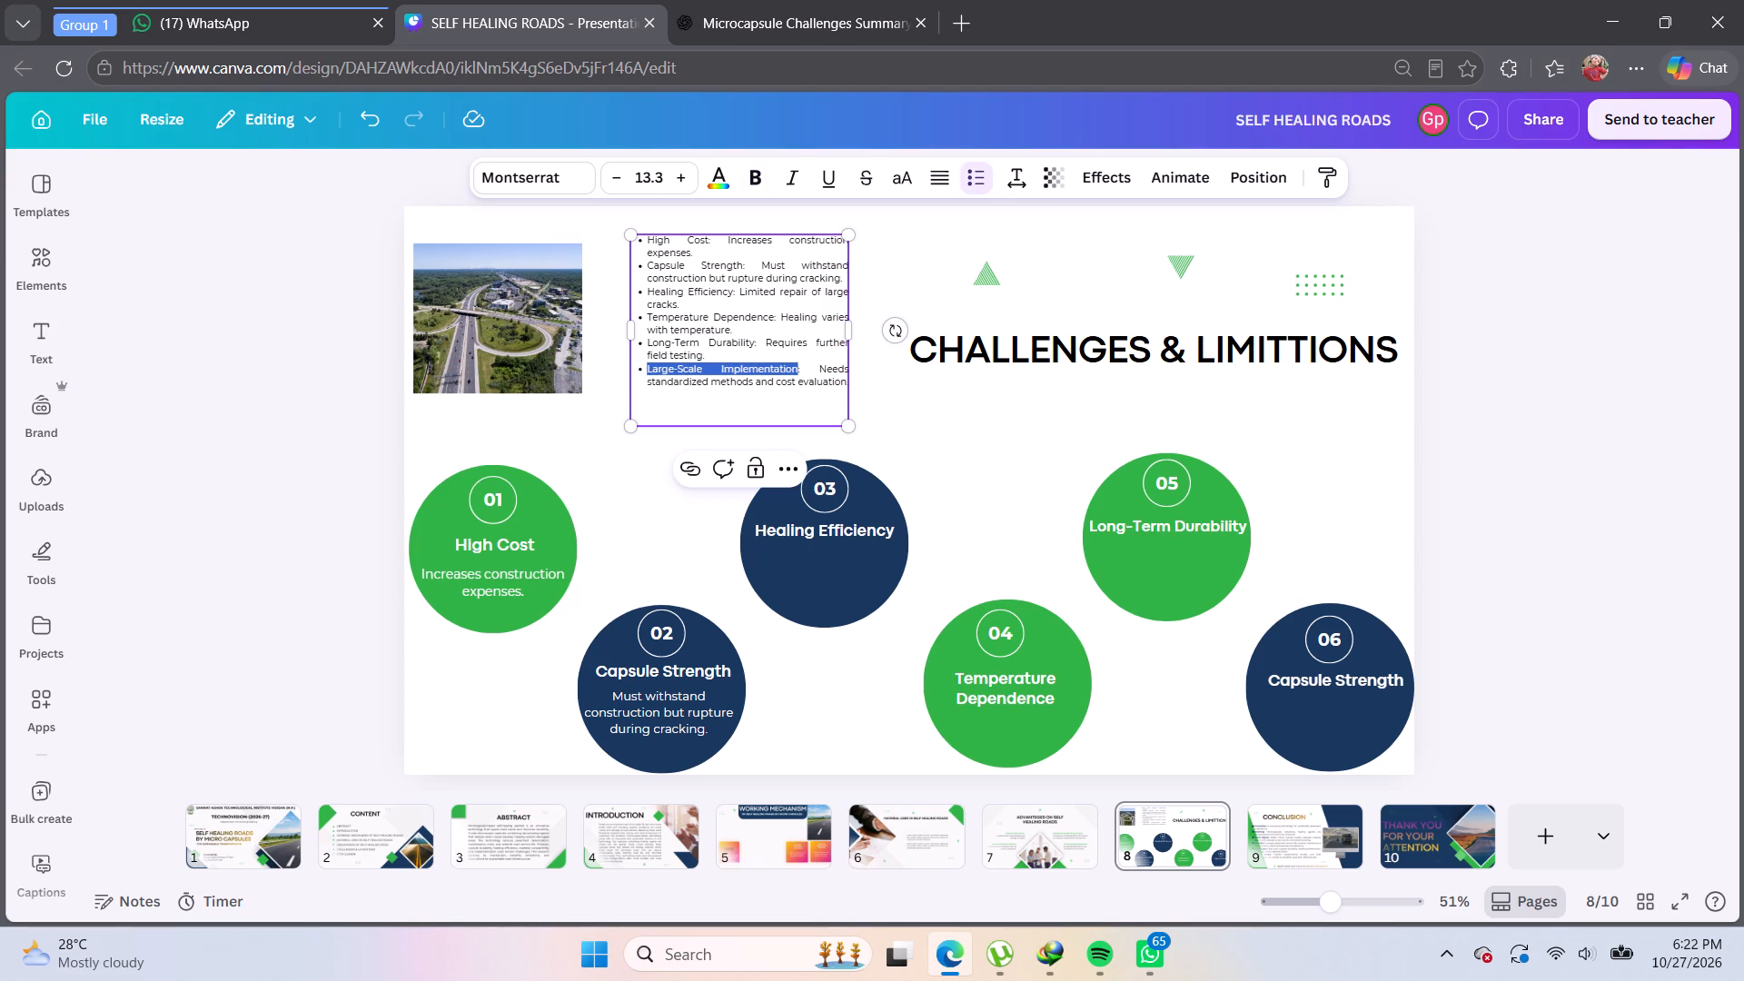
pyautogui.doubleClick(1399, 677)
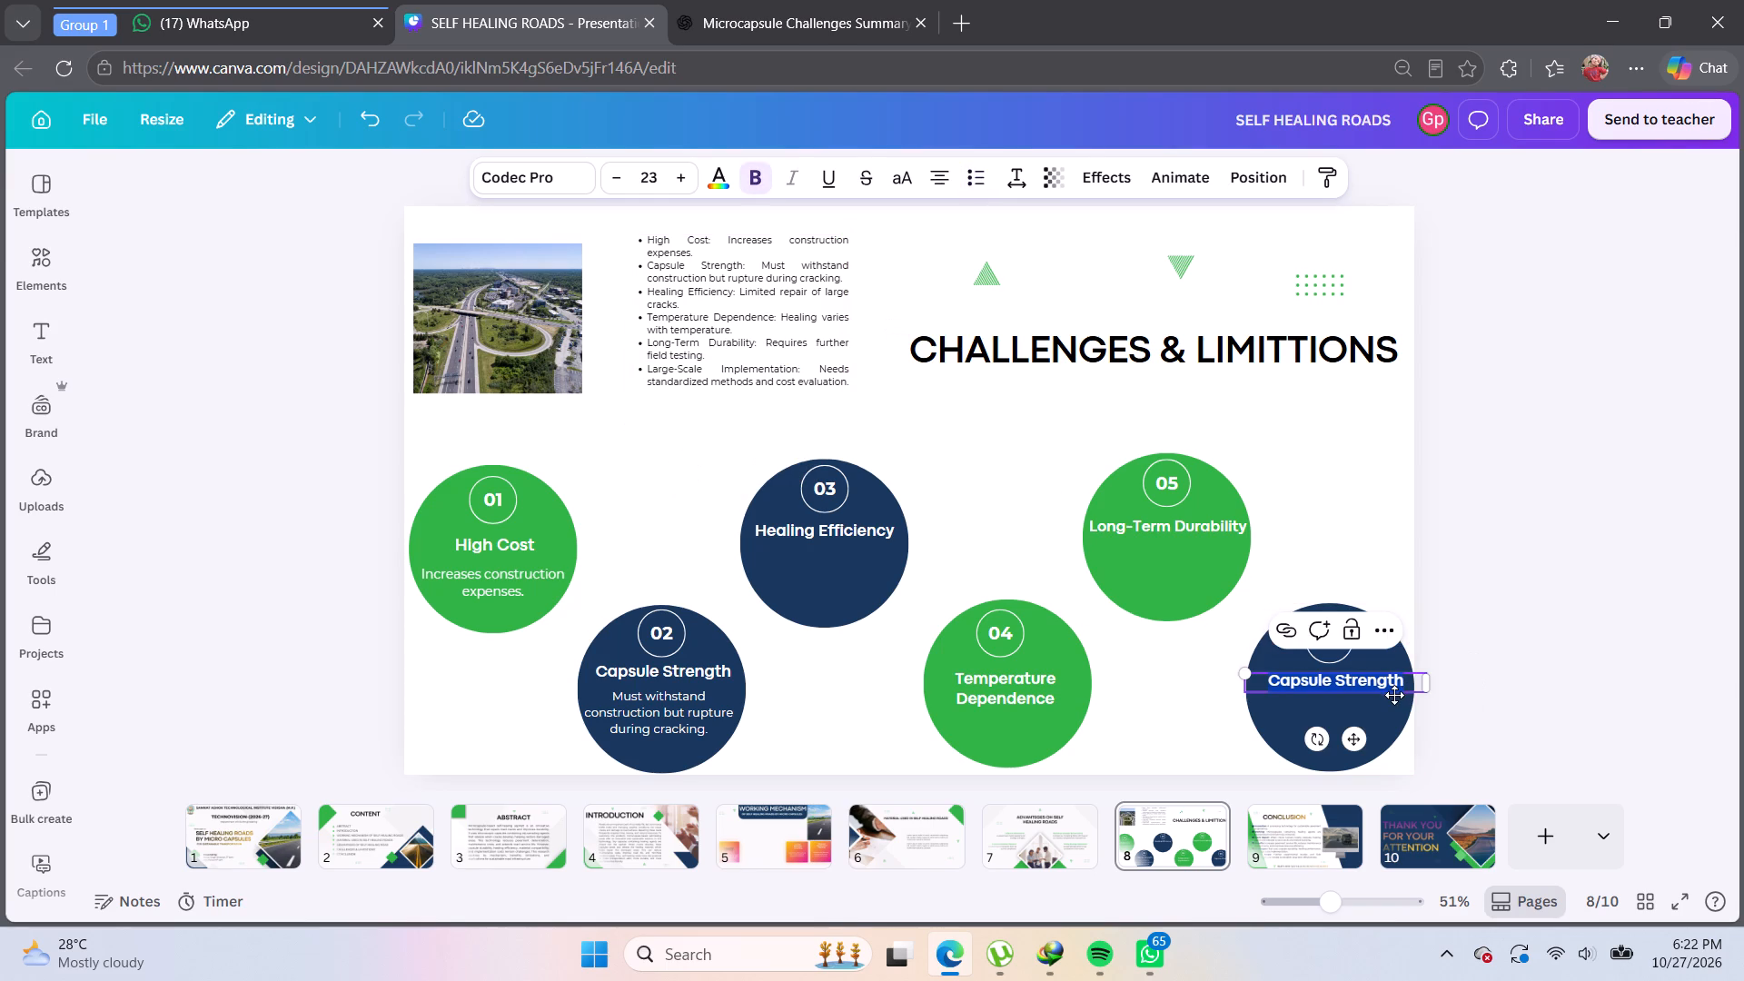
pyautogui.press('BackSpace')
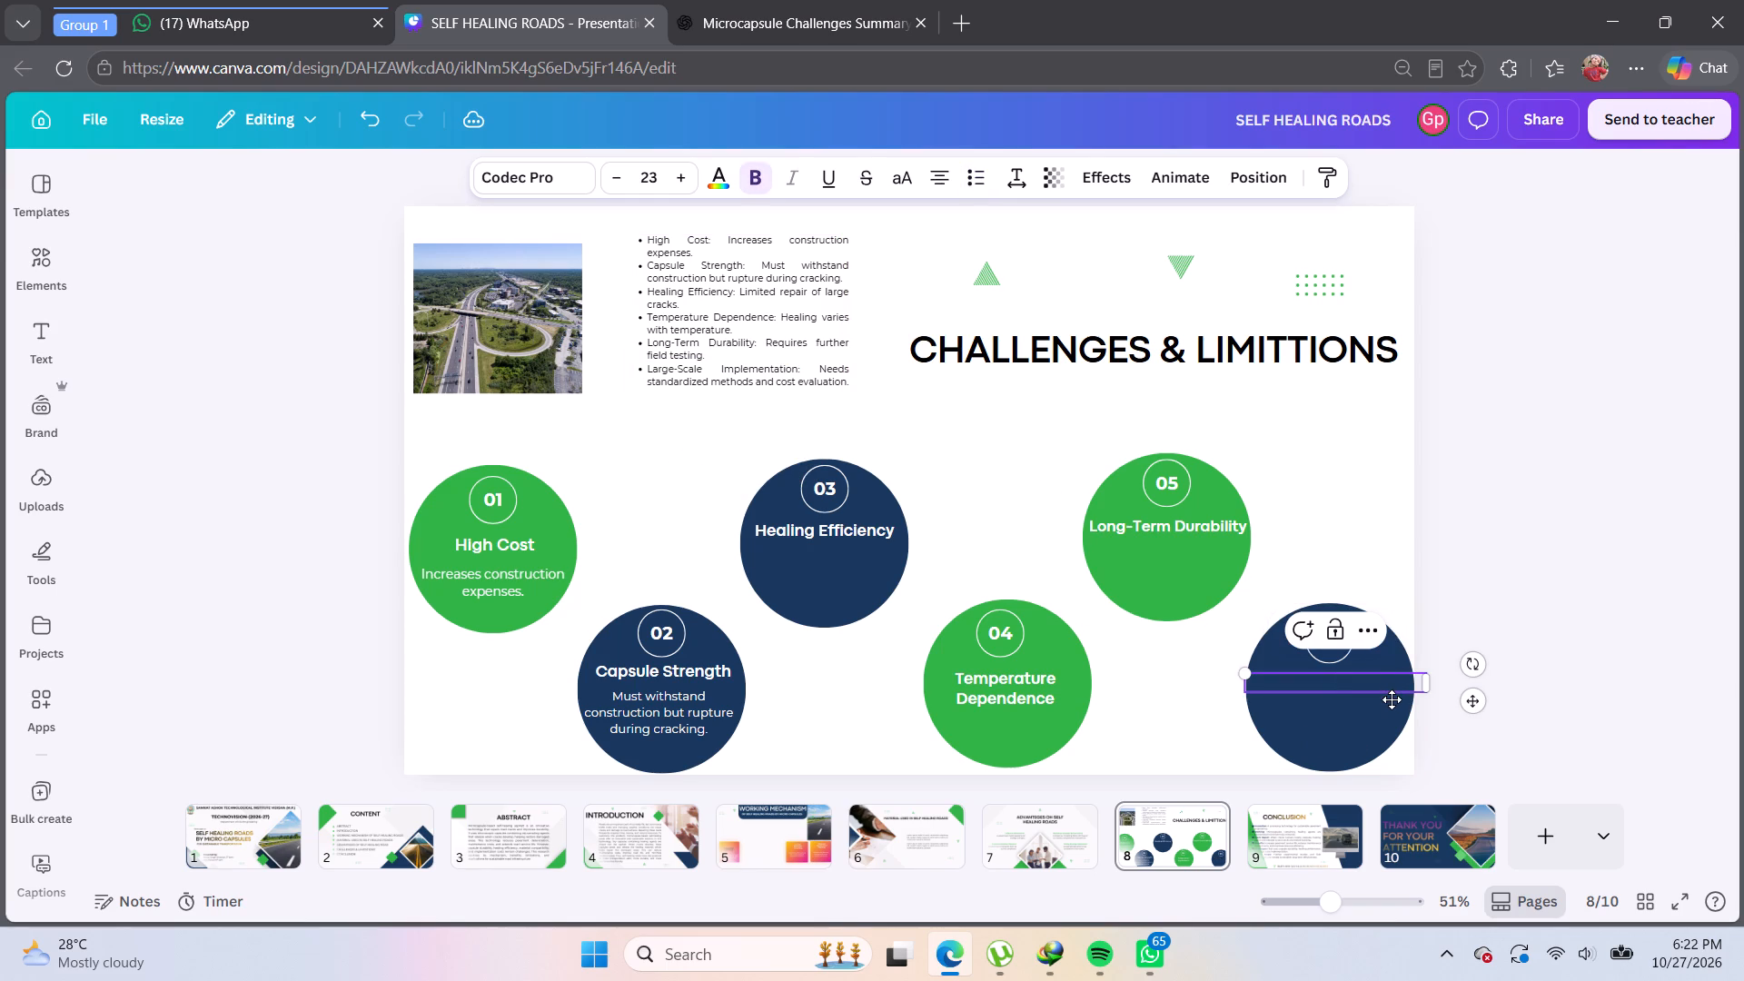
pyautogui.hotkey('ctrl', 'v')
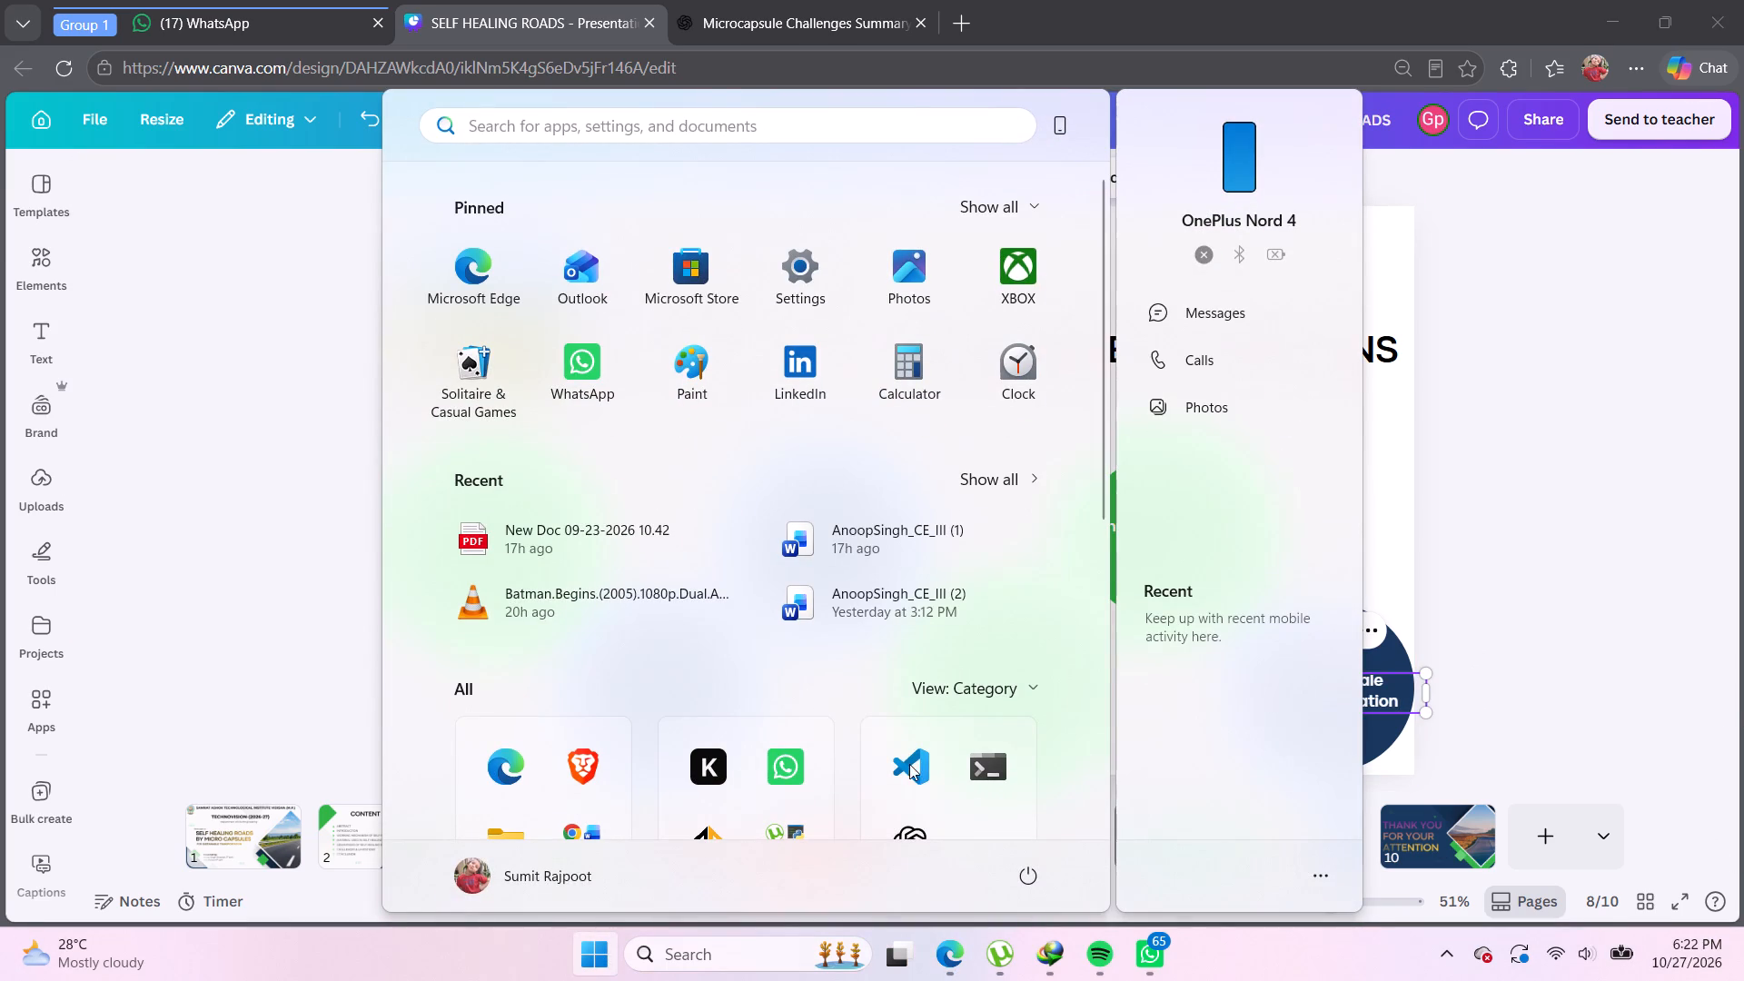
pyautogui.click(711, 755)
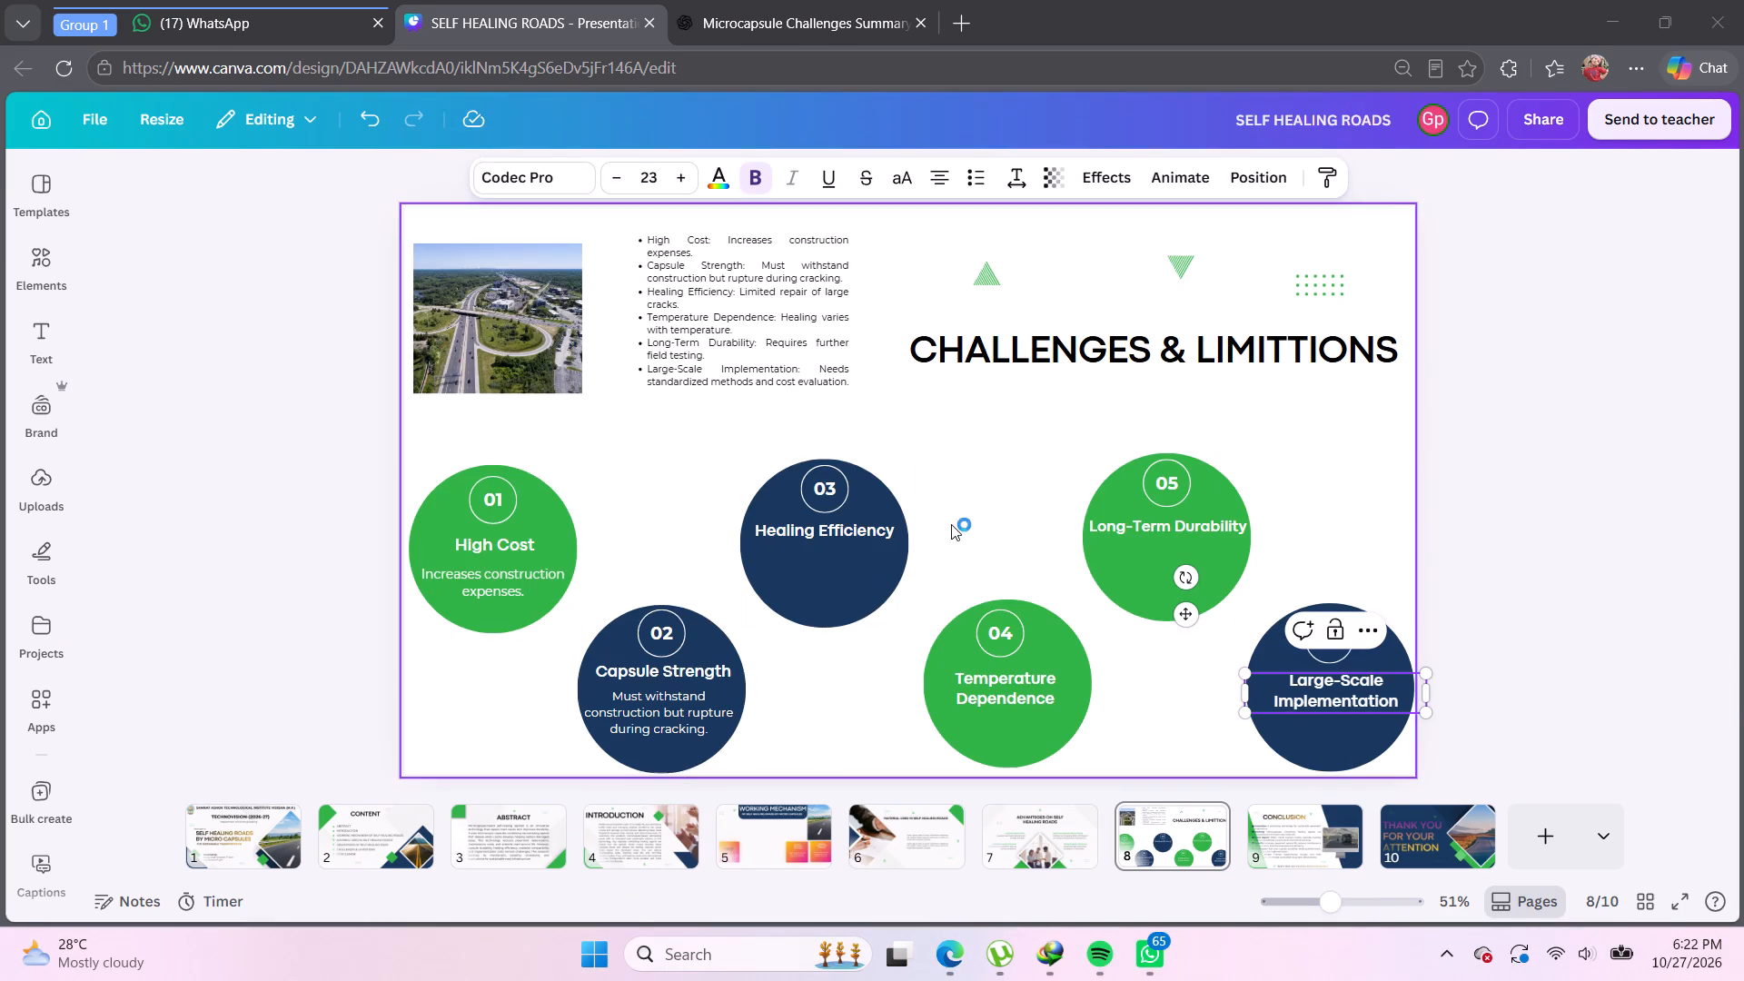